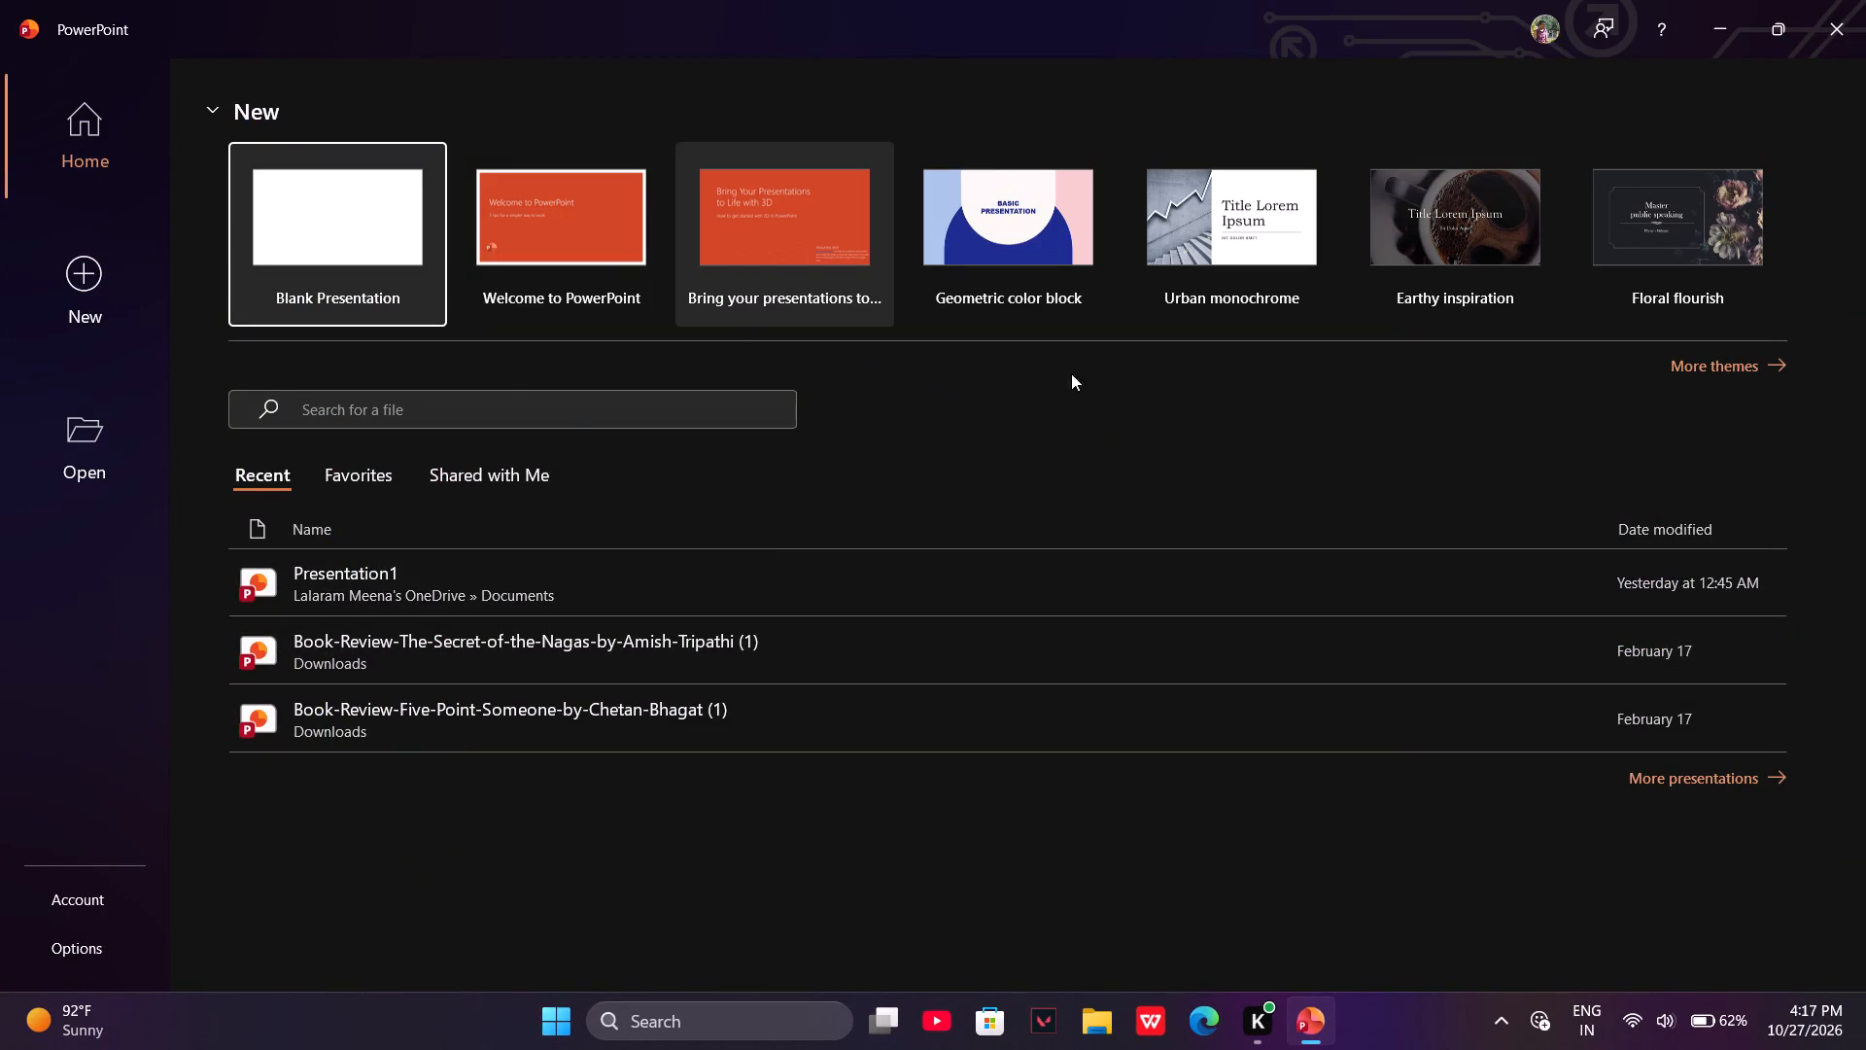
Create a new blank presentation.
{"action": "left_click", "coordinate": [373, 242]}
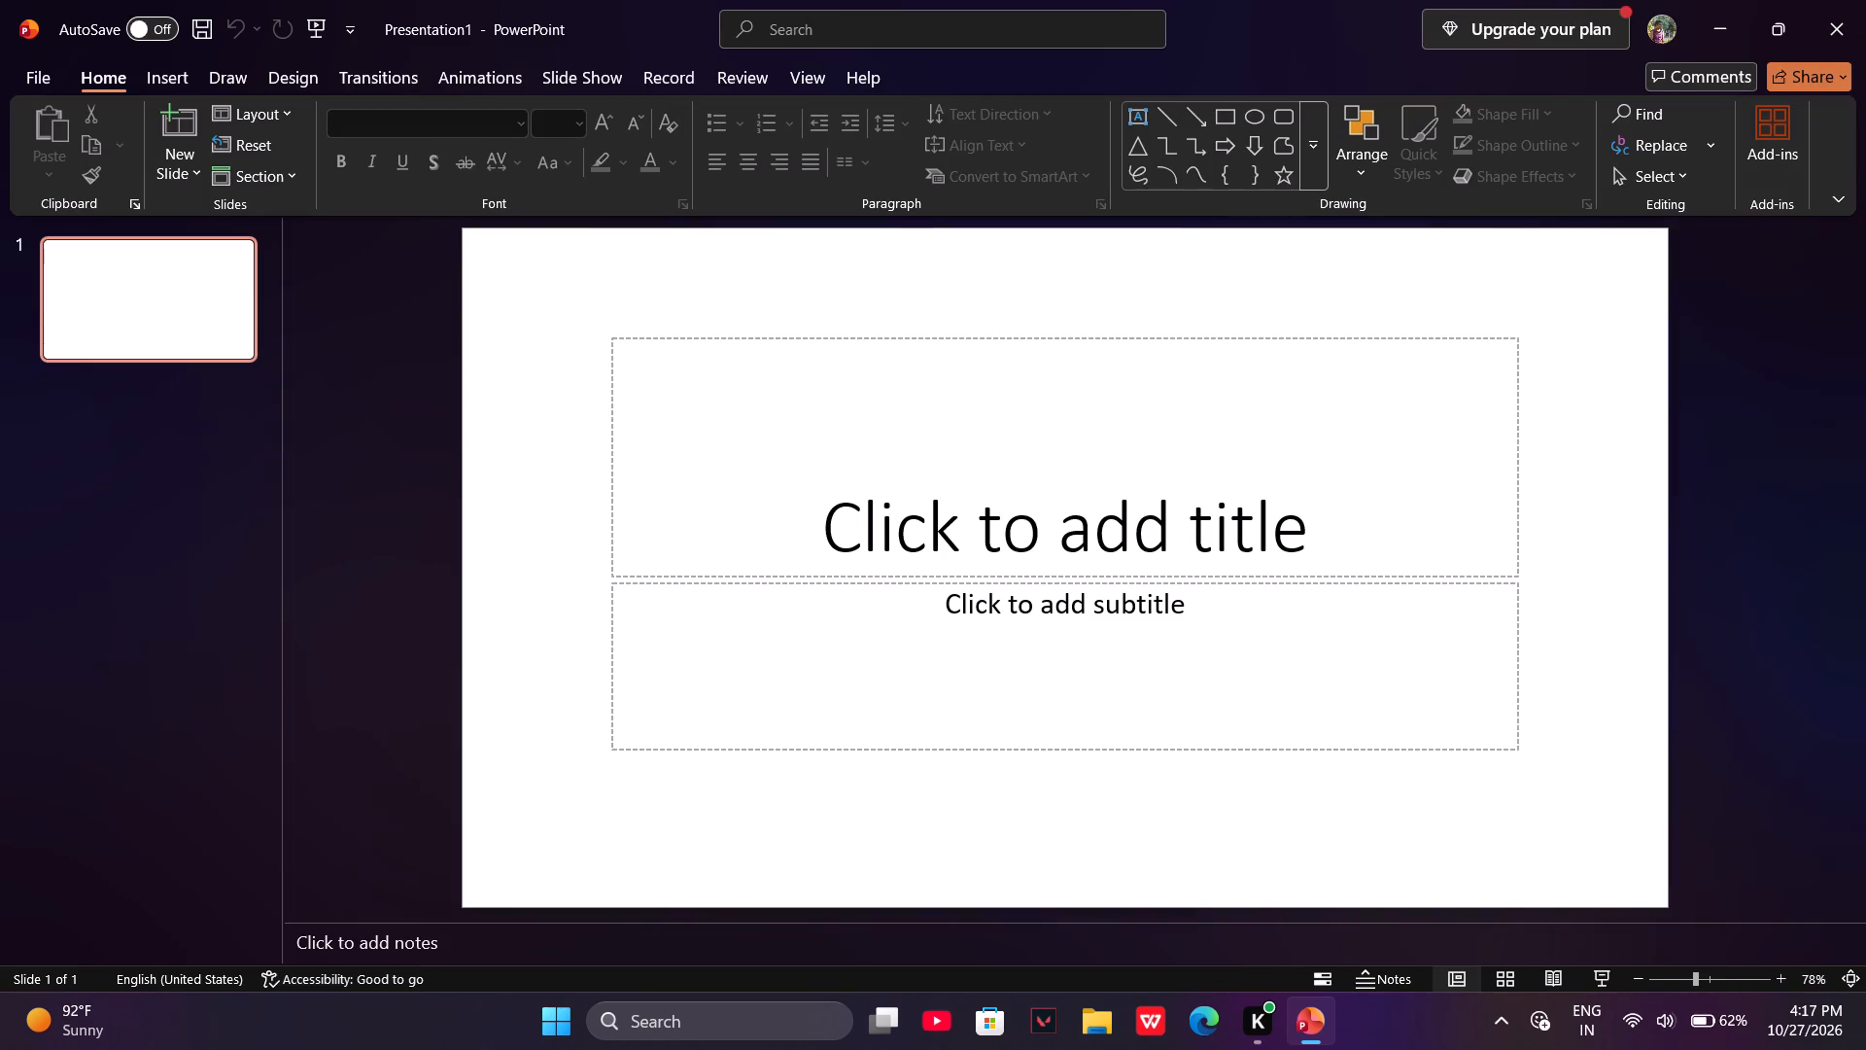
Format the slide background with a picture or texture fill, keeping the default woven texture.
{"action": "right_click", "coordinate": [586, 434]}
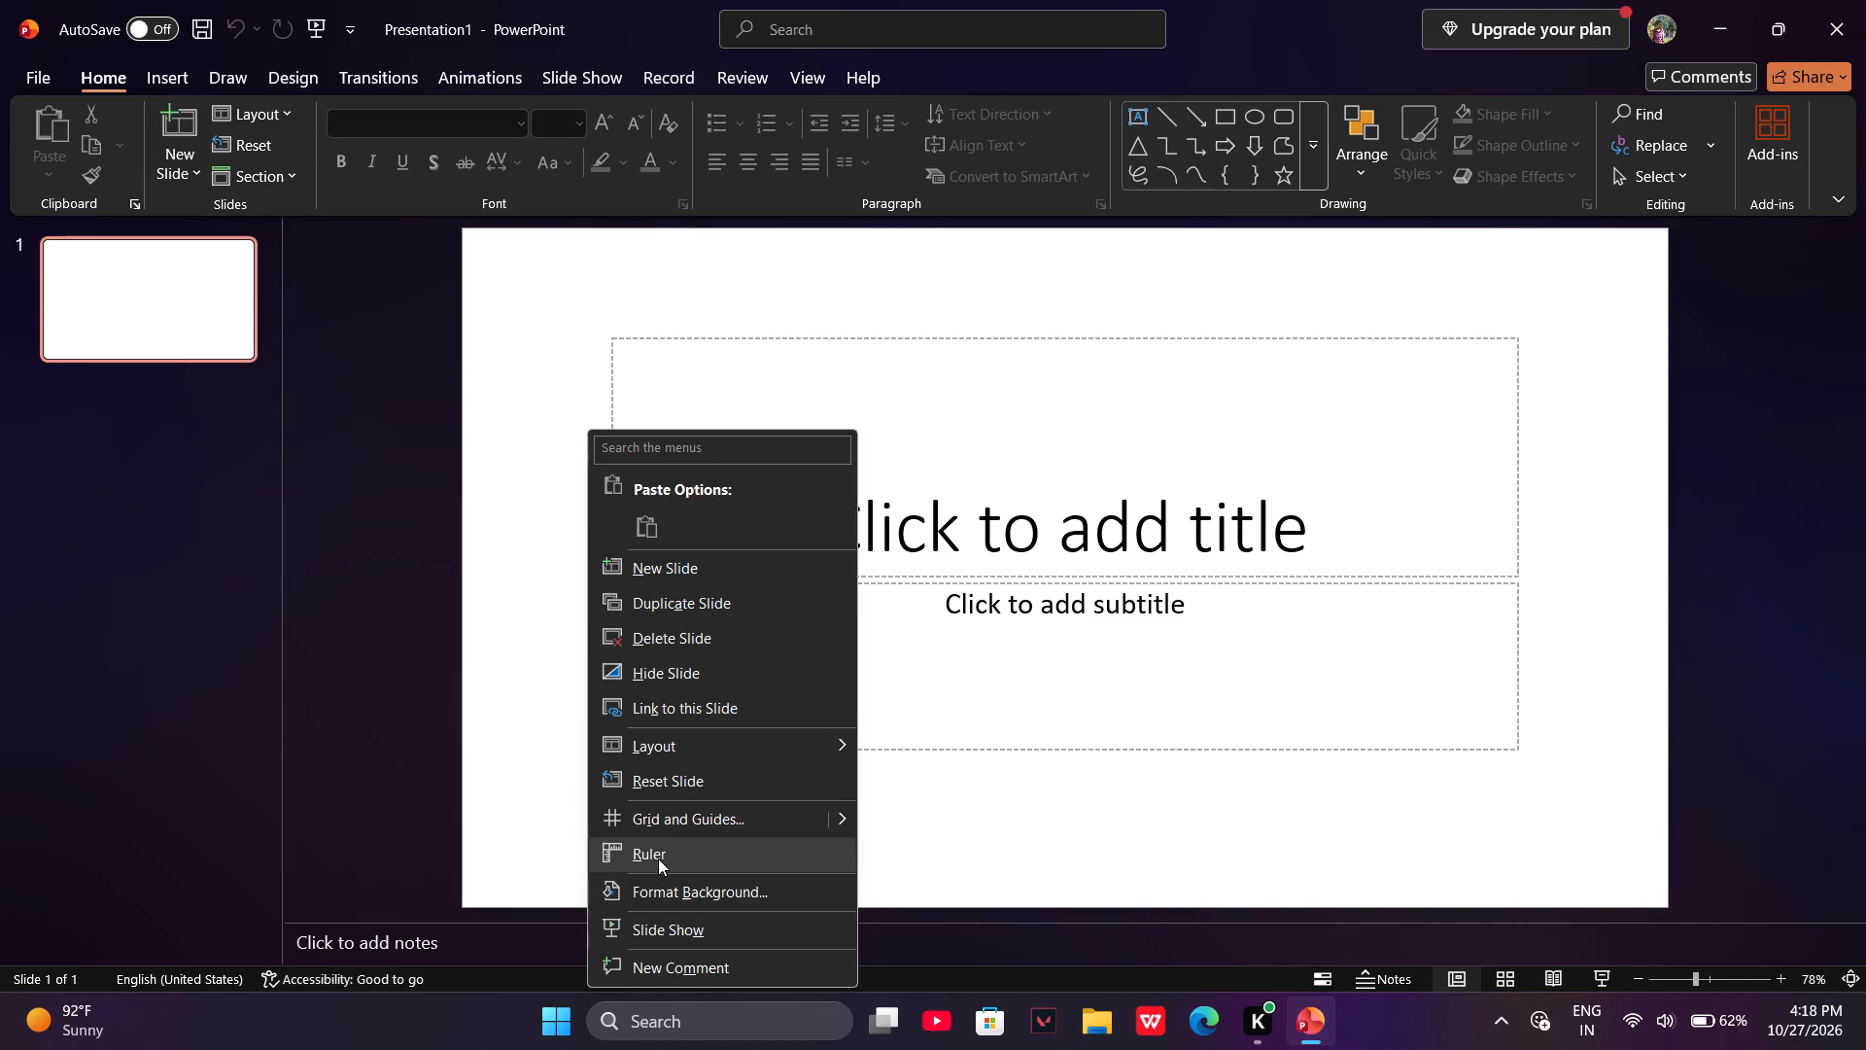
{"action": "left_click", "coordinate": [687, 879]}
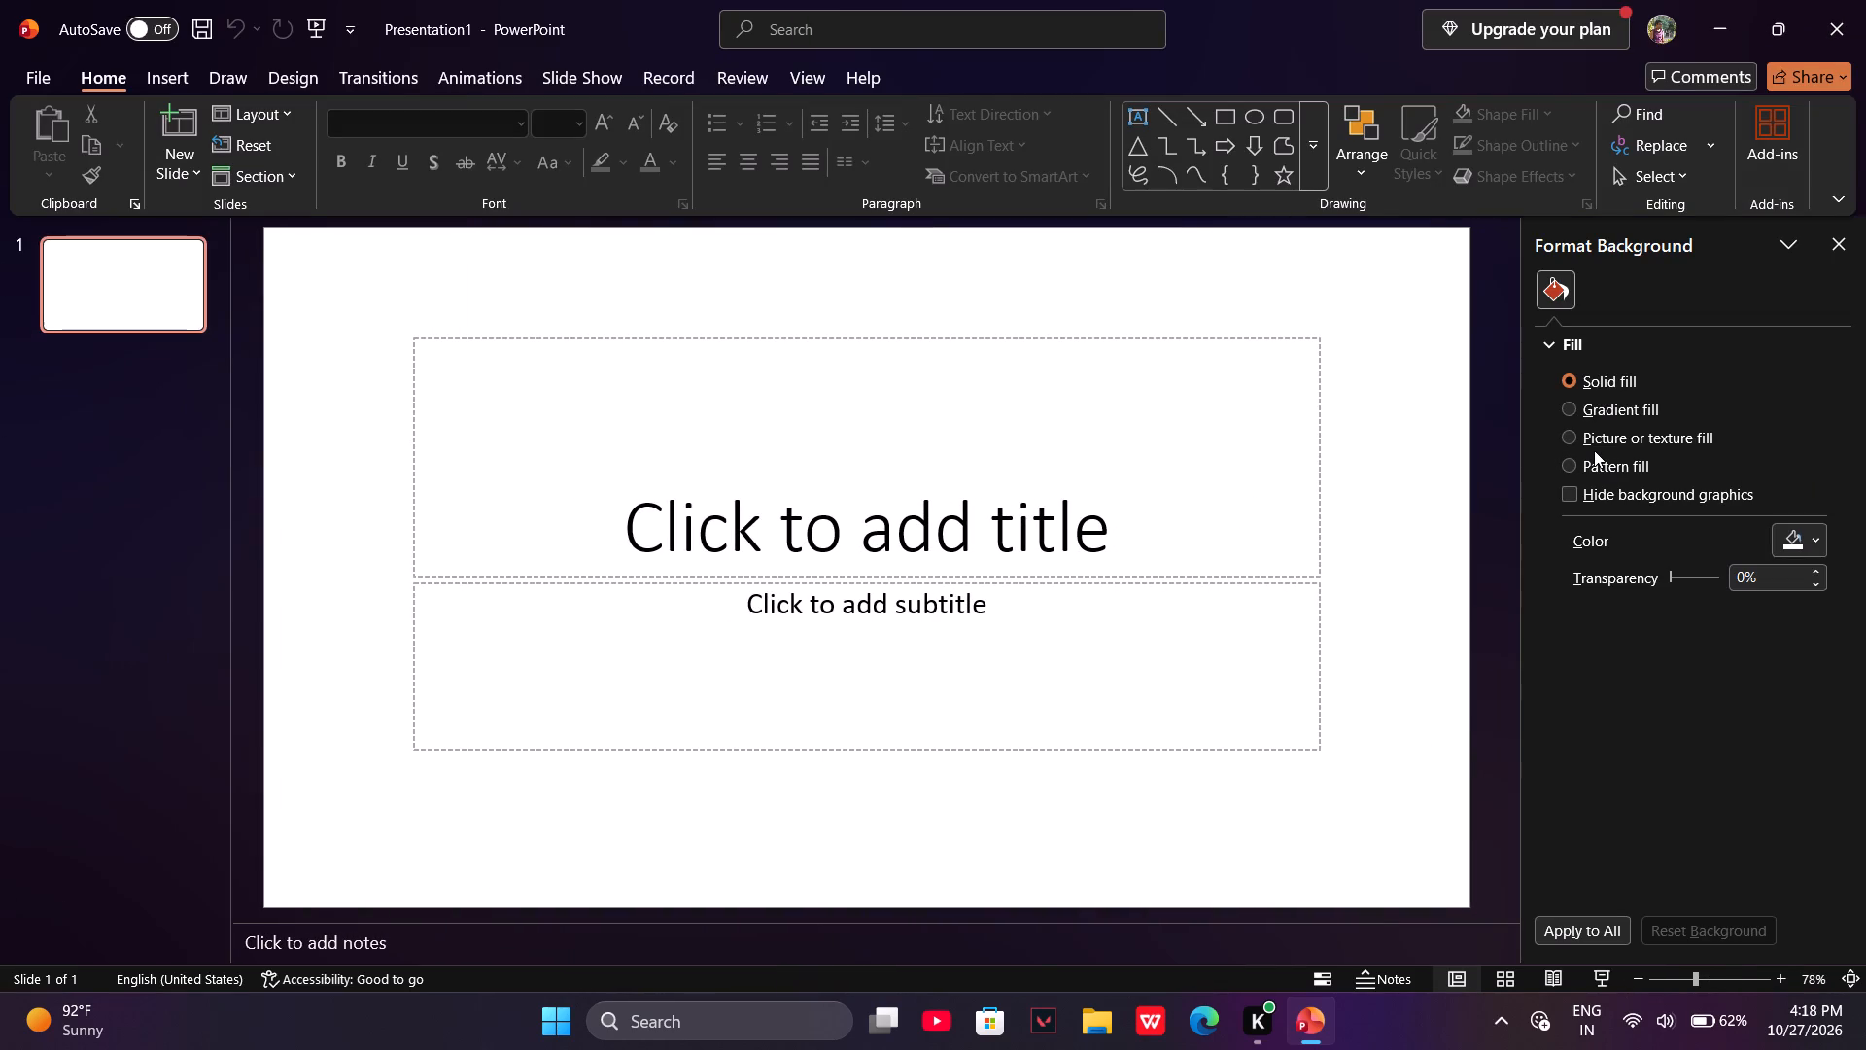
{"action": "left_click", "coordinate": [1594, 450]}
{"action": "left_click", "coordinate": [1577, 434]}
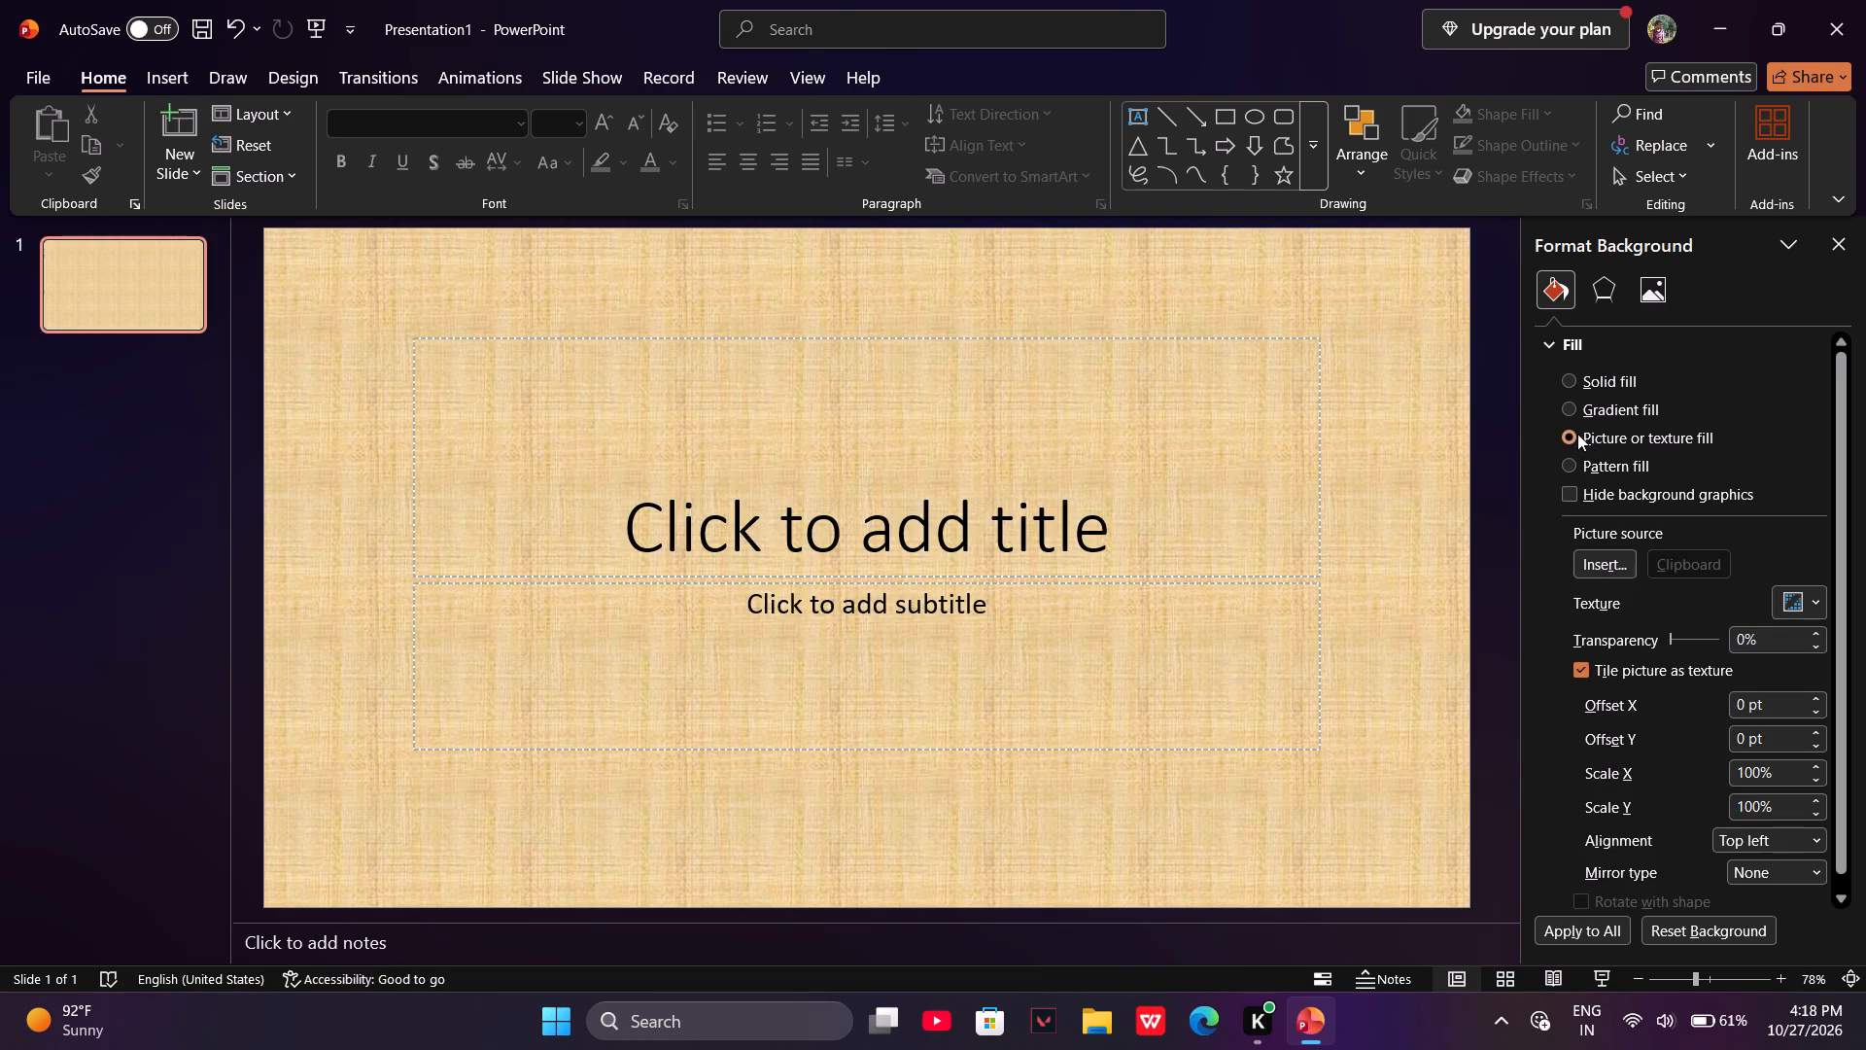
Delete the empty subtitle placeholder from the slide.
{"action": "left_click", "coordinate": [1123, 523]}
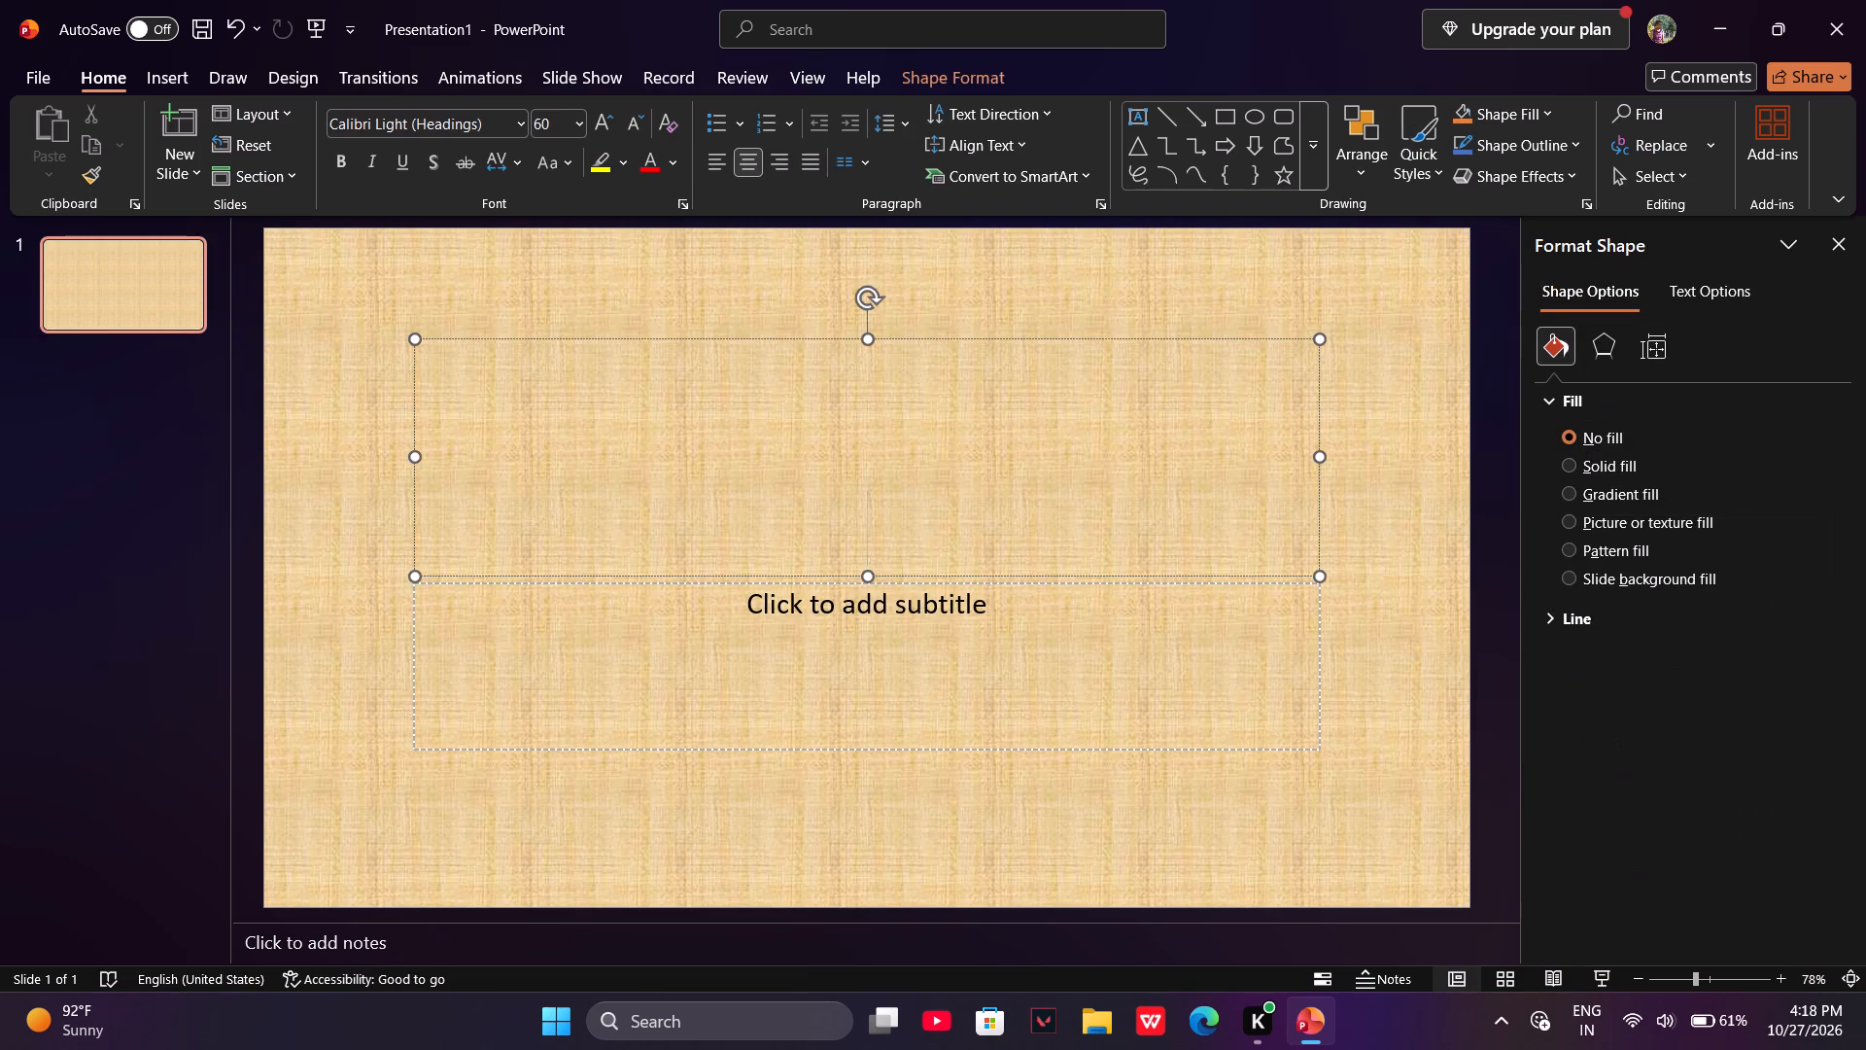
{"action": "left_click", "coordinate": [1105, 637]}
{"action": "key", "text": "backslash"}
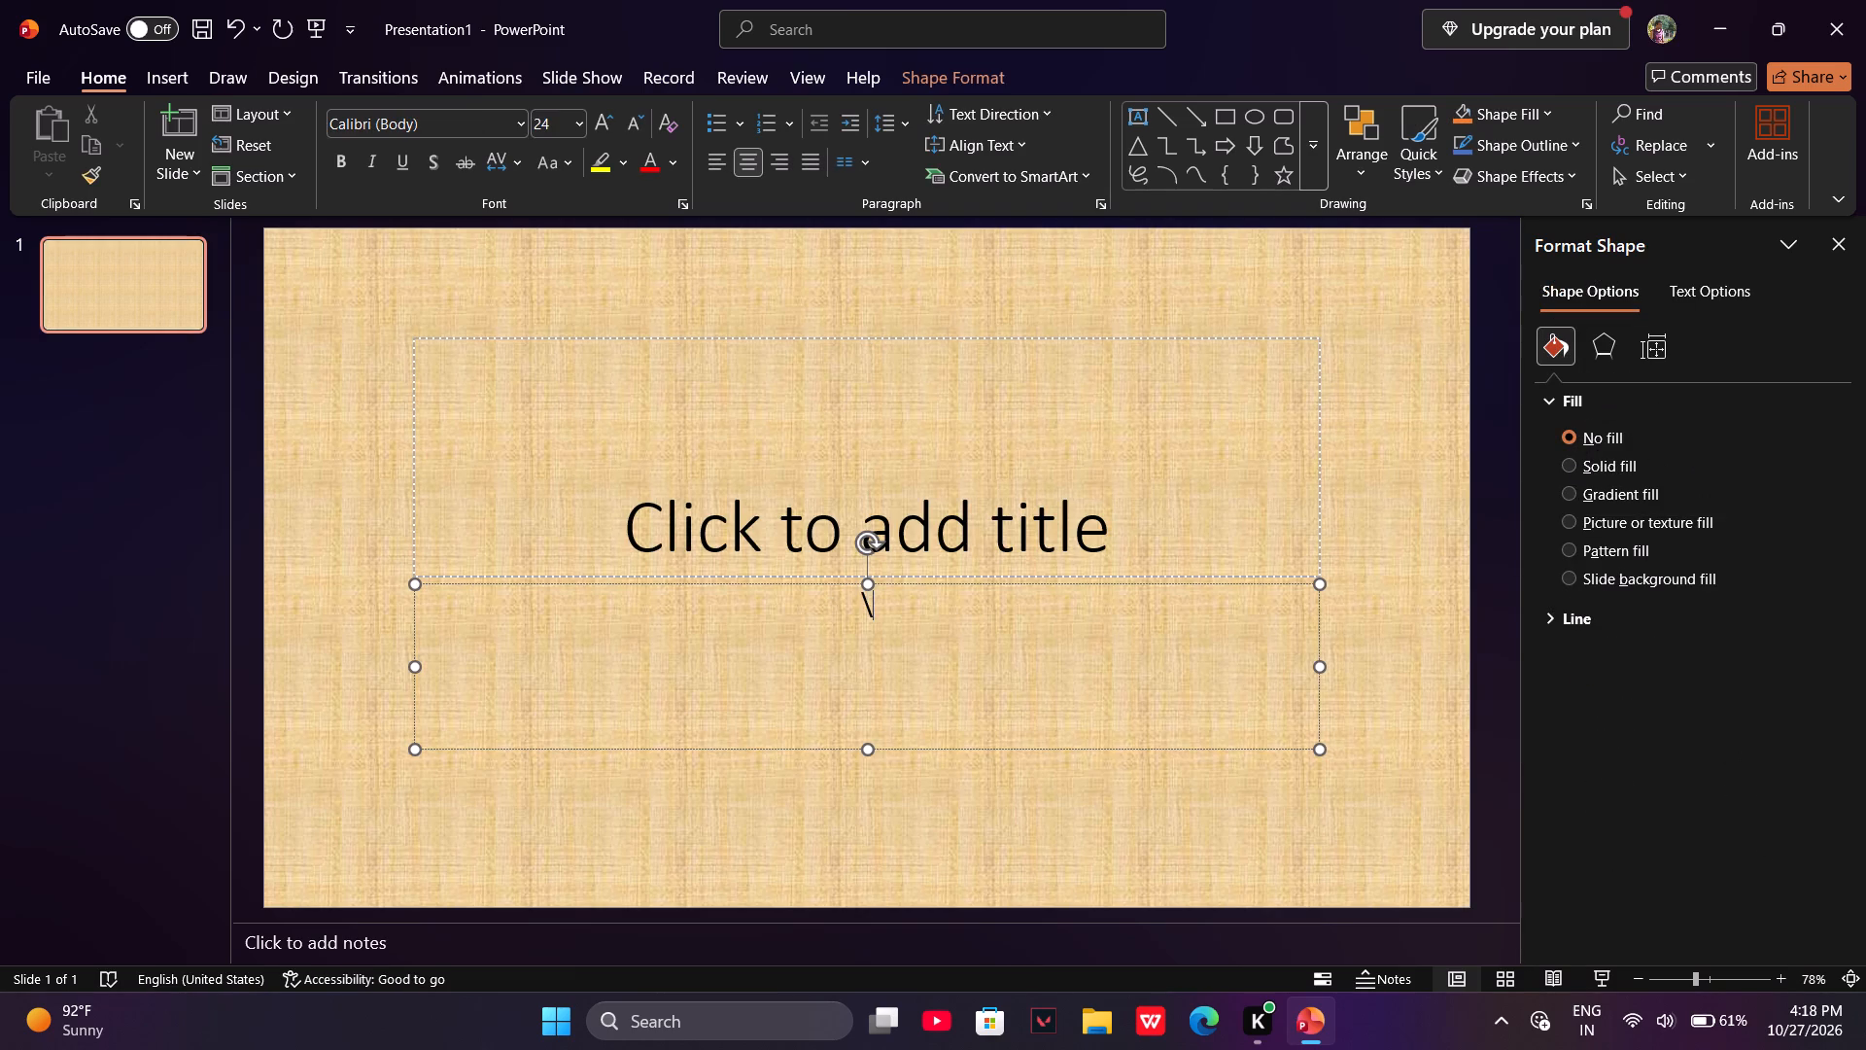
{"action": "key", "text": "BackSpace"}
{"action": "key", "text": "BackSpace"}
{"action": "key", "text": "BackSpace"}
{"action": "right_click", "coordinate": [1084, 649]}
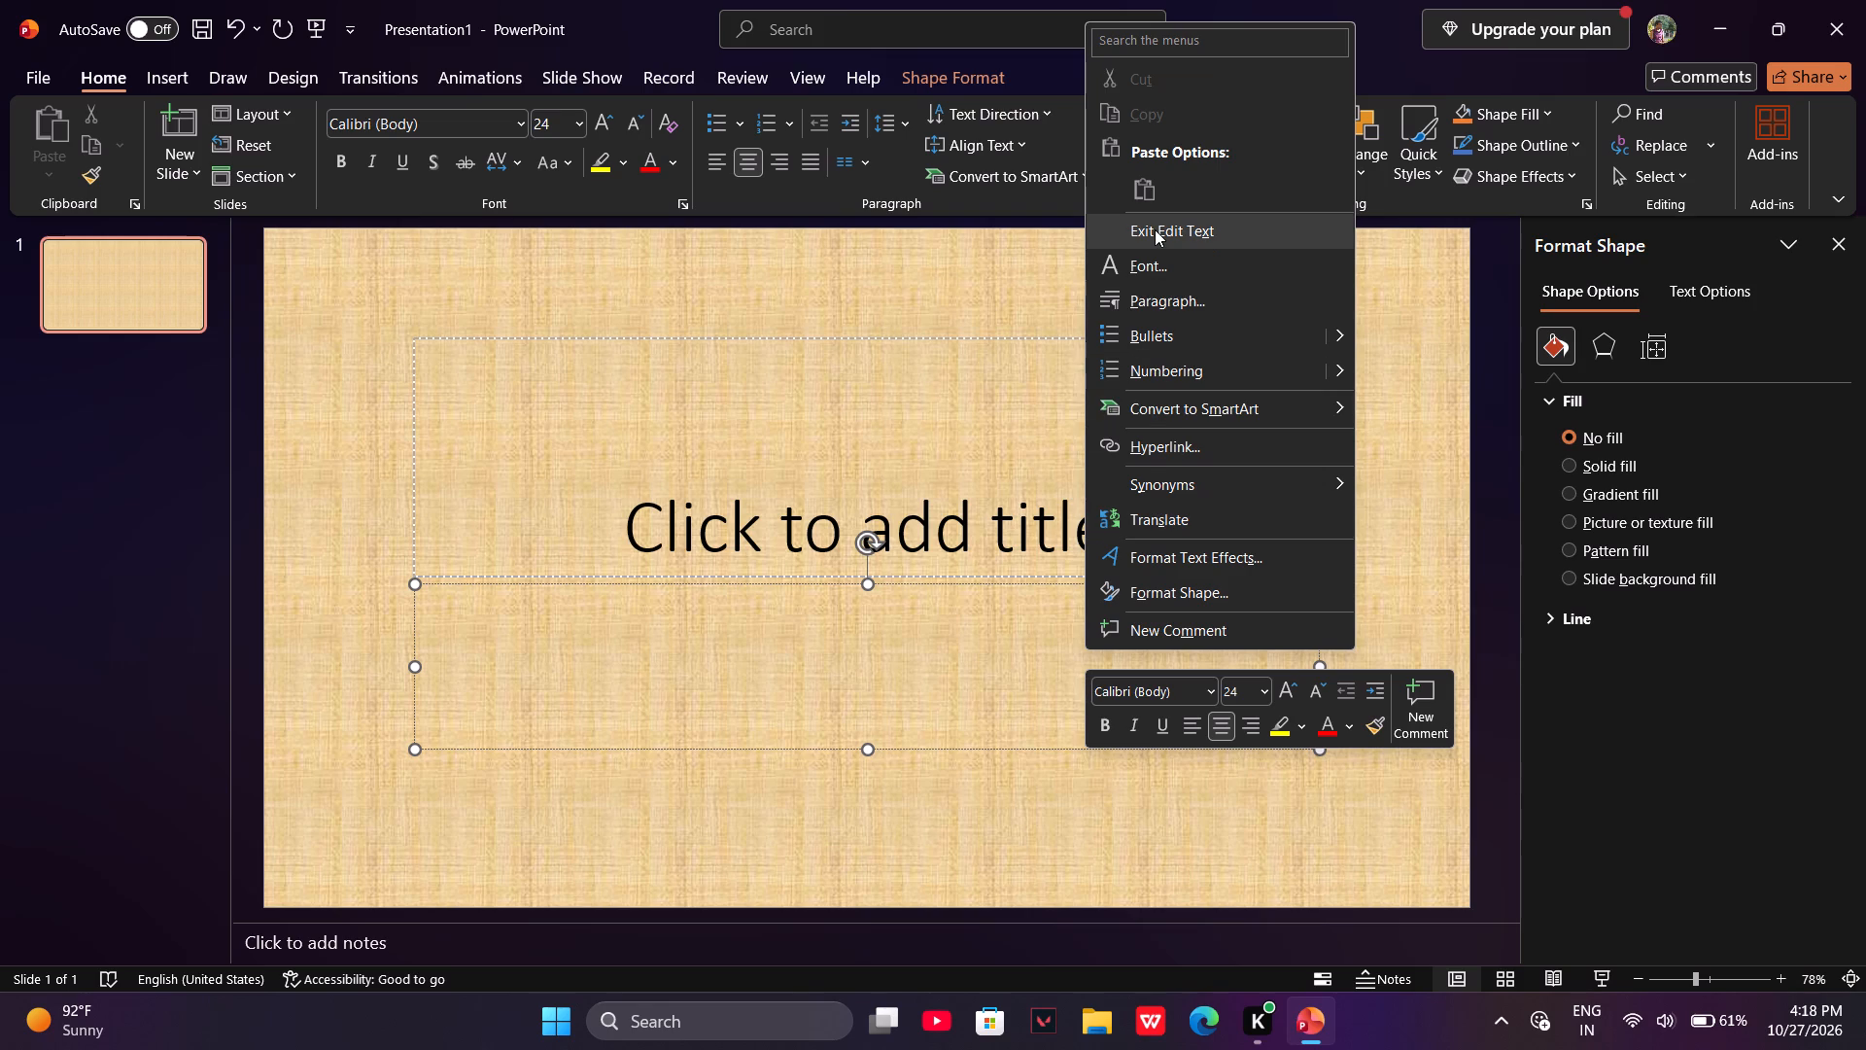
{"action": "left_click", "coordinate": [1155, 229]}
{"action": "left_click", "coordinate": [1117, 647]}
{"action": "key", "text": "BackSpace"}
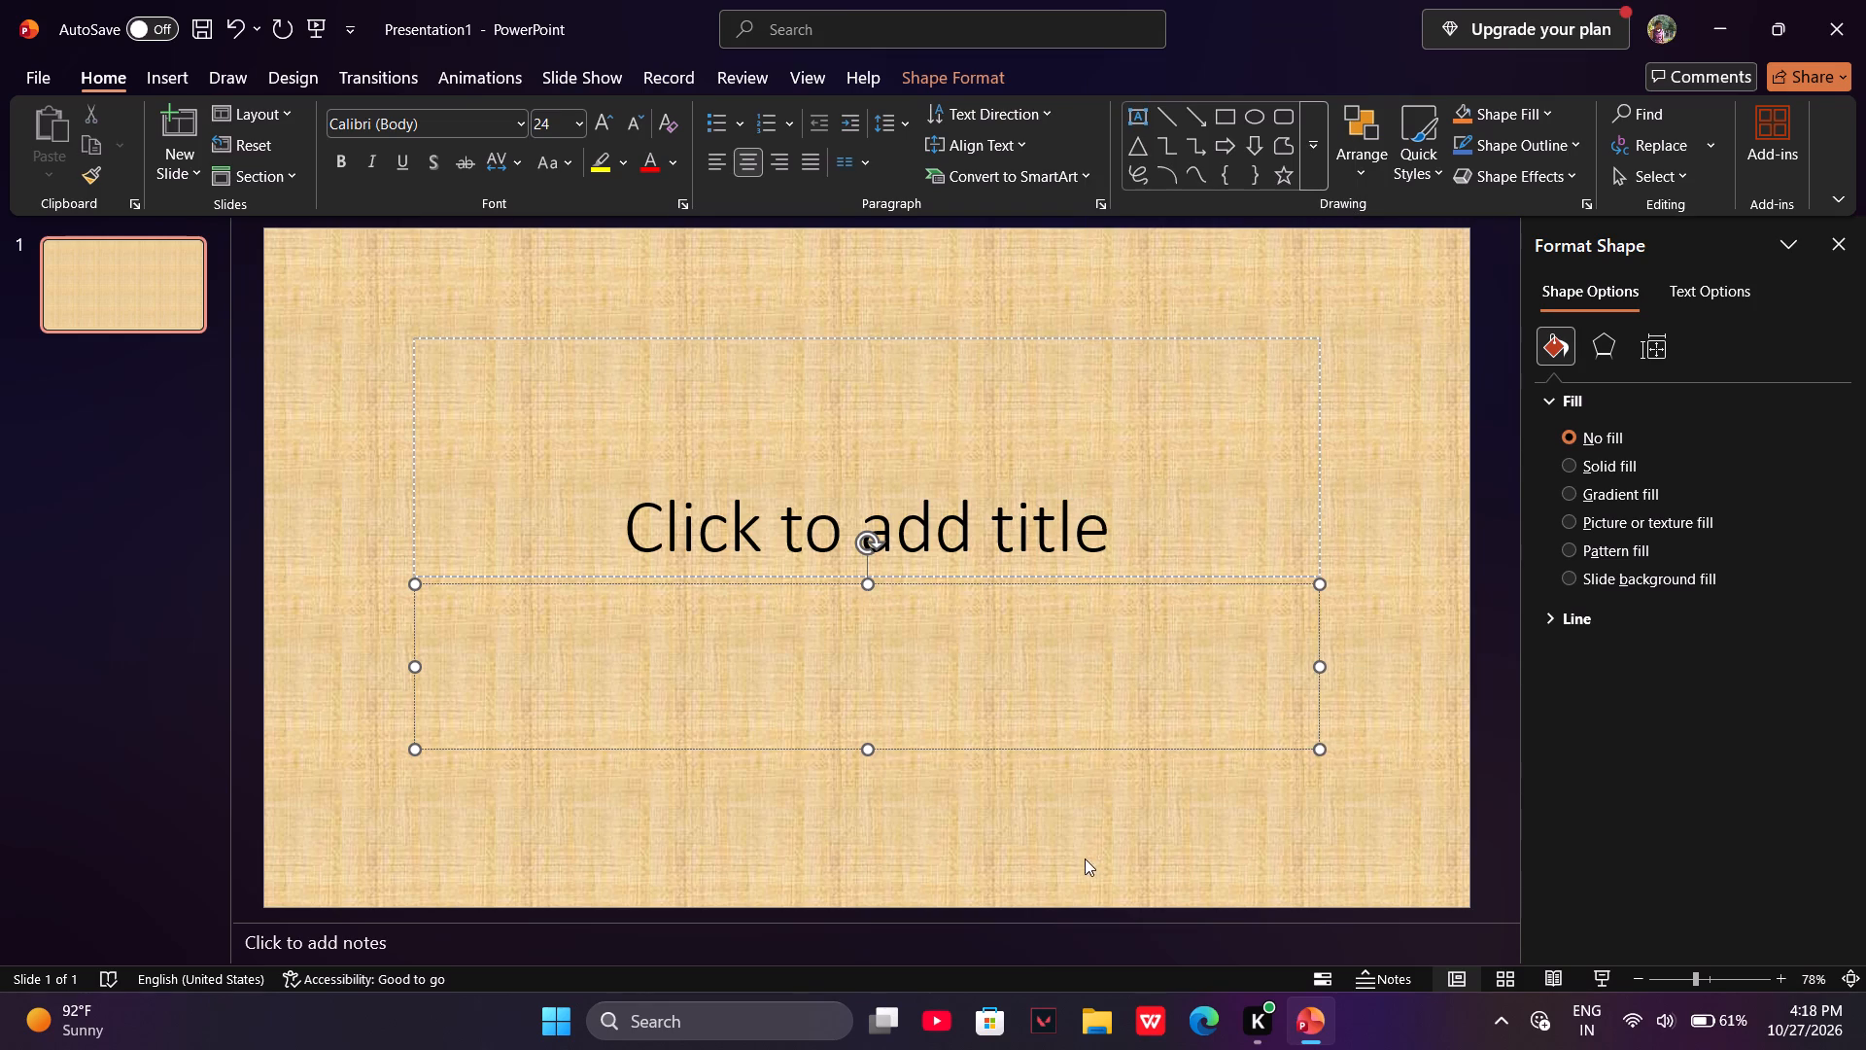
{"action": "left_click", "coordinate": [1085, 858]}
{"action": "key", "text": "BackSpace"}
{"action": "left_click_drag", "start_coordinate": [1404, 787], "coordinate": [632, 600]}
{"action": "key", "text": "BackSpace"}
{"action": "left_click_drag", "start_coordinate": [1044, 800], "coordinate": [1422, 839]}
{"action": "left_click_drag", "start_coordinate": [1434, 803], "coordinate": [626, 619]}
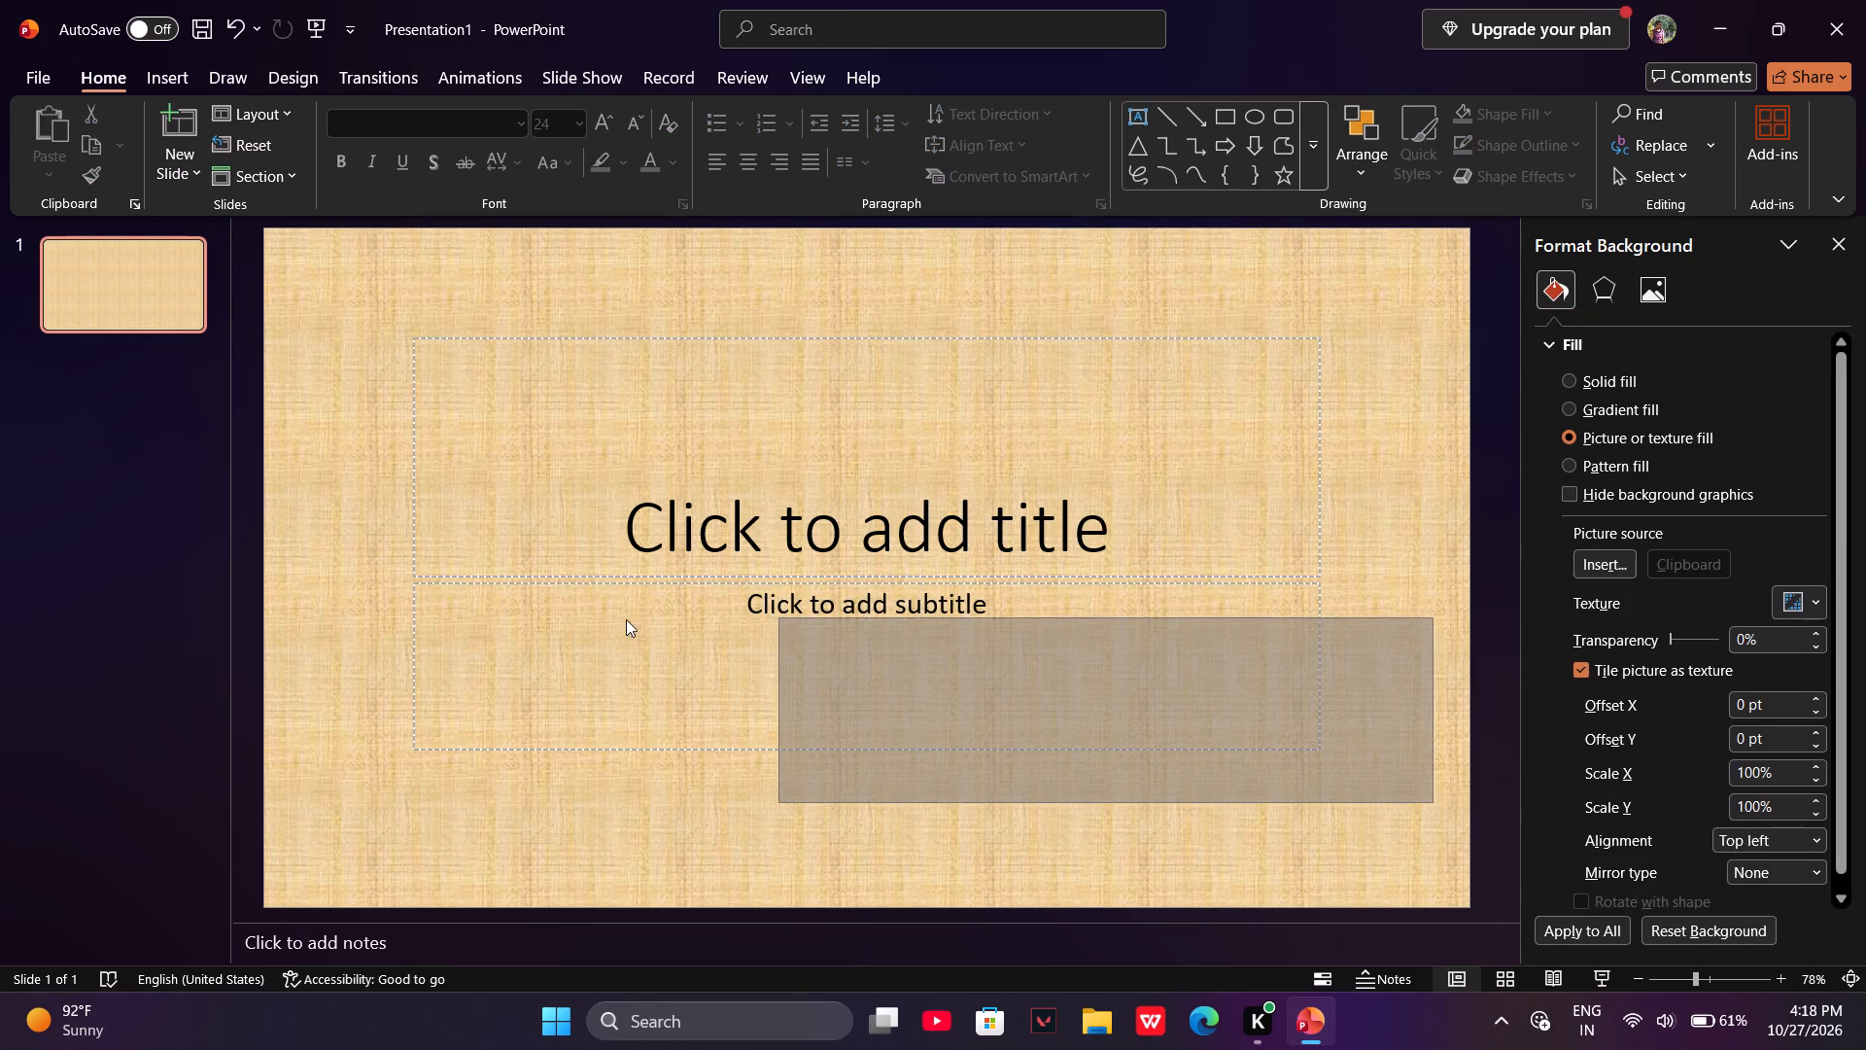
{"action": "left_click_drag", "start_coordinate": [626, 619], "coordinate": [307, 565]}
{"action": "key", "text": "BackSpace"}
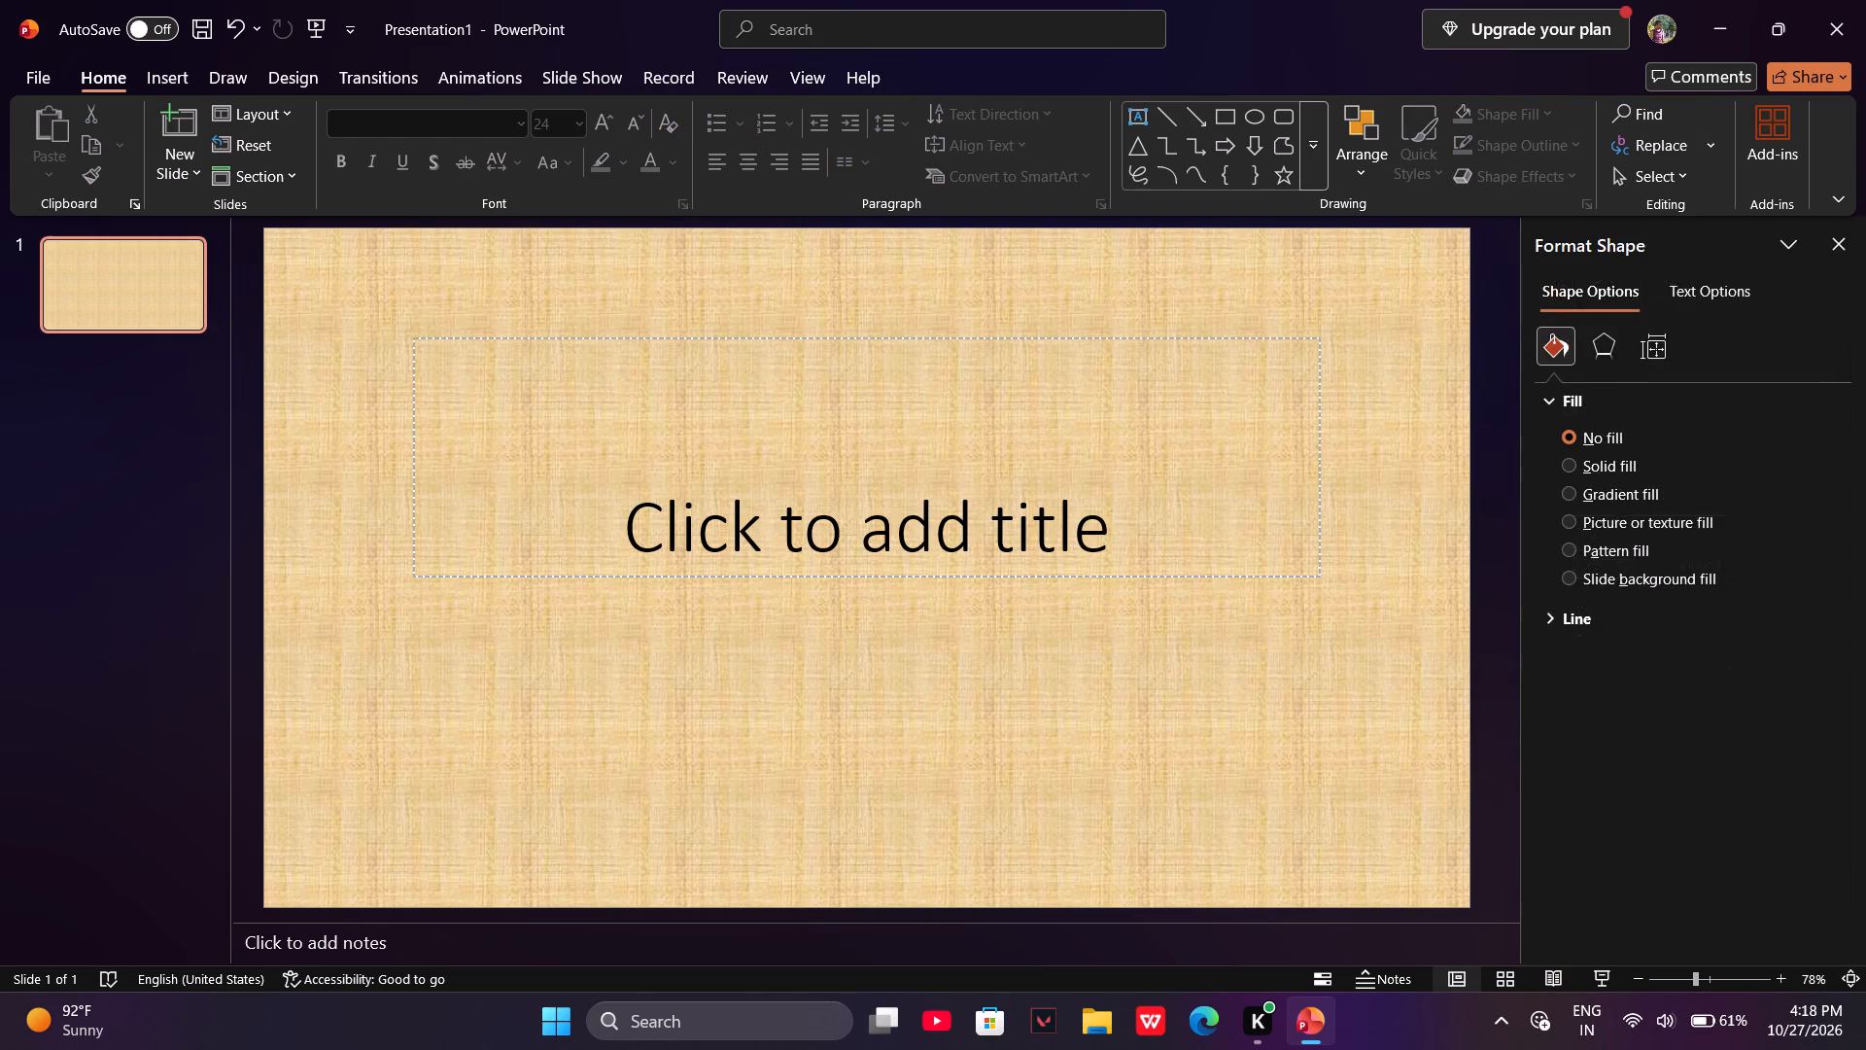
Delete the empty title placeholder from the slide.
{"action": "left_click", "coordinate": [1077, 464]}
{"action": "key", "text": "BackSpace"}
{"action": "left_click_drag", "start_coordinate": [1463, 712], "coordinate": [1229, 482]}
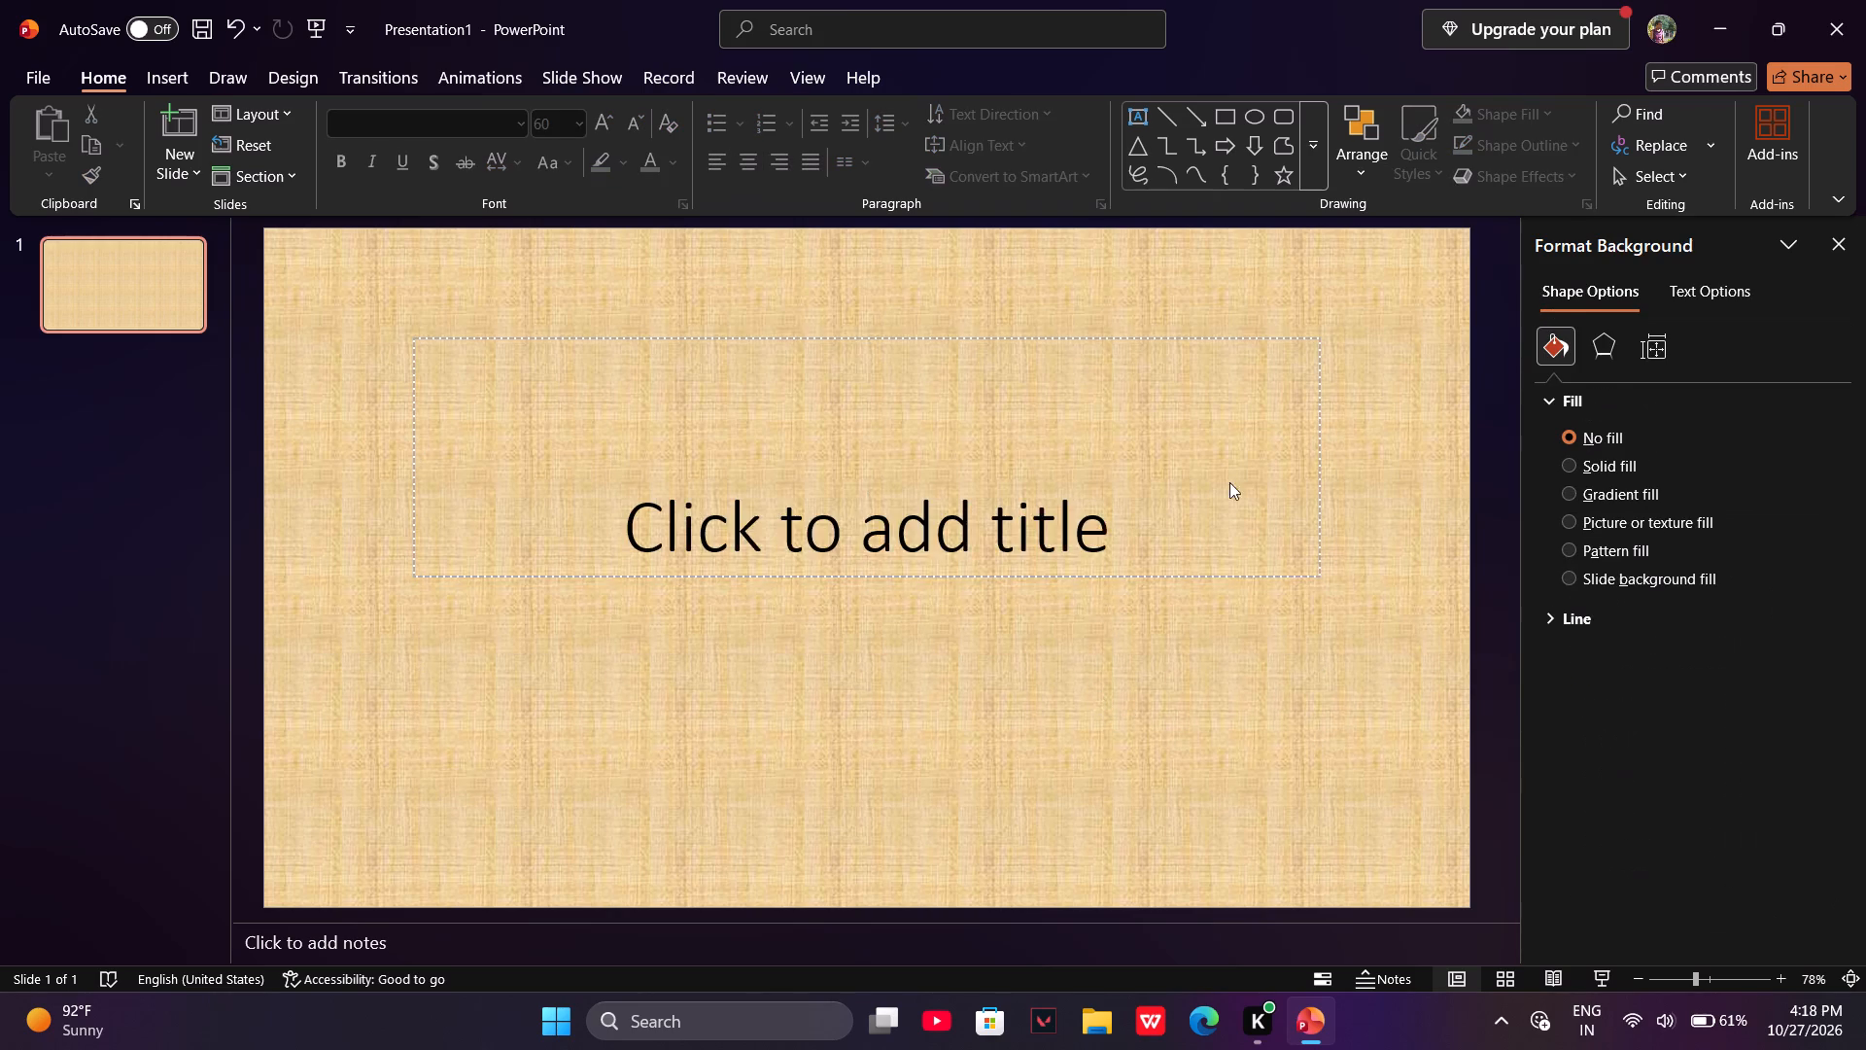
{"action": "left_click_drag", "start_coordinate": [1229, 482], "coordinate": [191, 277]}
{"action": "key", "text": "BackSpace"}
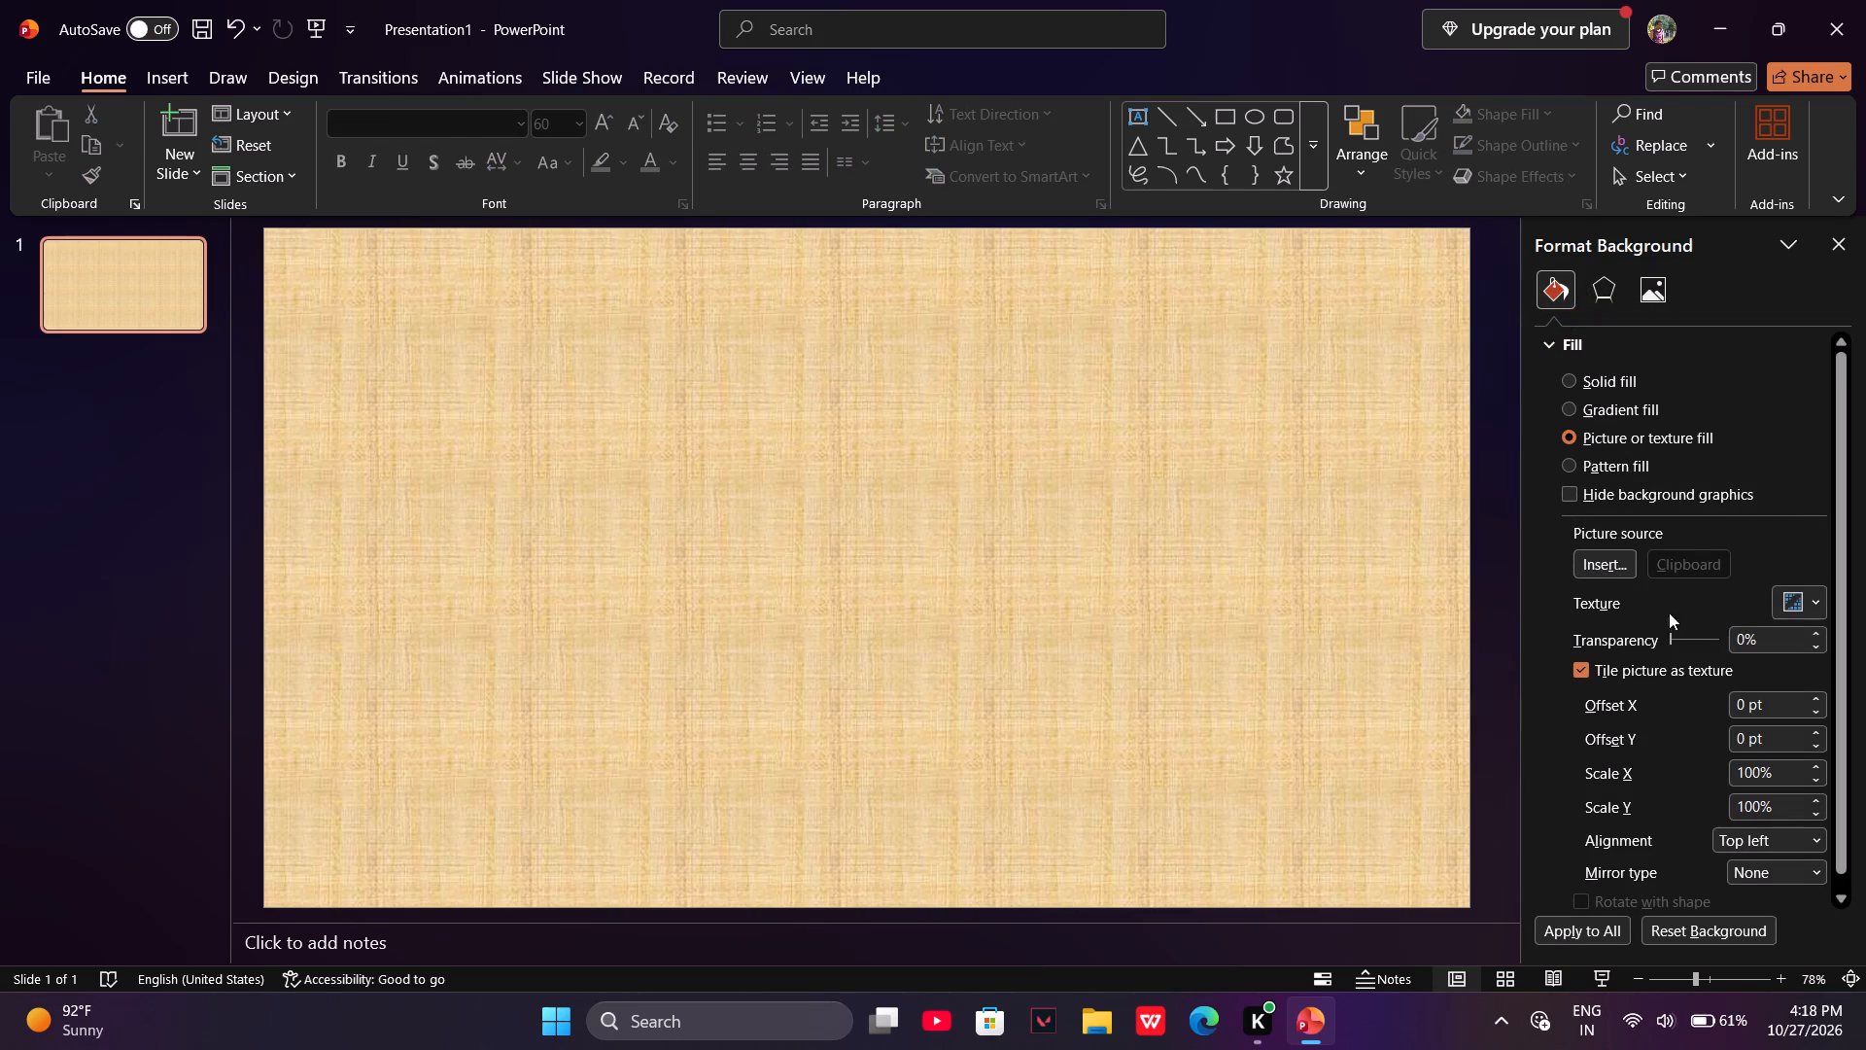
Set the background texture's transparency to 8% and apply the background to all slides.
{"action": "left_click_drag", "start_coordinate": [1680, 638], "coordinate": [1707, 642]}
{"action": "triple_click", "coordinate": [1707, 642]}
{"action": "left_click", "coordinate": [1710, 642]}
{"action": "scroll", "coordinate": [1753, 769], "scroll_direction": "down", "scroll_amount": 1}
{"action": "left_click", "coordinate": [1622, 932]}
{"action": "left_click", "coordinate": [1133, 605]}
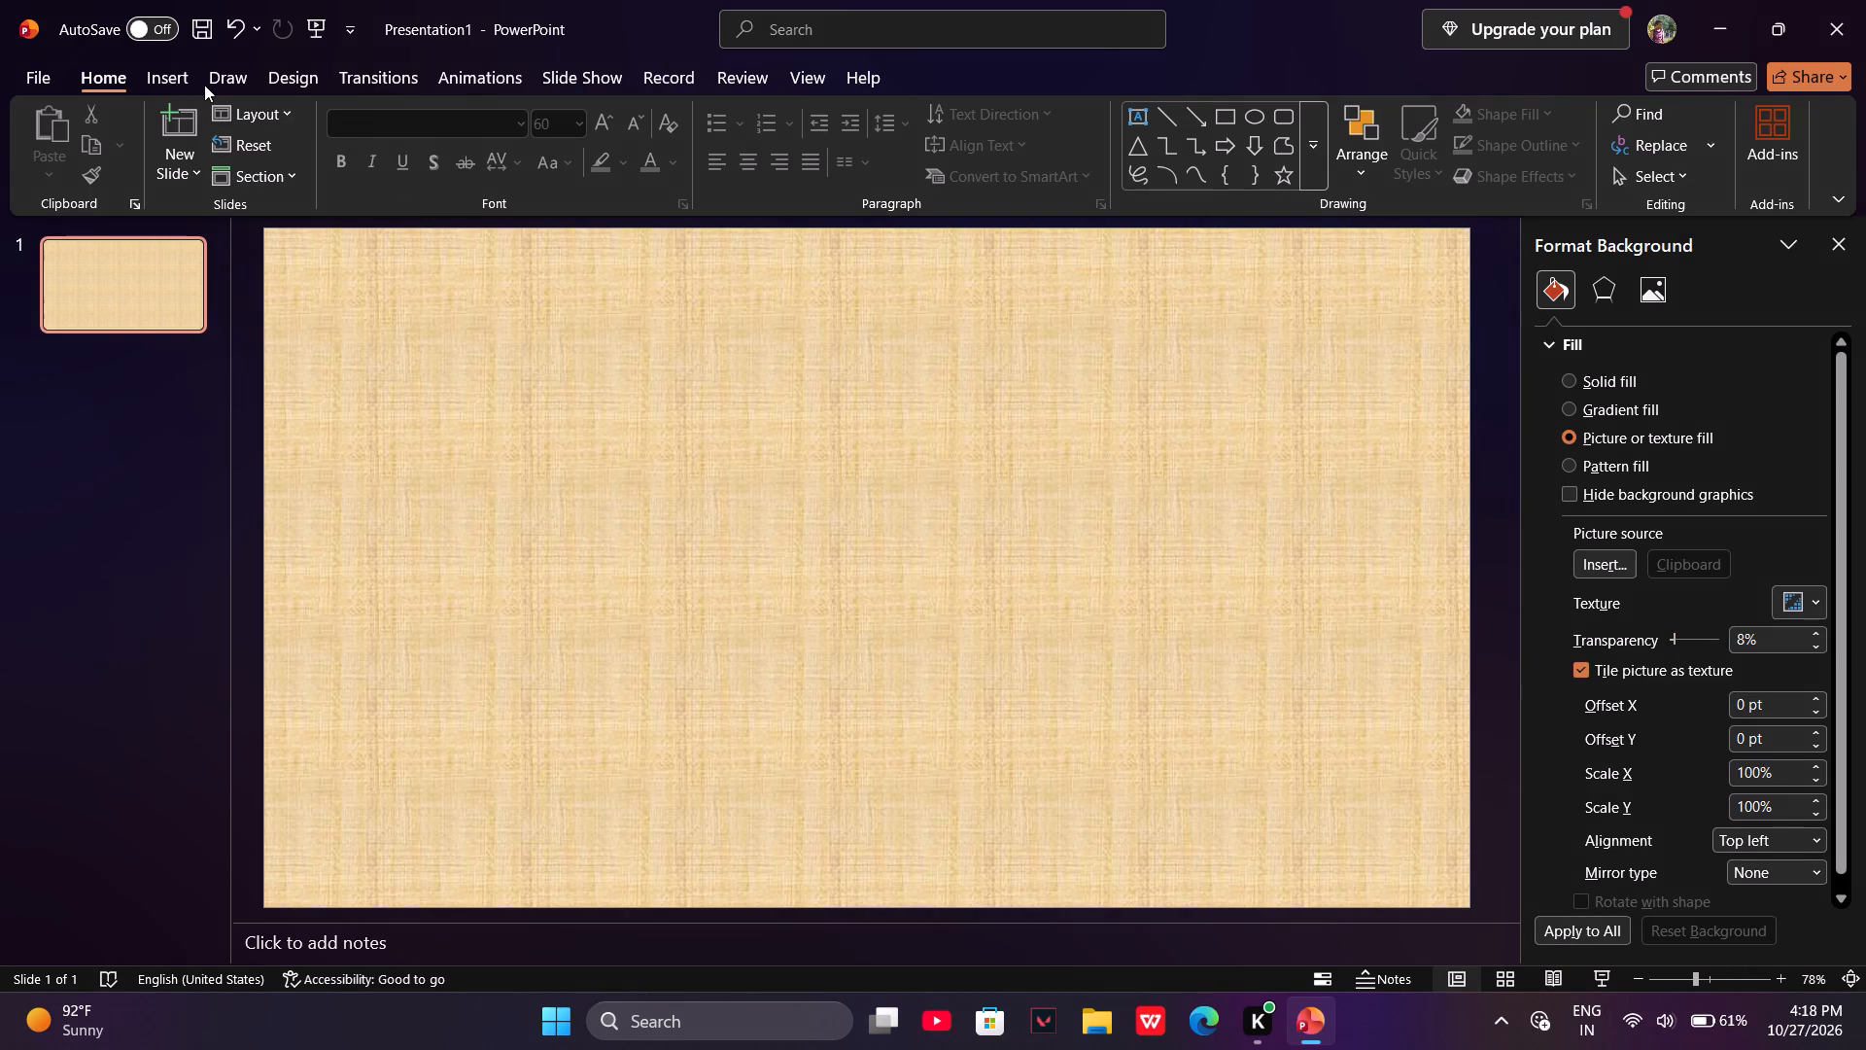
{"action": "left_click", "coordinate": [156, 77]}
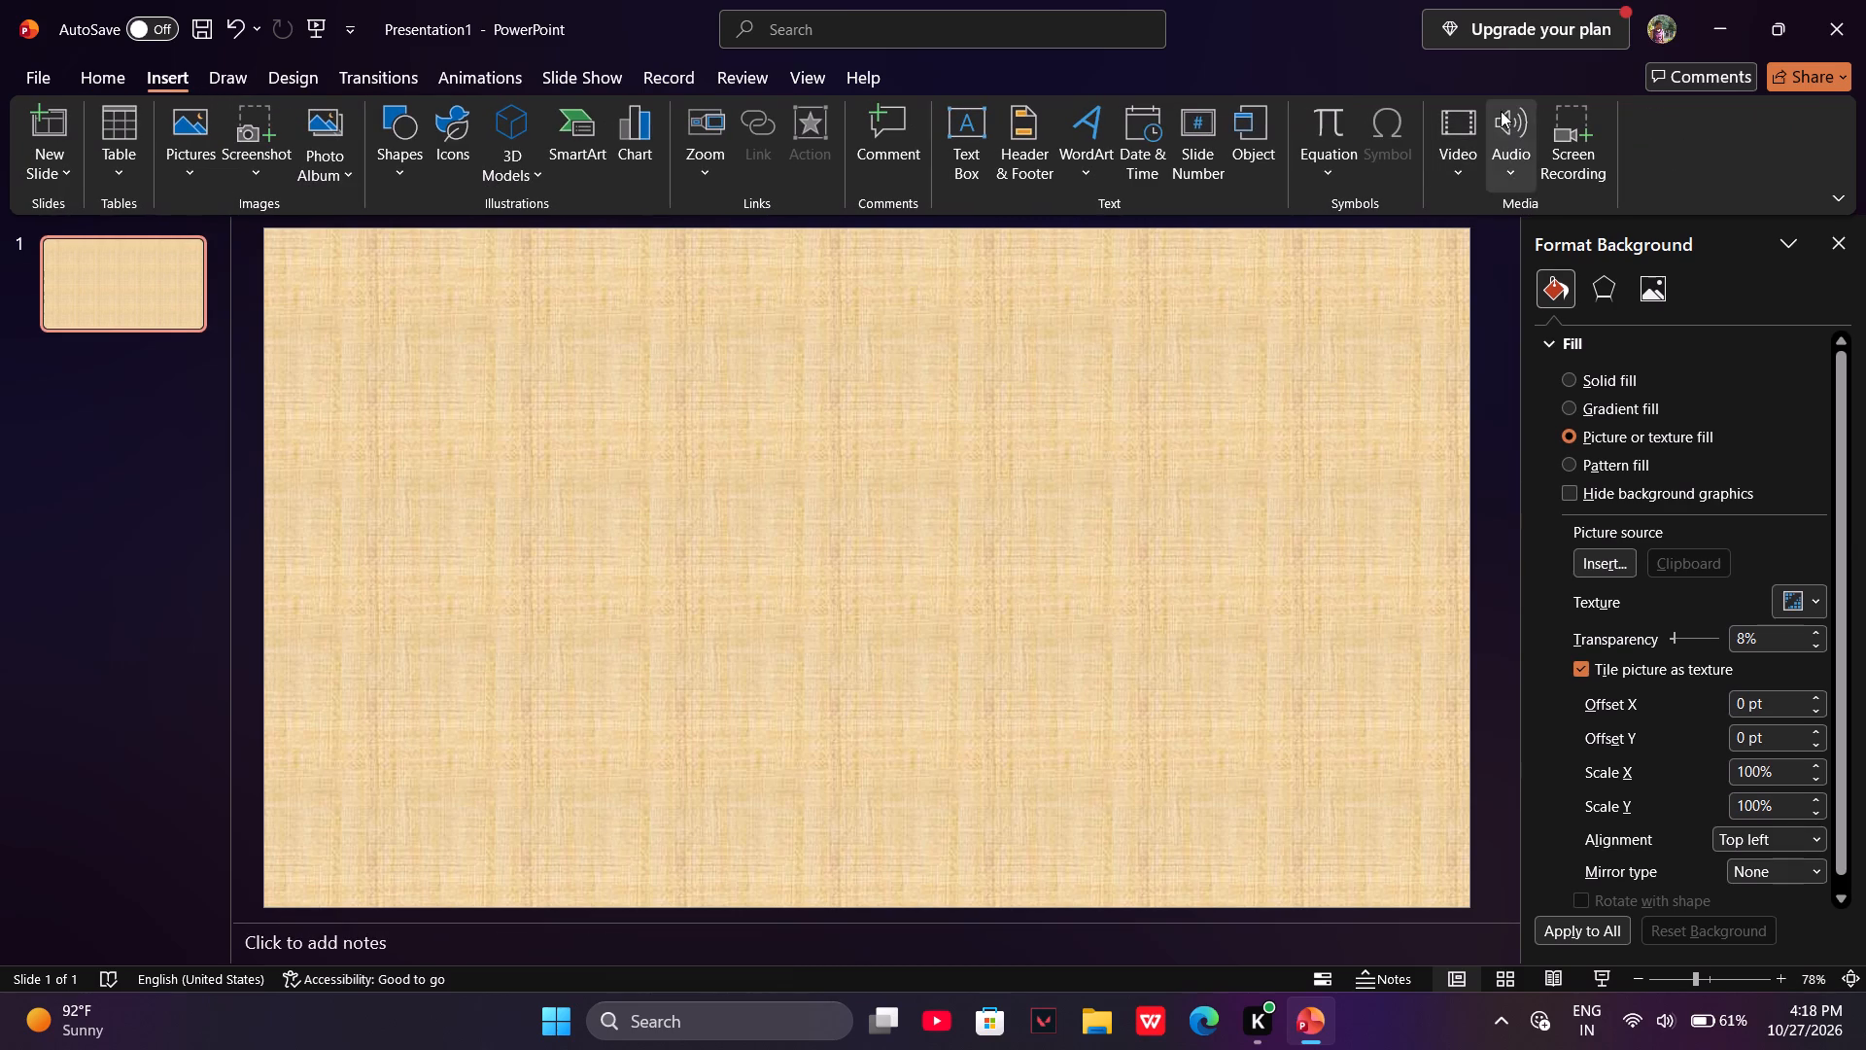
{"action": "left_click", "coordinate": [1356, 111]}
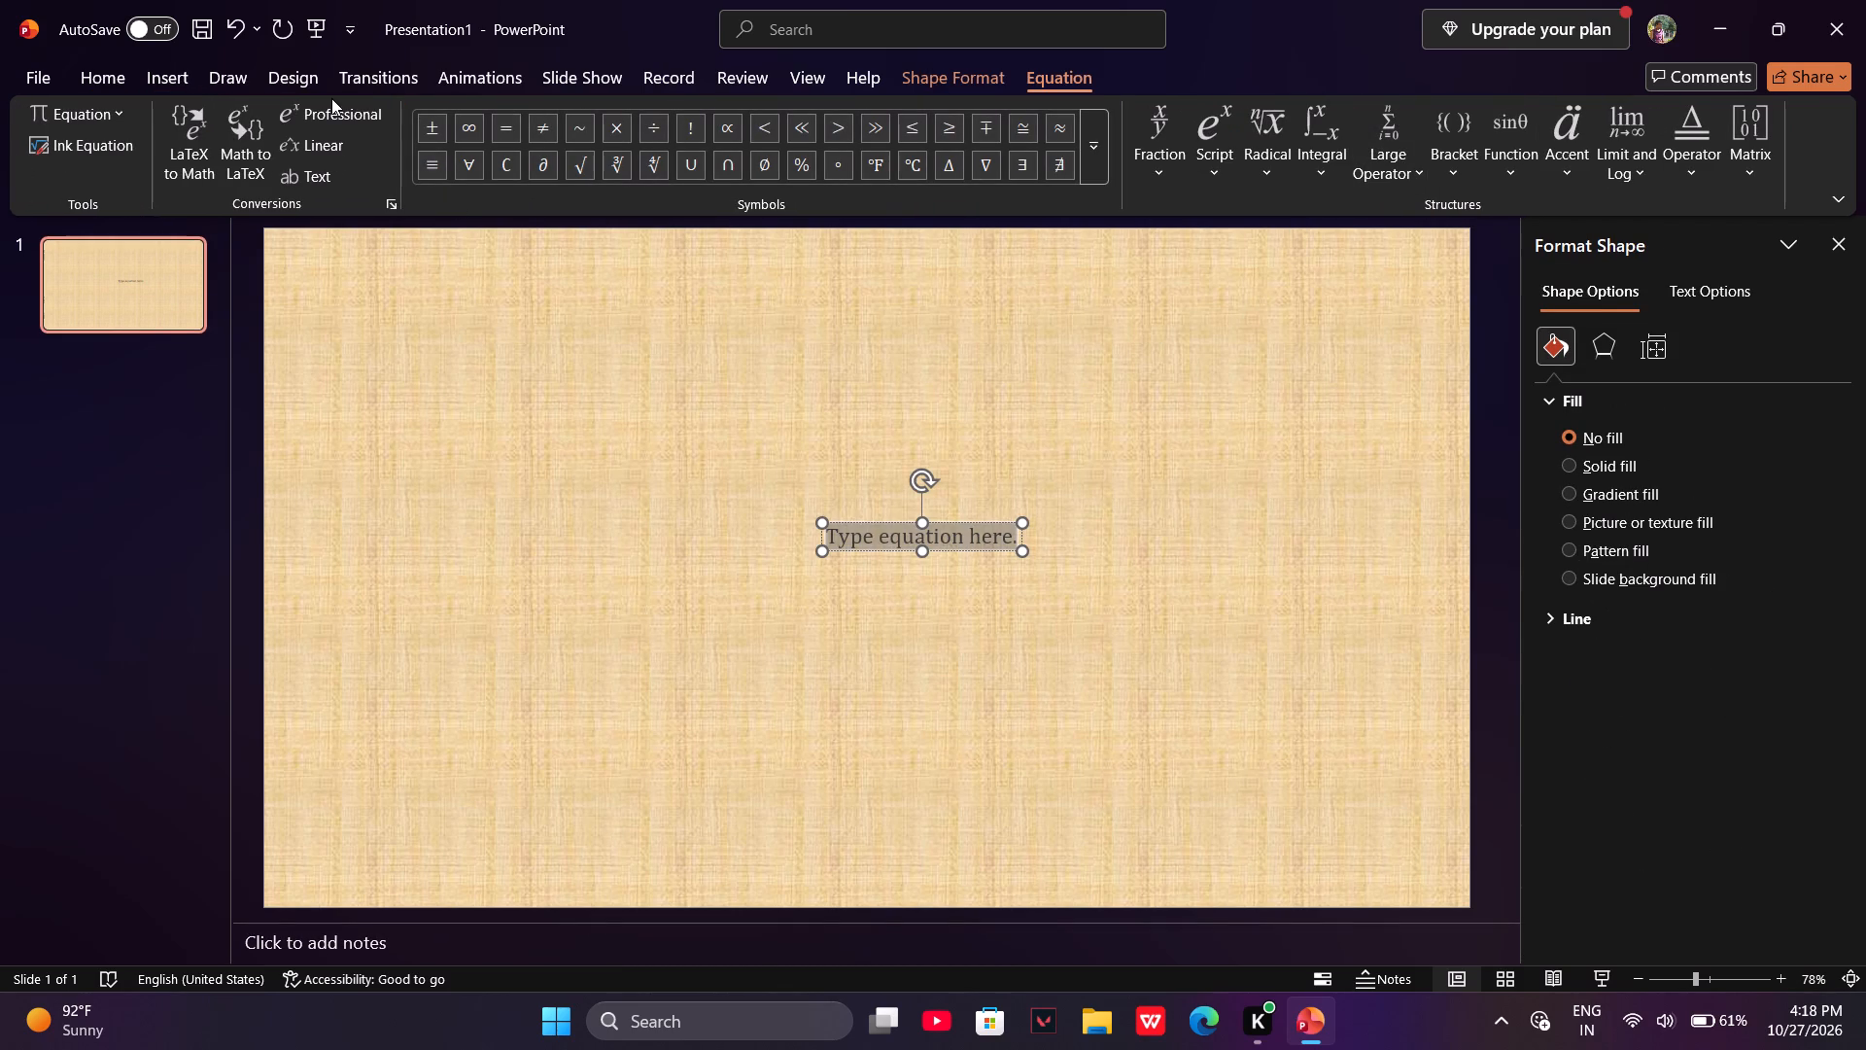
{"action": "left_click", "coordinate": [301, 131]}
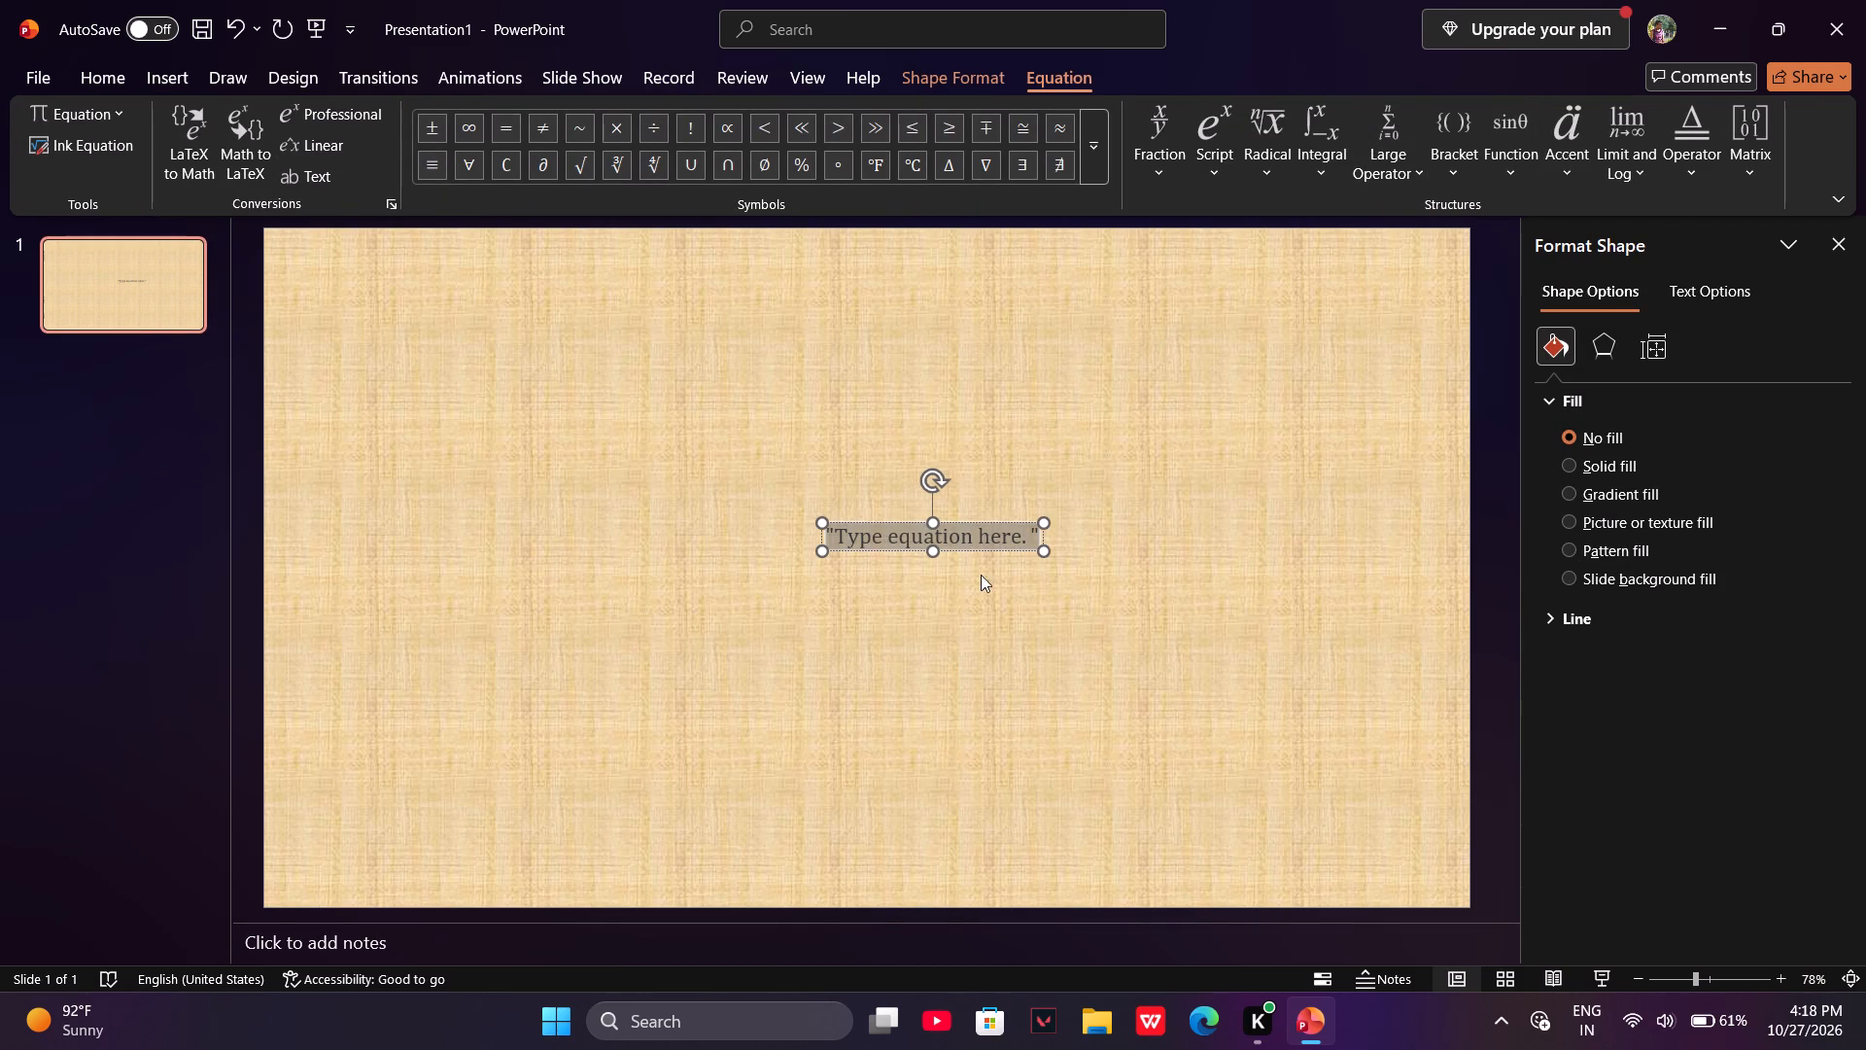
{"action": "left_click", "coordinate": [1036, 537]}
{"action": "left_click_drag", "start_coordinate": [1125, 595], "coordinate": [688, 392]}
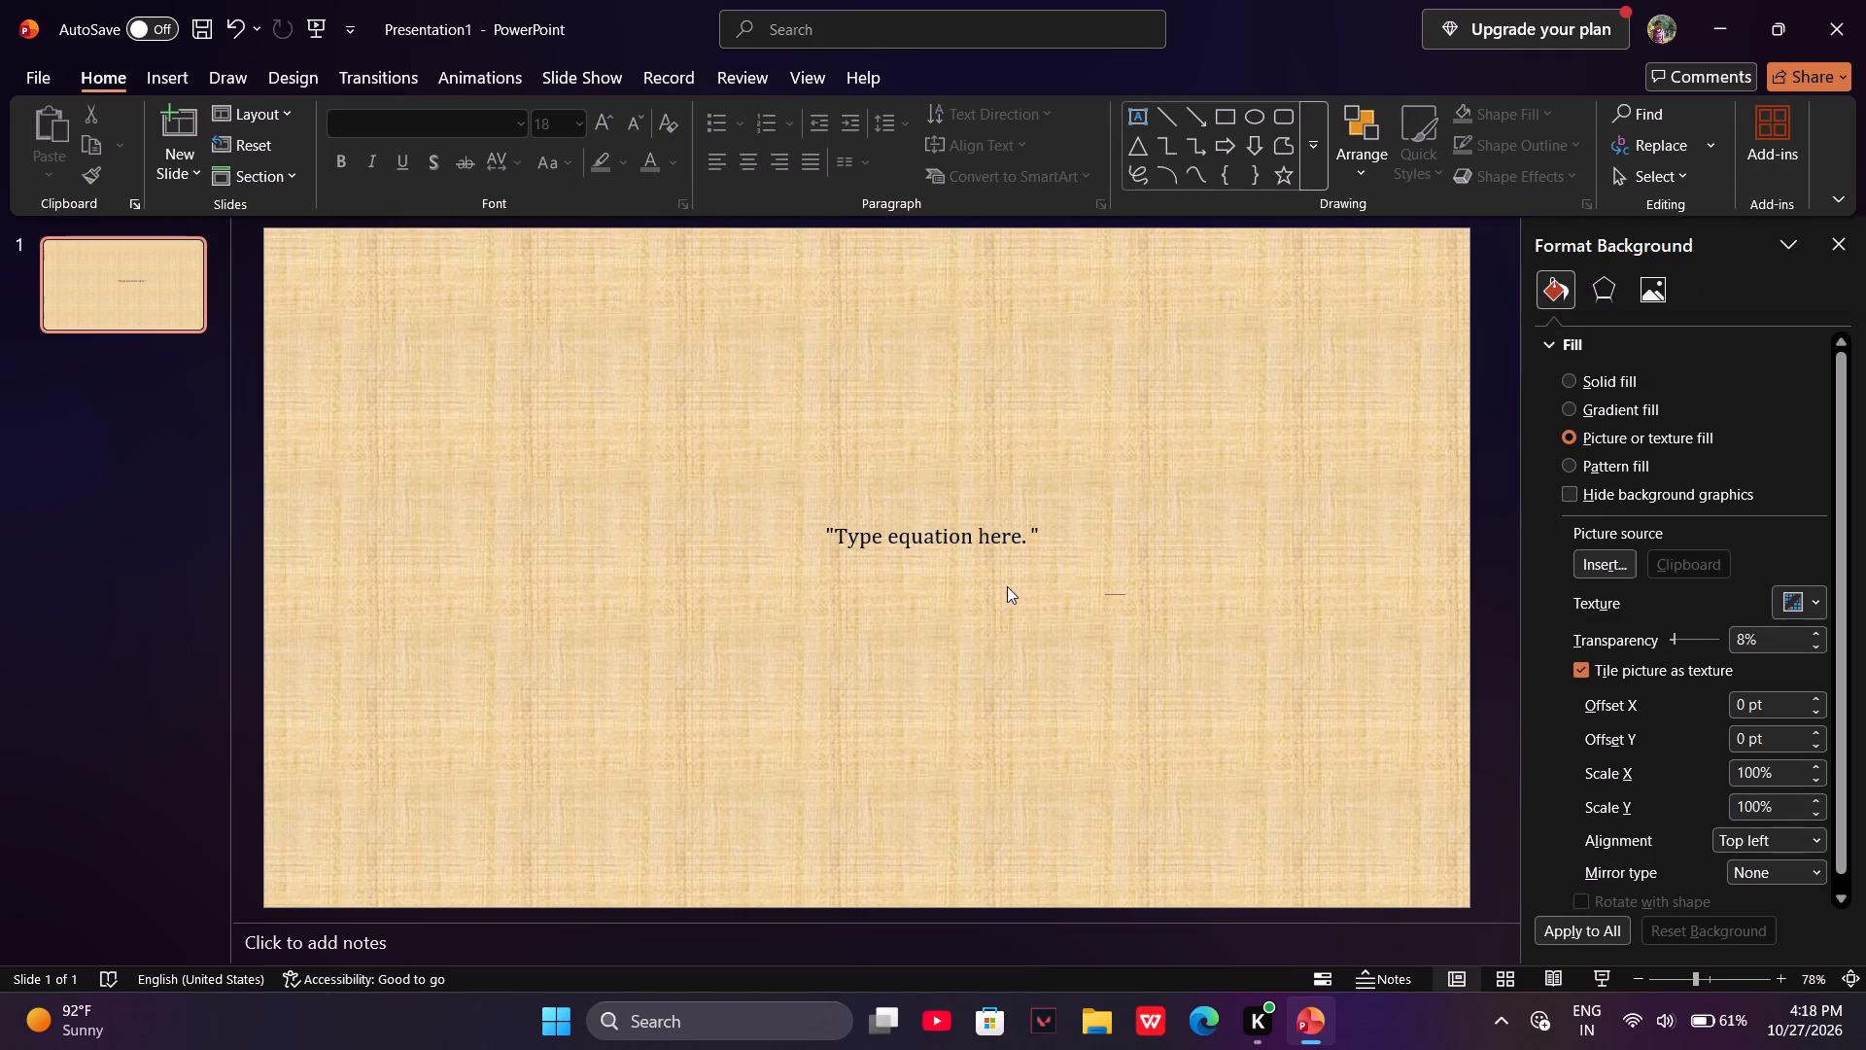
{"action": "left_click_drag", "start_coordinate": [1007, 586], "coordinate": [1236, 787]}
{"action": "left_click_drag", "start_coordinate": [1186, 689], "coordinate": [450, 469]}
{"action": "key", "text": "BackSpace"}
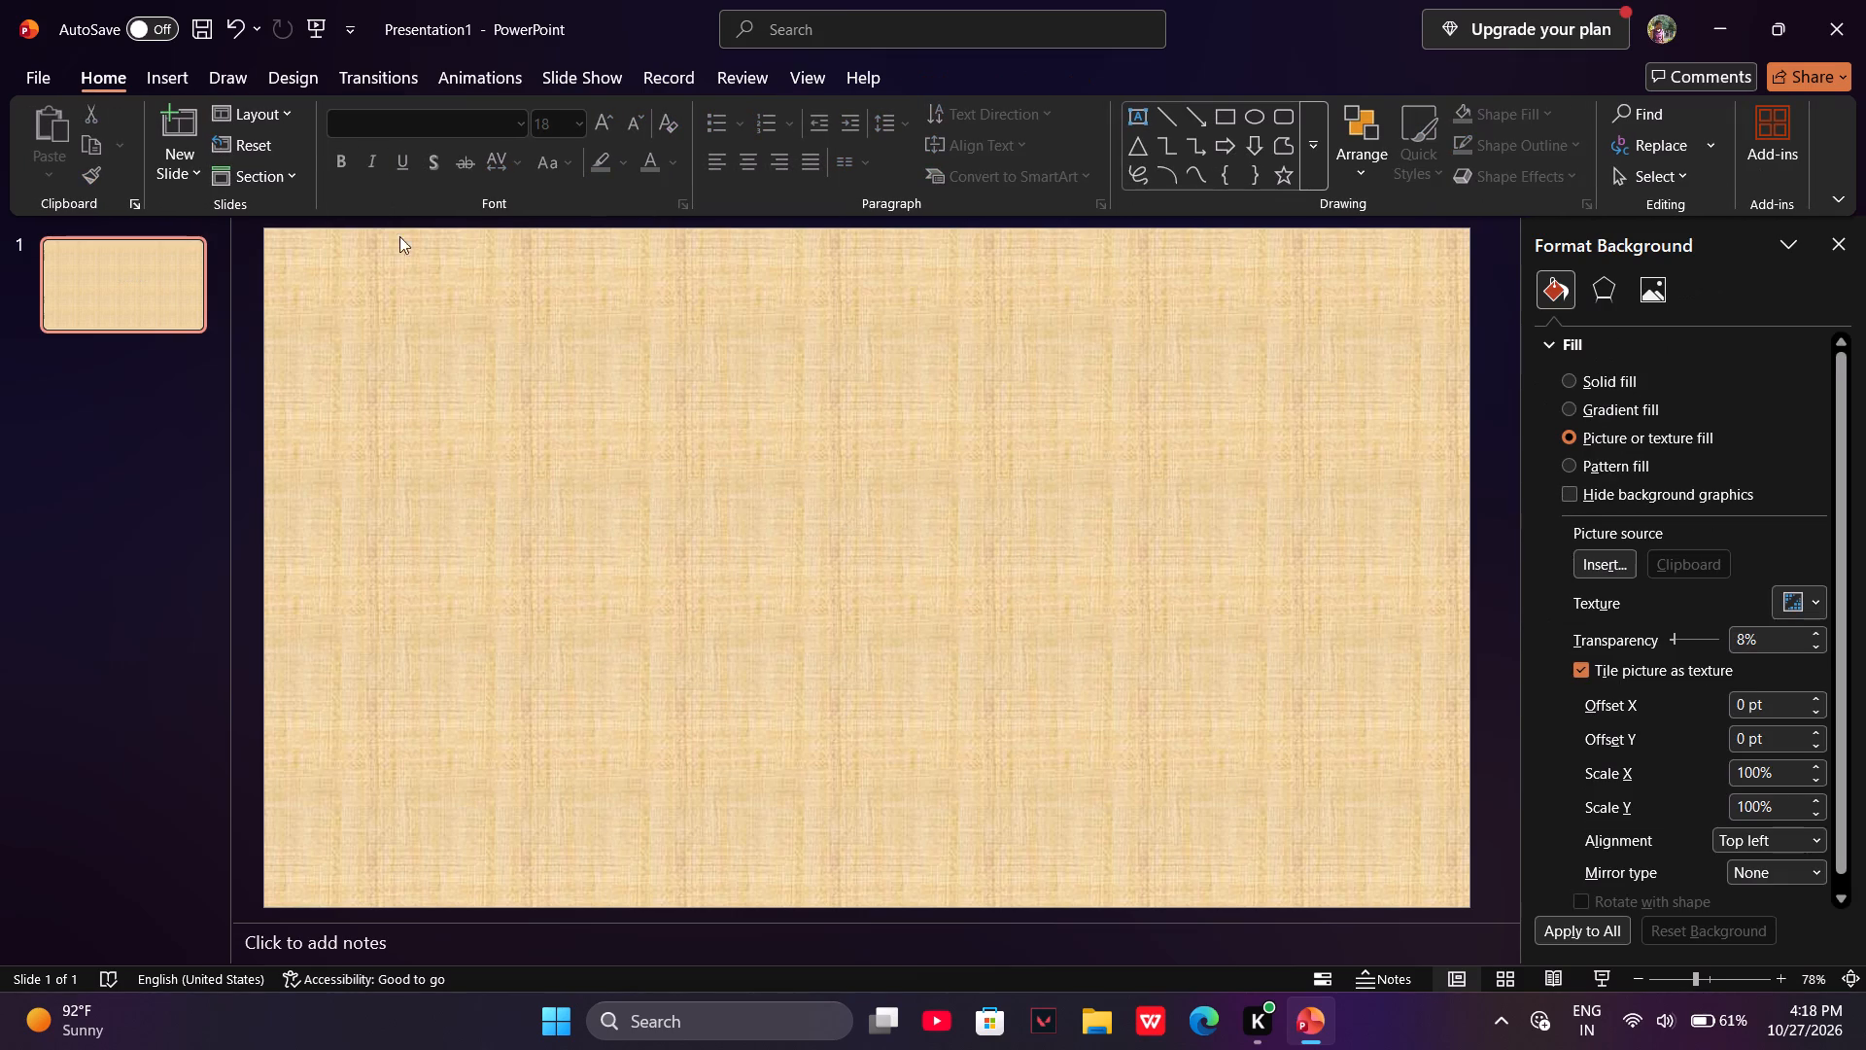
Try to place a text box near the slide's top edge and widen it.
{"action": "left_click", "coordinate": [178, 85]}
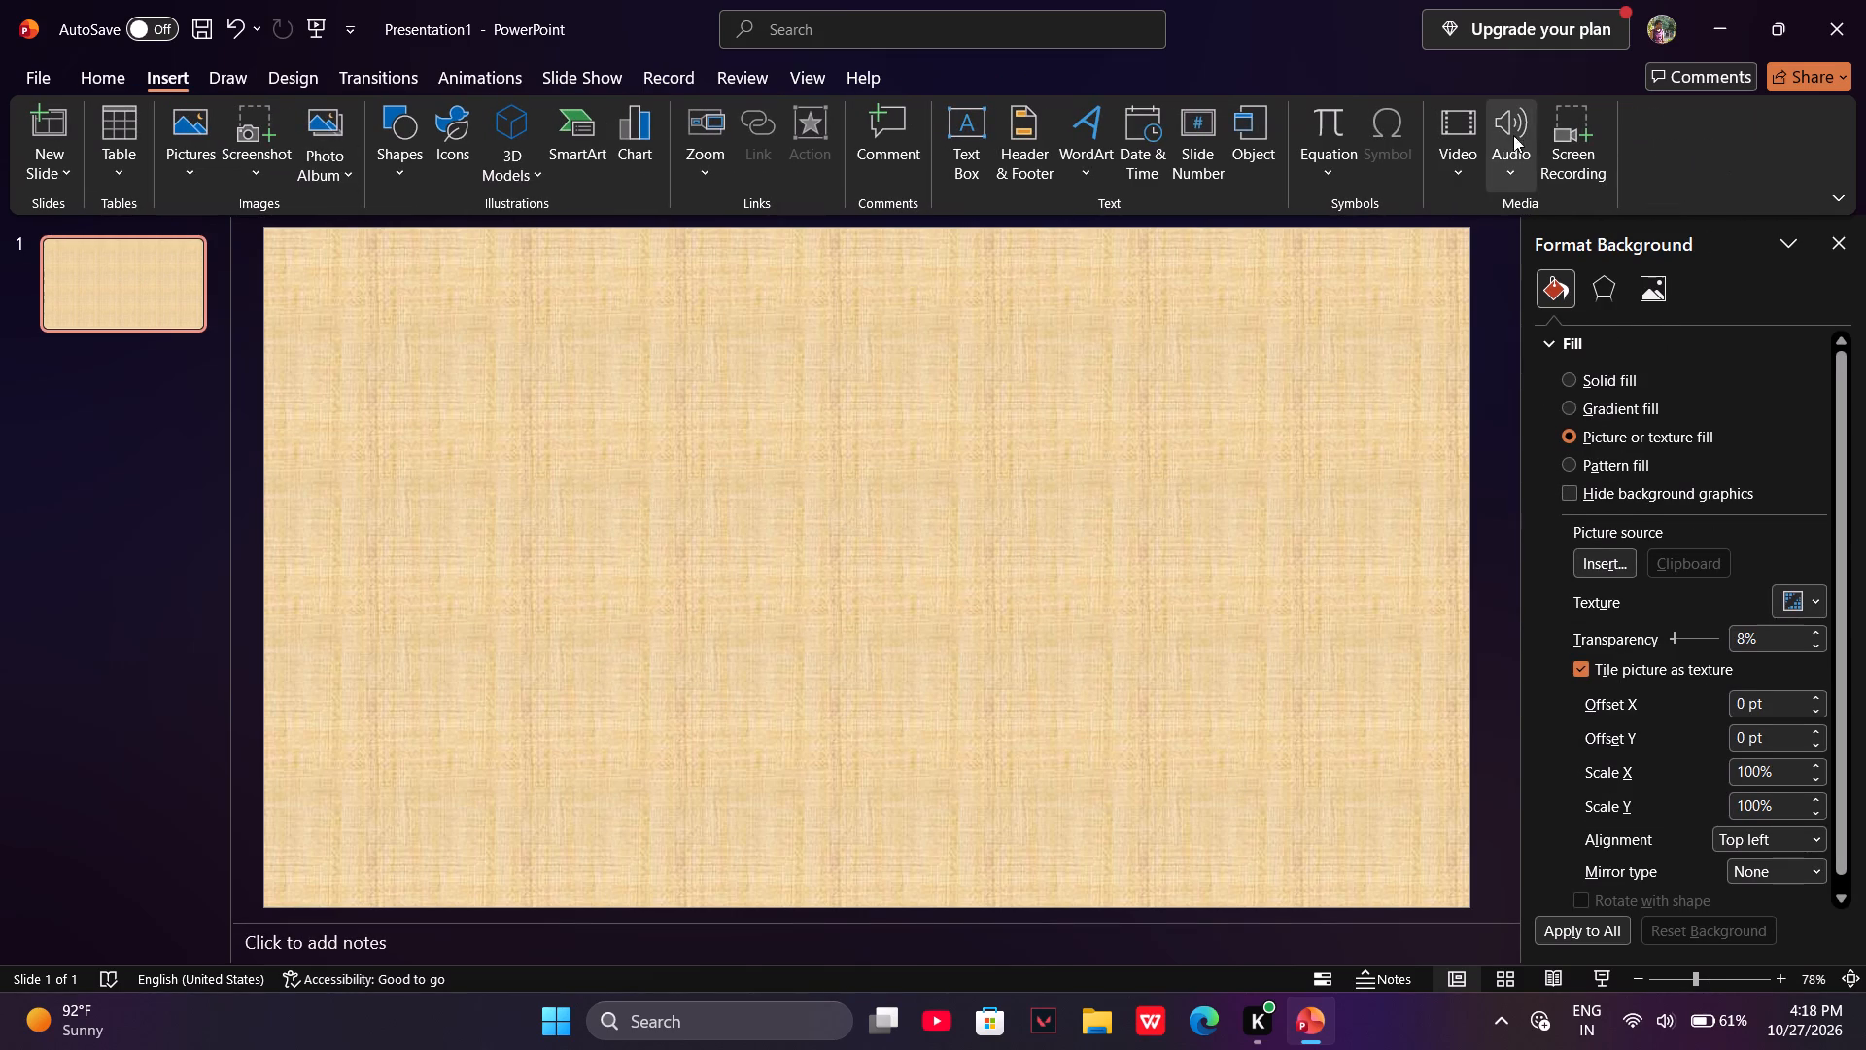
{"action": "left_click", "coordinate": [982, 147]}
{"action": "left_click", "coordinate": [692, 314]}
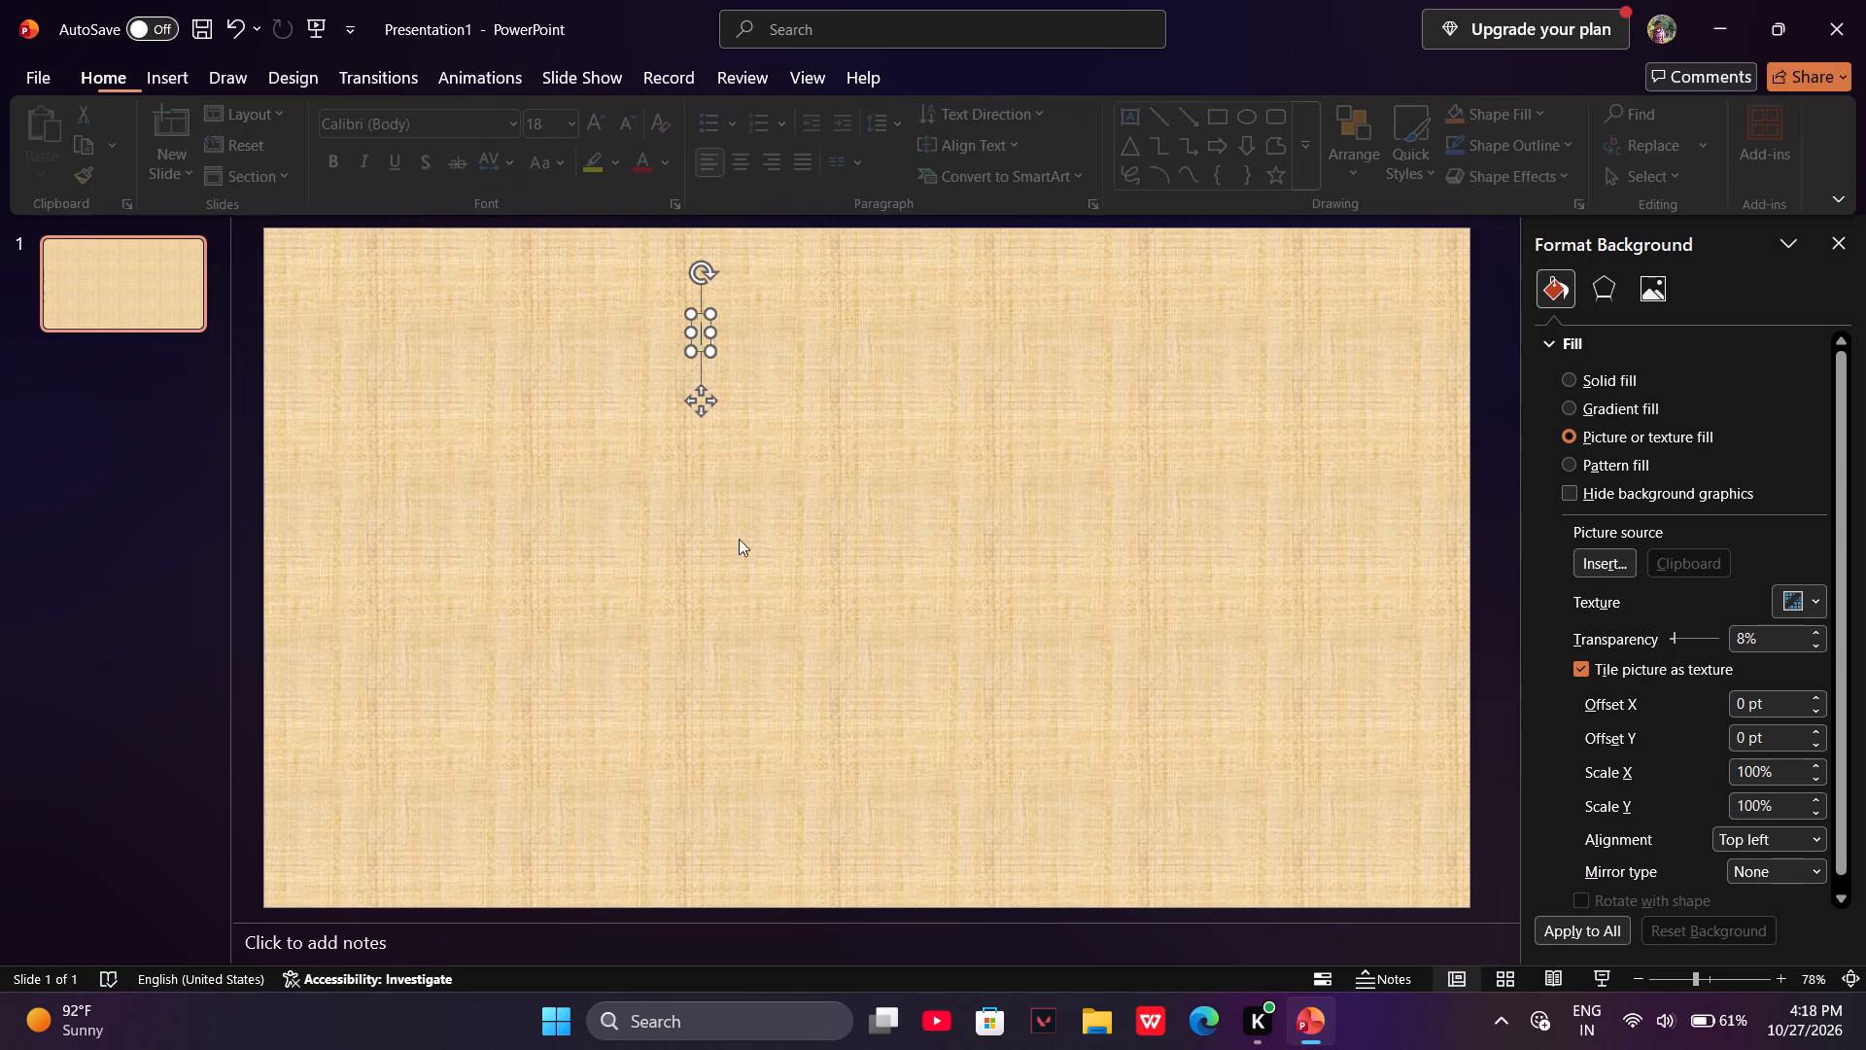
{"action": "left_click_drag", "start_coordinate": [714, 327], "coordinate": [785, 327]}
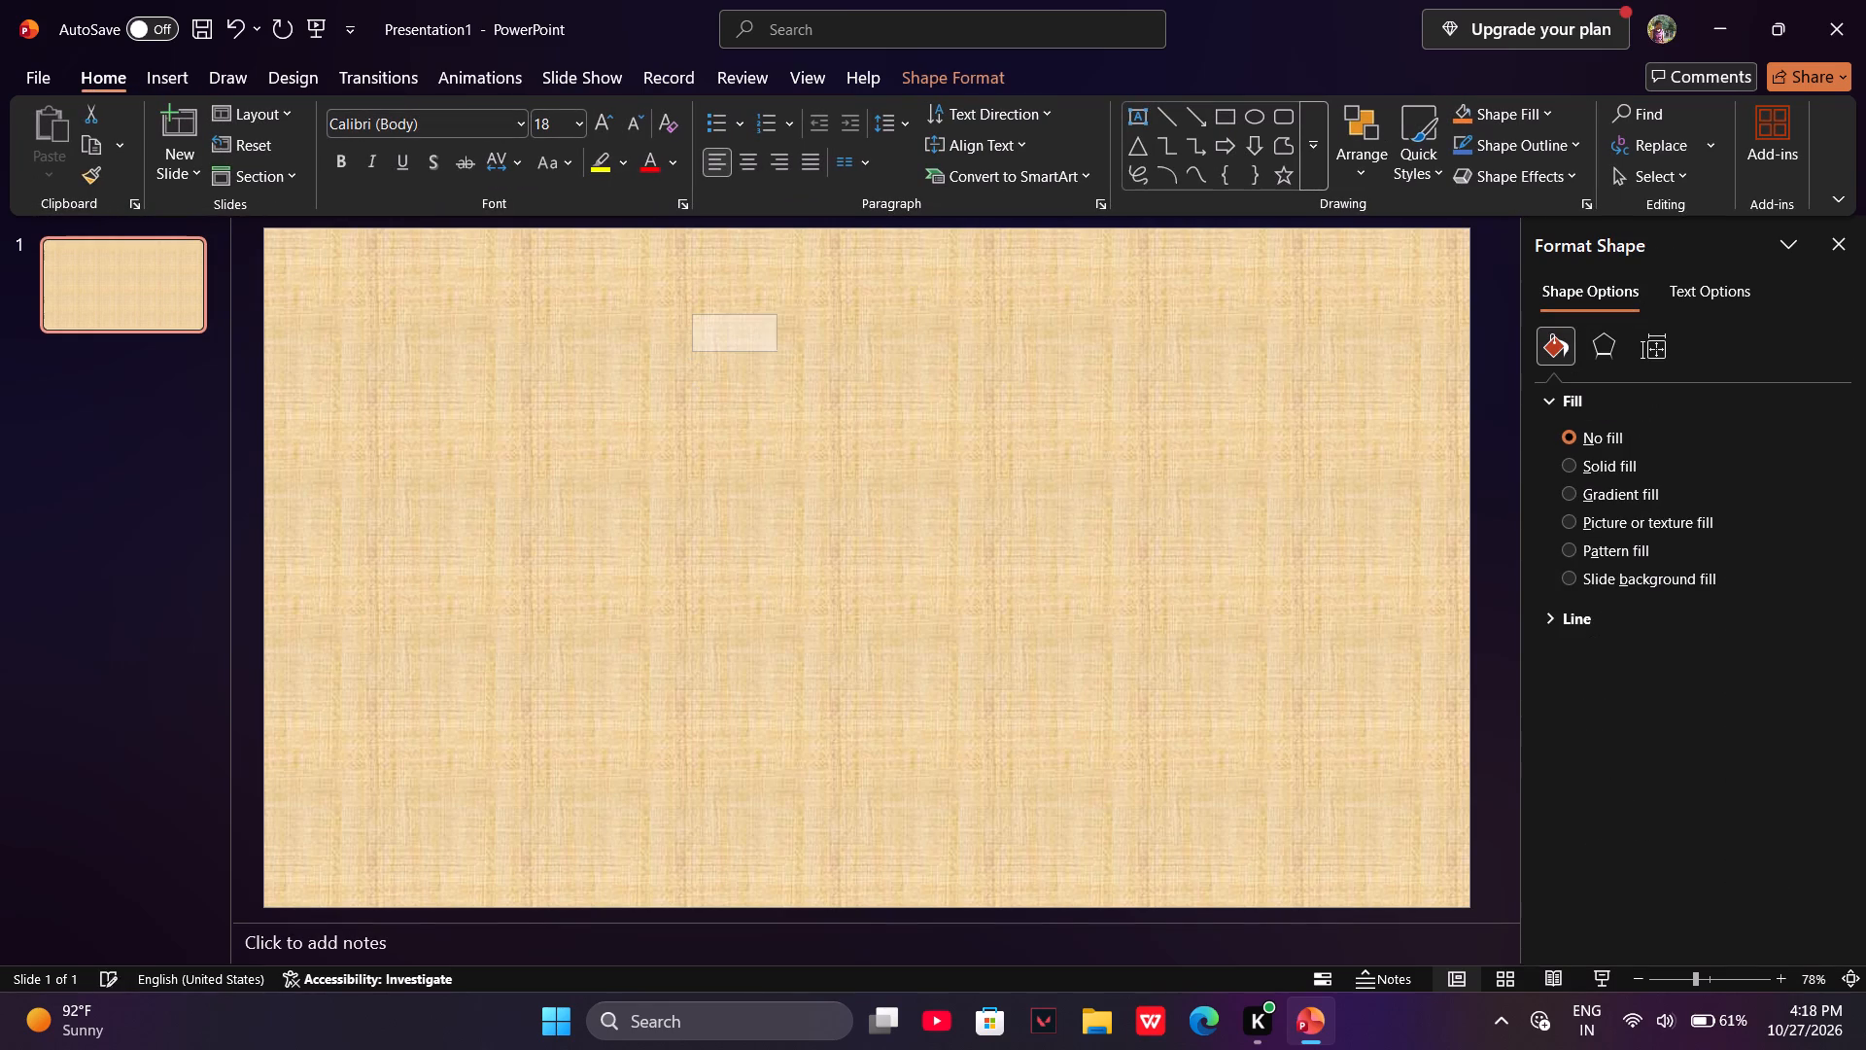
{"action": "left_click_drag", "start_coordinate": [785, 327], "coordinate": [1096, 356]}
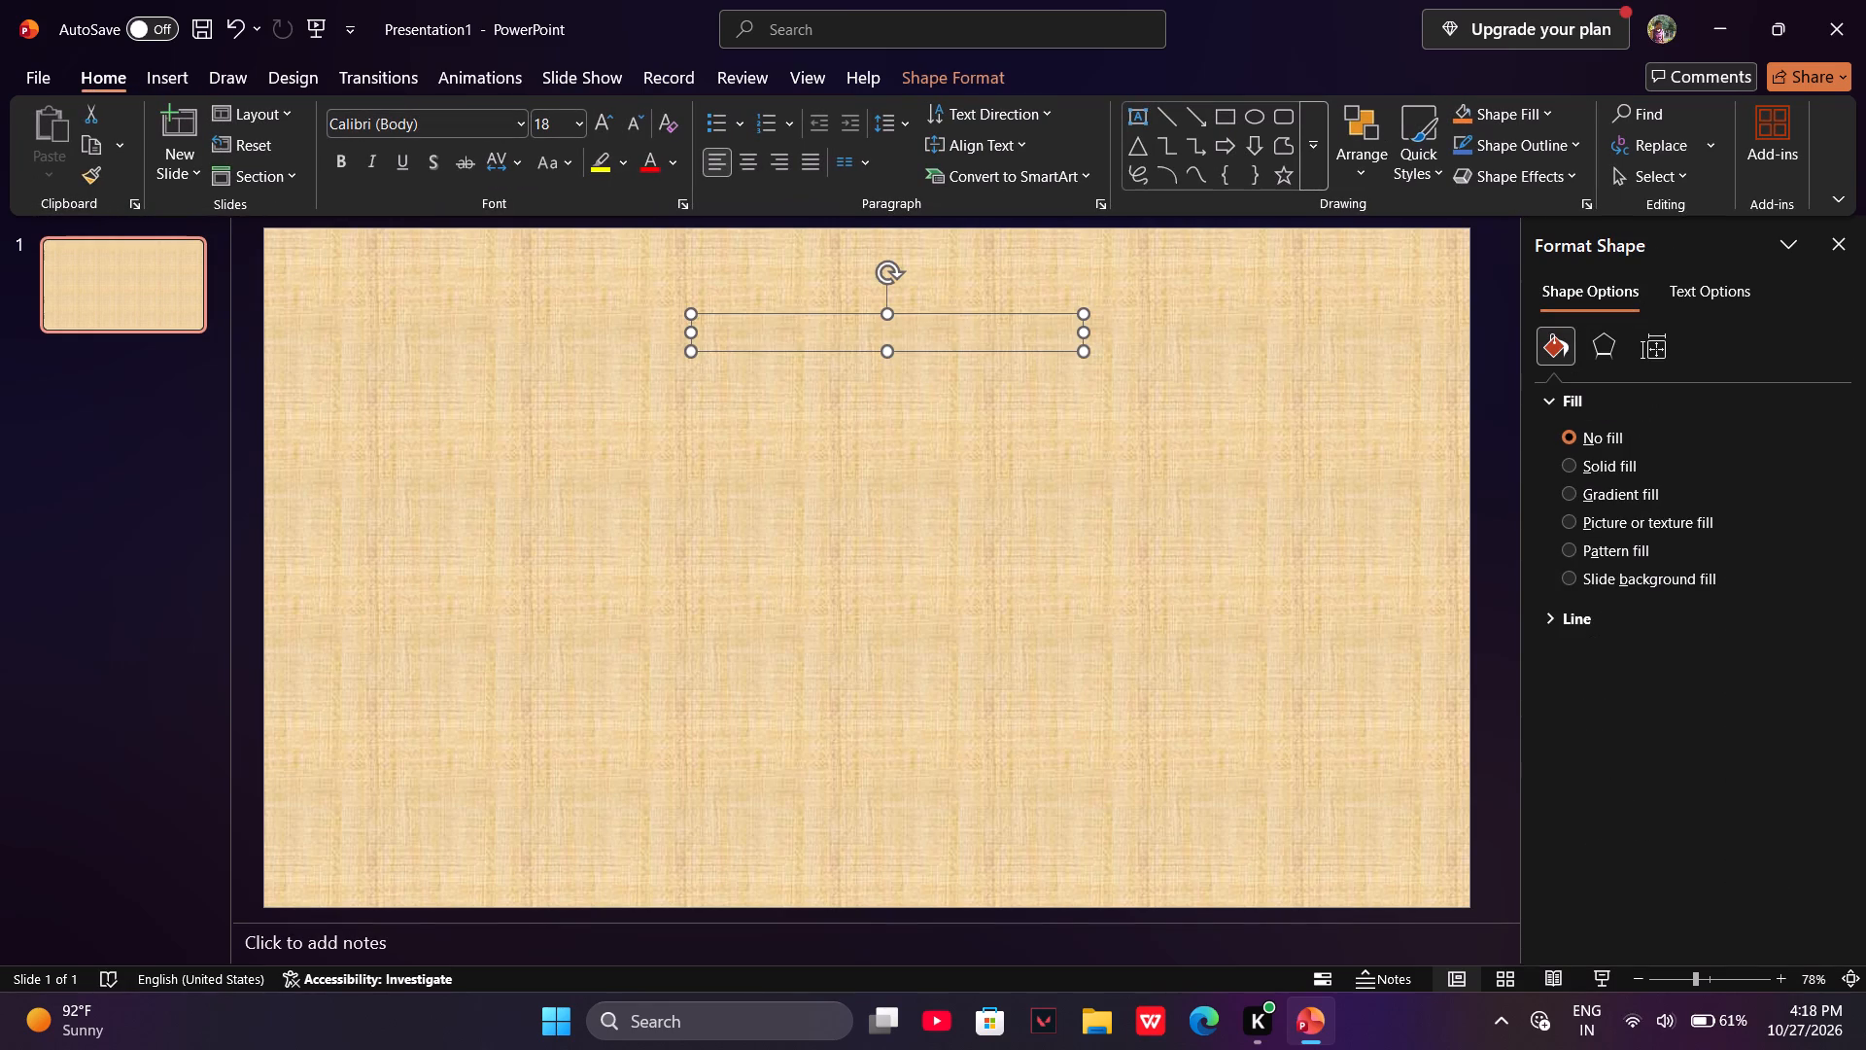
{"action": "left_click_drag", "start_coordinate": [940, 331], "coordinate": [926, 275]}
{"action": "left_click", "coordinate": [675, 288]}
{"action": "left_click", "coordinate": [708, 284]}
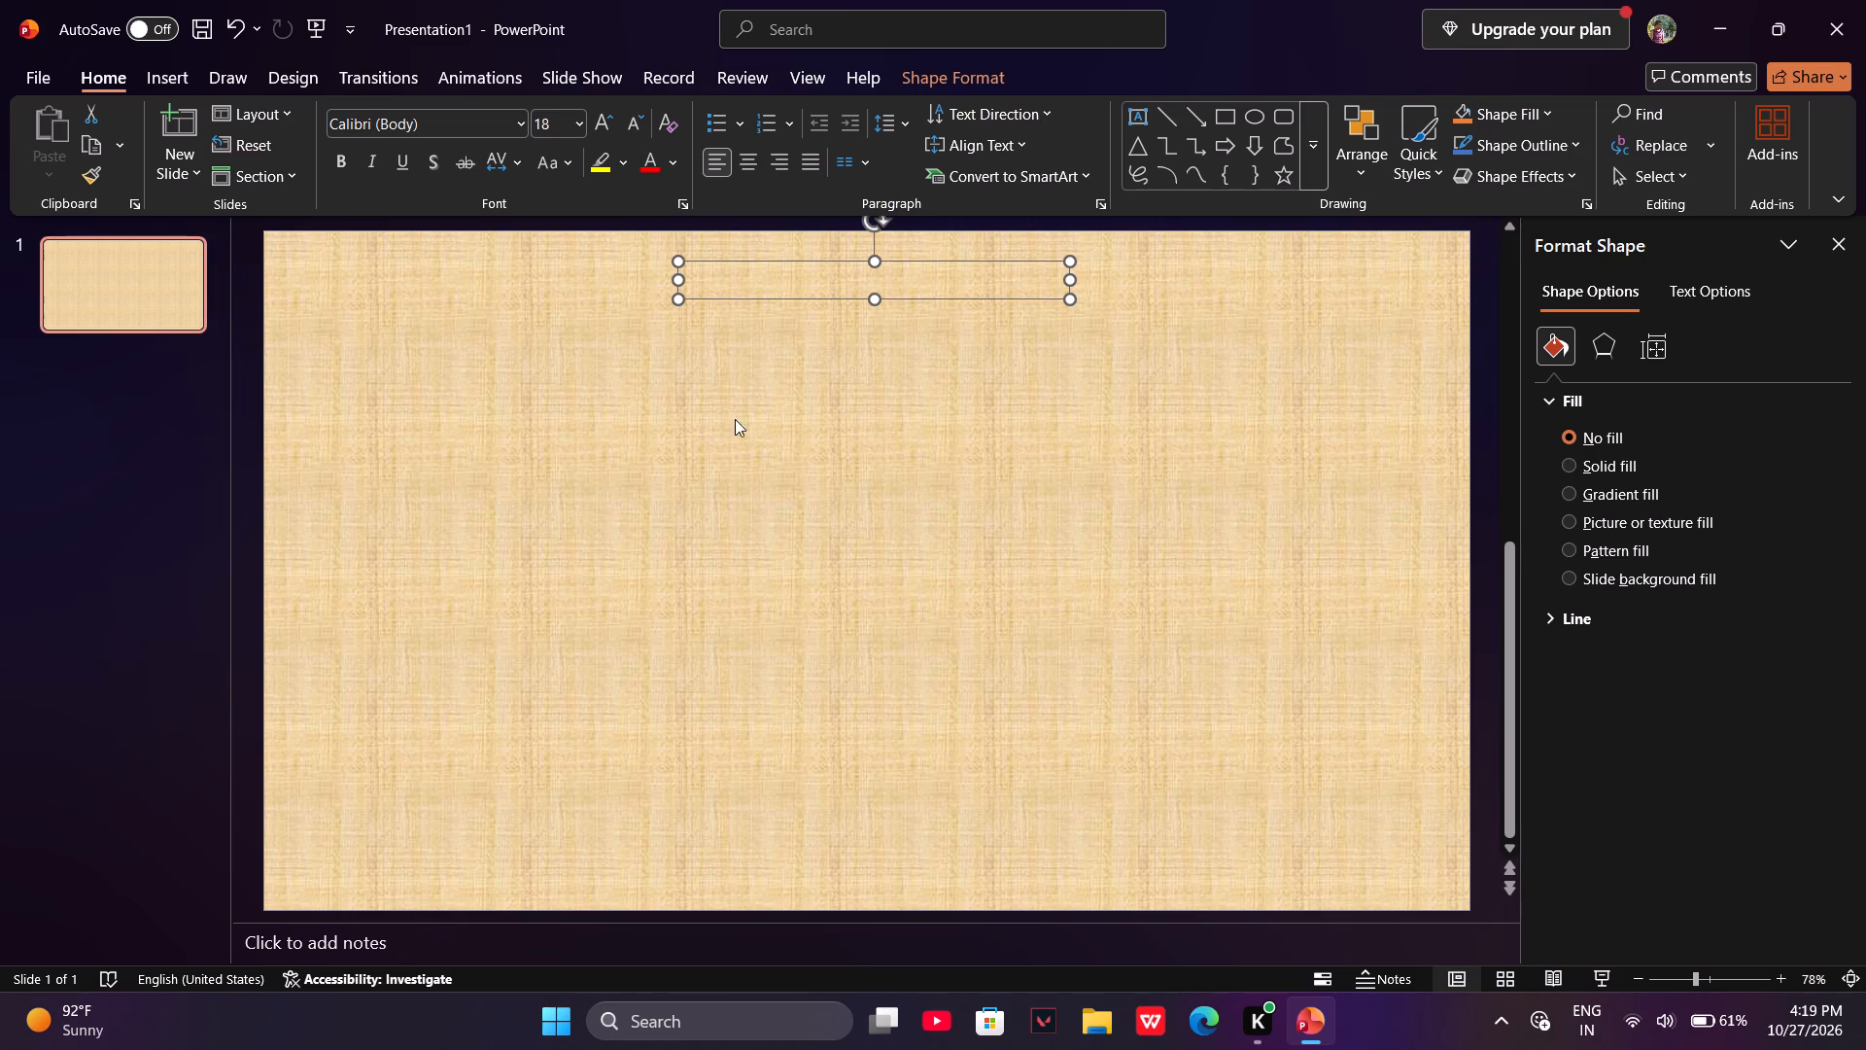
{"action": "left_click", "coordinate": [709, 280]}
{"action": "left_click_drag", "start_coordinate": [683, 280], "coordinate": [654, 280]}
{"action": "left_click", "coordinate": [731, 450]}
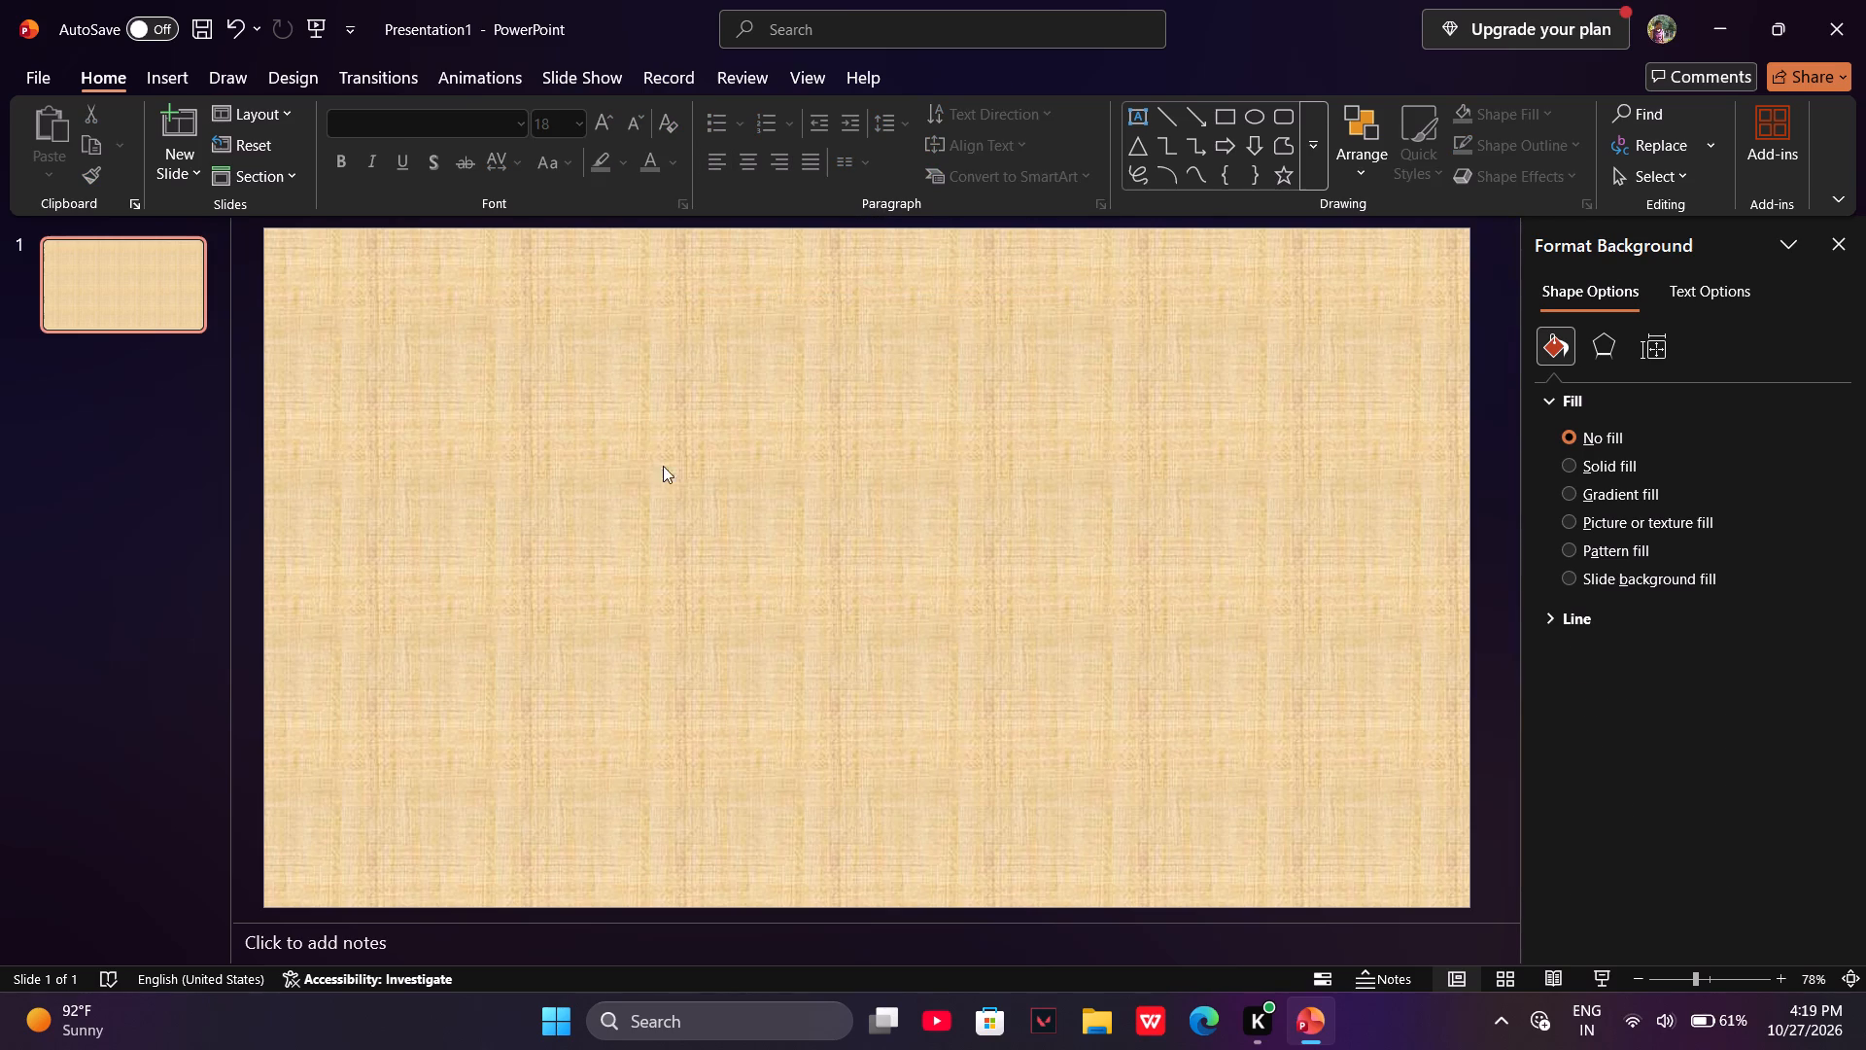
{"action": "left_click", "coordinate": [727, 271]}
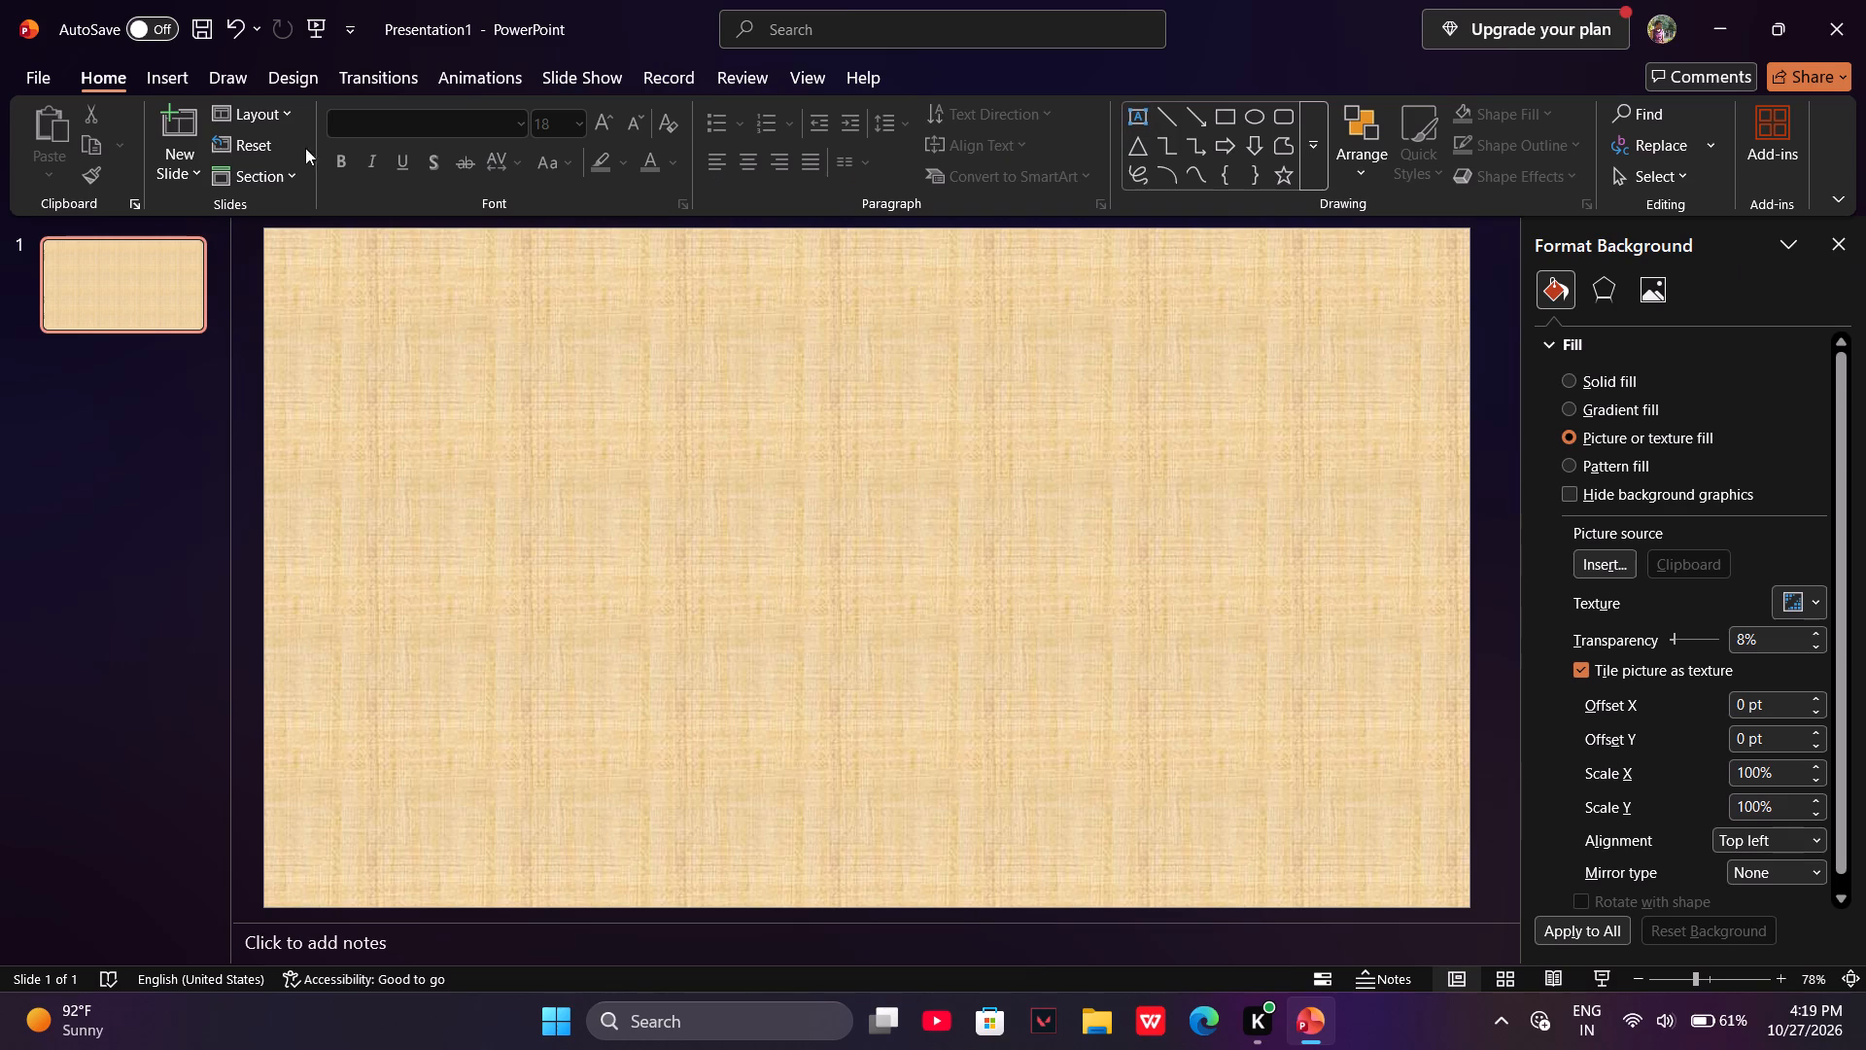
Insert a text box at the top of the slide and widen it to nearly half the slide's width.
{"action": "left_click", "coordinate": [165, 71]}
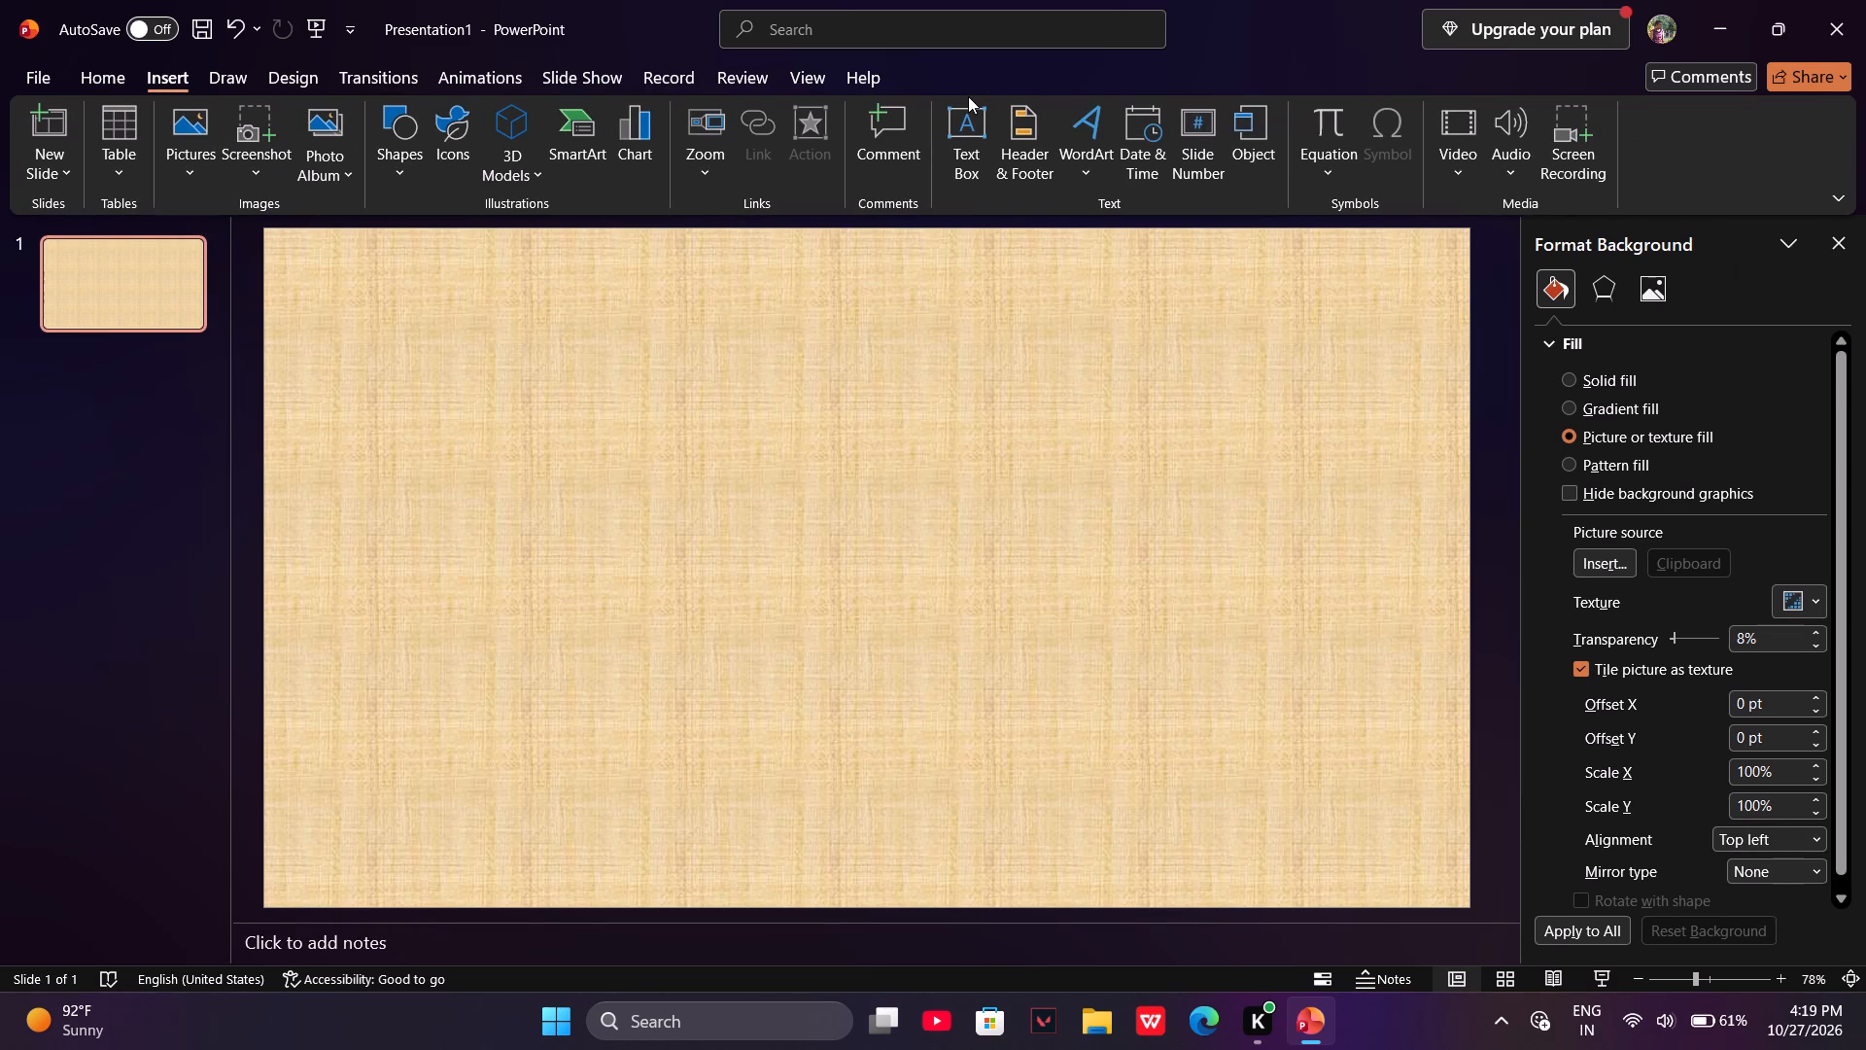
{"action": "left_click_drag", "start_coordinate": [968, 96], "coordinate": [944, 143]}
{"action": "left_click", "coordinate": [939, 147]}
{"action": "left_click", "coordinate": [981, 139]}
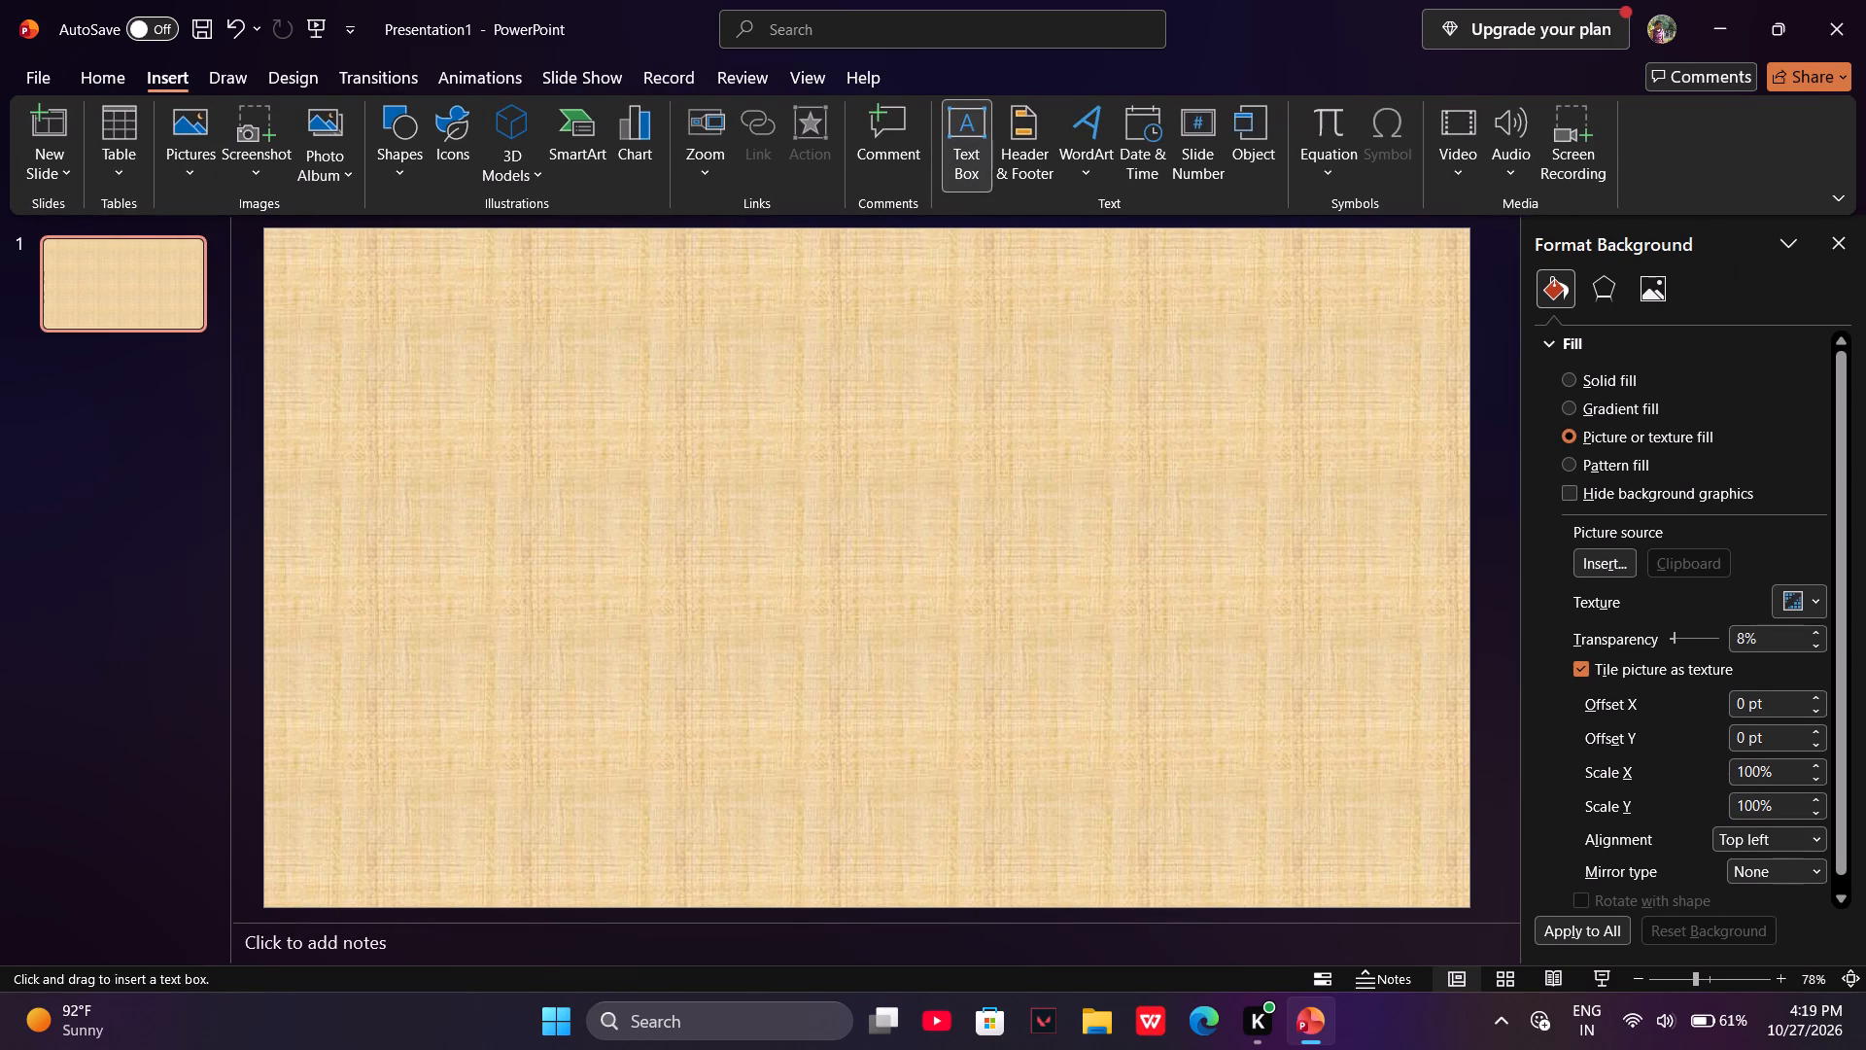
{"action": "left_click", "coordinate": [615, 262]}
{"action": "left_click_drag", "start_coordinate": [633, 280], "coordinate": [1168, 467]}
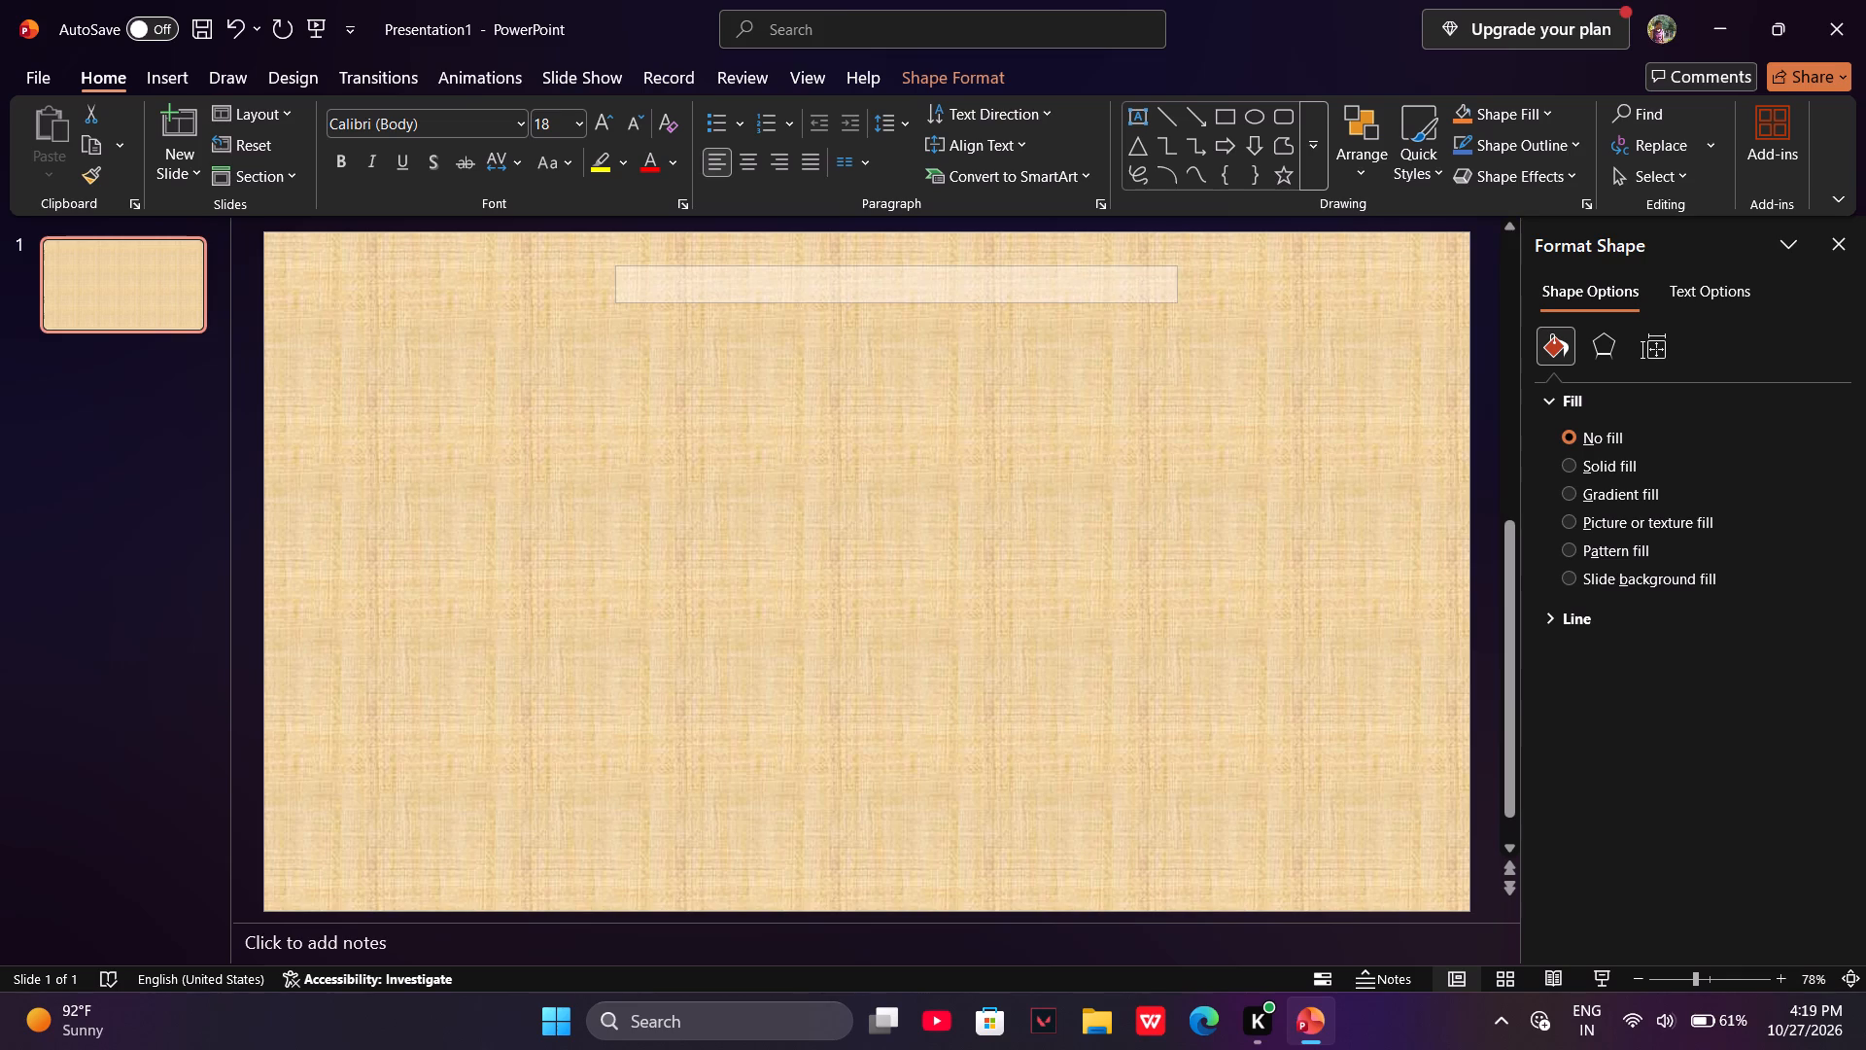
{"action": "left_click_drag", "start_coordinate": [1168, 467], "coordinate": [1155, 445]}
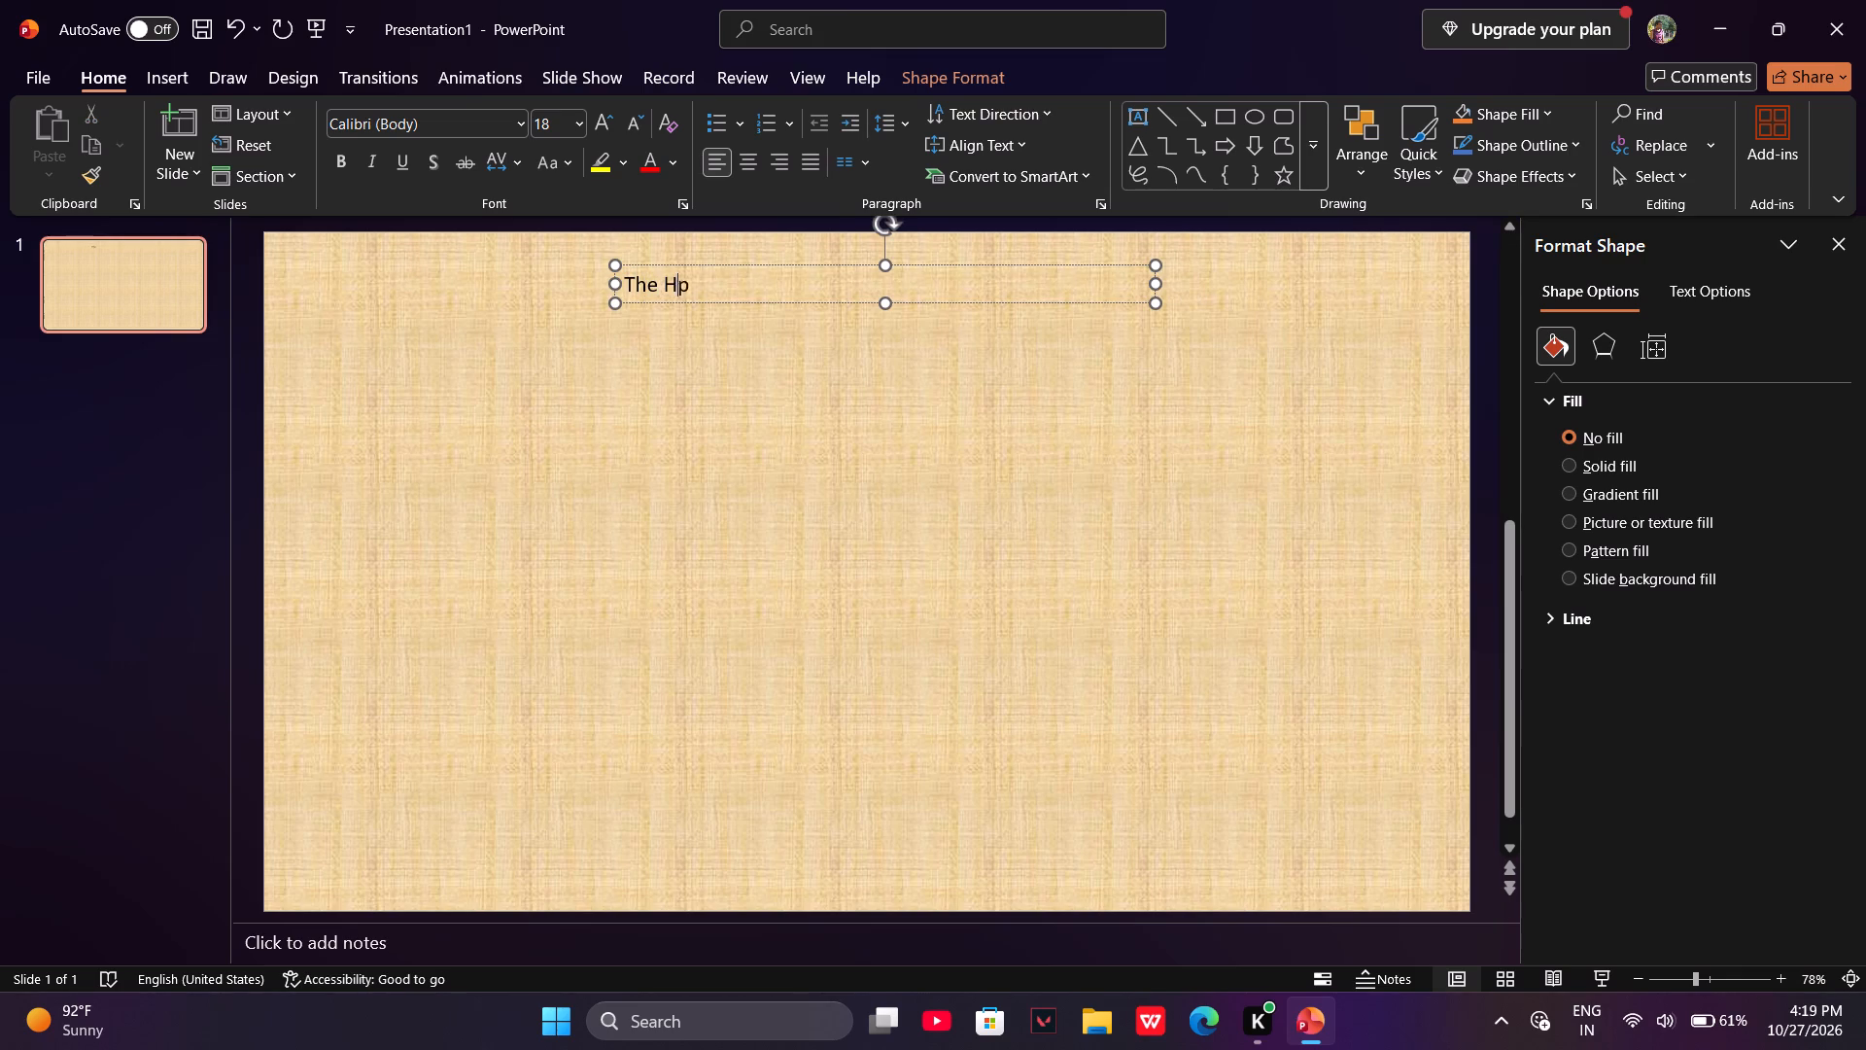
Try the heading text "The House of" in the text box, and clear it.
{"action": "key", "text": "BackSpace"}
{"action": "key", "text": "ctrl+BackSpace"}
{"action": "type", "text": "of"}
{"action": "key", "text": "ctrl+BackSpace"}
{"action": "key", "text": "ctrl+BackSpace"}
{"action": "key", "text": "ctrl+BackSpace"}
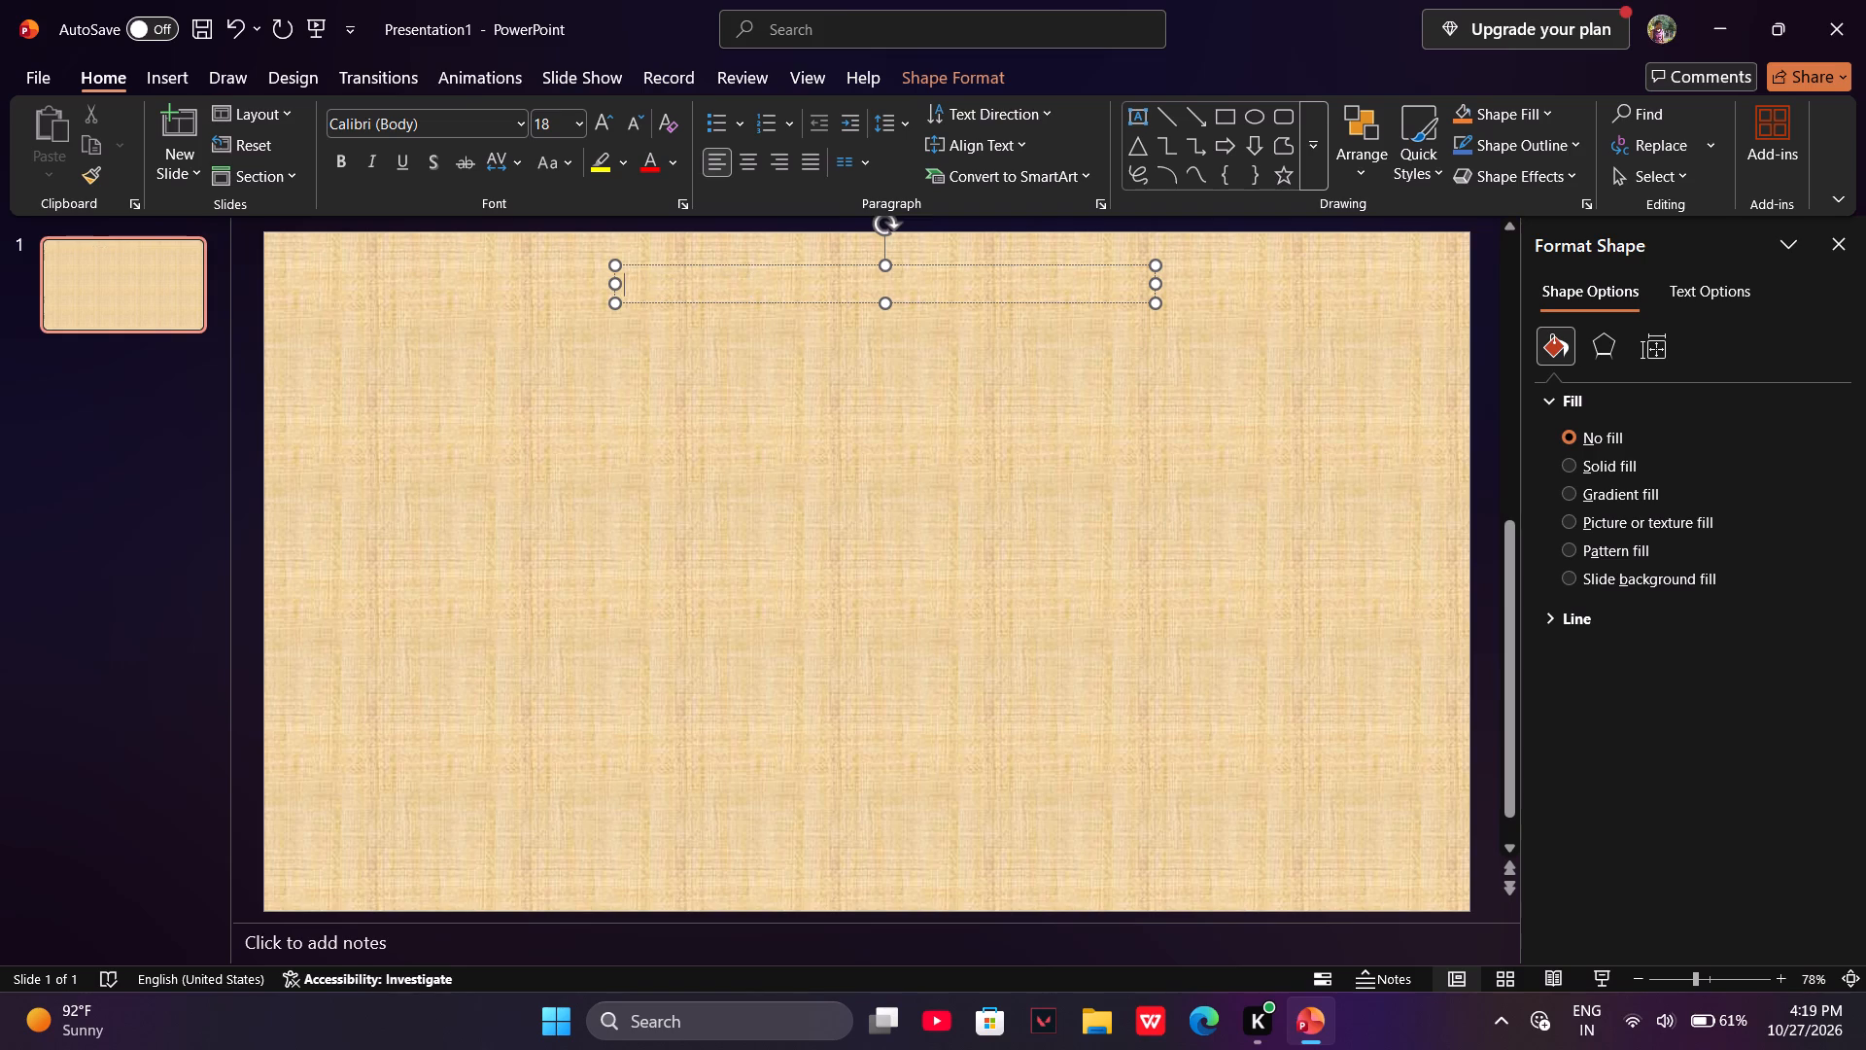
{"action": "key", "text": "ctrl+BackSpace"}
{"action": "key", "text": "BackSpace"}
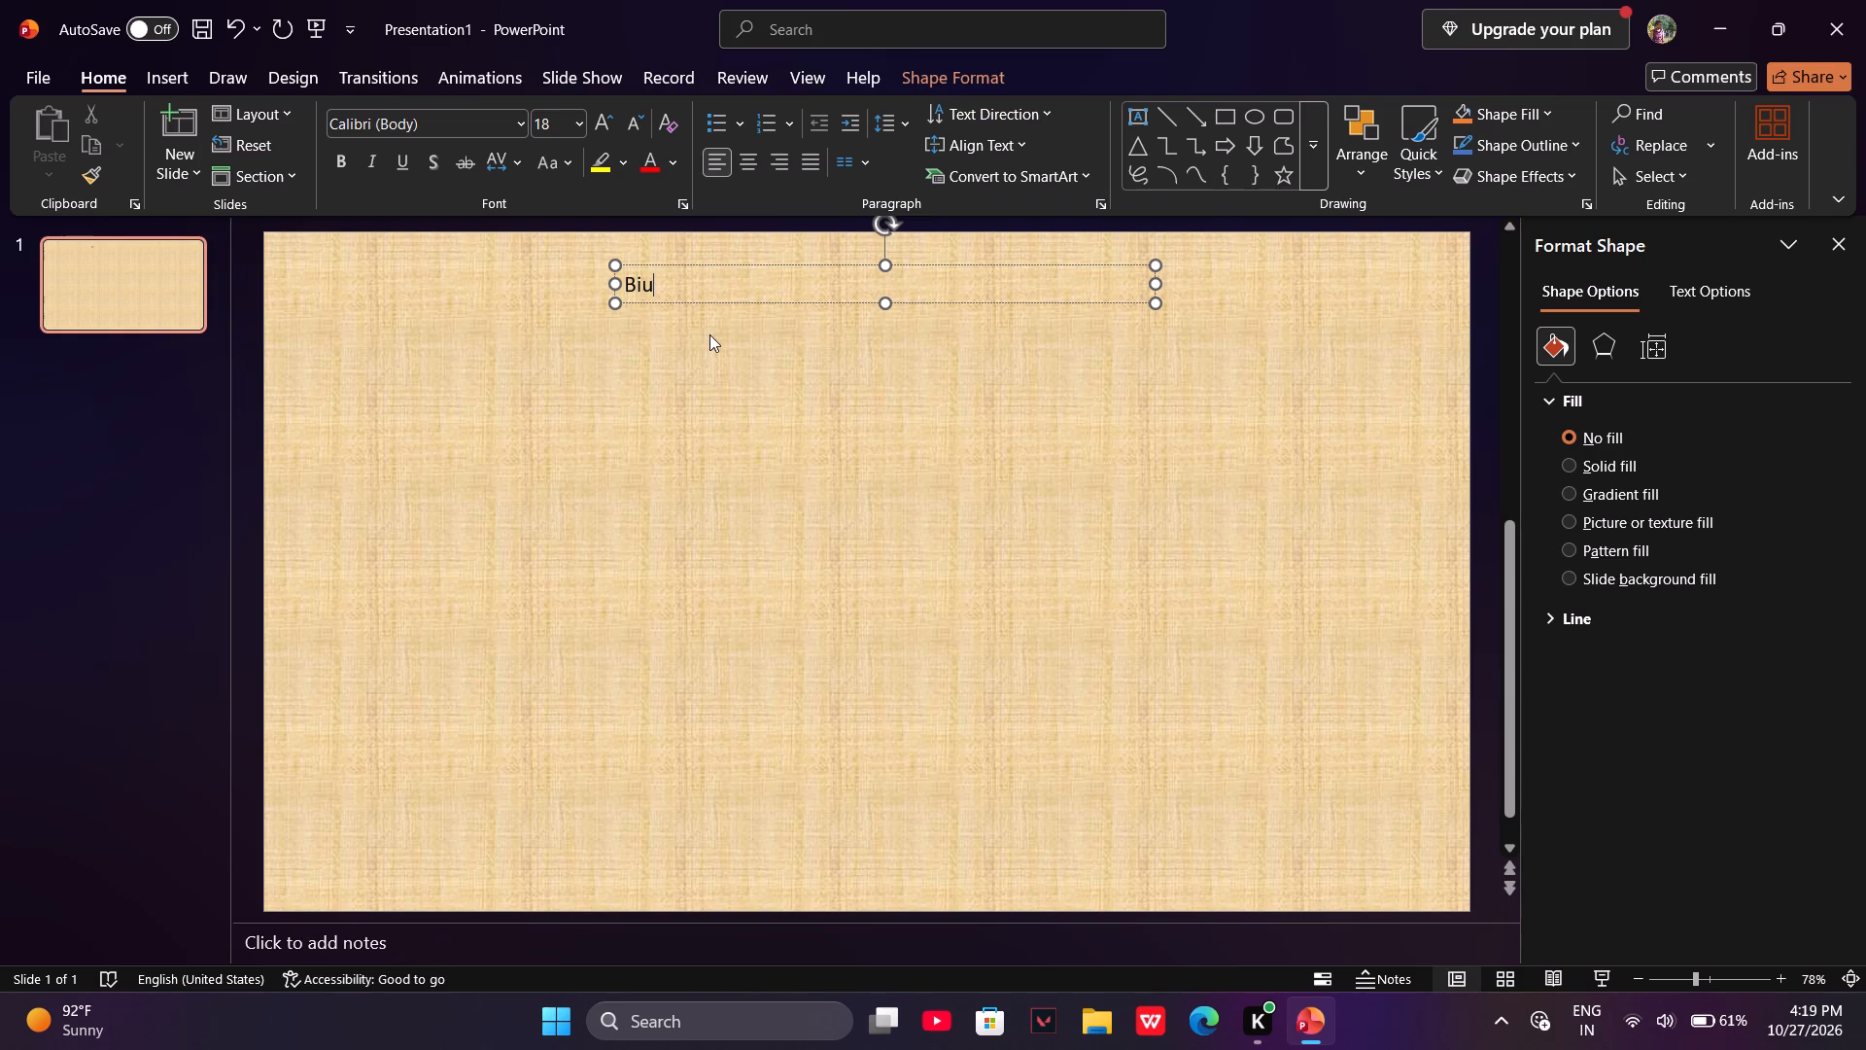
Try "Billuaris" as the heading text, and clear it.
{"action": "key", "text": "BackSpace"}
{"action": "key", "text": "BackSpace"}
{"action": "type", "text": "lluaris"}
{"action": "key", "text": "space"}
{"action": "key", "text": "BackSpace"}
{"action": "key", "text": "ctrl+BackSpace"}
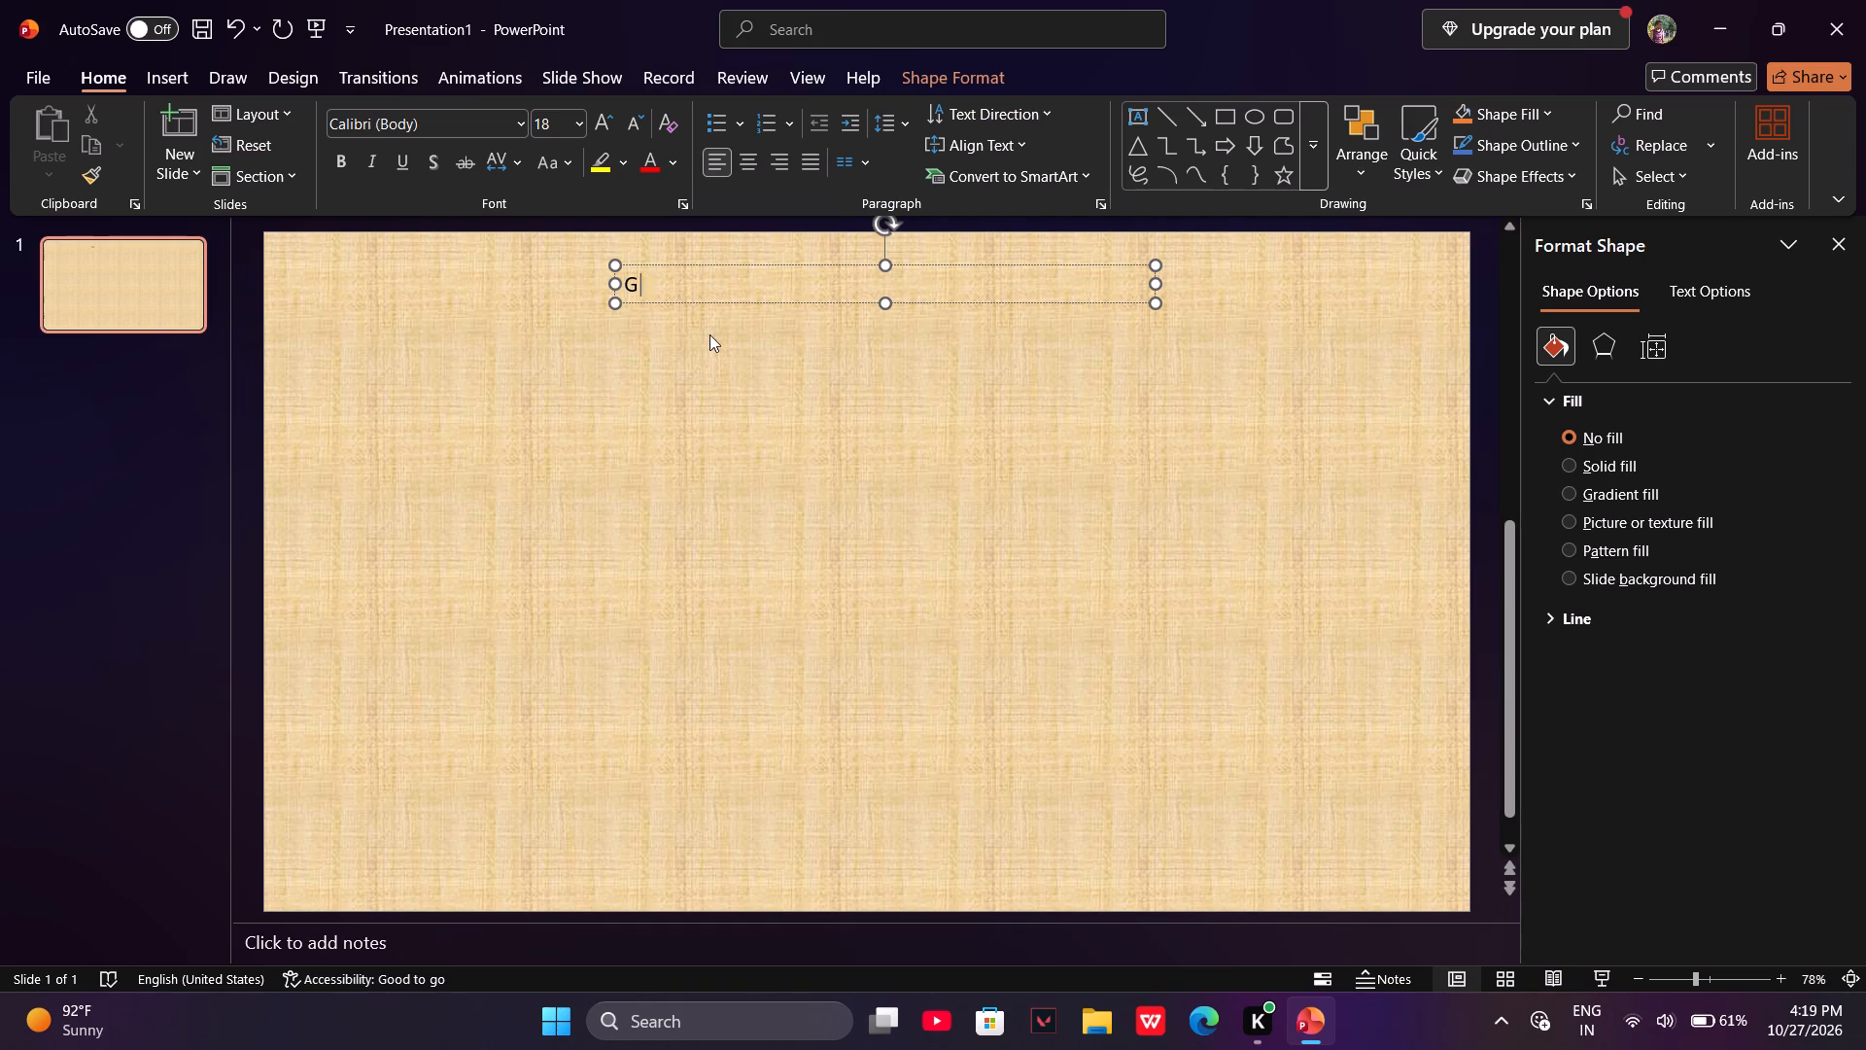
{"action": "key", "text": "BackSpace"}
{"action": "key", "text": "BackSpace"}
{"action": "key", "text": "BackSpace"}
Enter "Solutions" as the heading in the text box at the top of the slide.
{"action": "key", "text": "l"}
{"action": "type", "text": "tu"}
{"action": "key", "text": "BackSpace"}
{"action": "key", "text": "BackSpace"}
{"action": "type", "text": "utiops"}
{"action": "key", "text": "BackSpace"}
{"action": "key", "text": "BackSpace"}
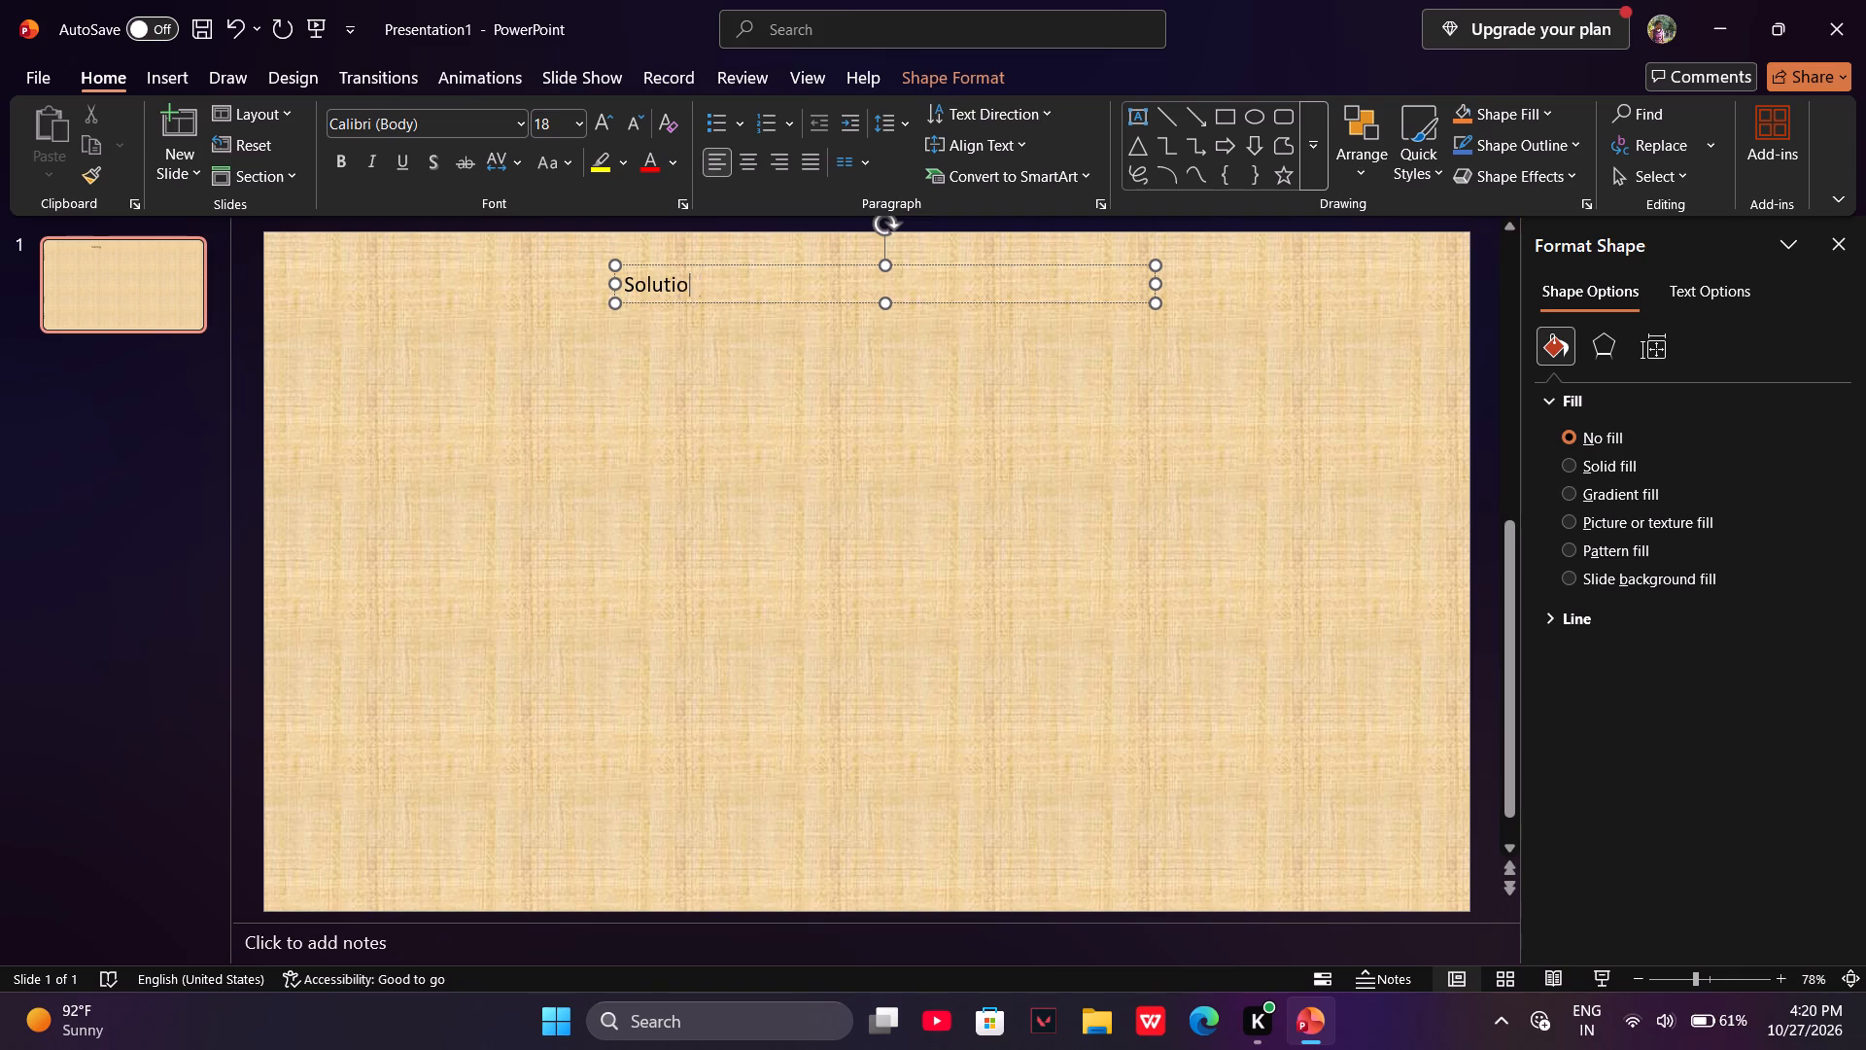
{"action": "type", "text": "os"}
{"action": "key", "text": "BackSpace"}
{"action": "key", "text": "BackSpace"}
{"action": "type", "text": "ns"}
Set the font of the "Solutions" heading to Arial Black.
{"action": "left_click", "coordinate": [511, 129]}
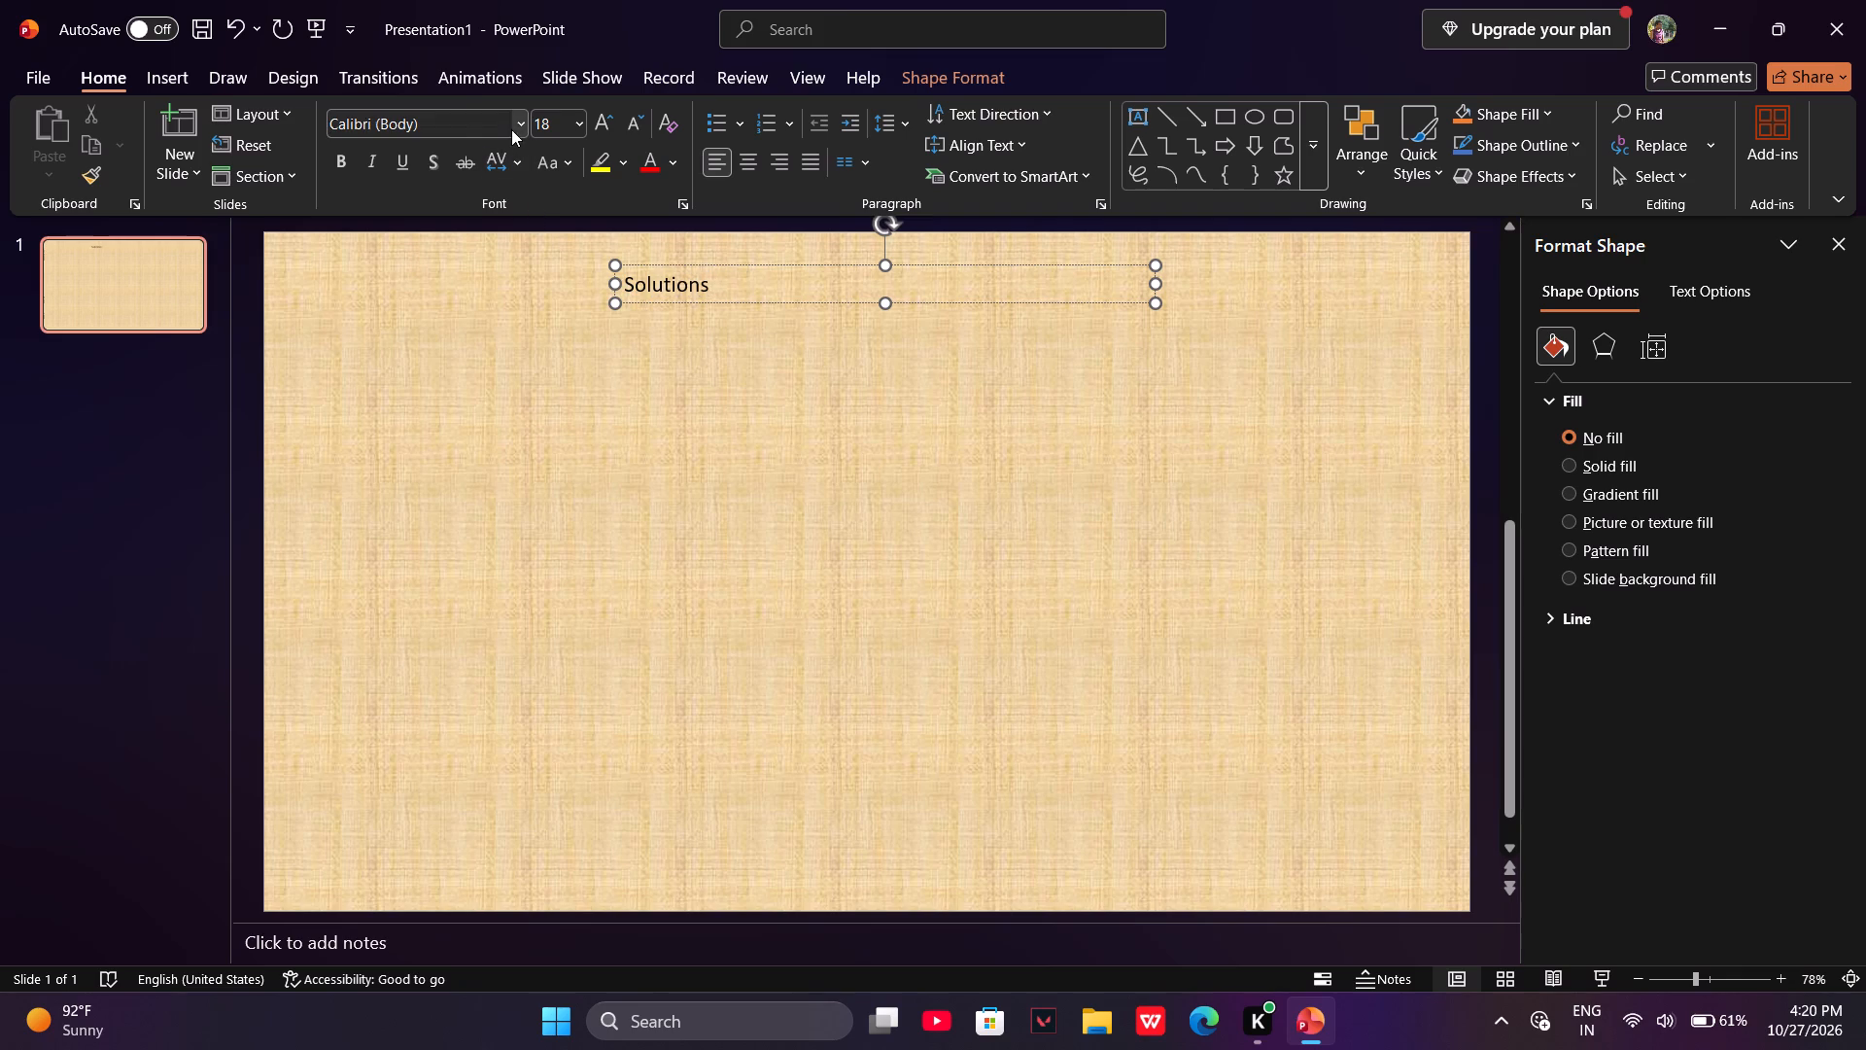
{"action": "left_click", "coordinate": [460, 121]}
{"action": "left_click", "coordinate": [523, 124]}
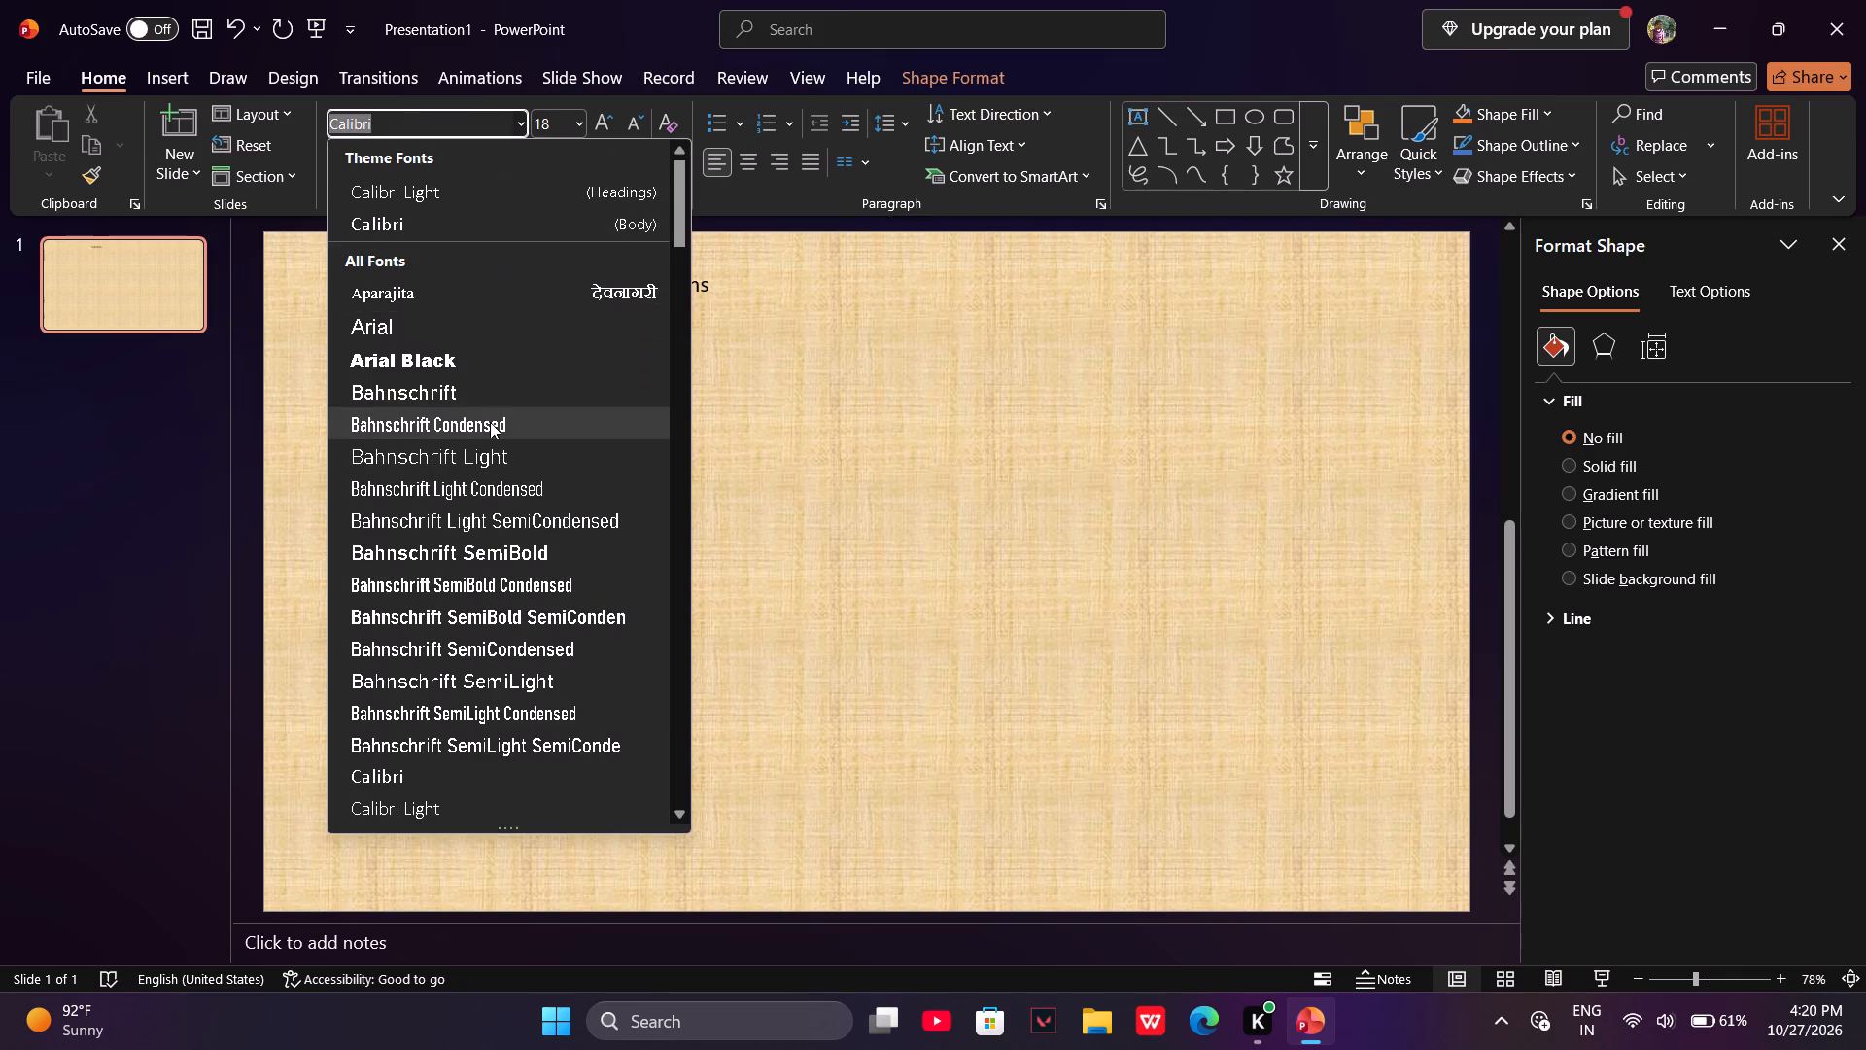
{"action": "left_click", "coordinate": [476, 312]}
{"action": "left_click_drag", "start_coordinate": [1357, 443], "coordinate": [408, 227]}
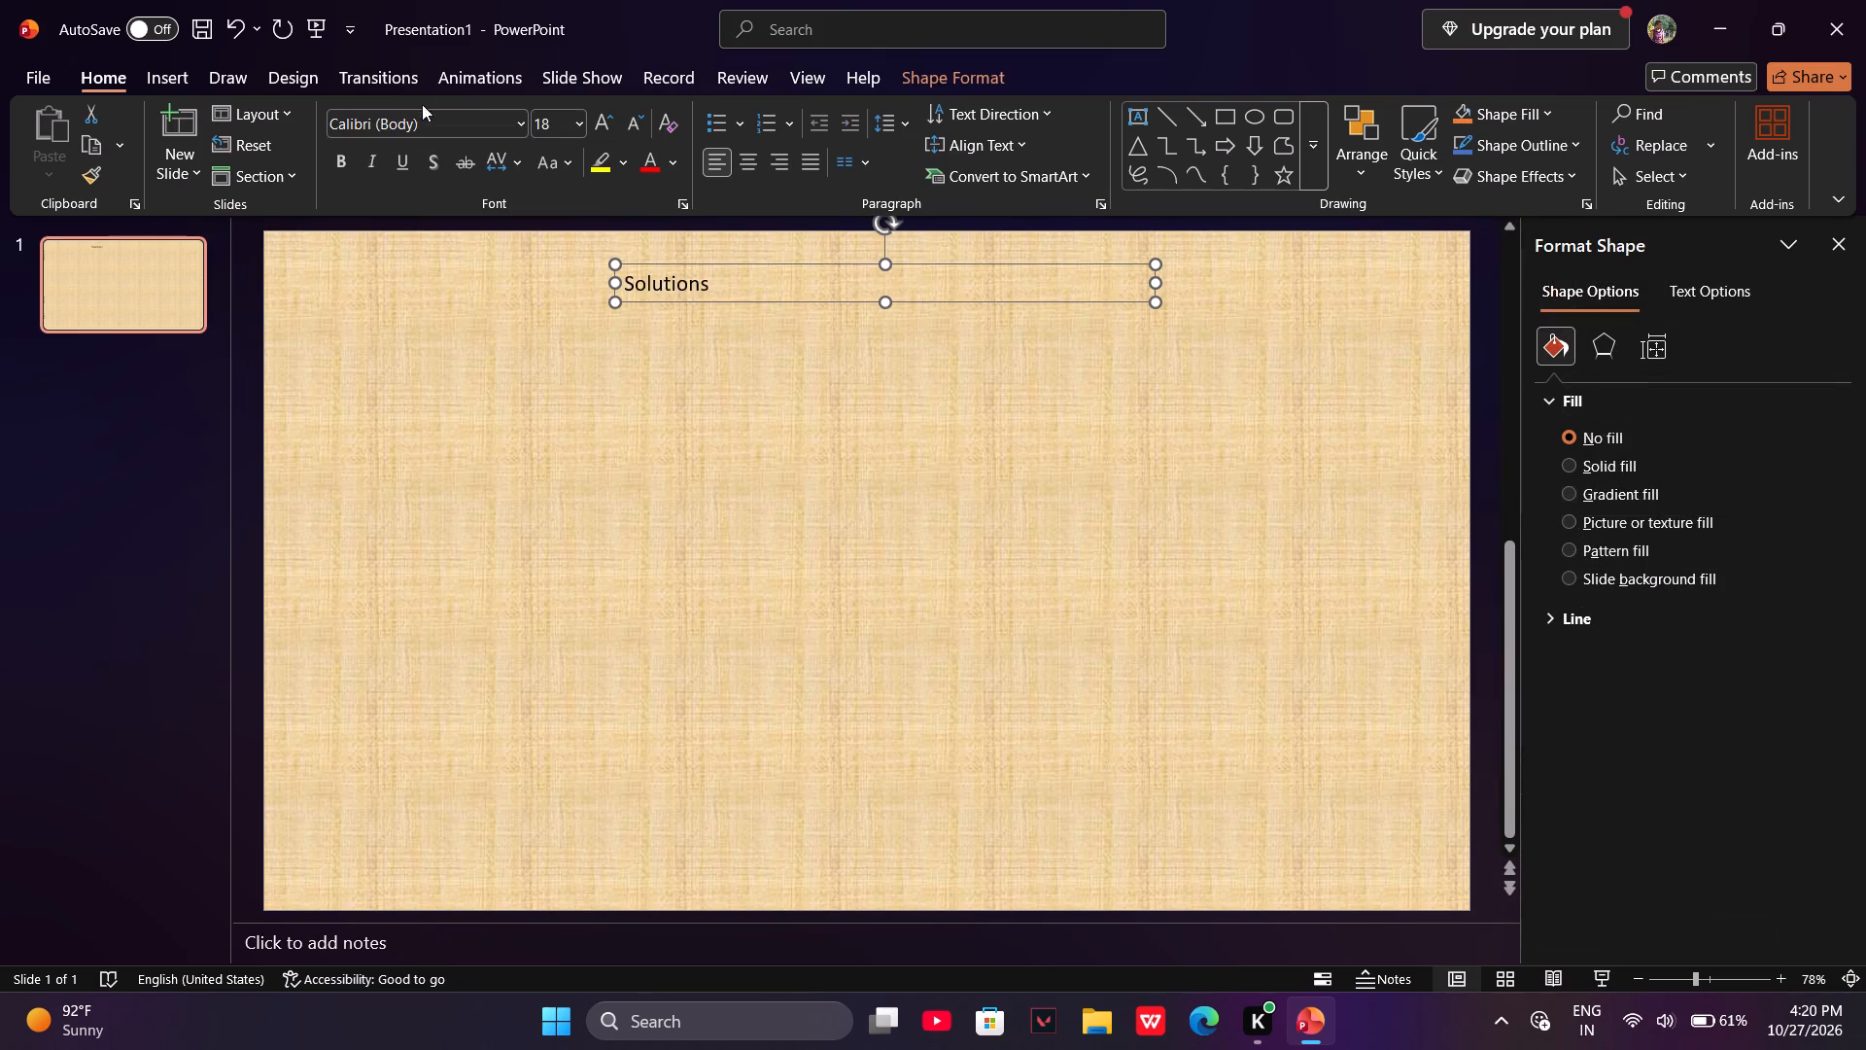
{"action": "left_click", "coordinate": [472, 116]}
{"action": "left_click_drag", "start_coordinate": [447, 151], "coordinate": [485, 121]}
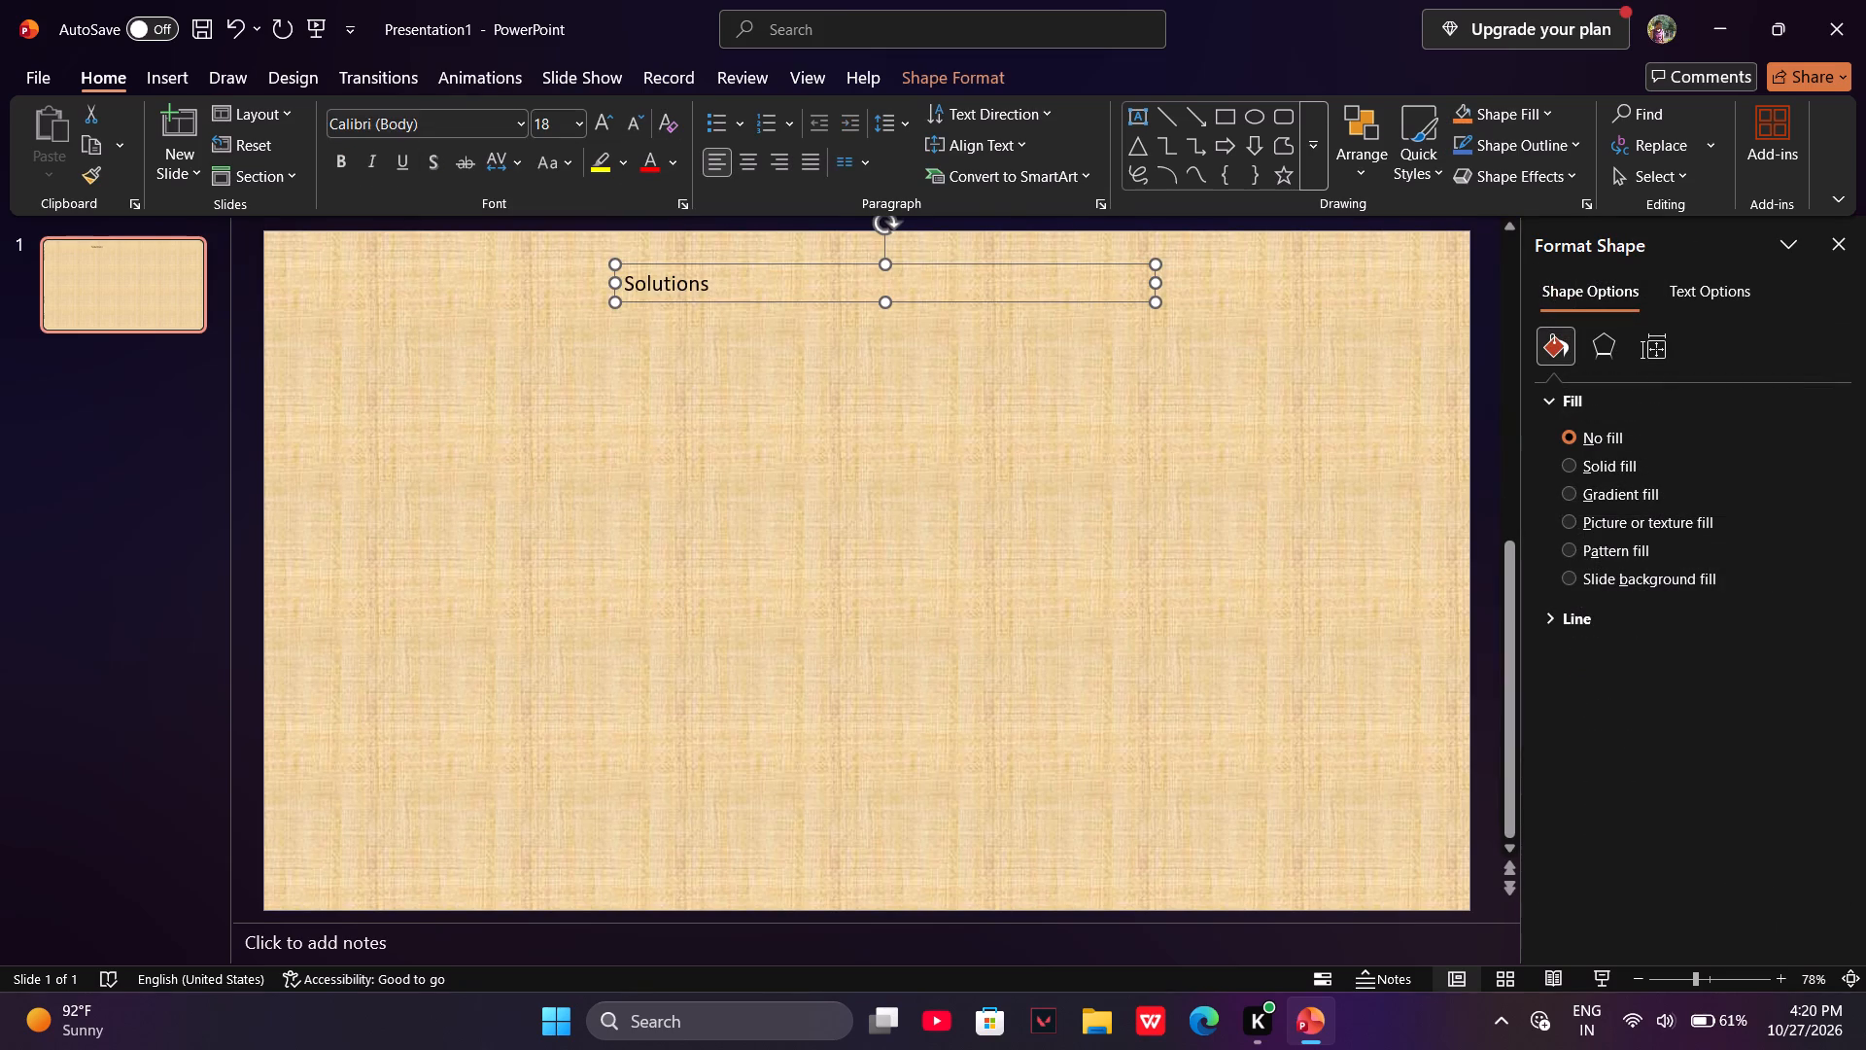
{"action": "left_click", "coordinate": [485, 121]}
{"action": "left_click", "coordinate": [514, 121]}
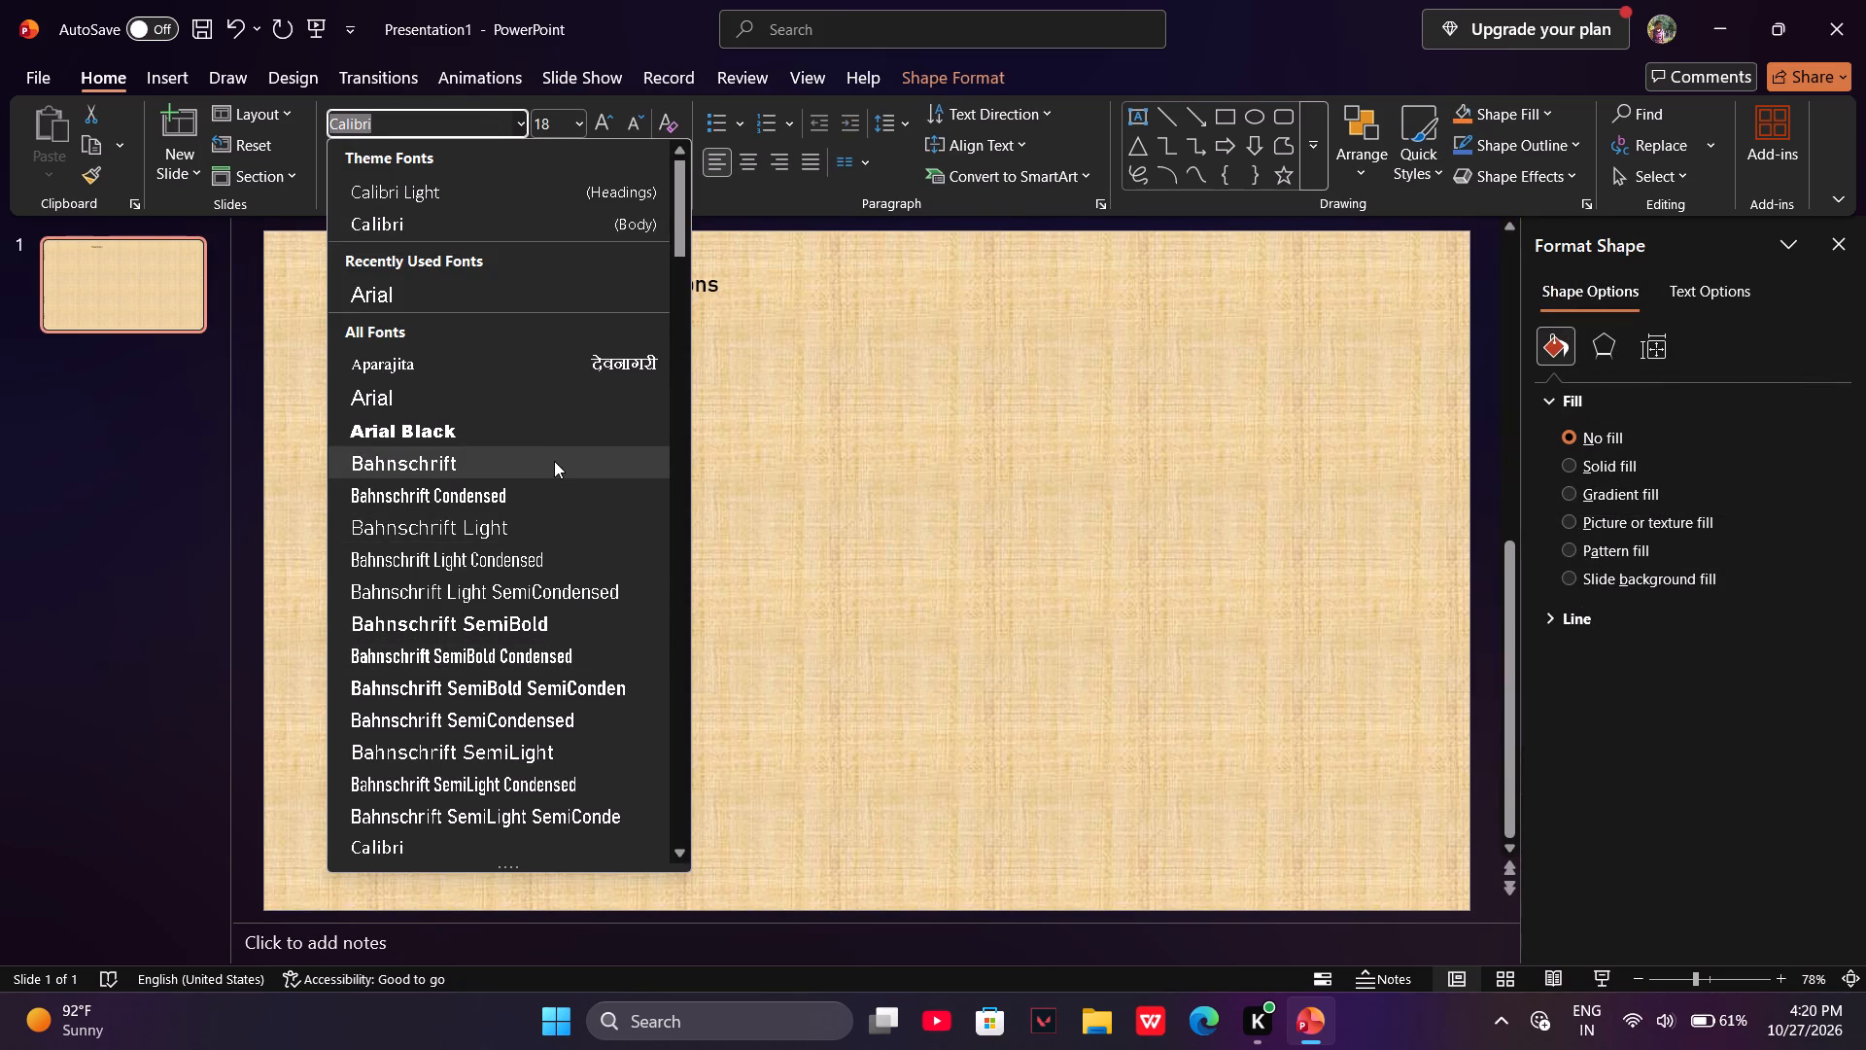
{"action": "left_click", "coordinate": [540, 414]}
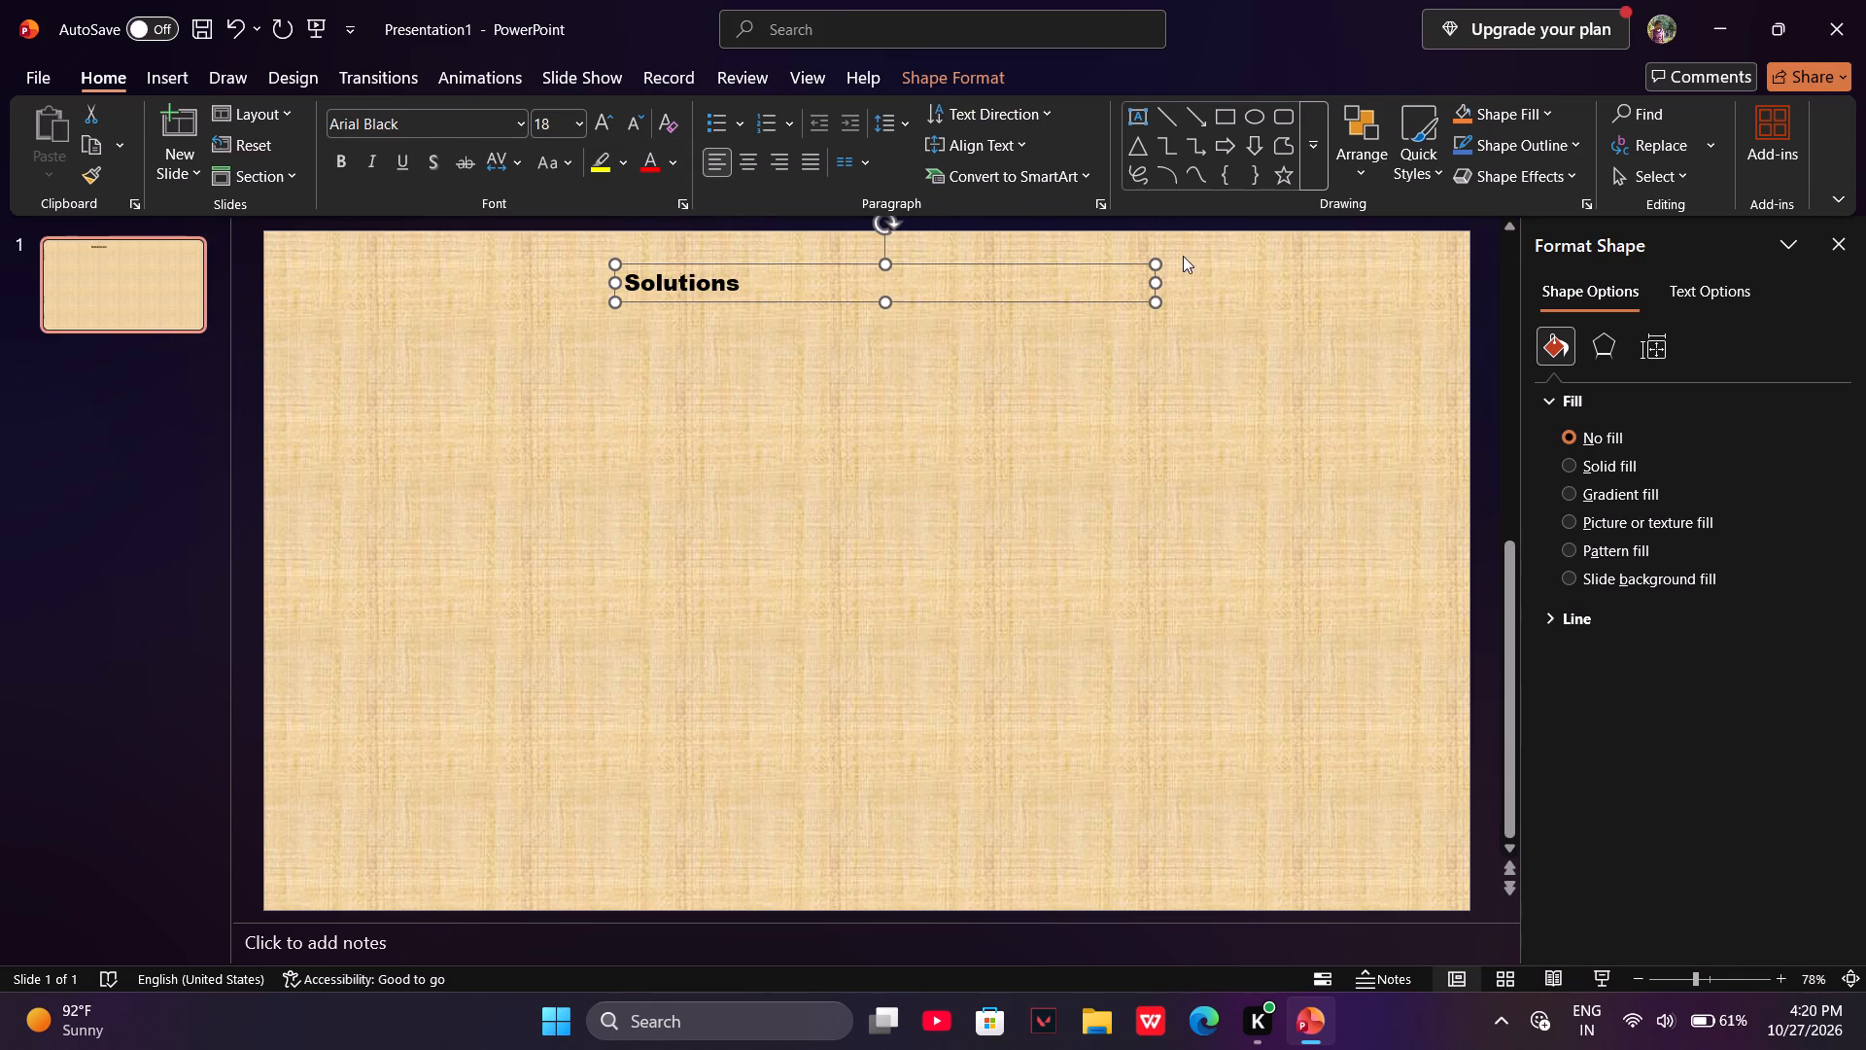
Widen the heading's text box past the slide's right edge and set its font size to 60.
{"action": "left_click_drag", "start_coordinate": [1160, 281], "coordinate": [1536, 363]}
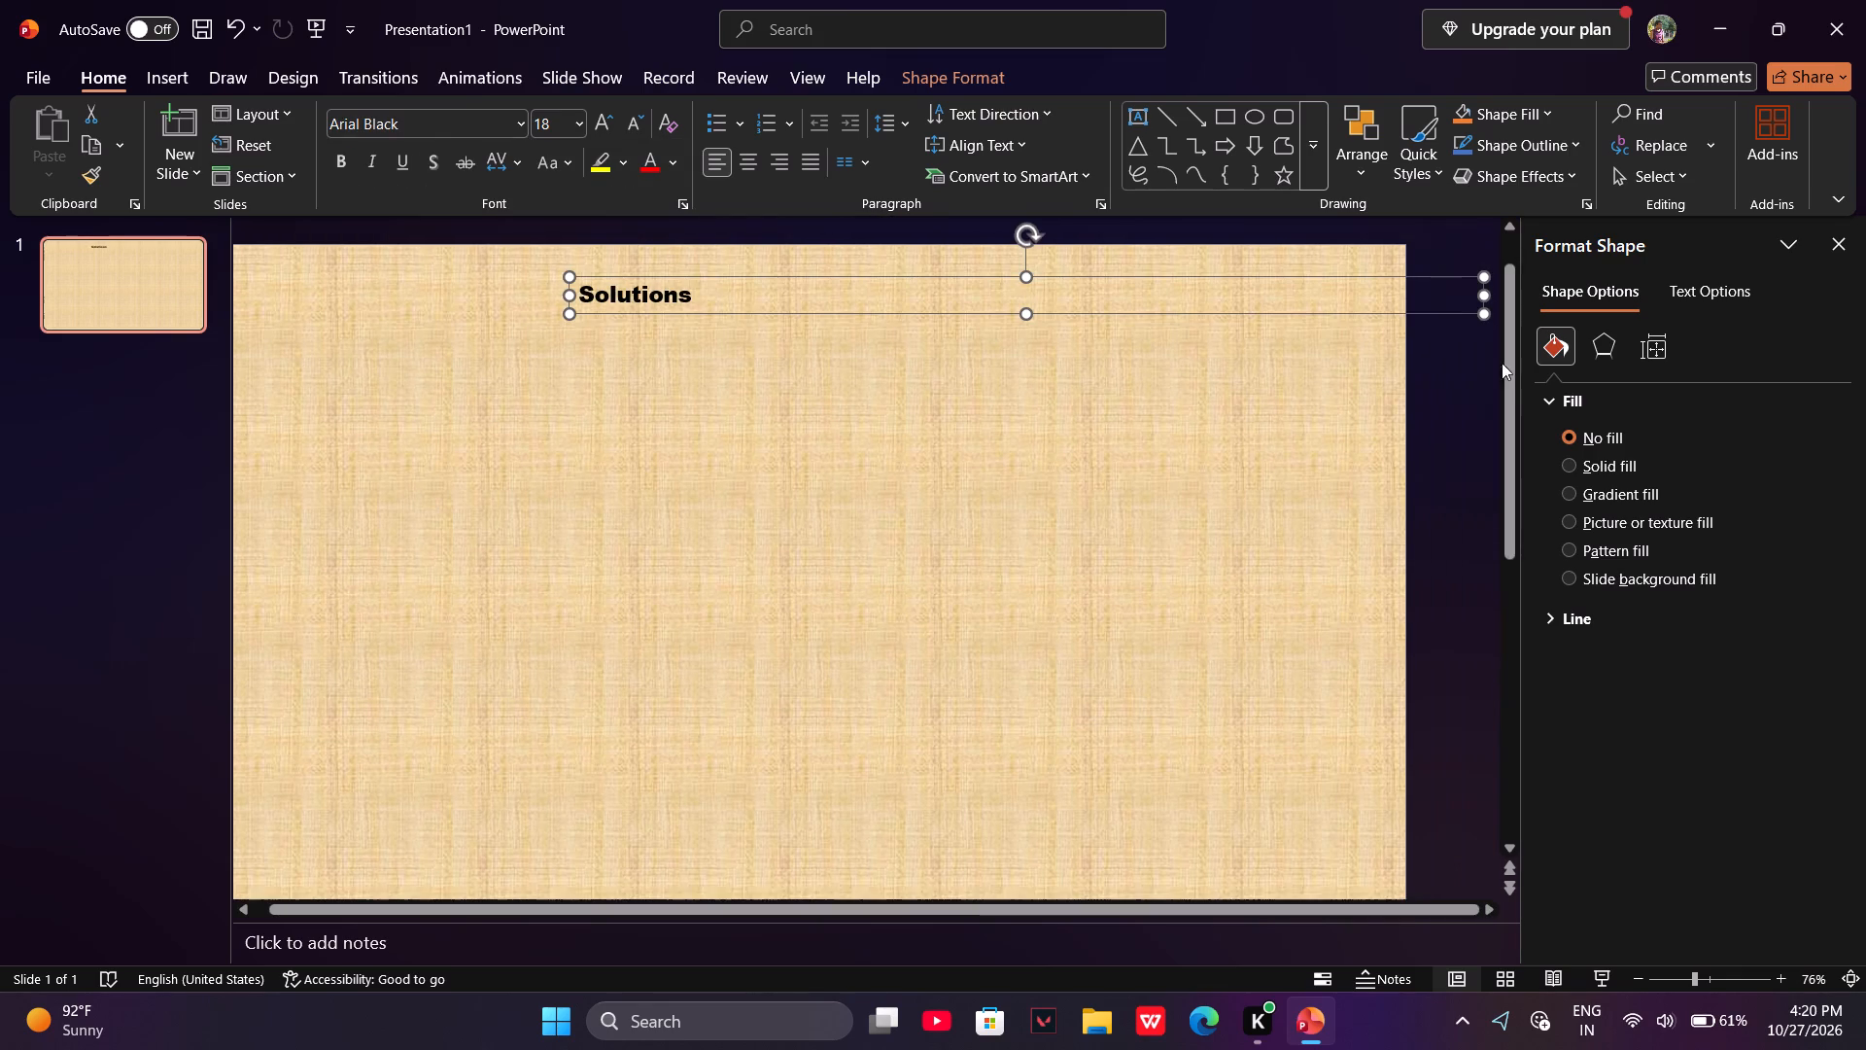
{"action": "left_click", "coordinate": [583, 124]}
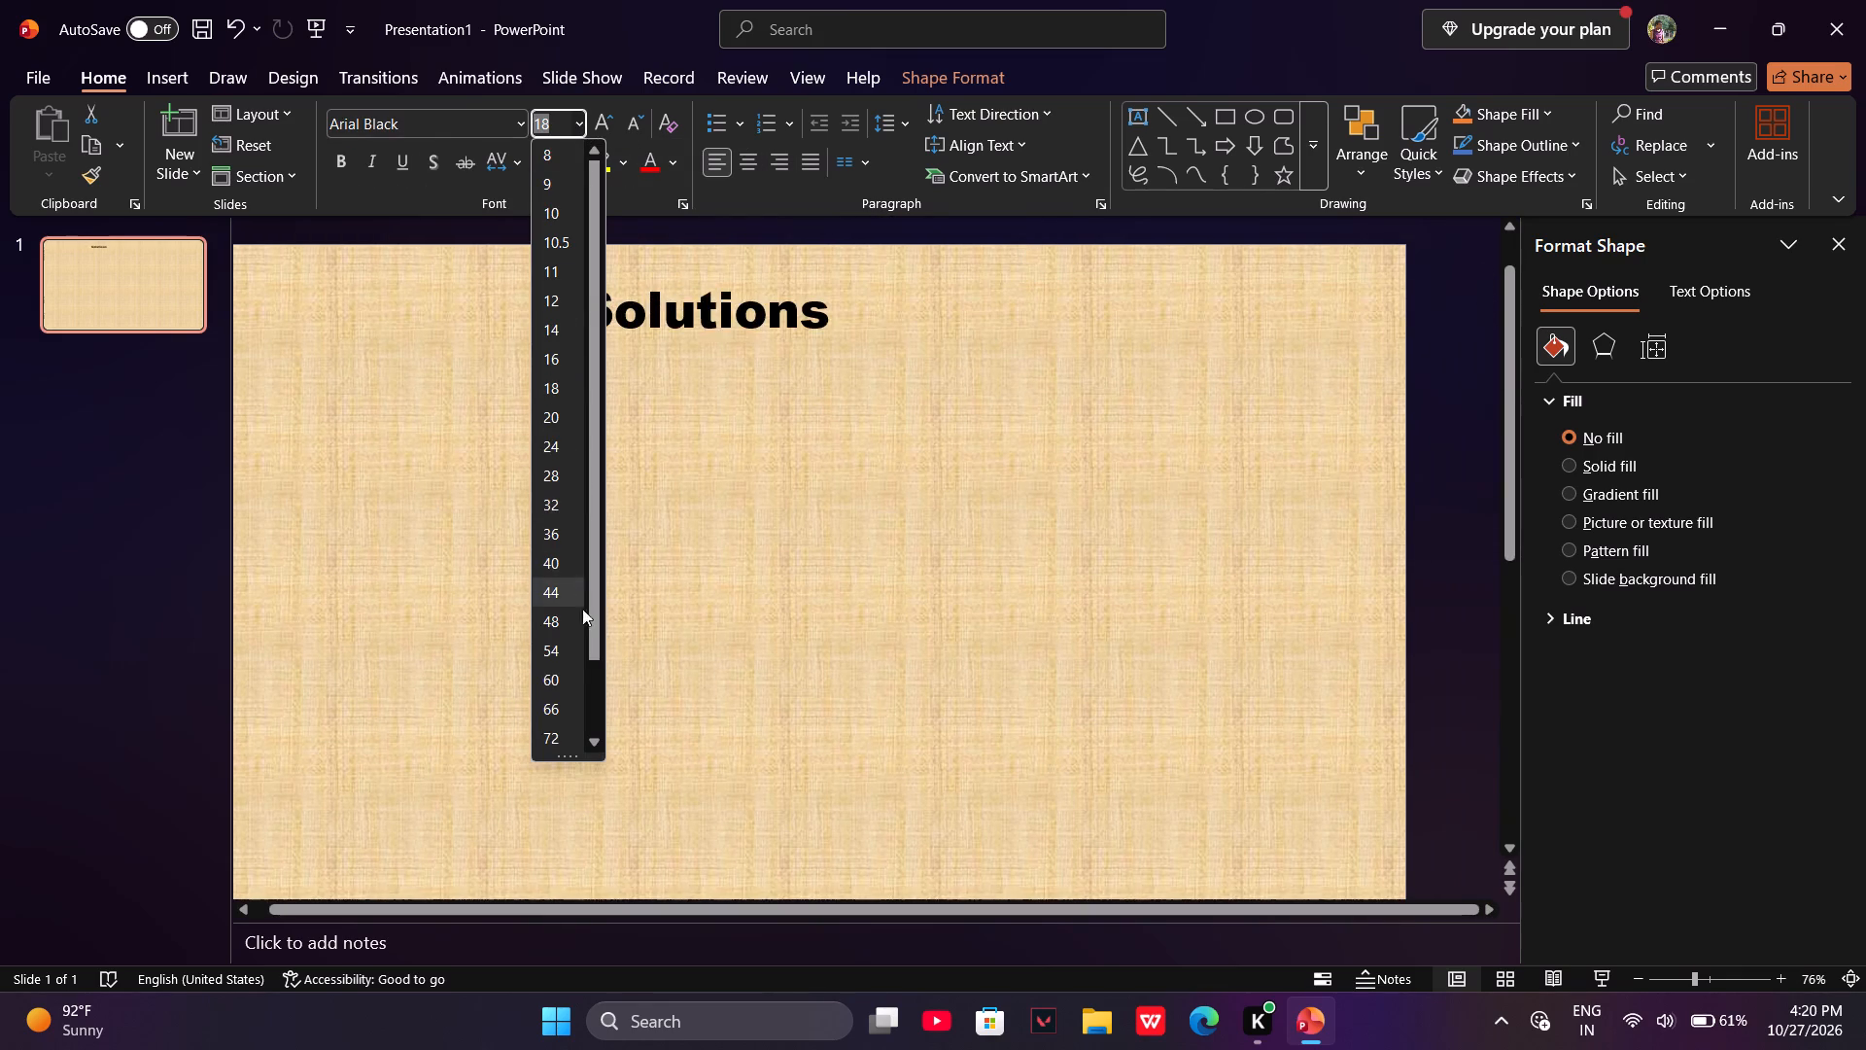
{"action": "left_click", "coordinate": [582, 673]}
{"action": "left_click", "coordinate": [770, 507]}
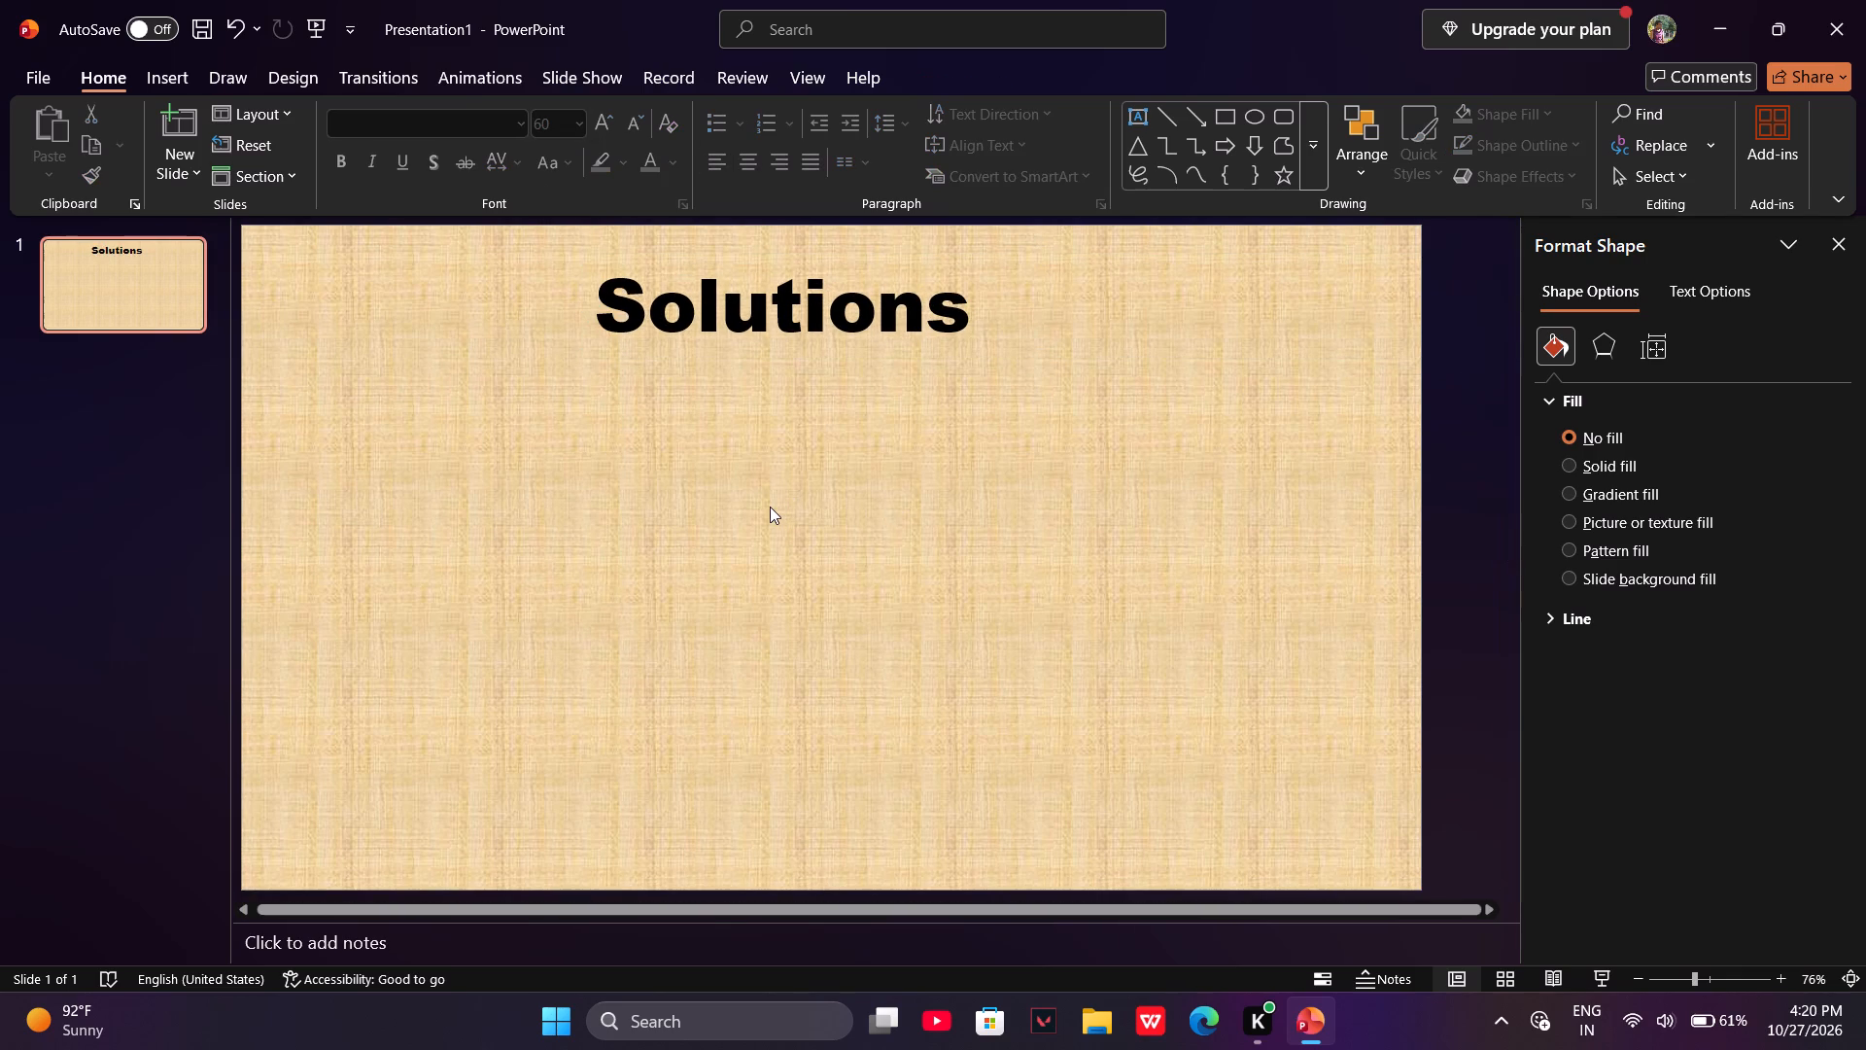
Move the "Solutions" text box rightward and slightly up, bringing the heading near the slide's horizontal centre.
{"action": "left_click", "coordinate": [613, 350]}
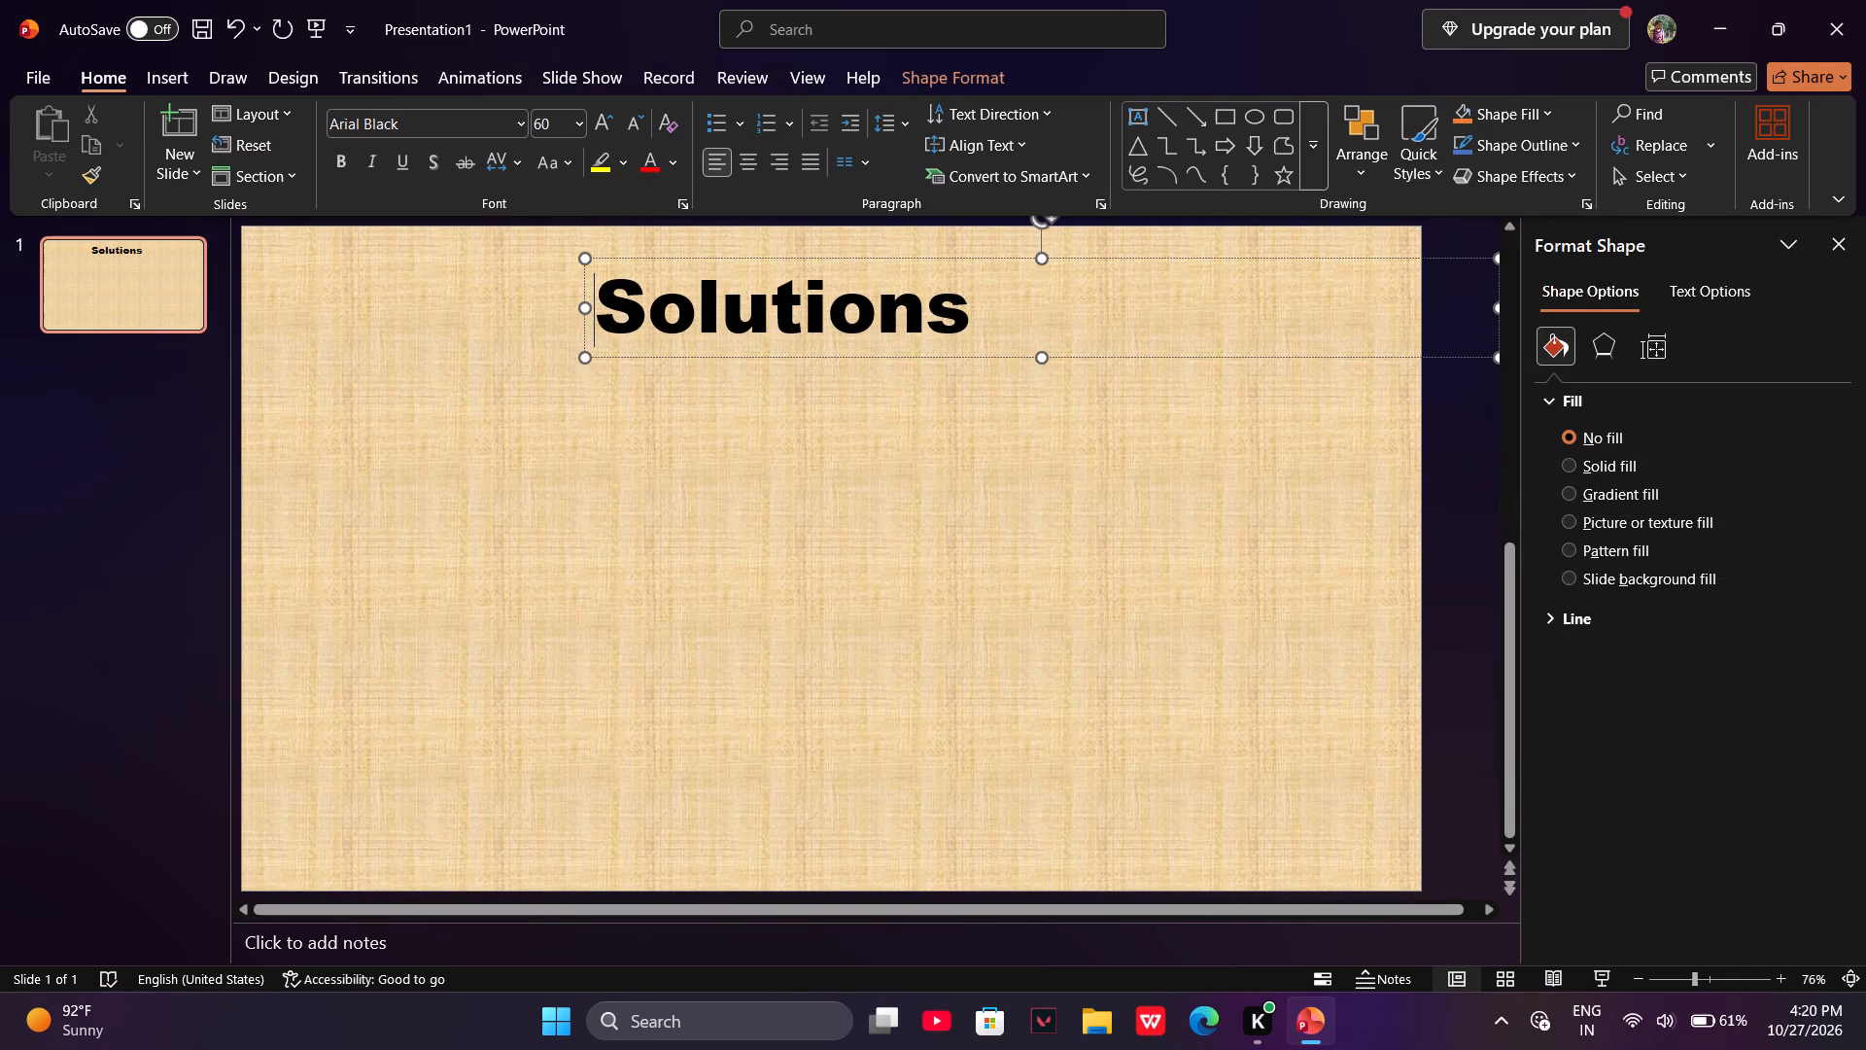
{"action": "left_click_drag", "start_coordinate": [1024, 350], "coordinate": [1101, 337]}
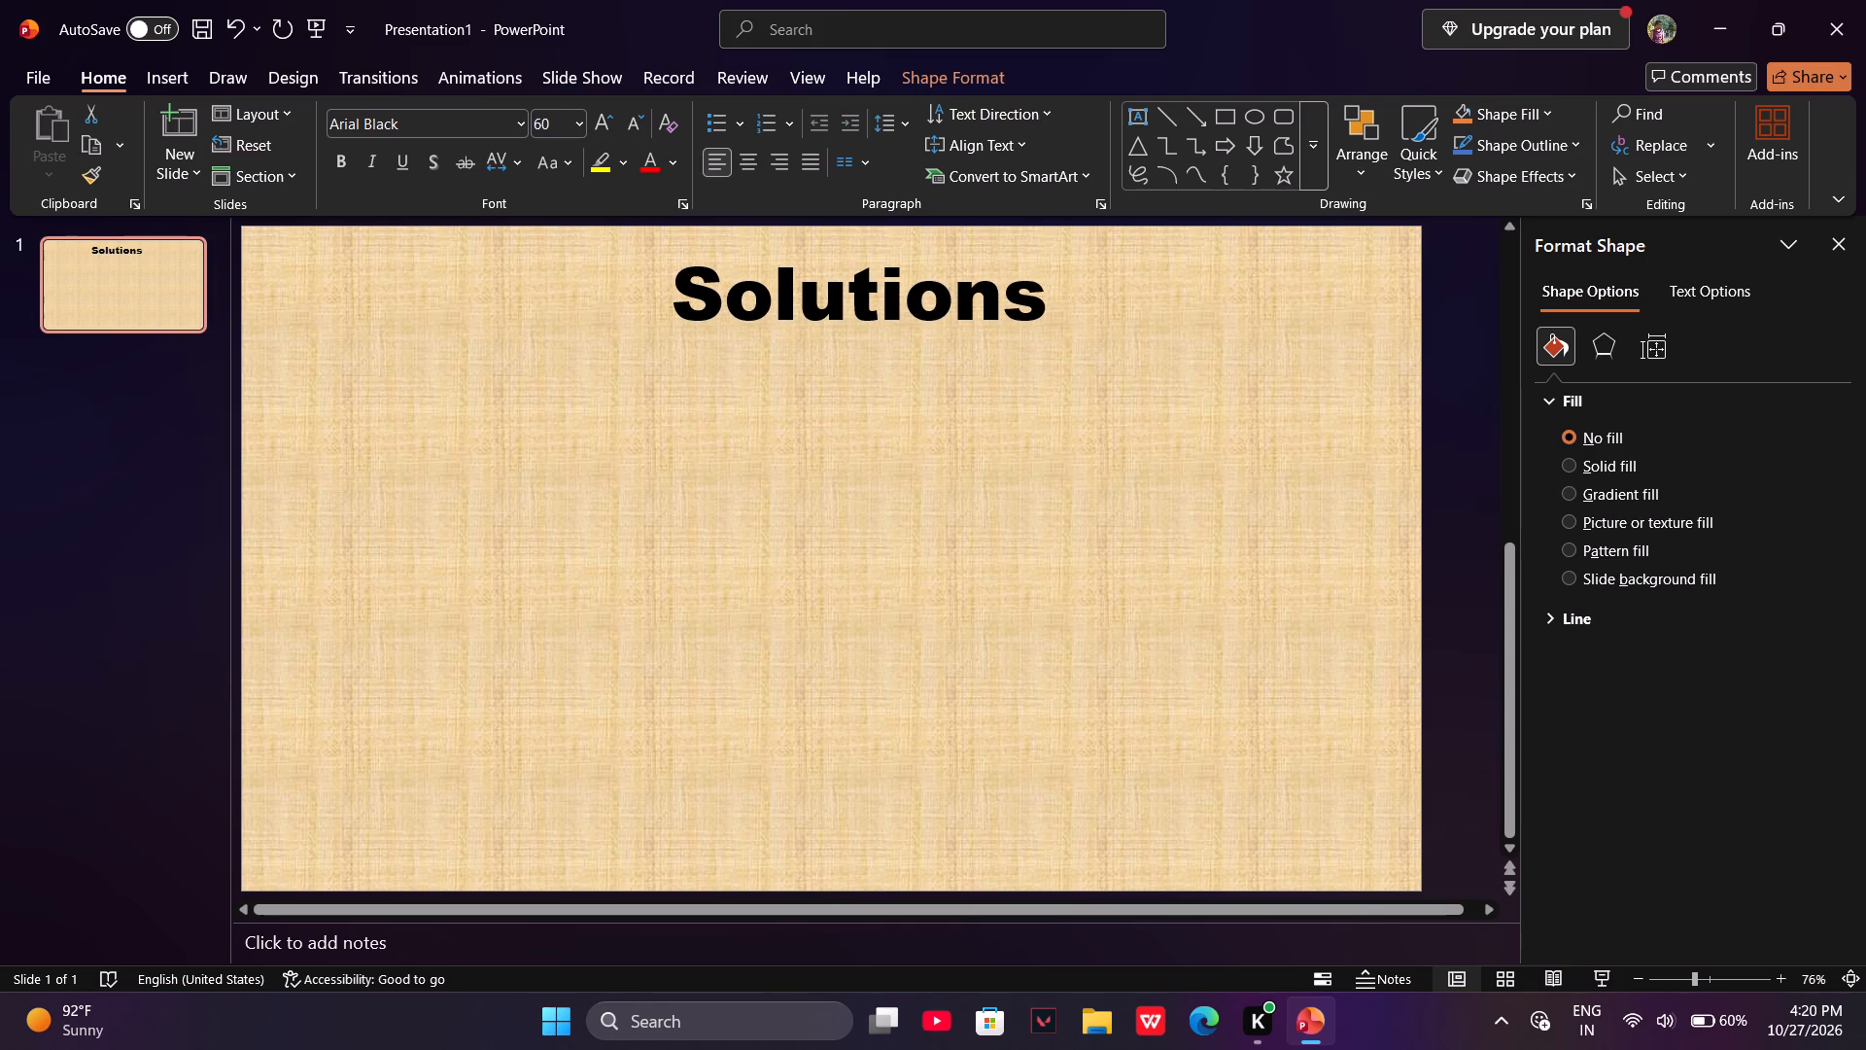
{"action": "left_click_drag", "start_coordinate": [1101, 337], "coordinate": [1077, 337]}
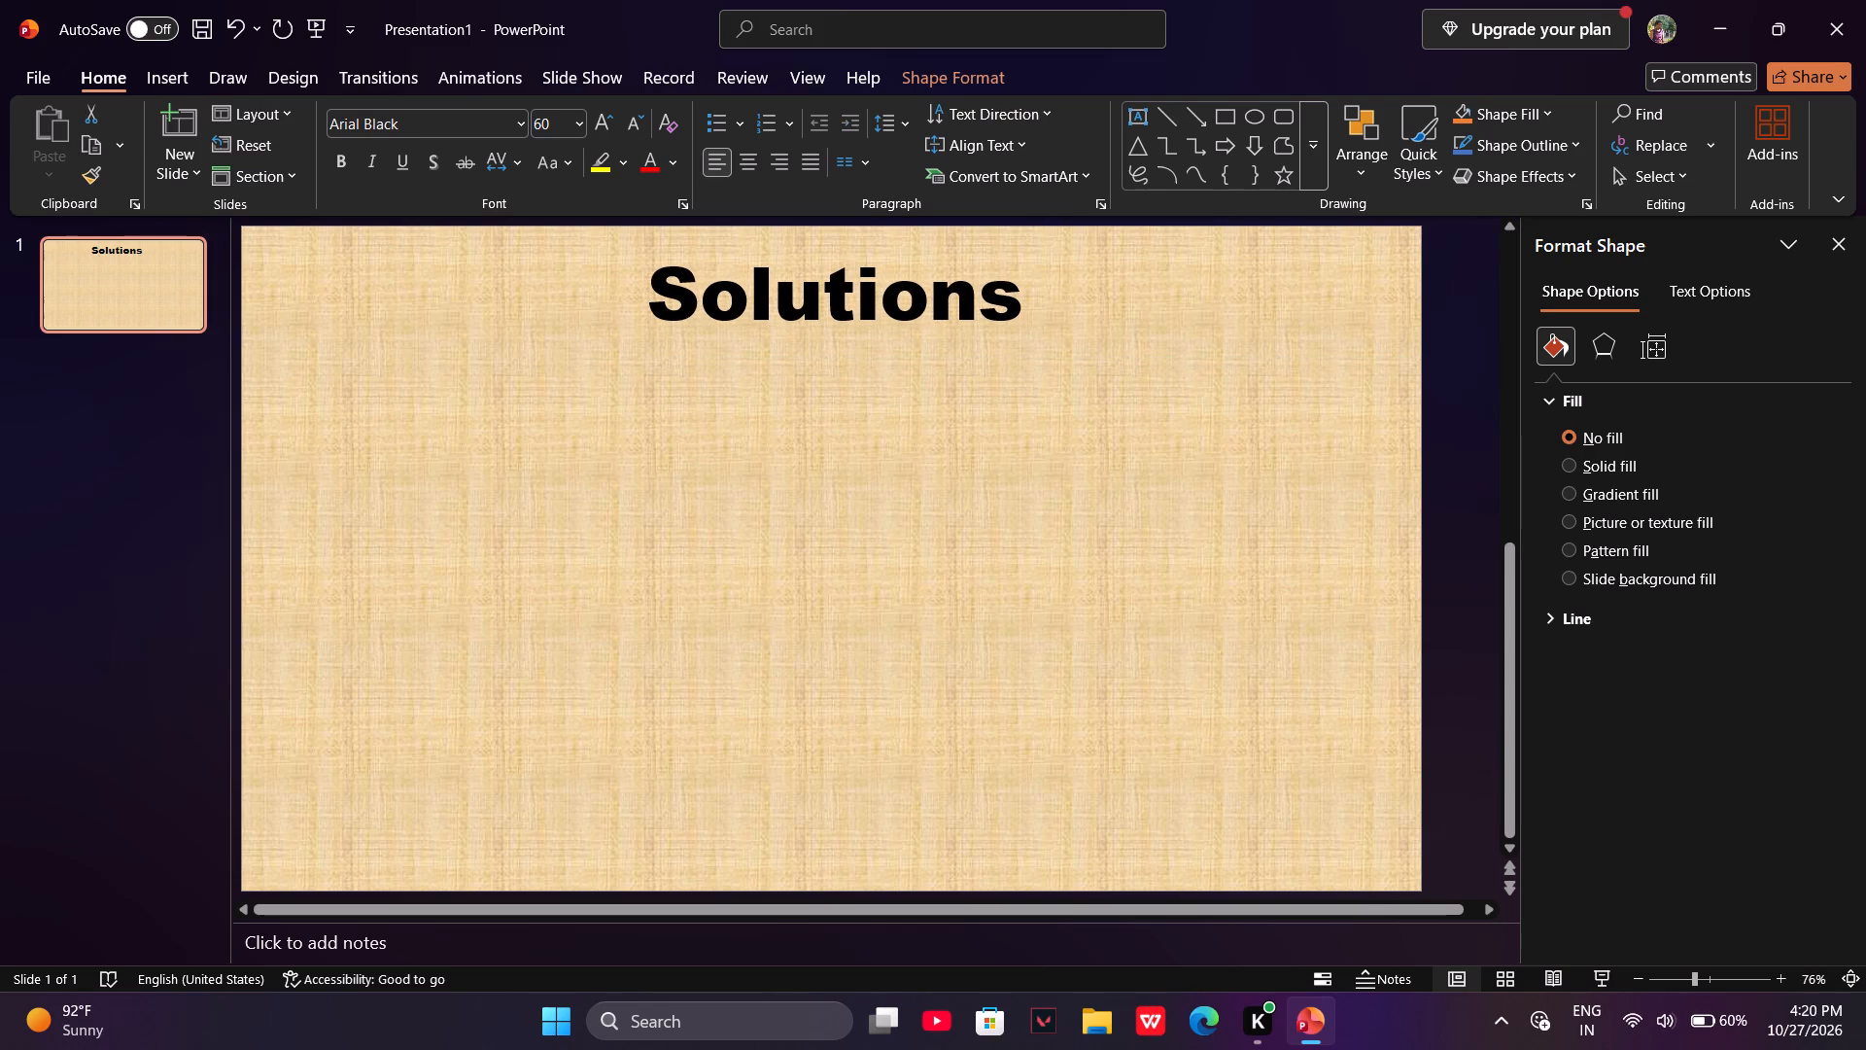
{"action": "left_click_drag", "start_coordinate": [1077, 337], "coordinate": [1088, 341]}
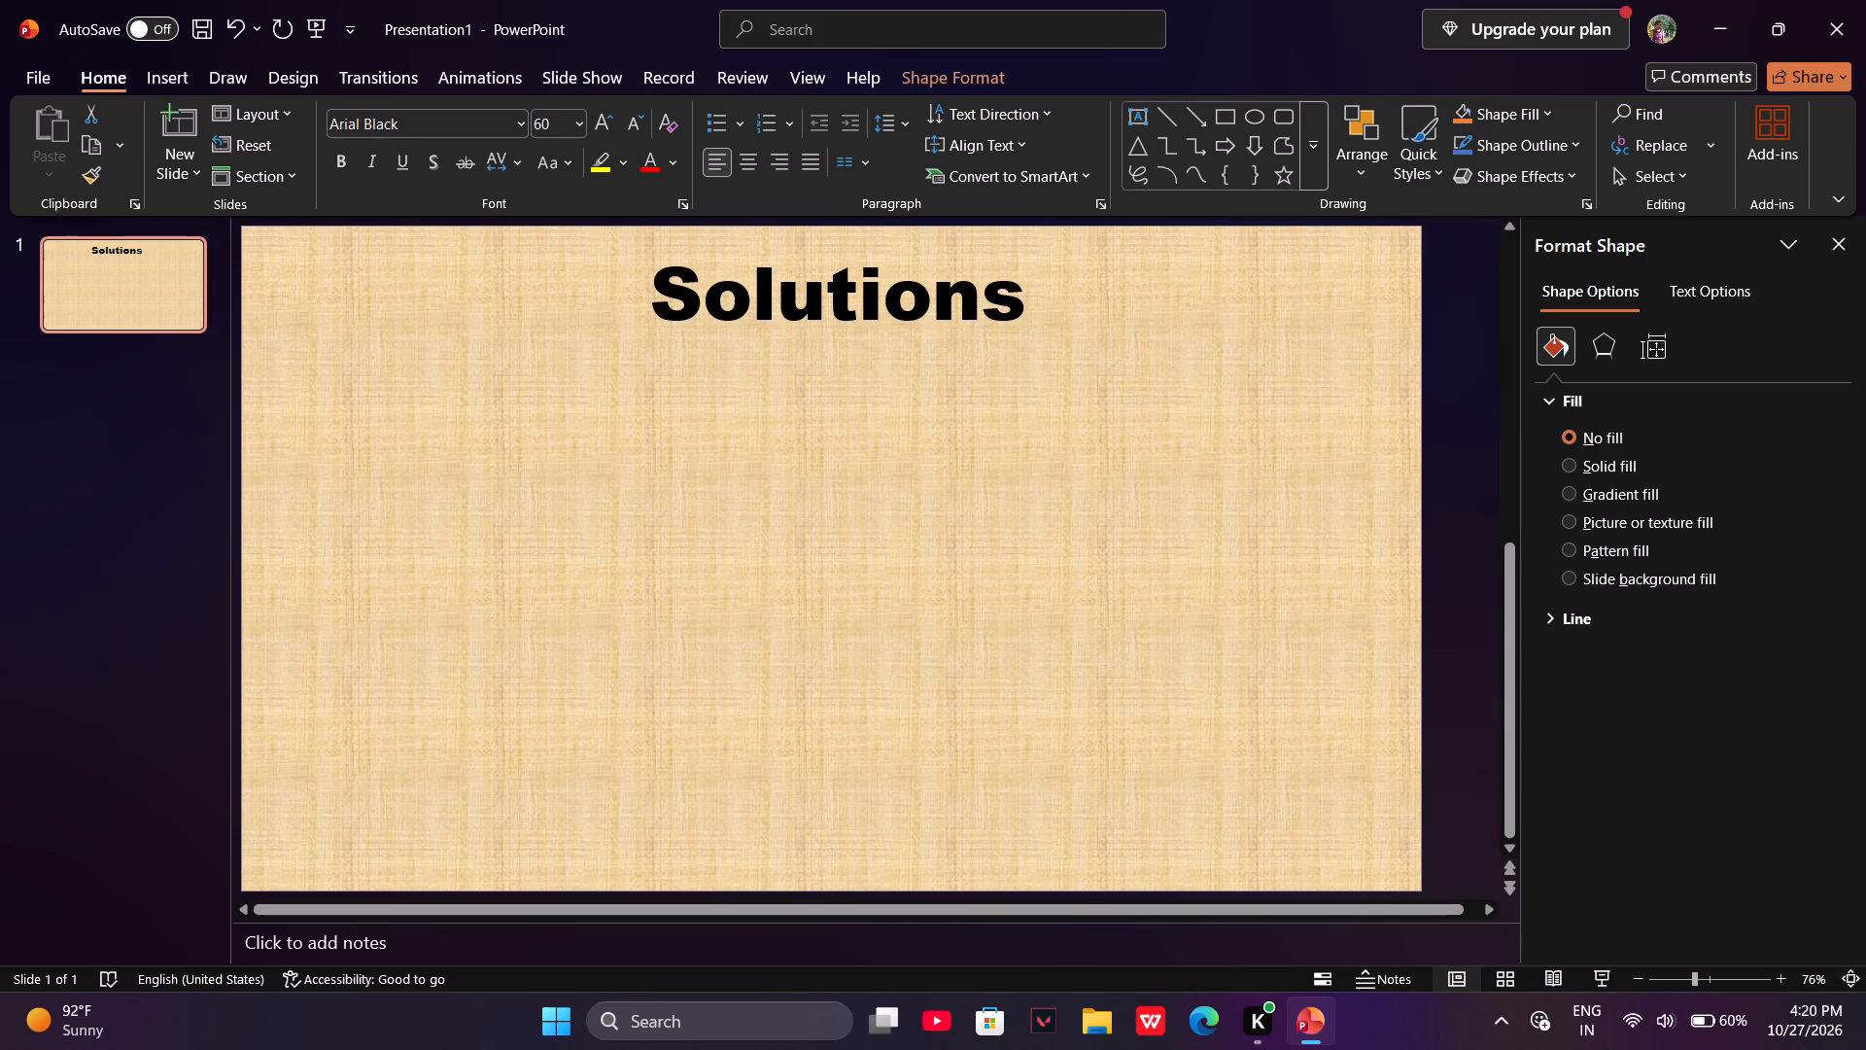
{"action": "left_click_drag", "start_coordinate": [1088, 341], "coordinate": [1092, 345]}
{"action": "left_click", "coordinate": [1114, 507]}
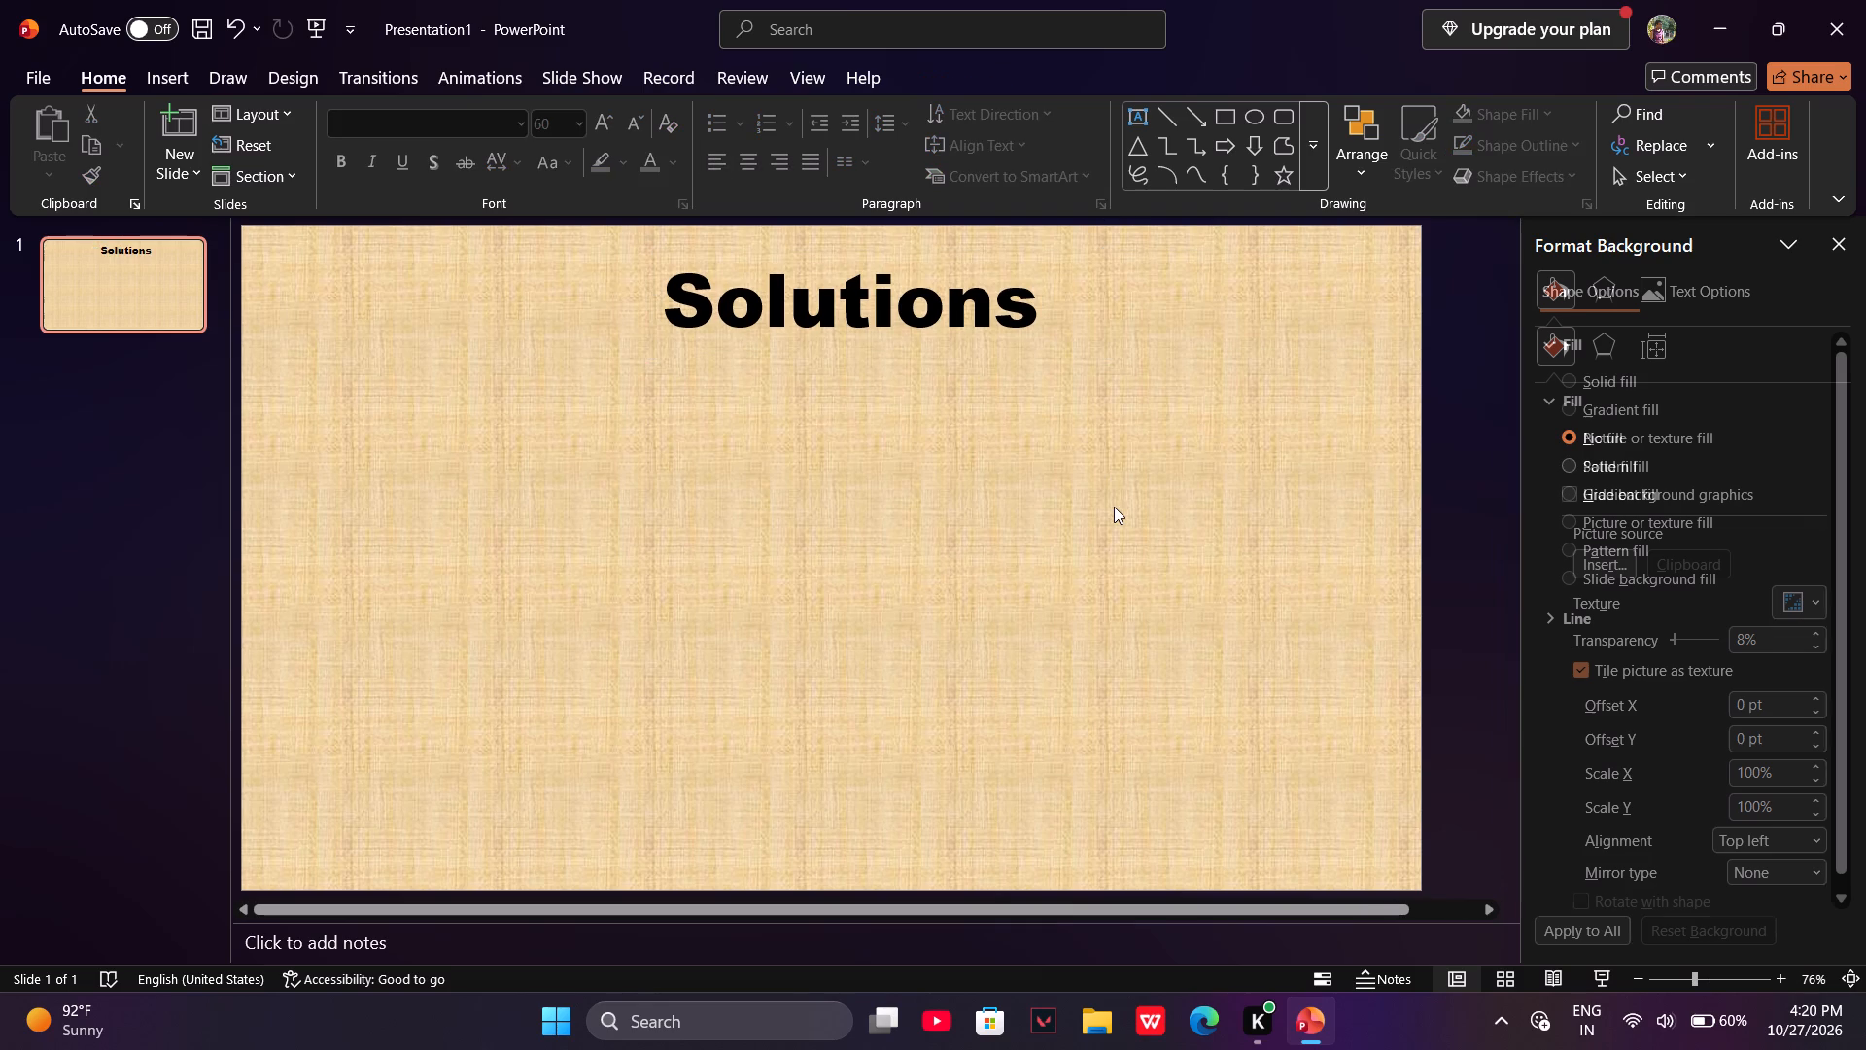
{"action": "left_click", "coordinate": [979, 329]}
{"action": "left_click", "coordinate": [1017, 490]}
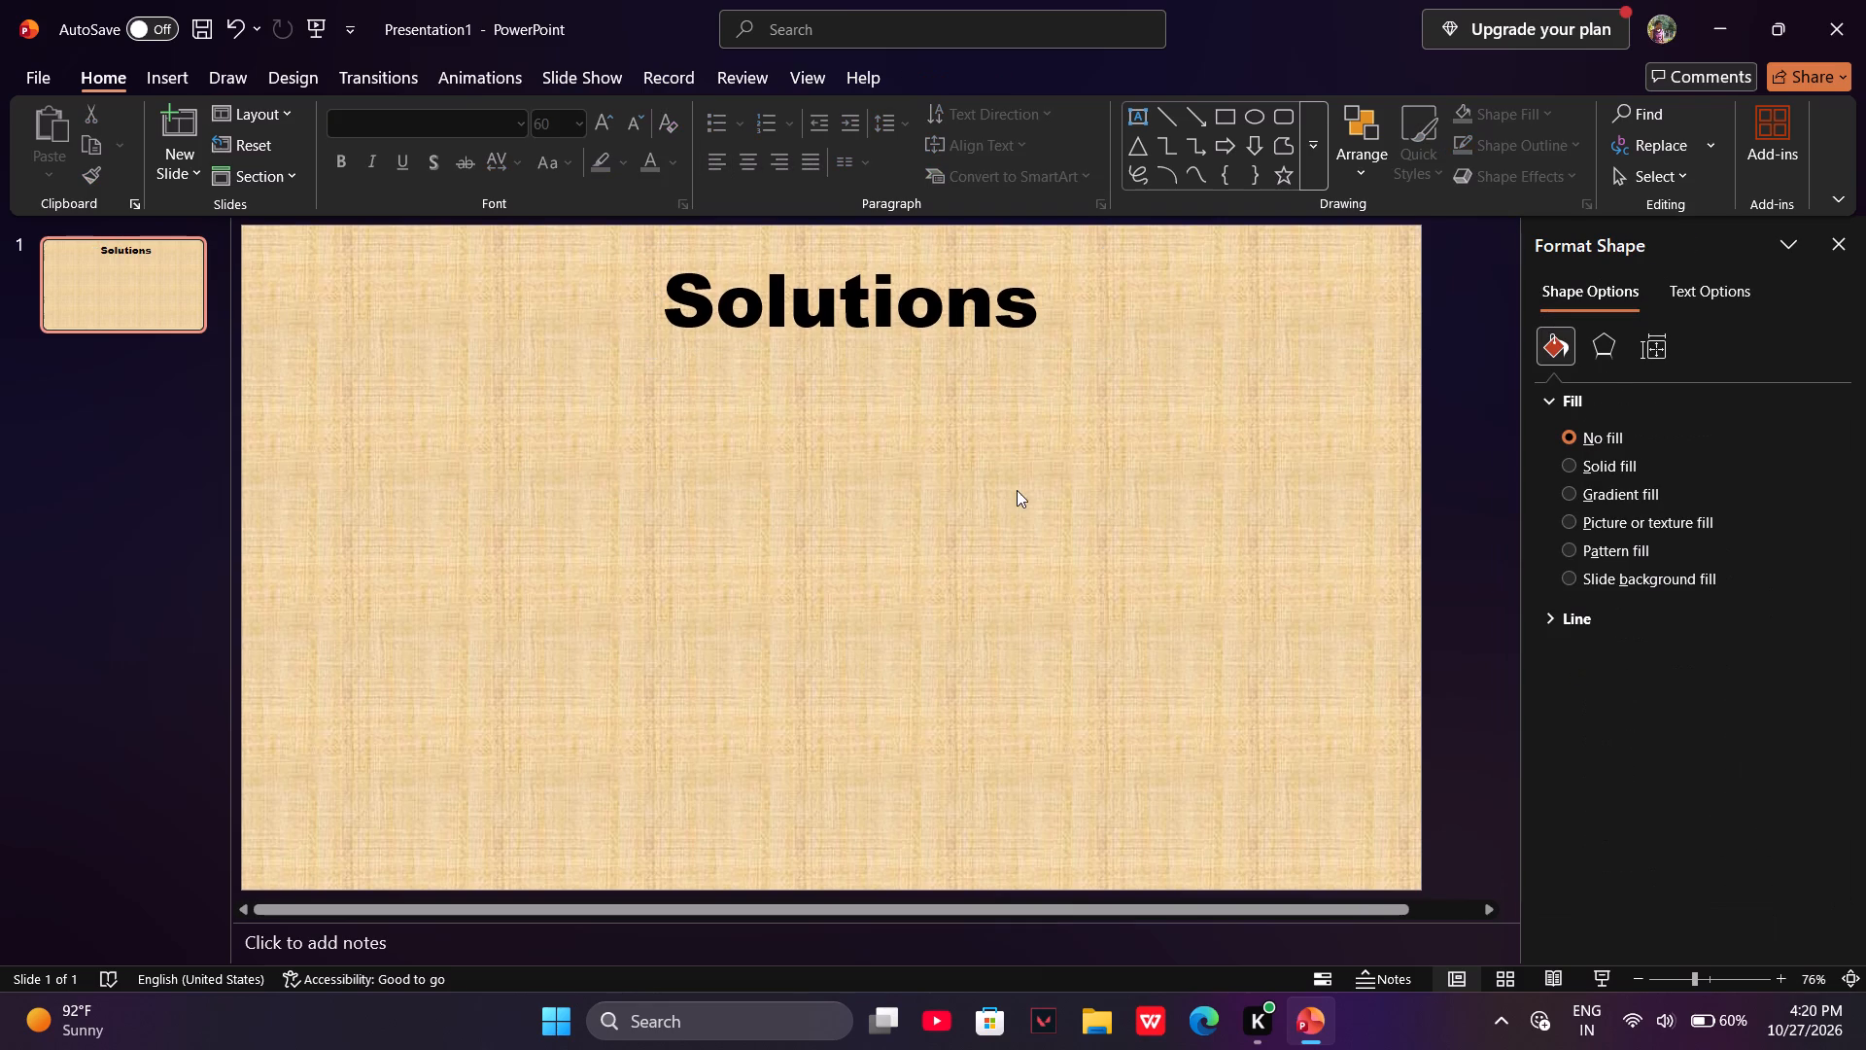
Nudge the "Solutions" text box slightly left so the heading text sits centred across the top of the slide.
{"action": "left_click", "coordinate": [1012, 349]}
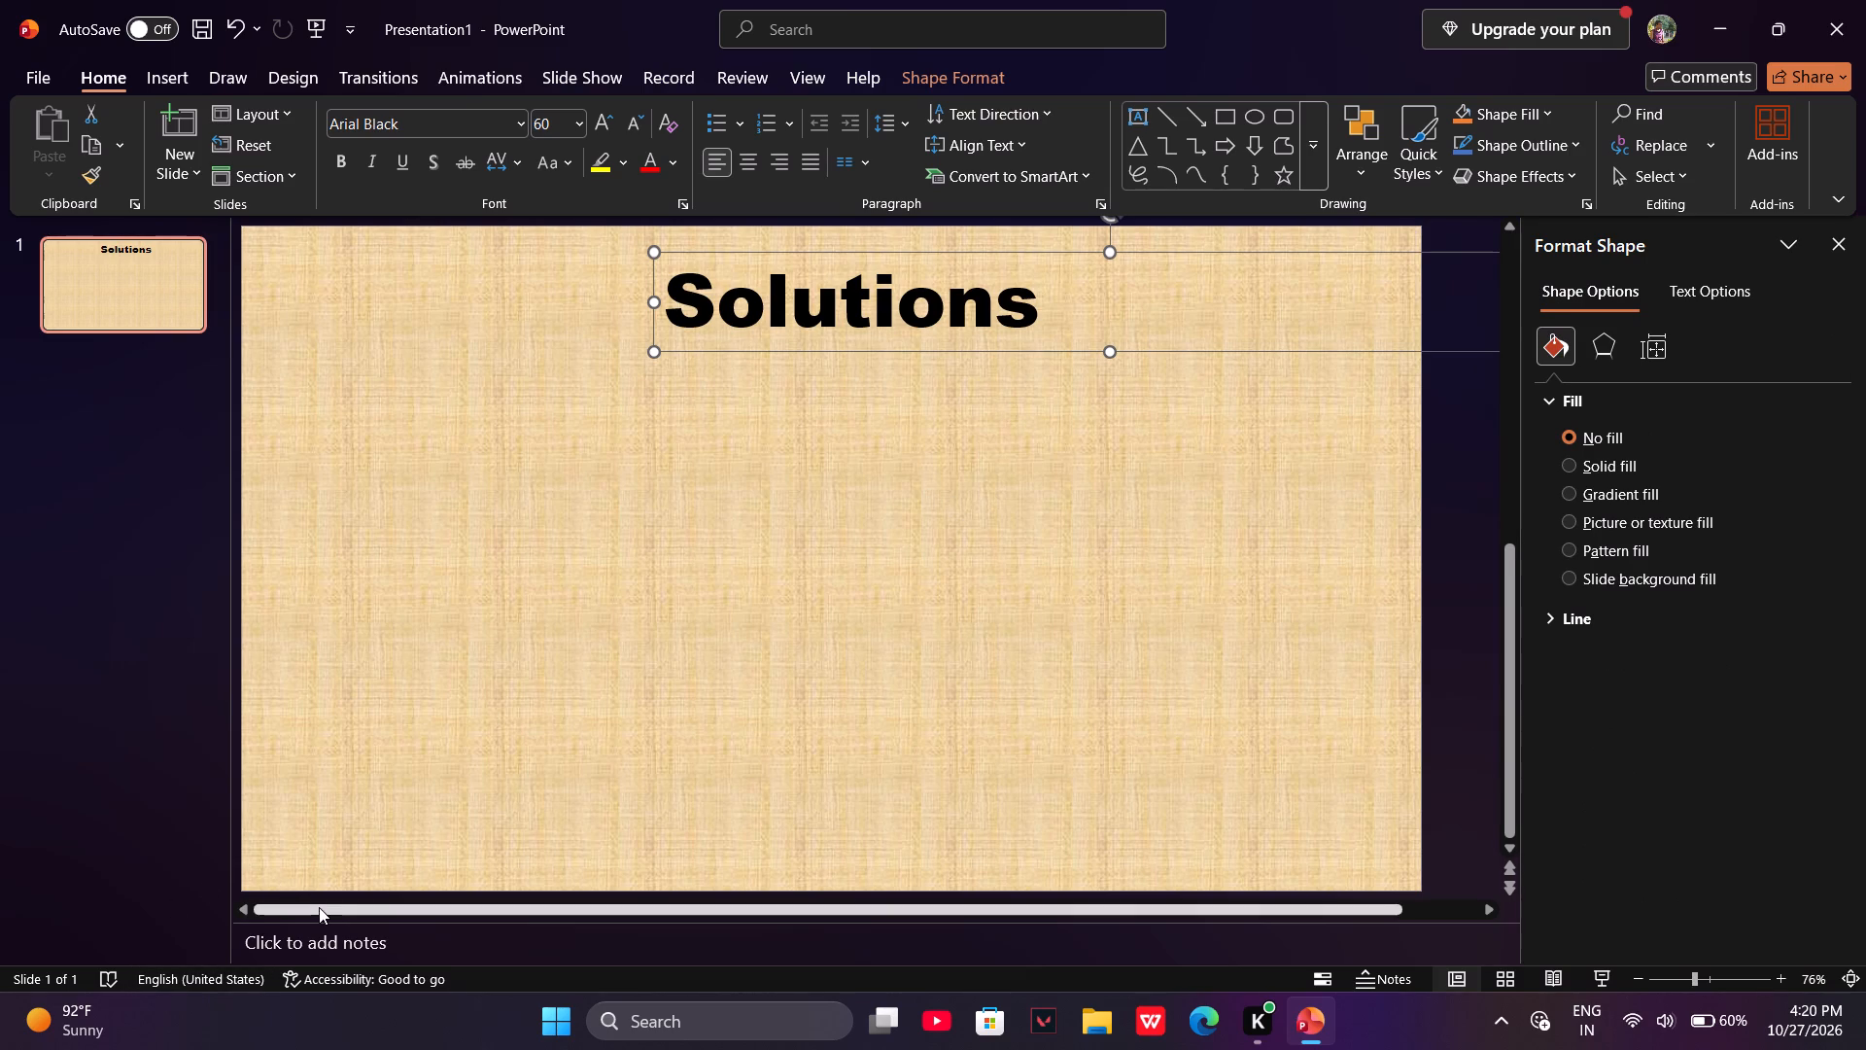
{"action": "left_click_drag", "start_coordinate": [319, 907], "coordinate": [256, 915]}
{"action": "left_click", "coordinate": [888, 622]}
{"action": "left_click", "coordinate": [935, 490]}
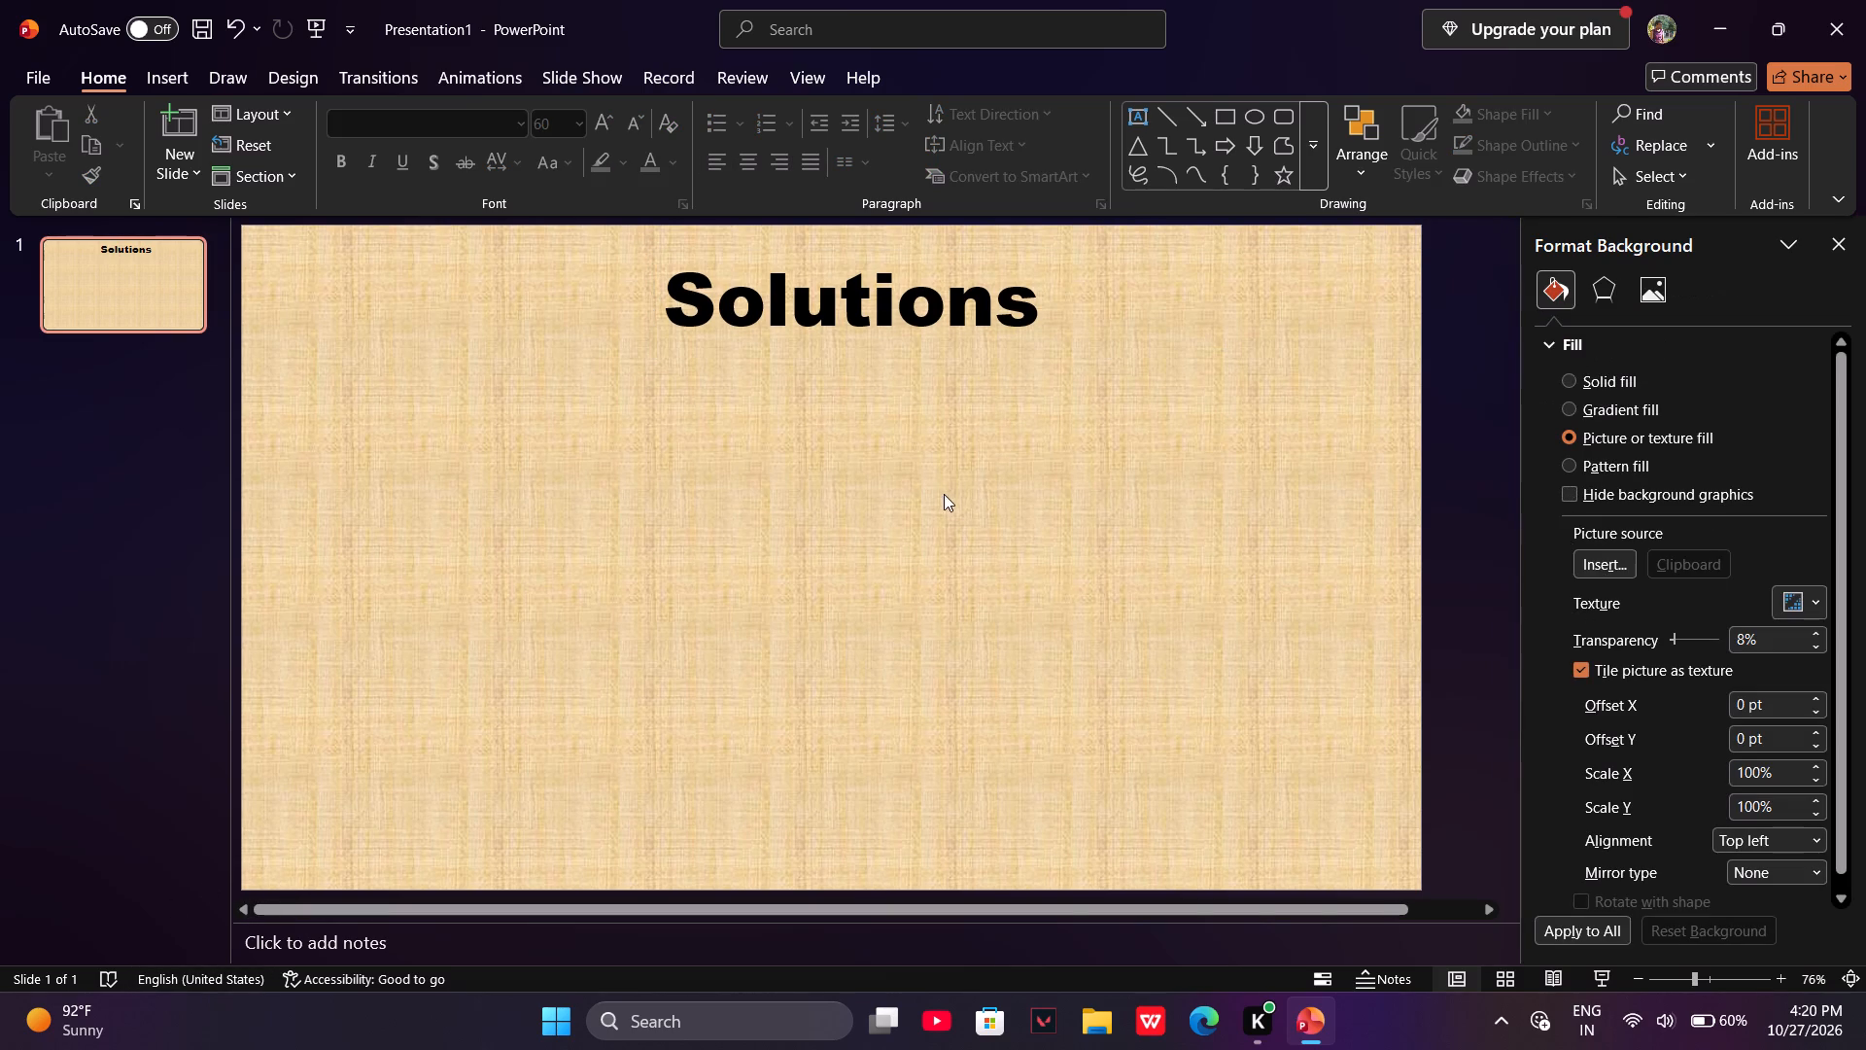
{"action": "left_click_drag", "start_coordinate": [1221, 427], "coordinate": [502, 185]}
{"action": "left_click_drag", "start_coordinate": [918, 345], "coordinate": [907, 345]}
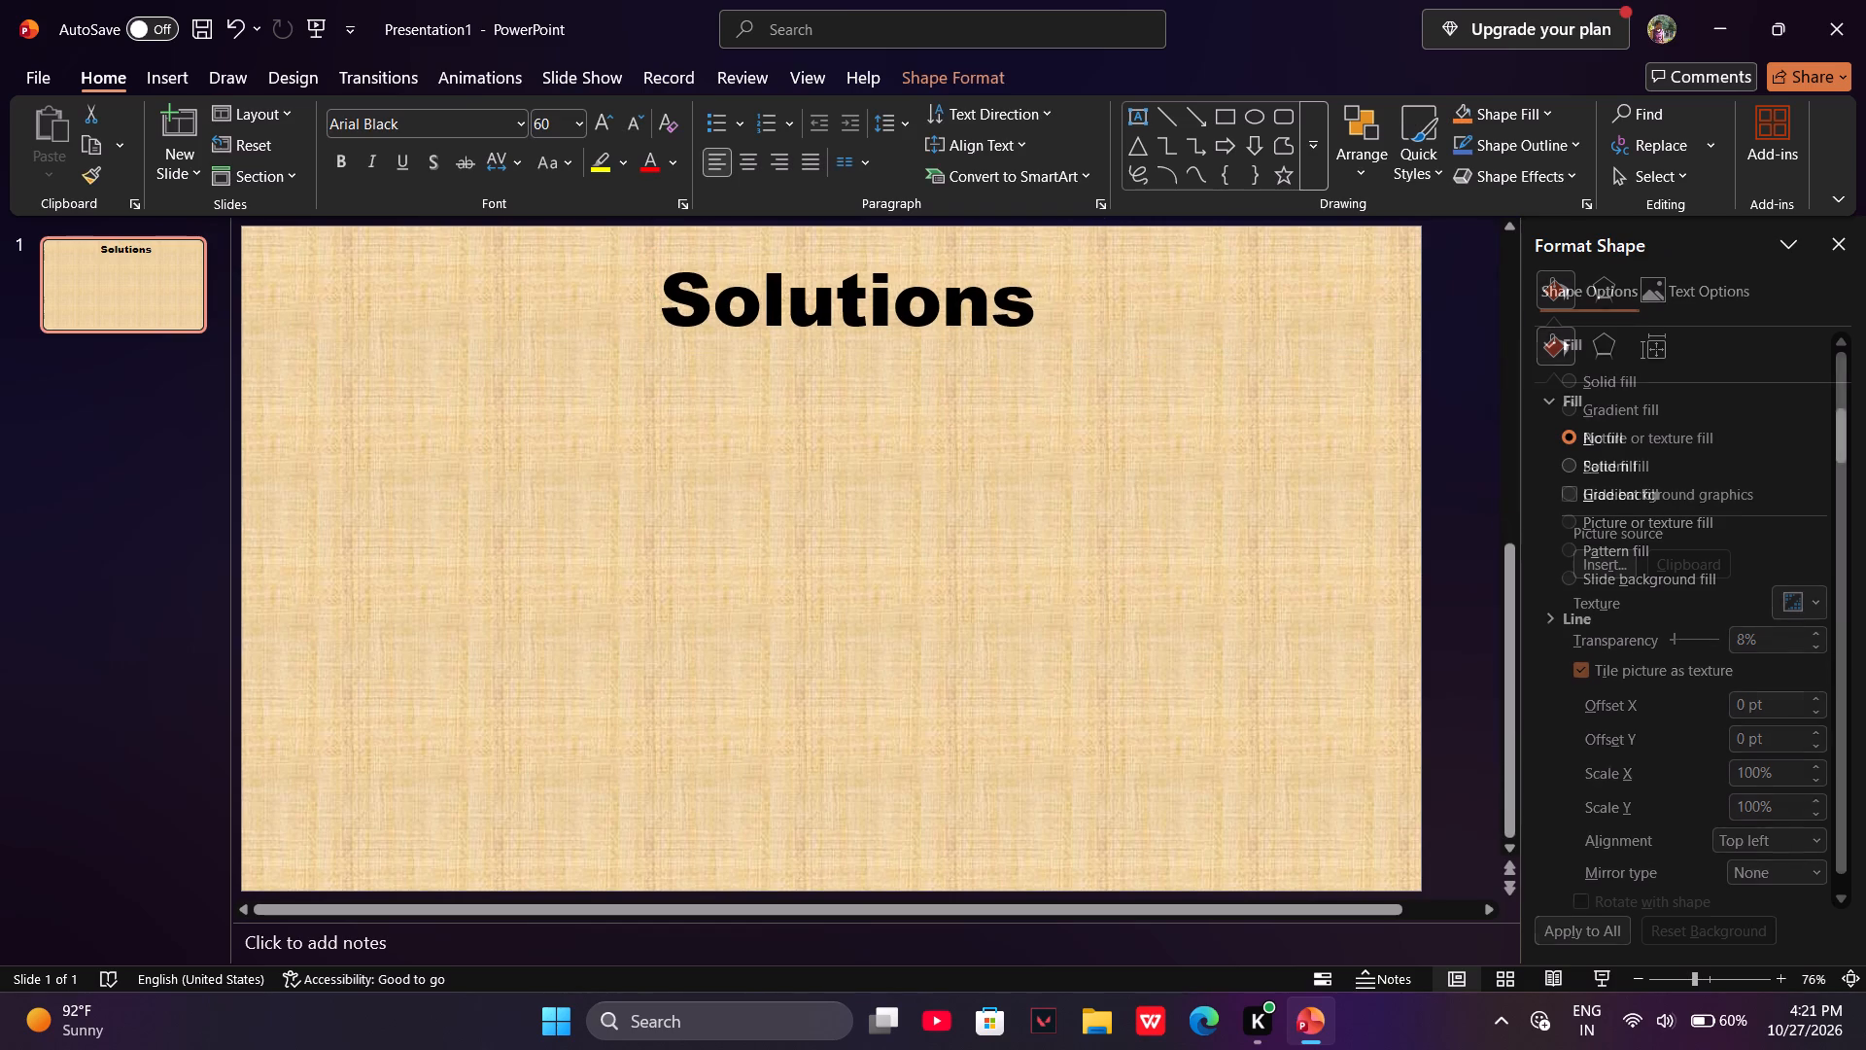
{"action": "left_click_drag", "start_coordinate": [907, 345], "coordinate": [894, 345]}
{"action": "left_click", "coordinate": [549, 499]}
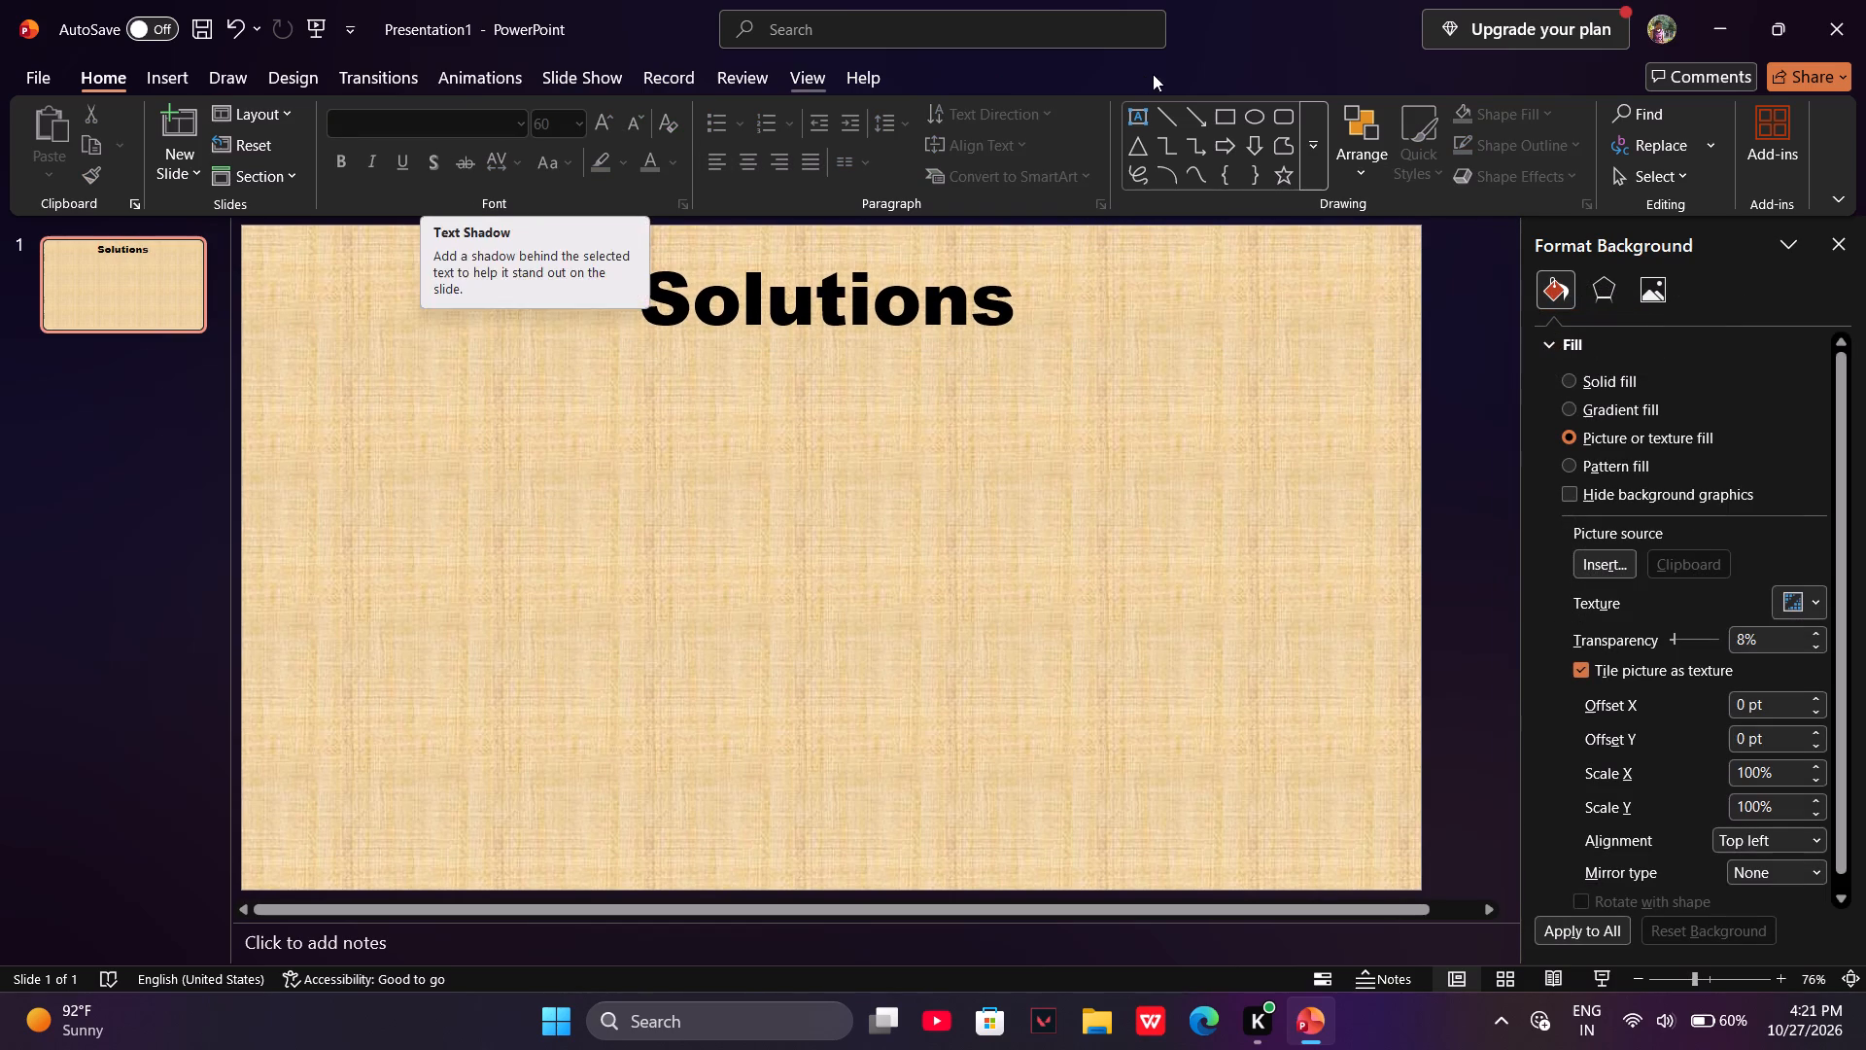
Insert a new text box below the "Solutions" heading, near the slide's left edge.
{"action": "left_click", "coordinate": [188, 83]}
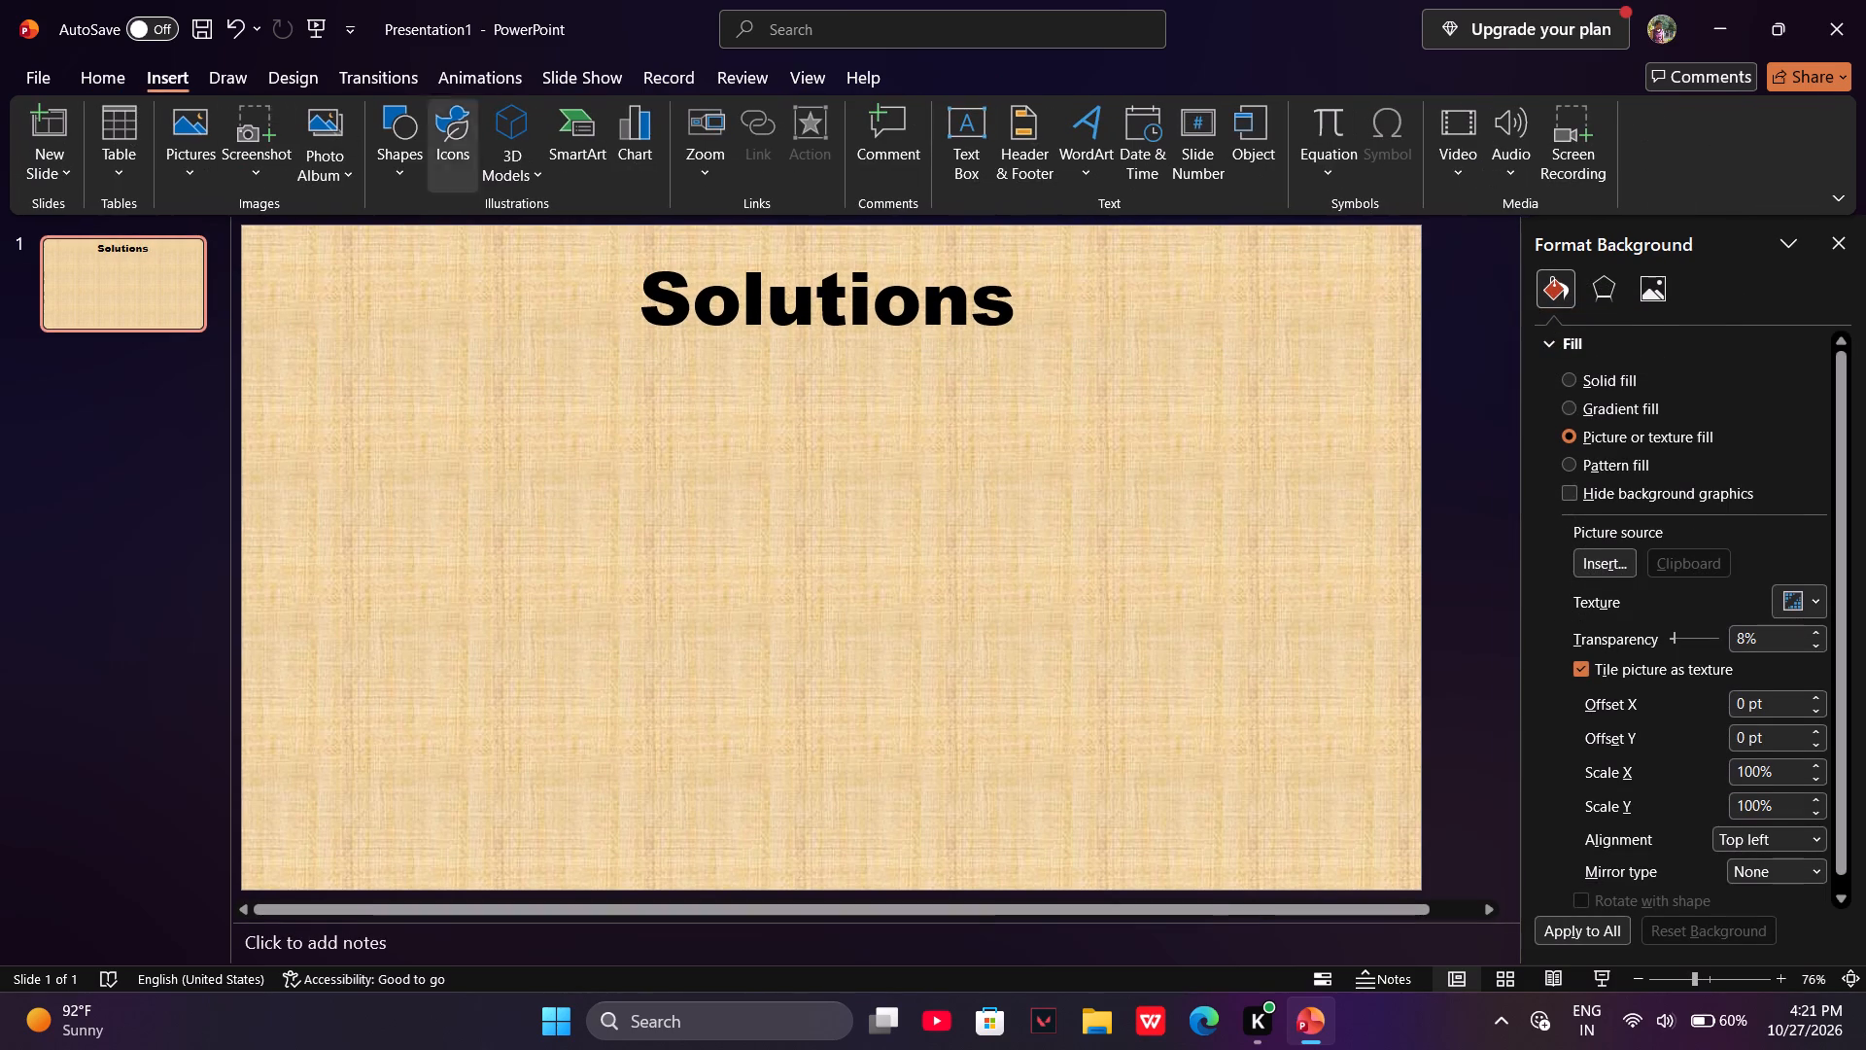
{"action": "left_click", "coordinate": [928, 124]}
{"action": "left_click", "coordinate": [949, 124]}
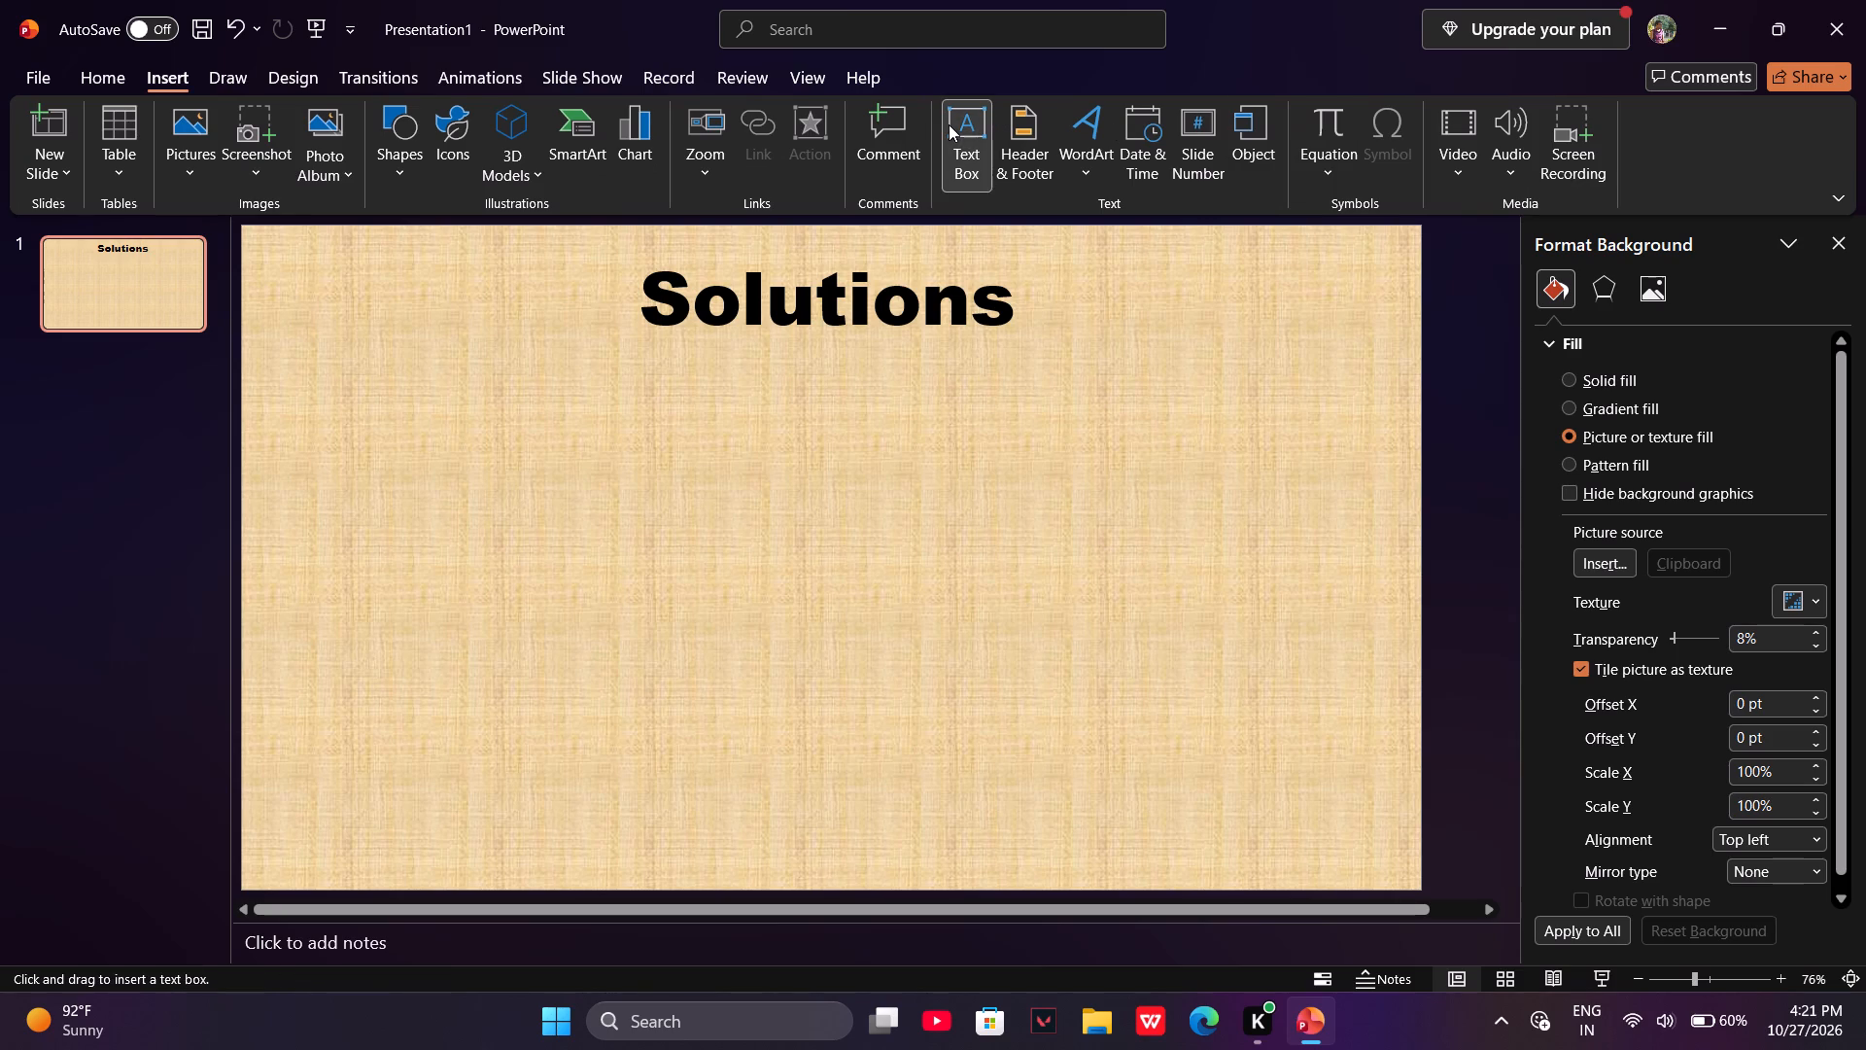
{"action": "left_click", "coordinate": [324, 431]}
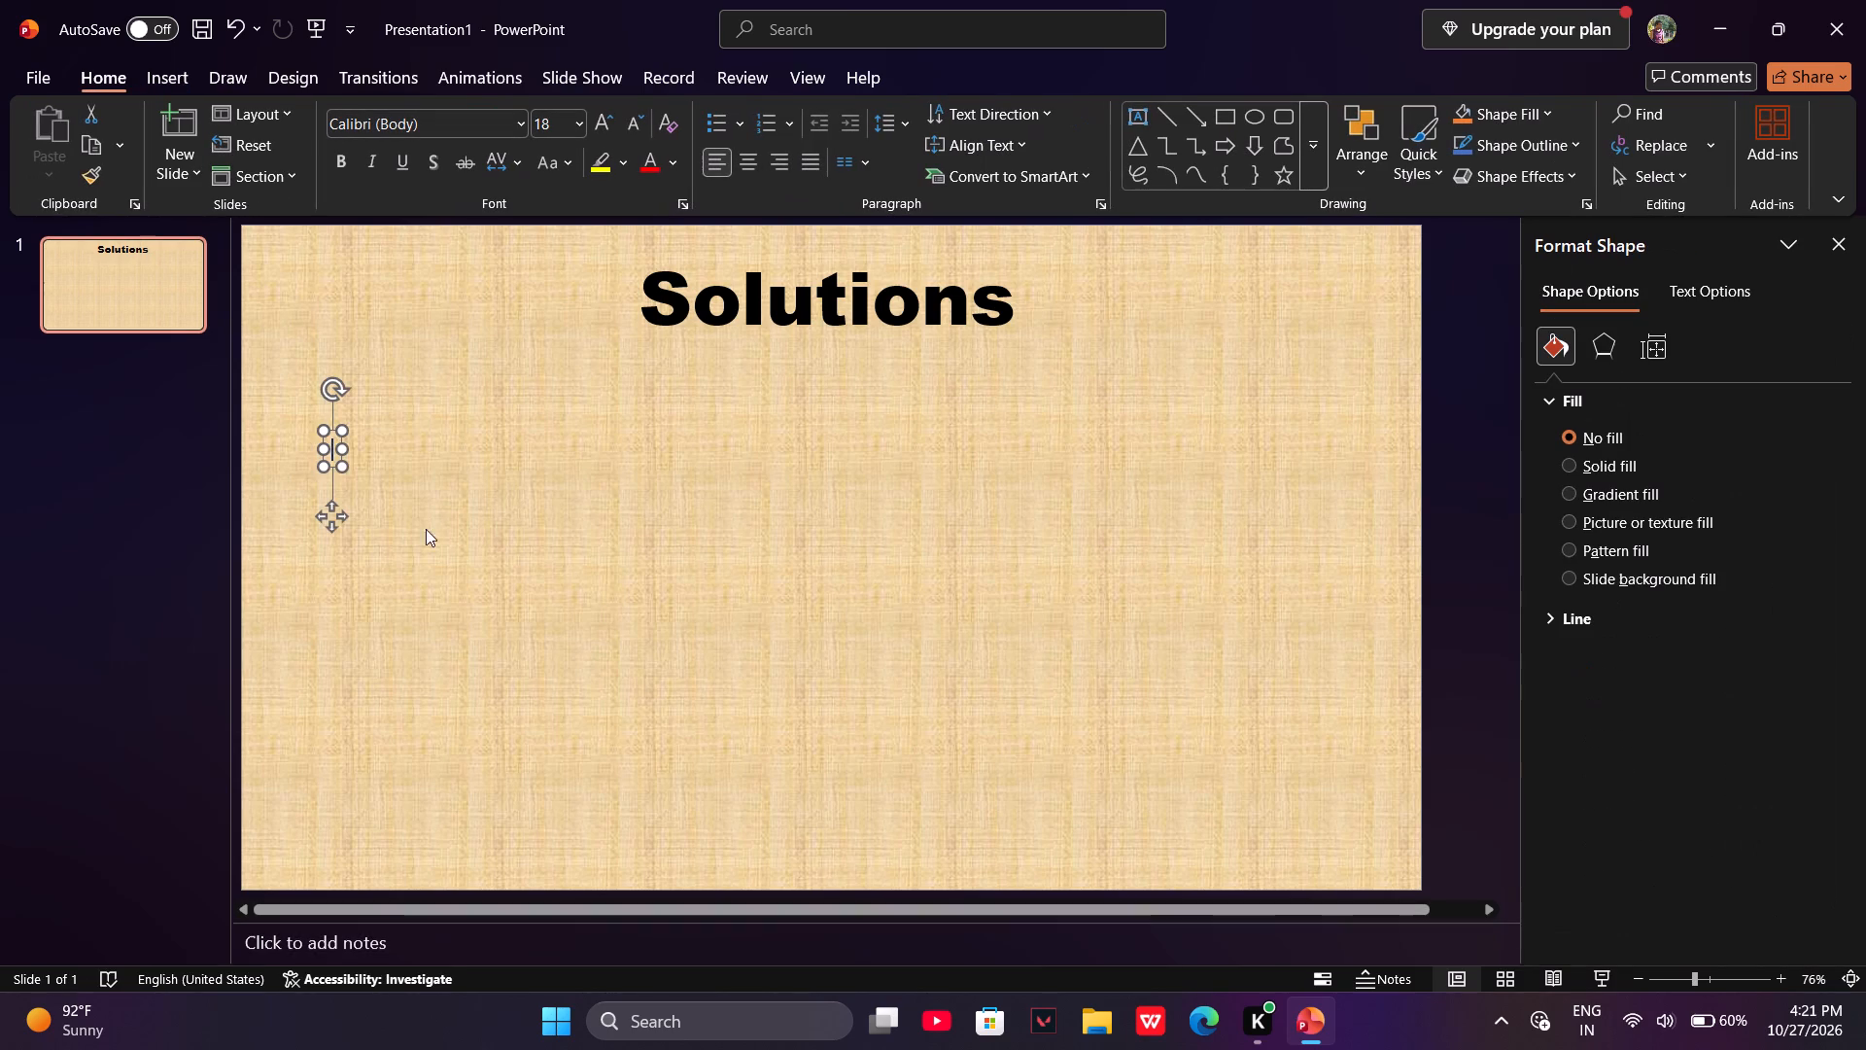
Set the font of the new empty text box to Candara Light.
{"action": "left_click", "coordinate": [387, 133]}
{"action": "left_click", "coordinate": [524, 121]}
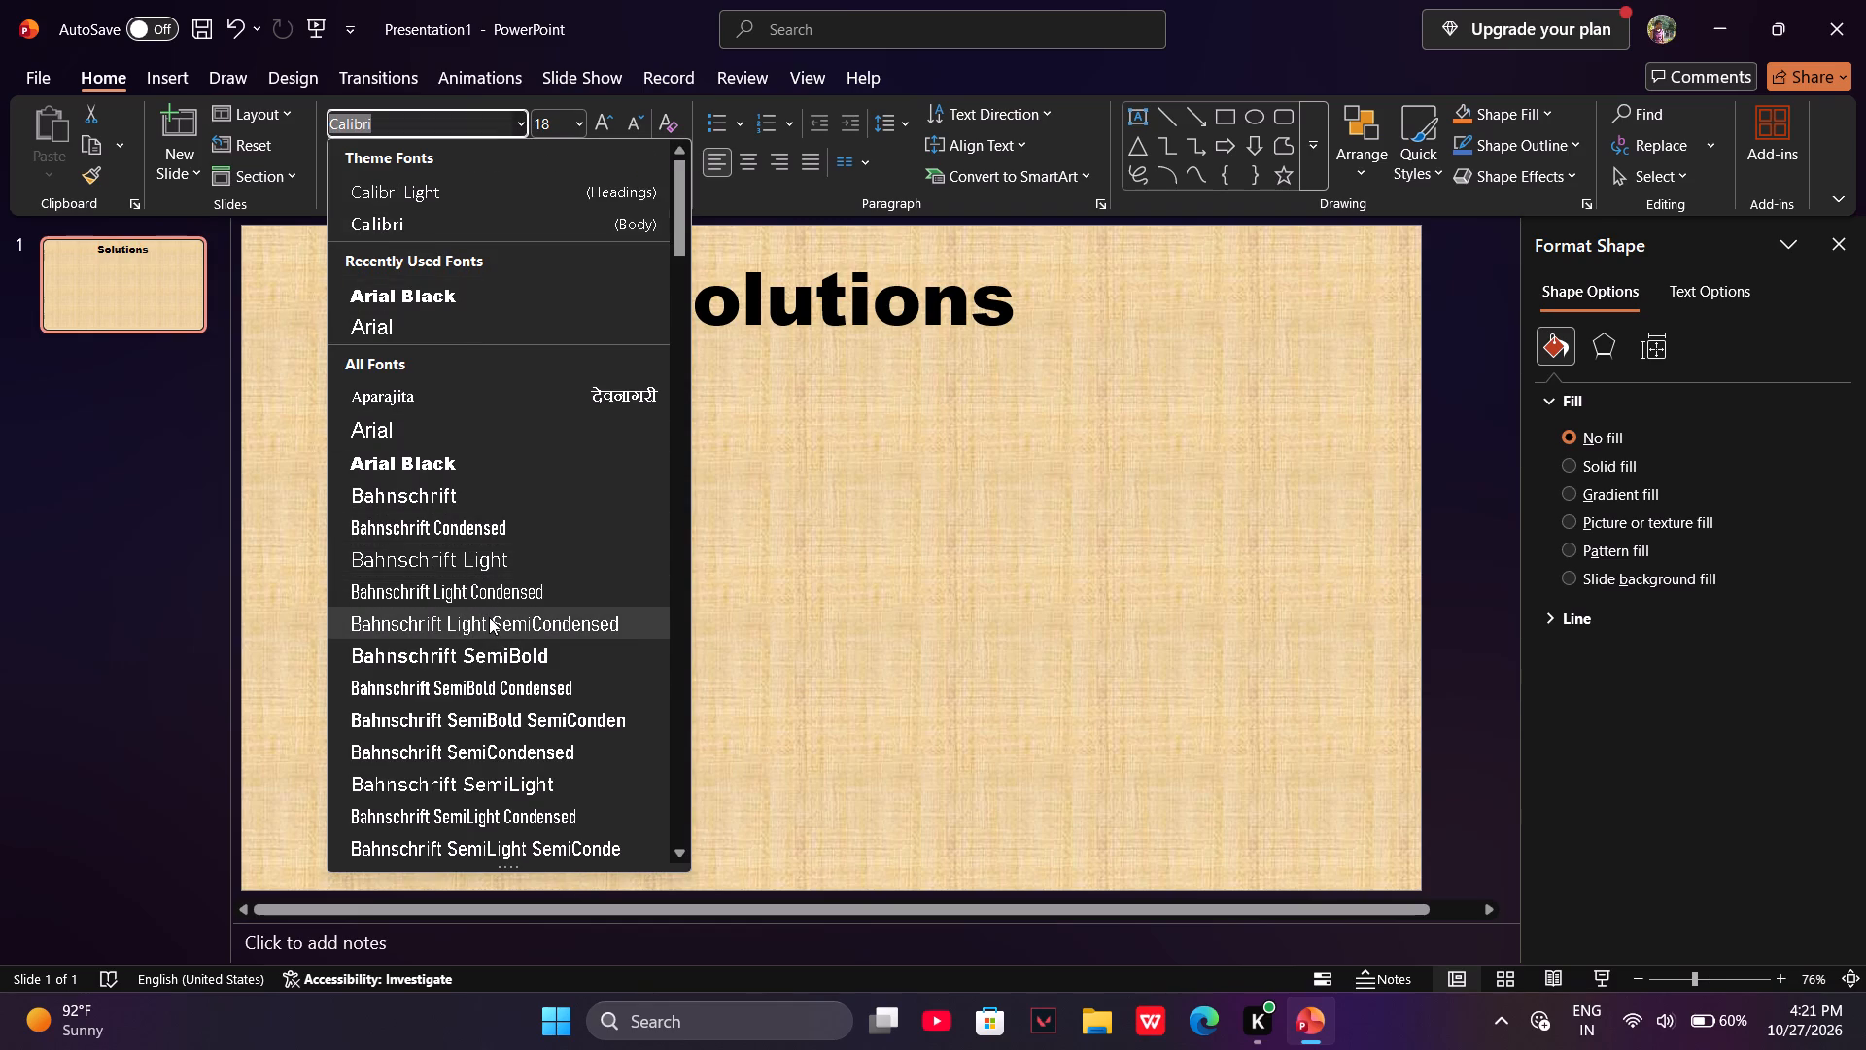
{"action": "right_click", "coordinate": [456, 655]}
{"action": "scroll", "coordinate": [456, 655], "scroll_direction": "down", "scroll_amount": 1}
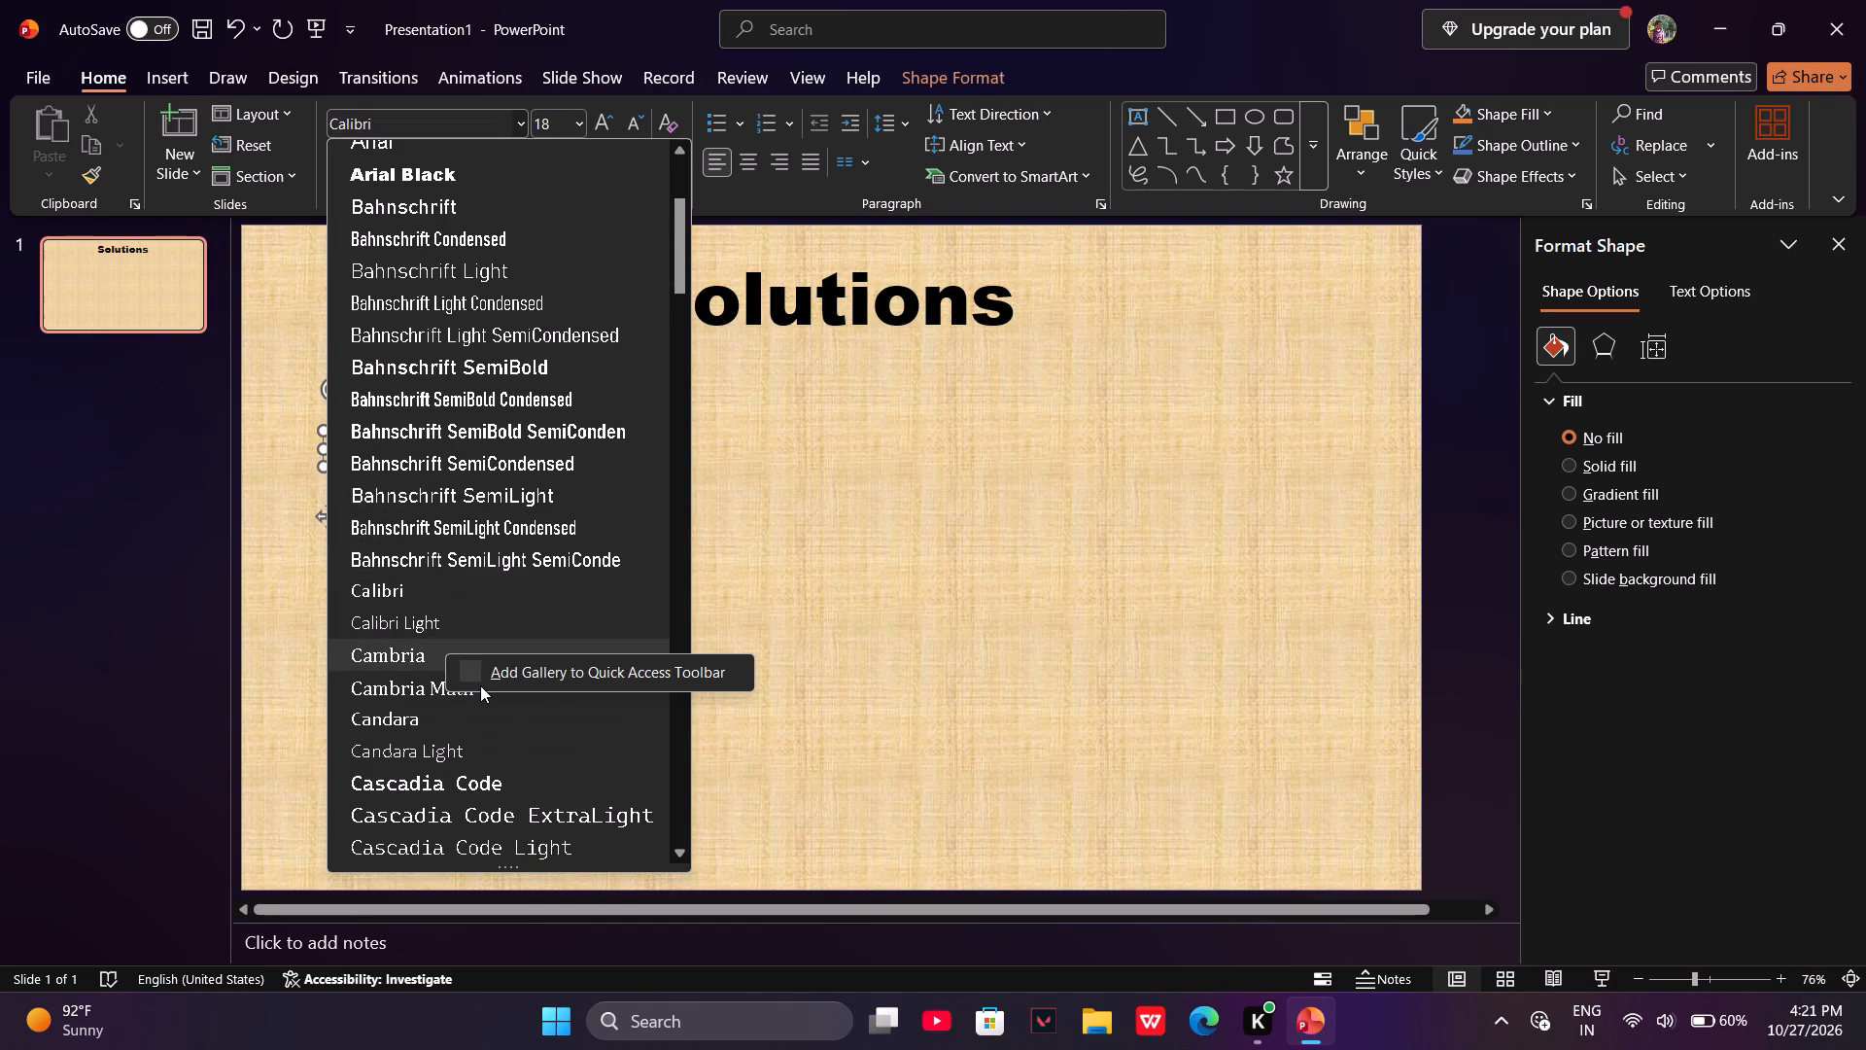
{"action": "scroll", "coordinate": [480, 685], "scroll_direction": "down", "scroll_amount": 2}
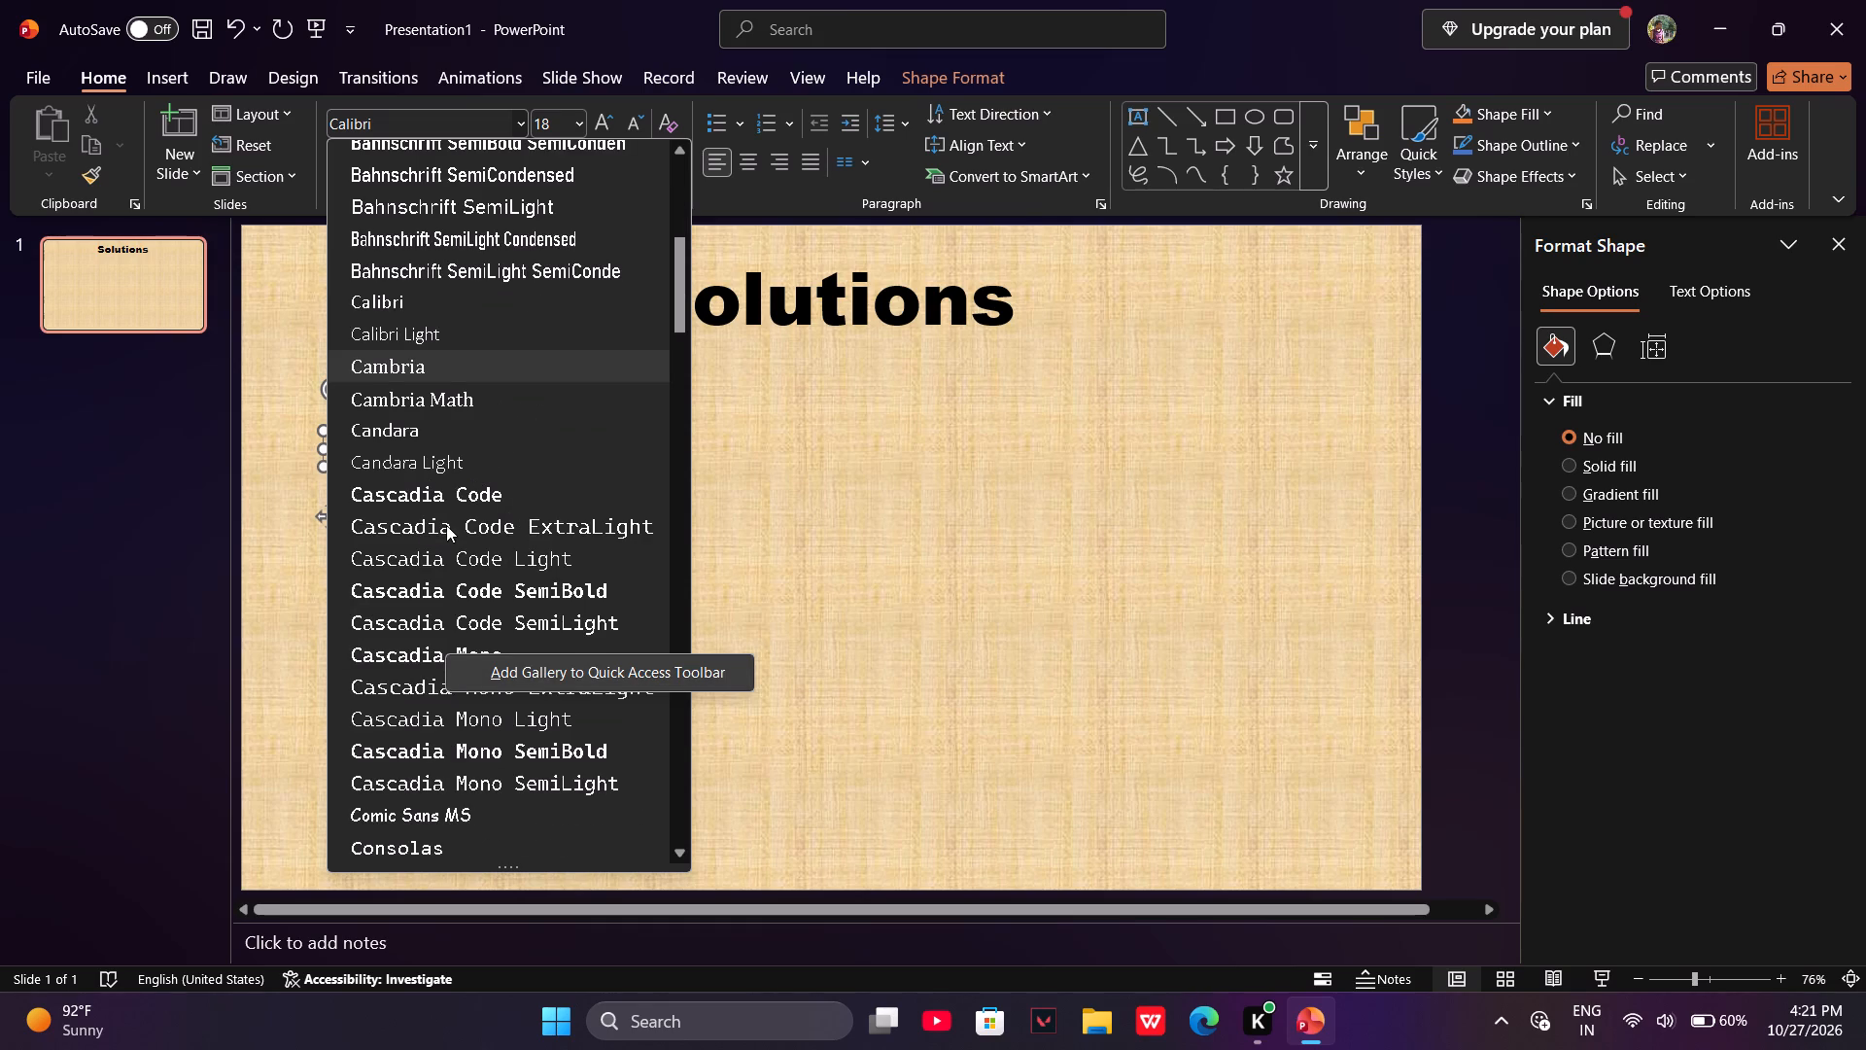
{"action": "left_click", "coordinate": [472, 456]}
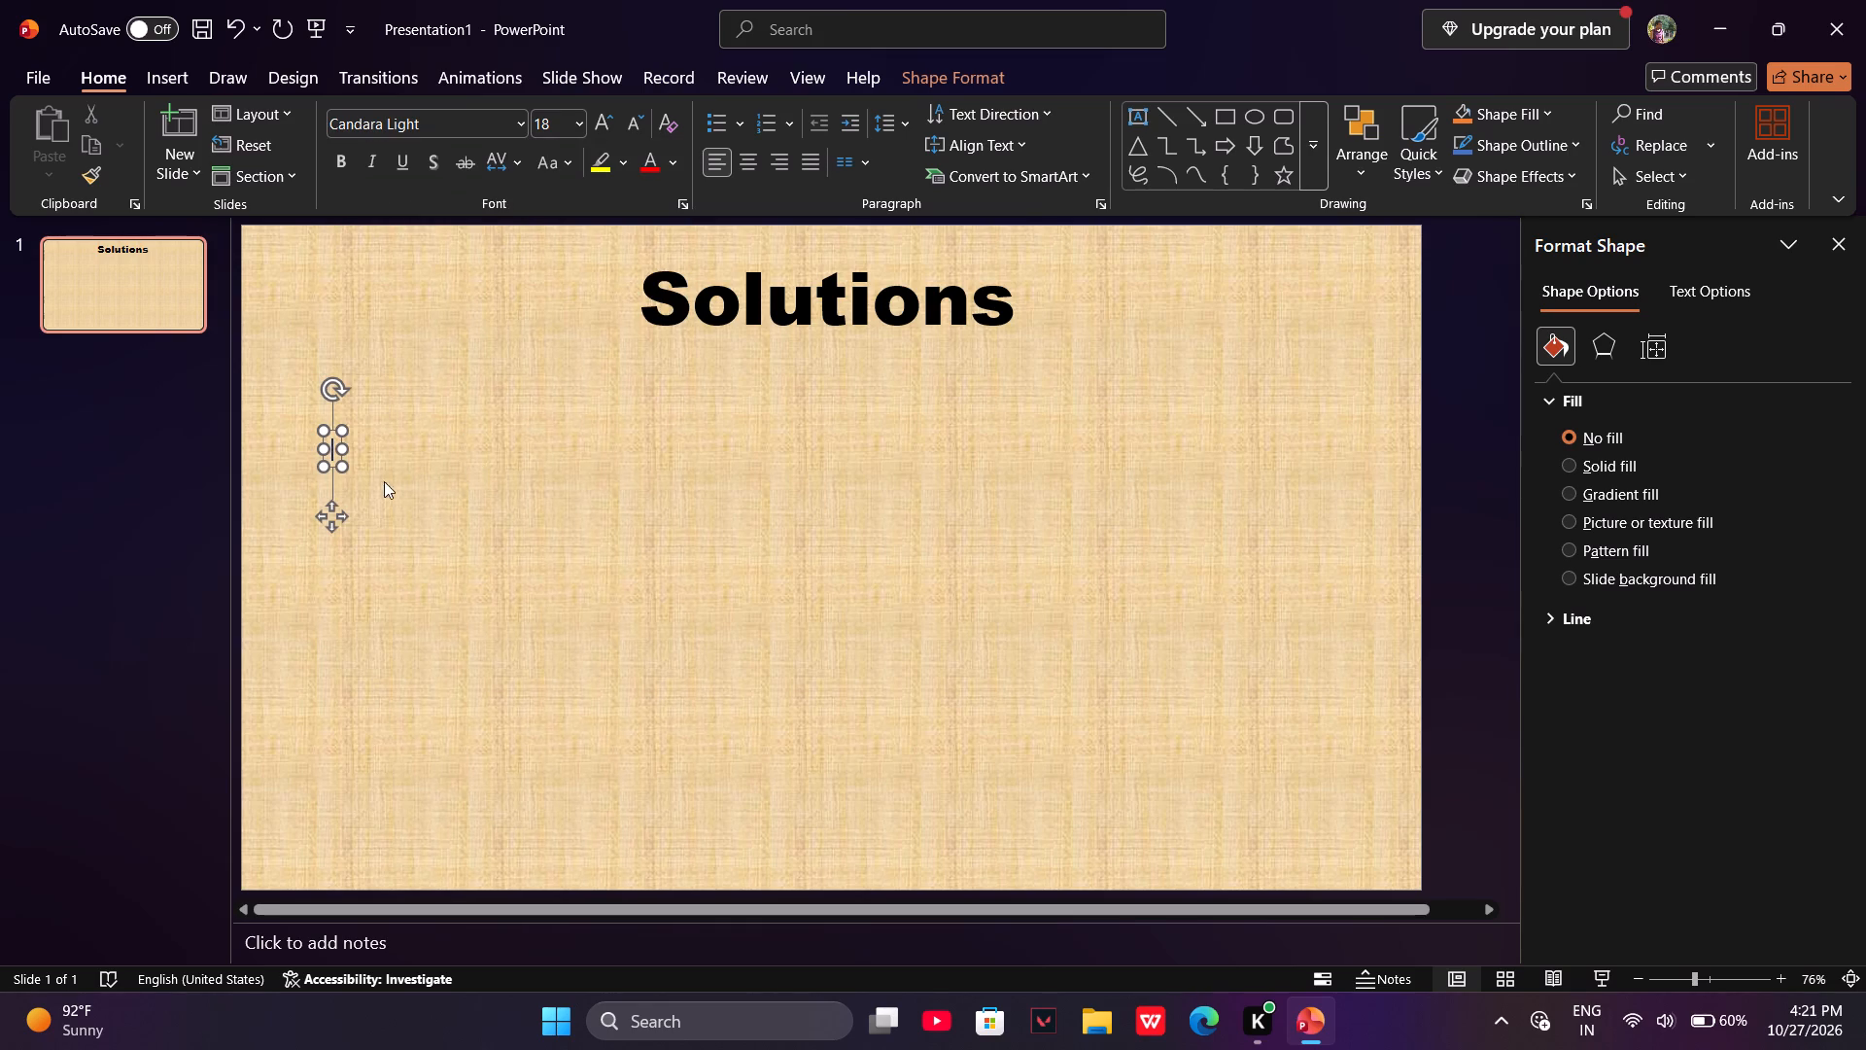
Widen the new text box rightward so it spans most of the slide's width.
{"action": "left_click_drag", "start_coordinate": [344, 448], "coordinate": [1357, 380]}
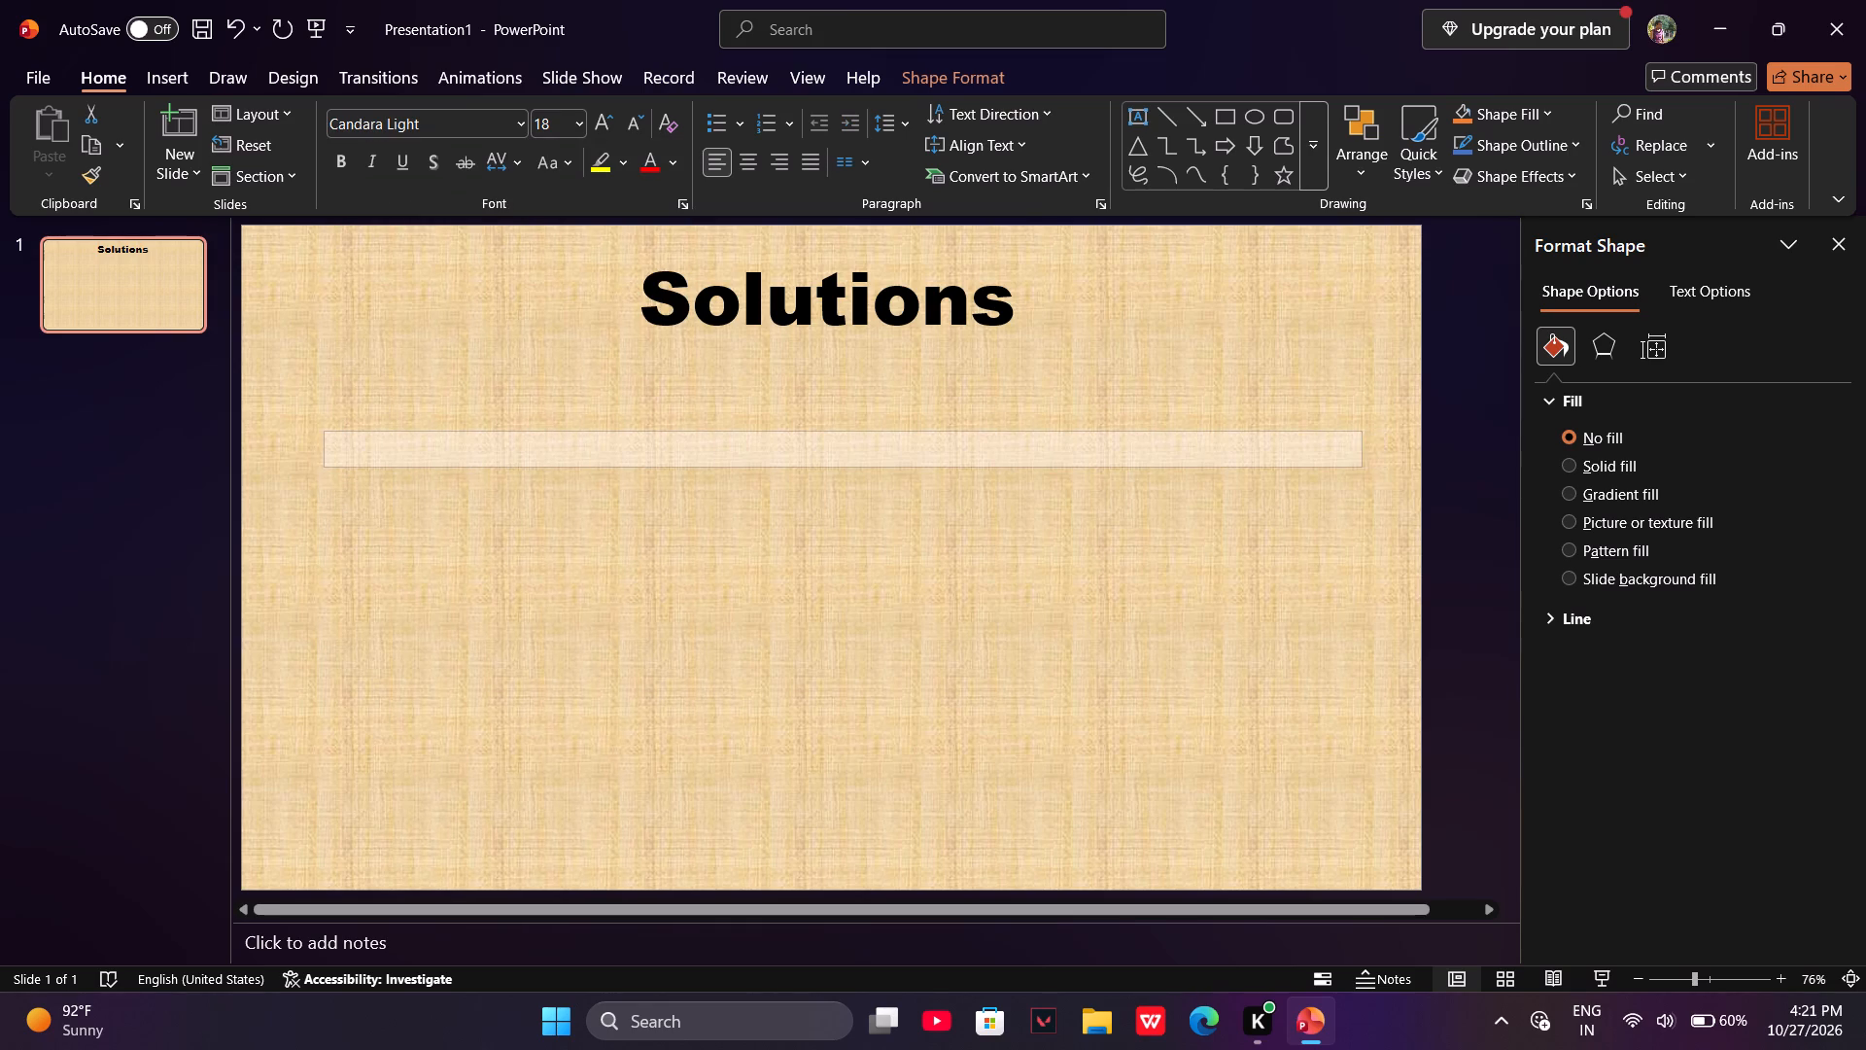
{"action": "left_click_drag", "start_coordinate": [1357, 380], "coordinate": [1343, 669]}
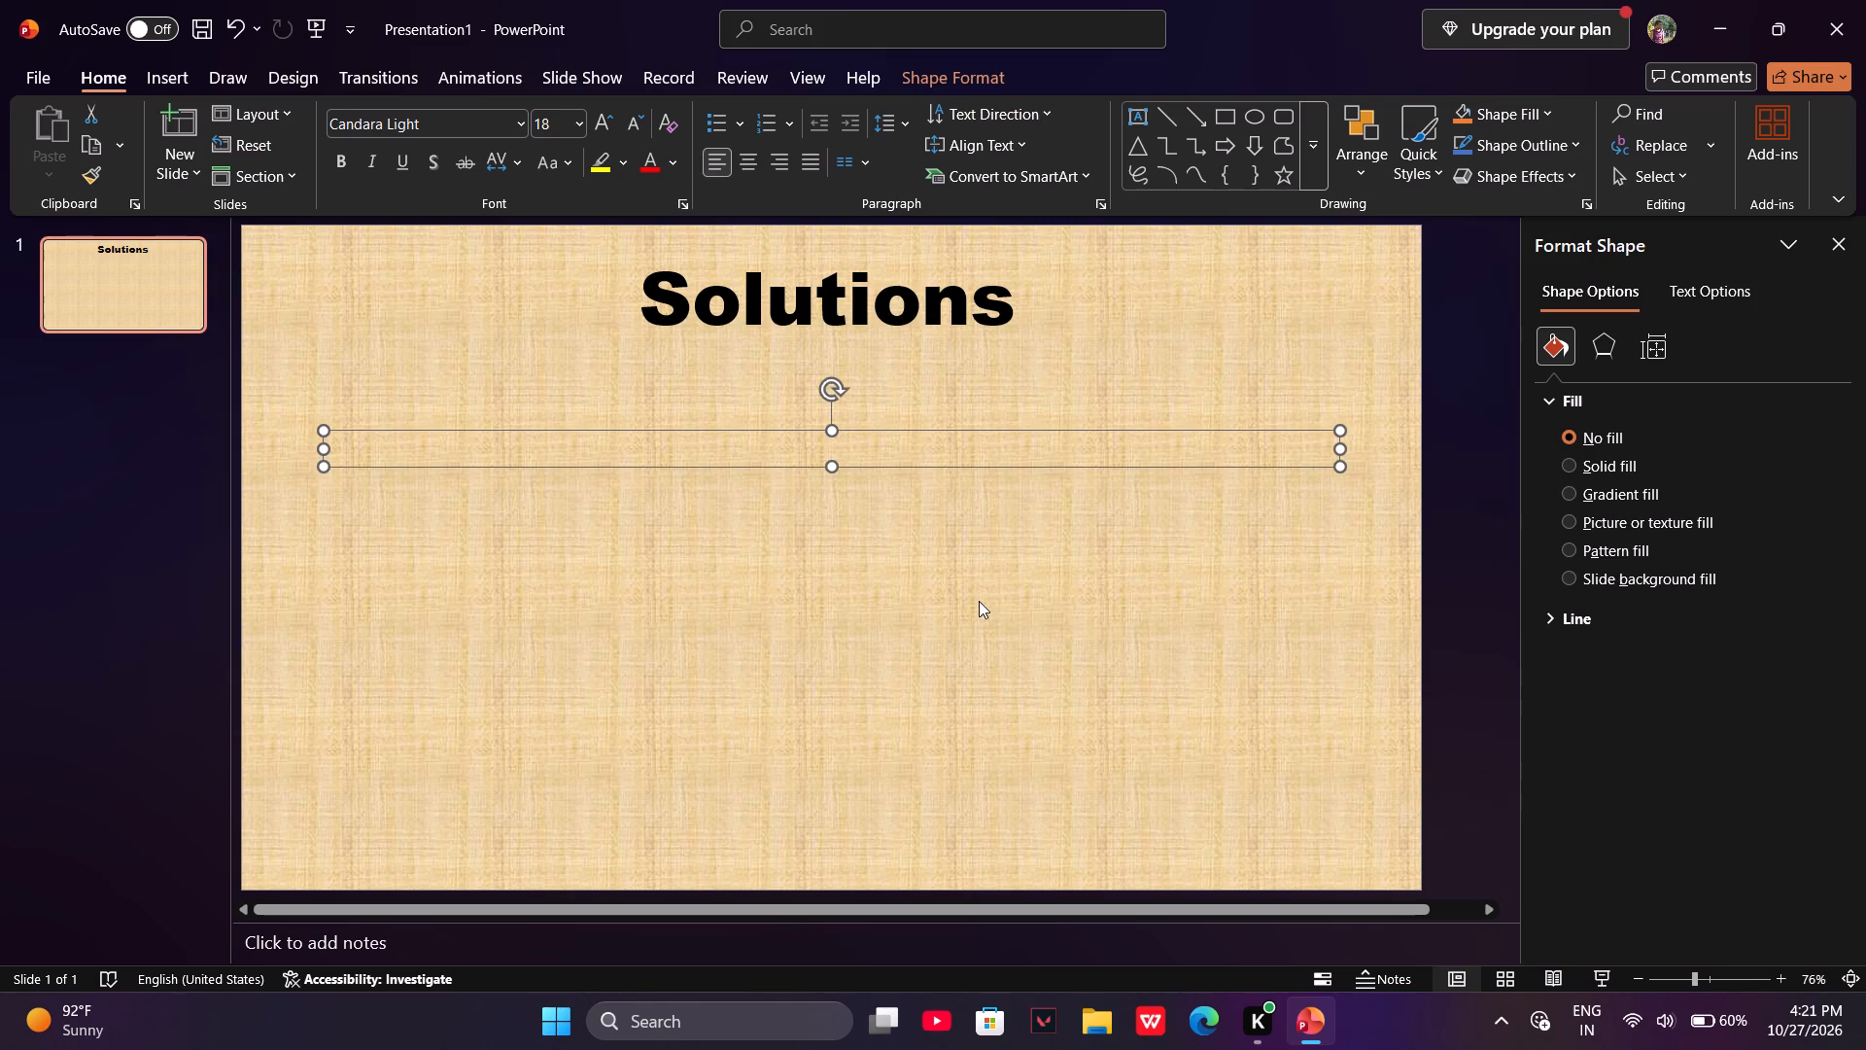
Enter "Solutions are binary Mixture" in the wide text box, with the last word spelled correctly.
{"action": "key", "text": "h"}
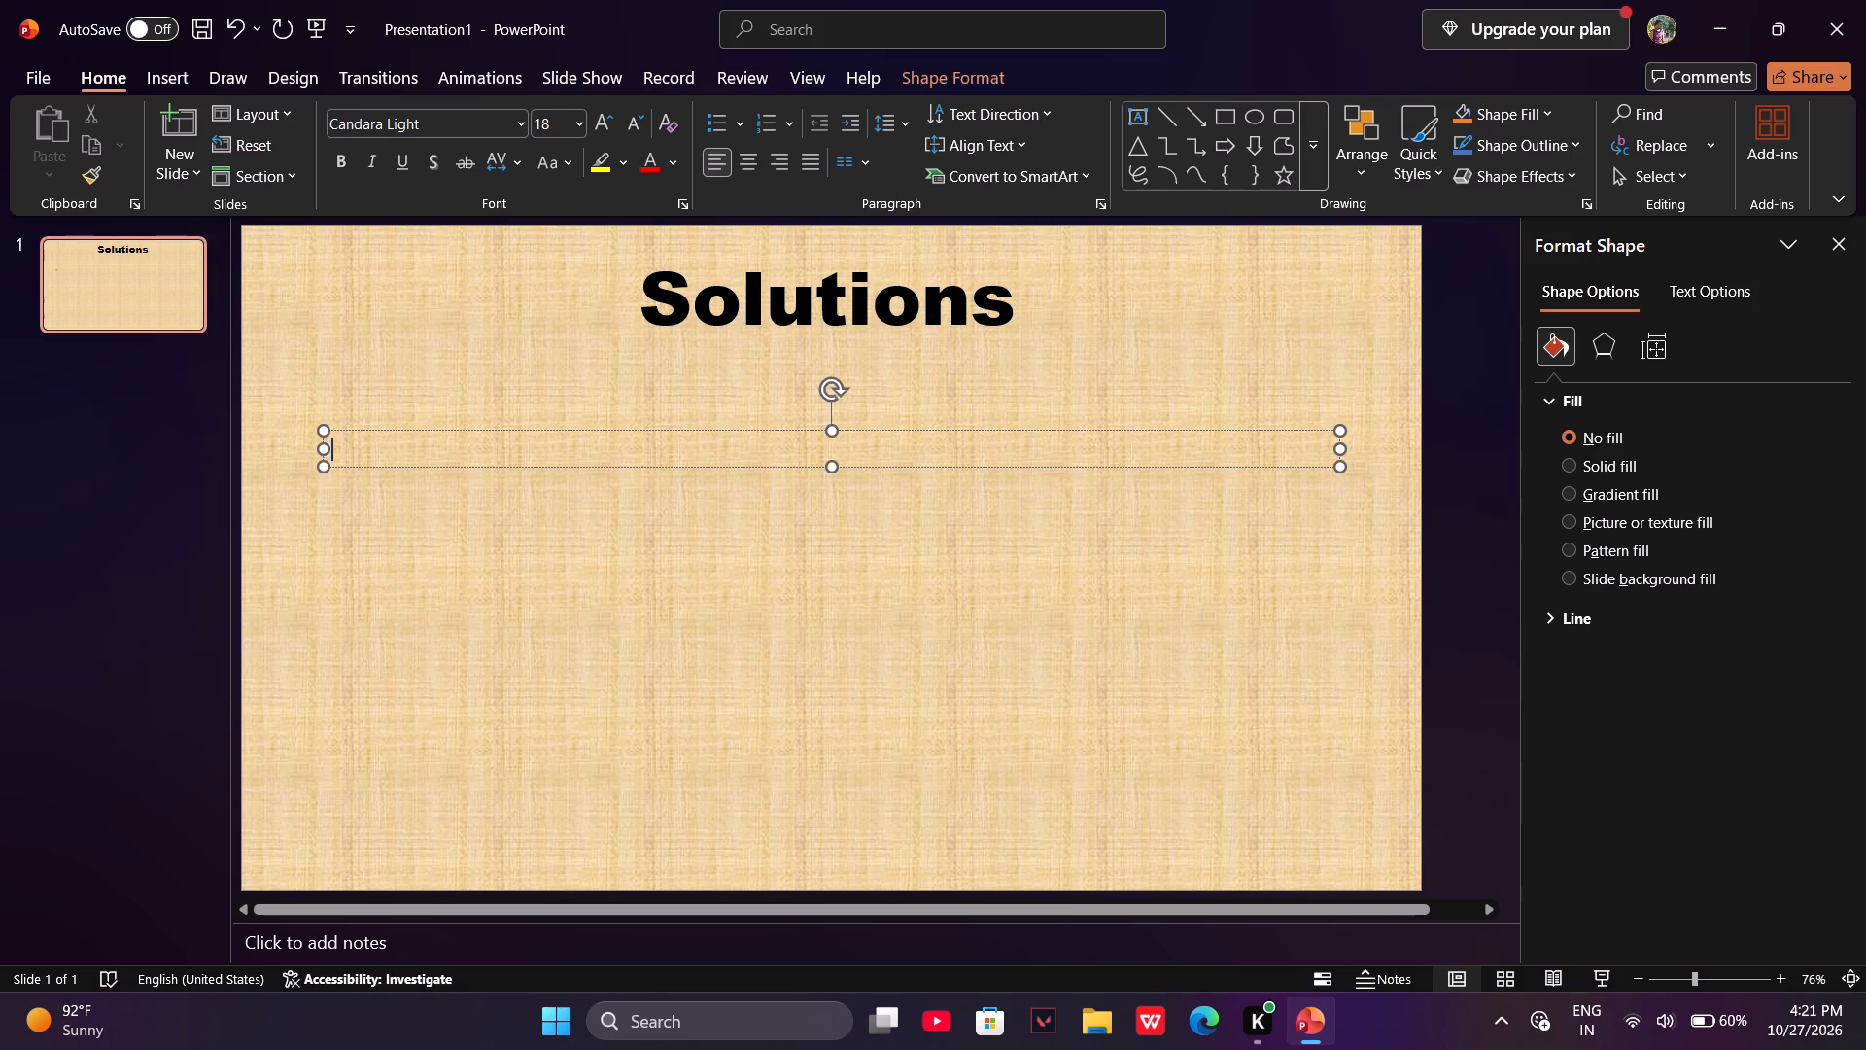
{"action": "key", "text": "BackSpace"}
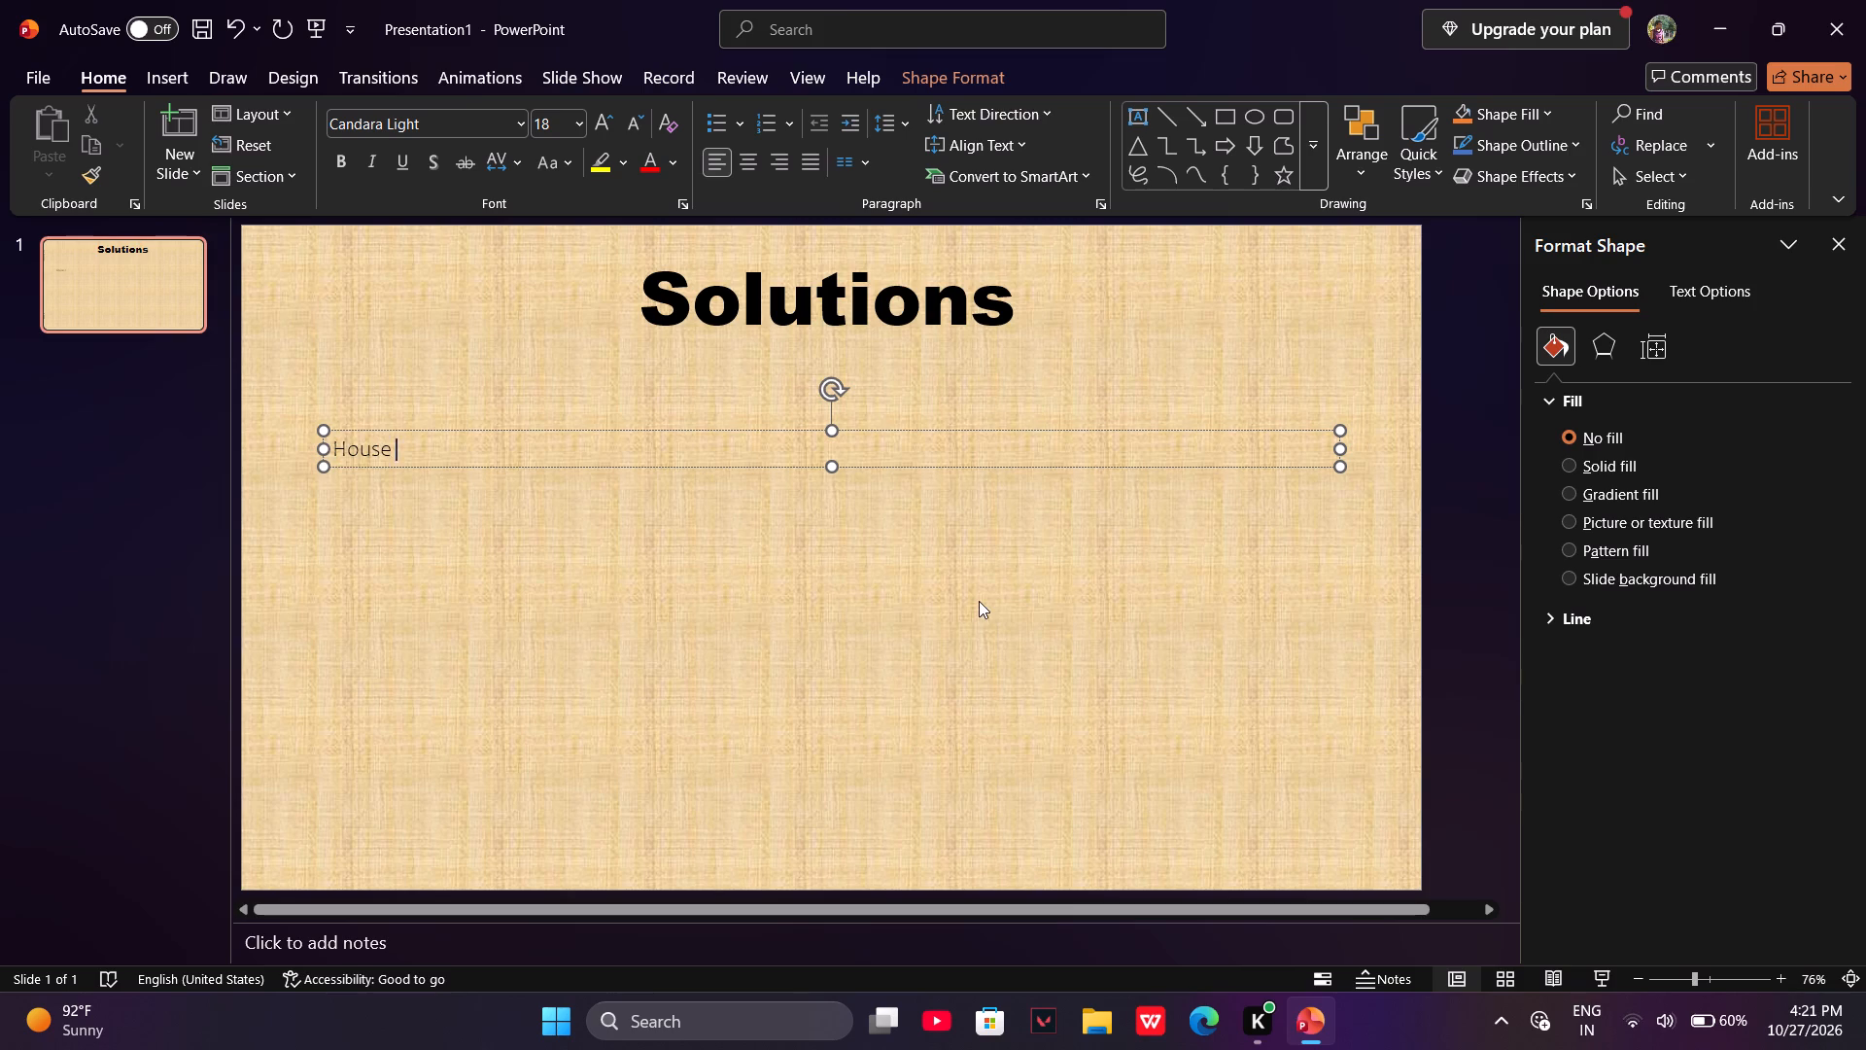
{"action": "key", "text": "BackSpace"}
{"action": "key", "text": "BackSpace"}
{"action": "key", "text": "t"}
{"action": "key", "text": "BackSpace"}
{"action": "type", "text": "utions are binart"}
{"action": "key", "text": "BackSpace"}
{"action": "type", "text": "y"}
{"action": "key", "text": "space"}
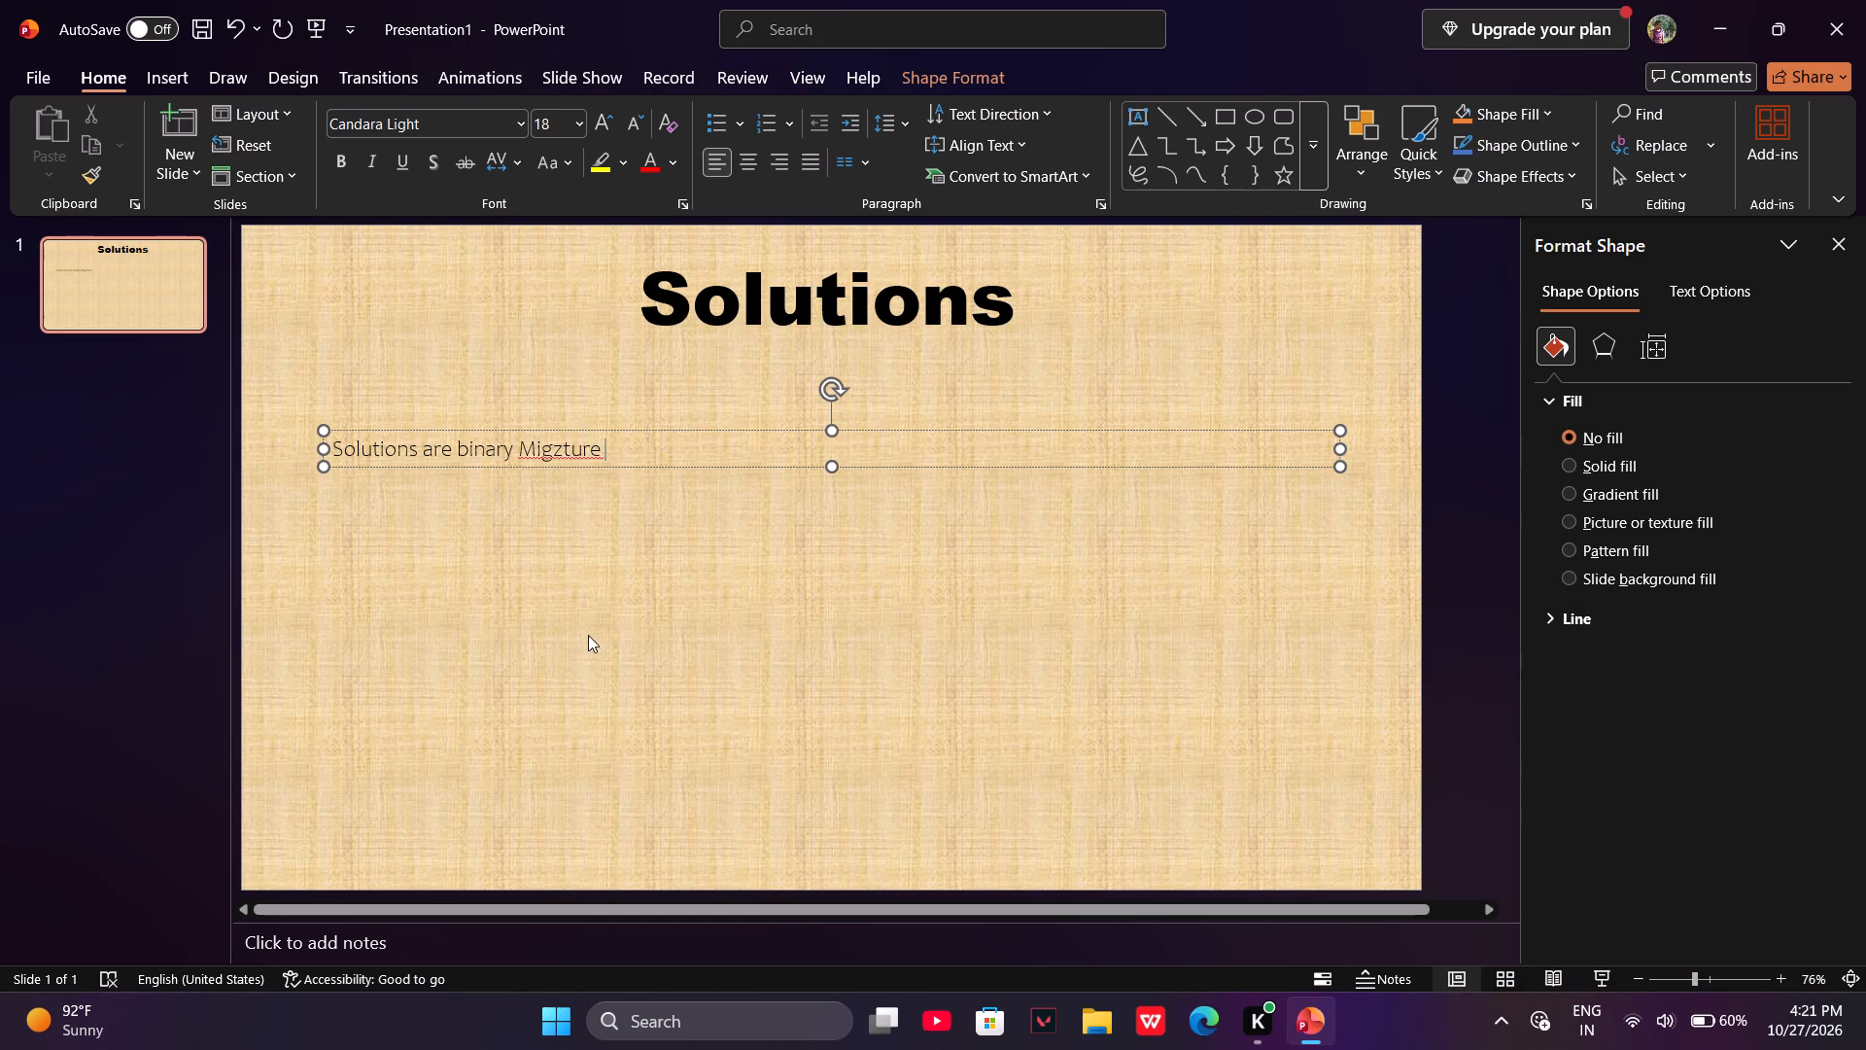
{"action": "right_click", "coordinate": [562, 444]}
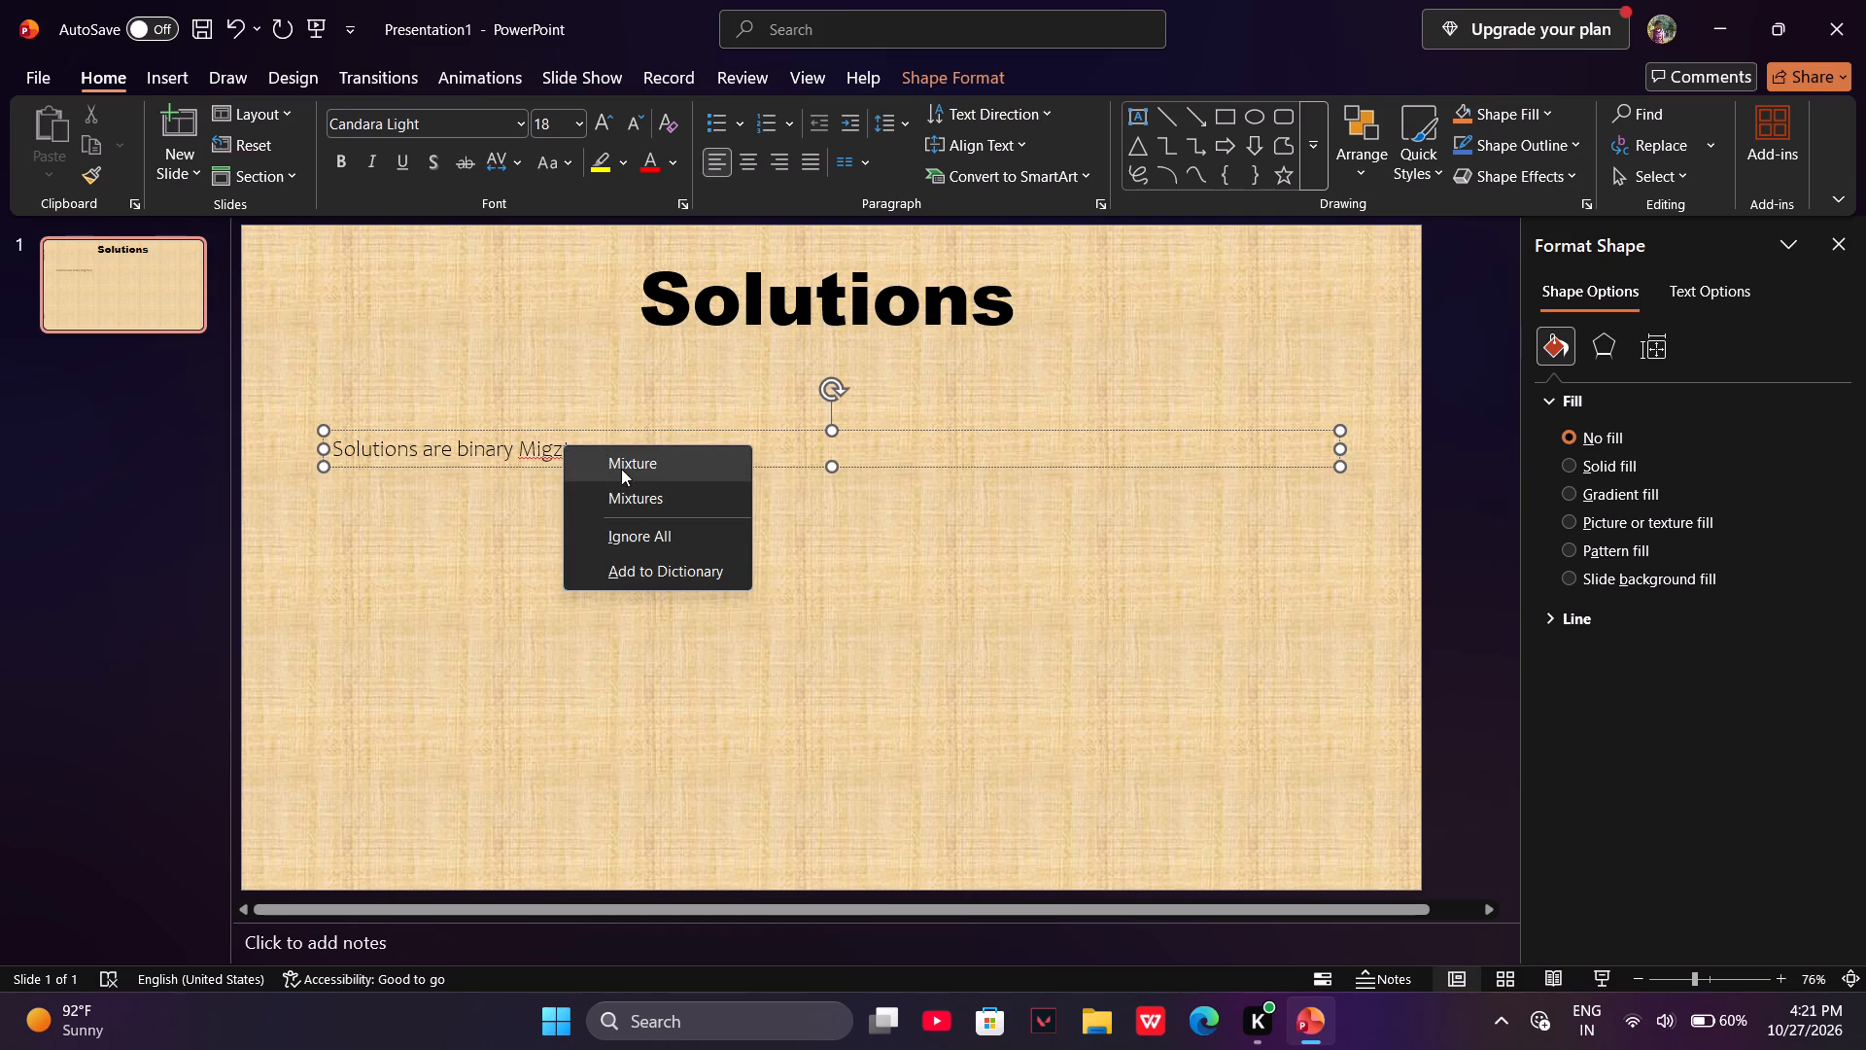
{"action": "left_click", "coordinate": [629, 472]}
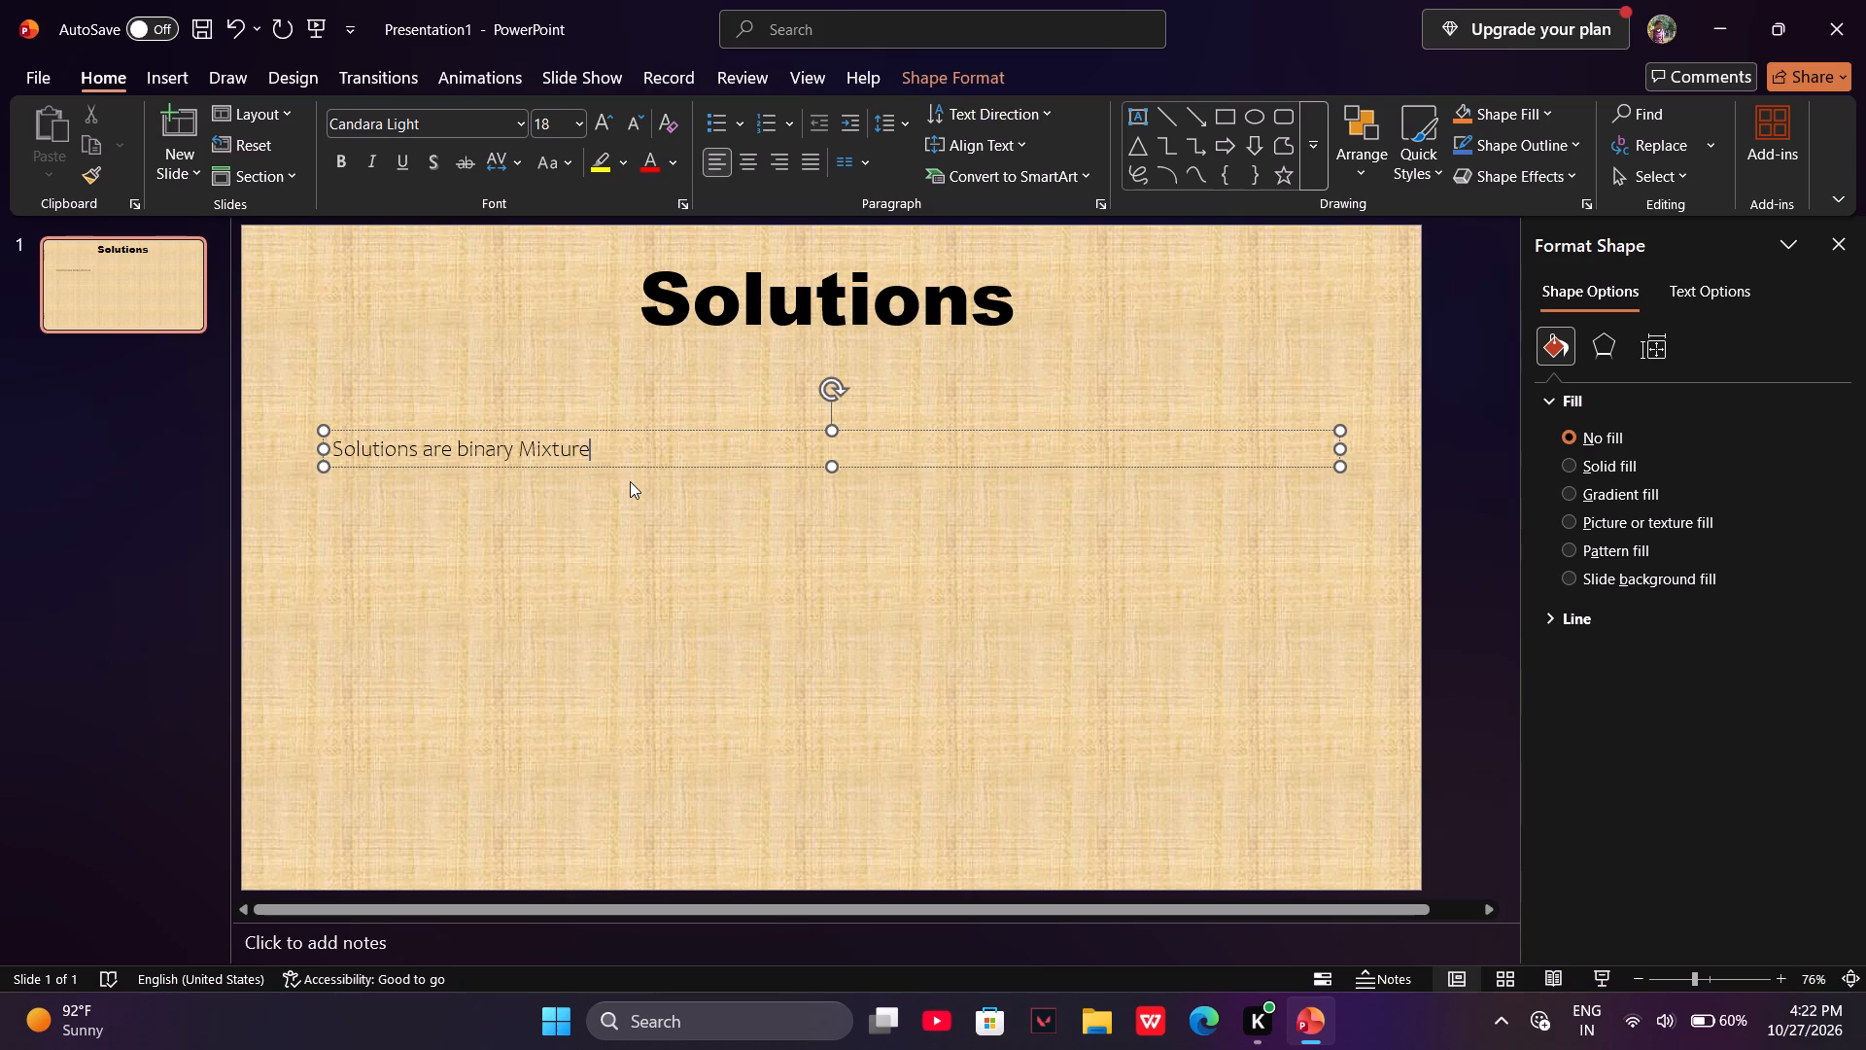
Continue the sentence in the text box with "of two homogenous substance's".
{"action": "key", "text": "space"}
{"action": "type", "text": "of two homogeo"}
{"action": "key", "text": "BackSpace"}
{"action": "type", "text": "nous mi"}
{"action": "key", "text": "ctrl+BackSpace"}
{"action": "type", "text": "susb"}
{"action": "key", "text": "BackSpace"}
{"action": "key", "text": "BackSpace"}
{"action": "type", "text": "bstance"}
{"action": "key", "text": "space"}
{"action": "key", "text": "BackSpace"}
{"action": "key", "text": "s"}
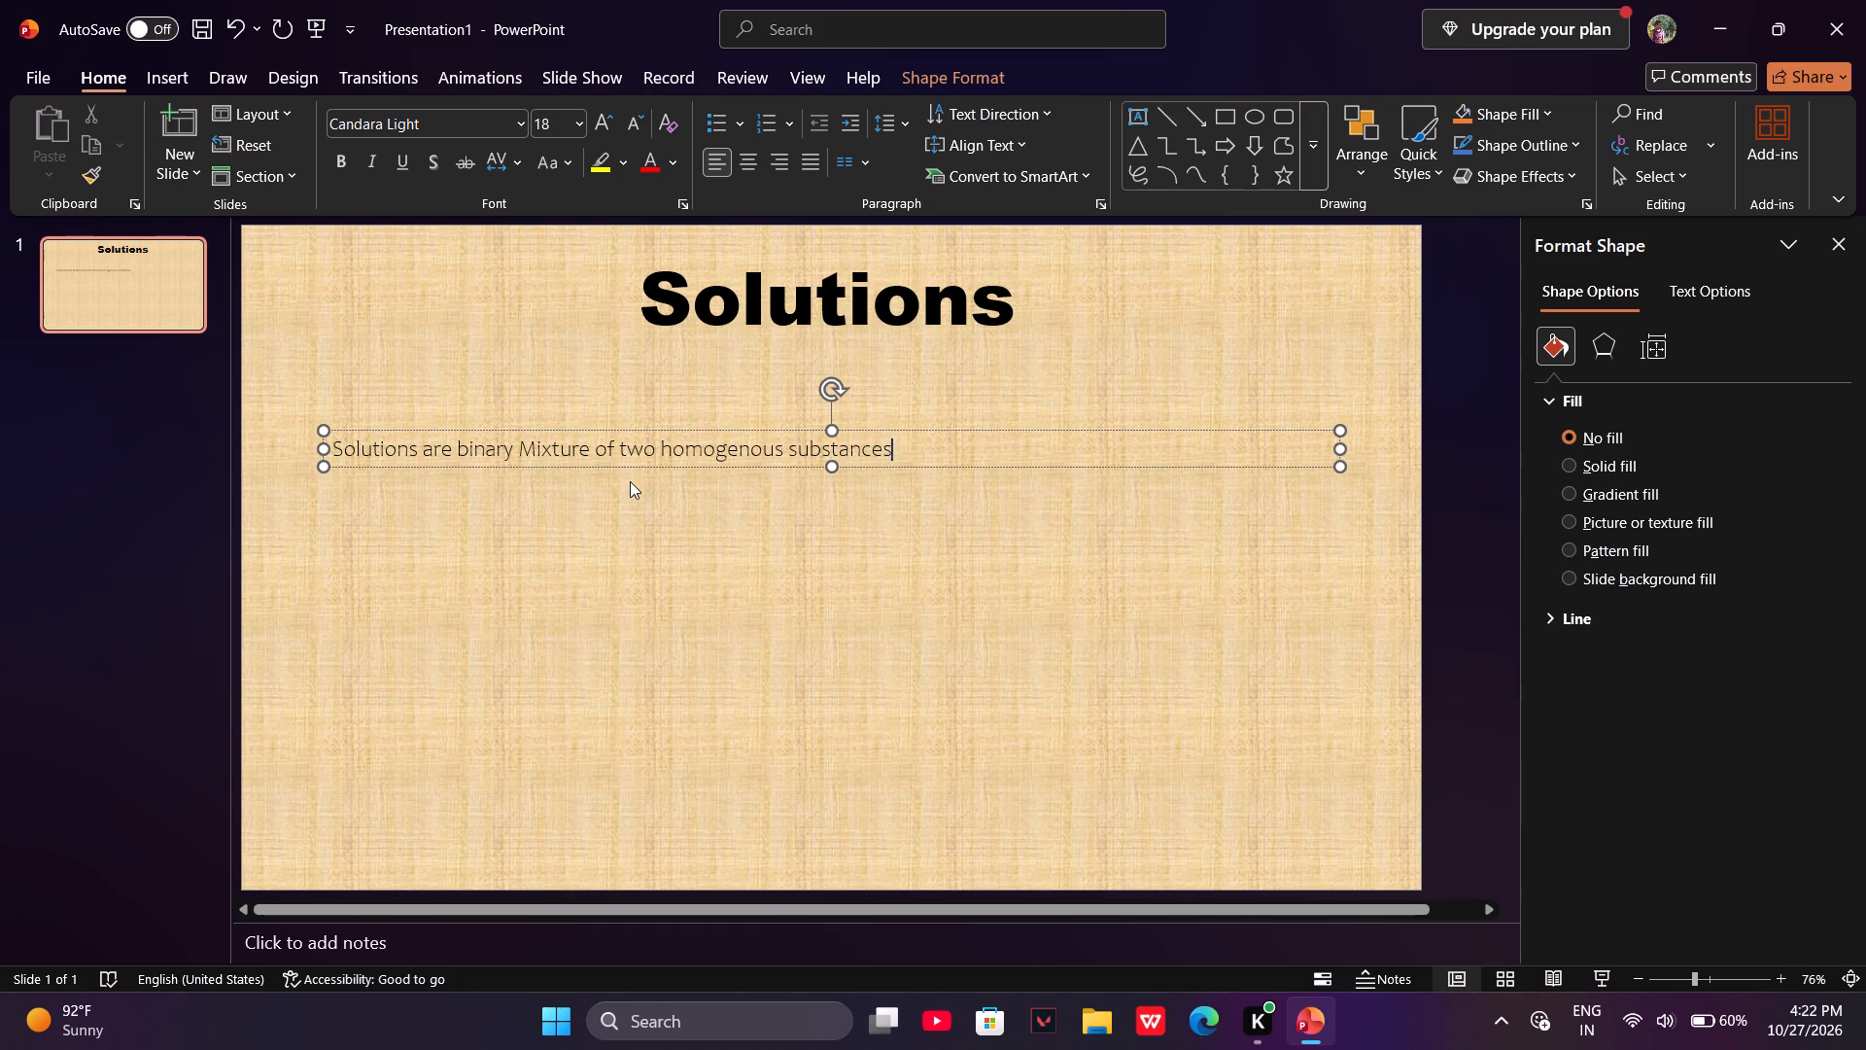
{"action": "key", "text": "BackSpace"}
{"action": "type", "text": "['s"}
{"action": "key", "text": "space"}
{"action": "key", "text": "BackSpace"}
{"action": "key", "text": "BackSpace"}
{"action": "key", "text": "BackSpace"}
{"action": "key", "text": "BackSpace"}
{"action": "type", "text": "'s"}
{"action": "key", "text": "space"}
{"action": "left_click", "coordinate": [1068, 613]}
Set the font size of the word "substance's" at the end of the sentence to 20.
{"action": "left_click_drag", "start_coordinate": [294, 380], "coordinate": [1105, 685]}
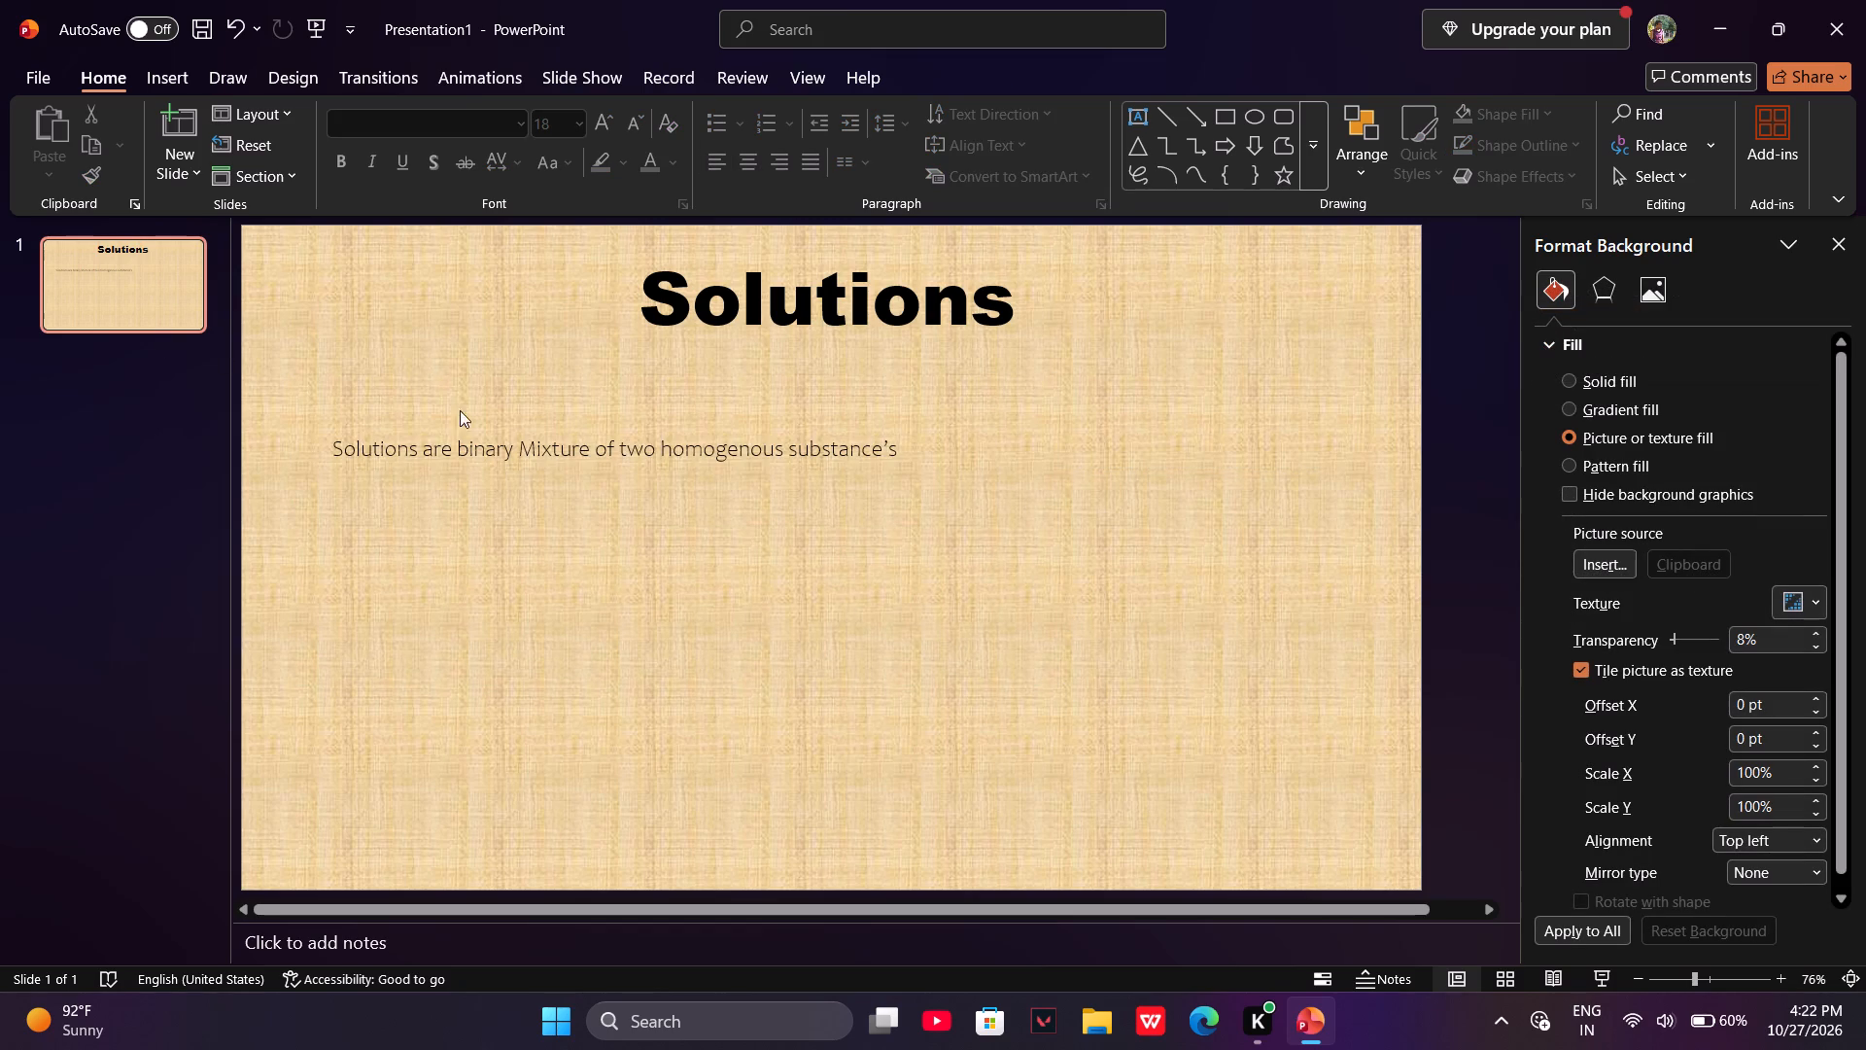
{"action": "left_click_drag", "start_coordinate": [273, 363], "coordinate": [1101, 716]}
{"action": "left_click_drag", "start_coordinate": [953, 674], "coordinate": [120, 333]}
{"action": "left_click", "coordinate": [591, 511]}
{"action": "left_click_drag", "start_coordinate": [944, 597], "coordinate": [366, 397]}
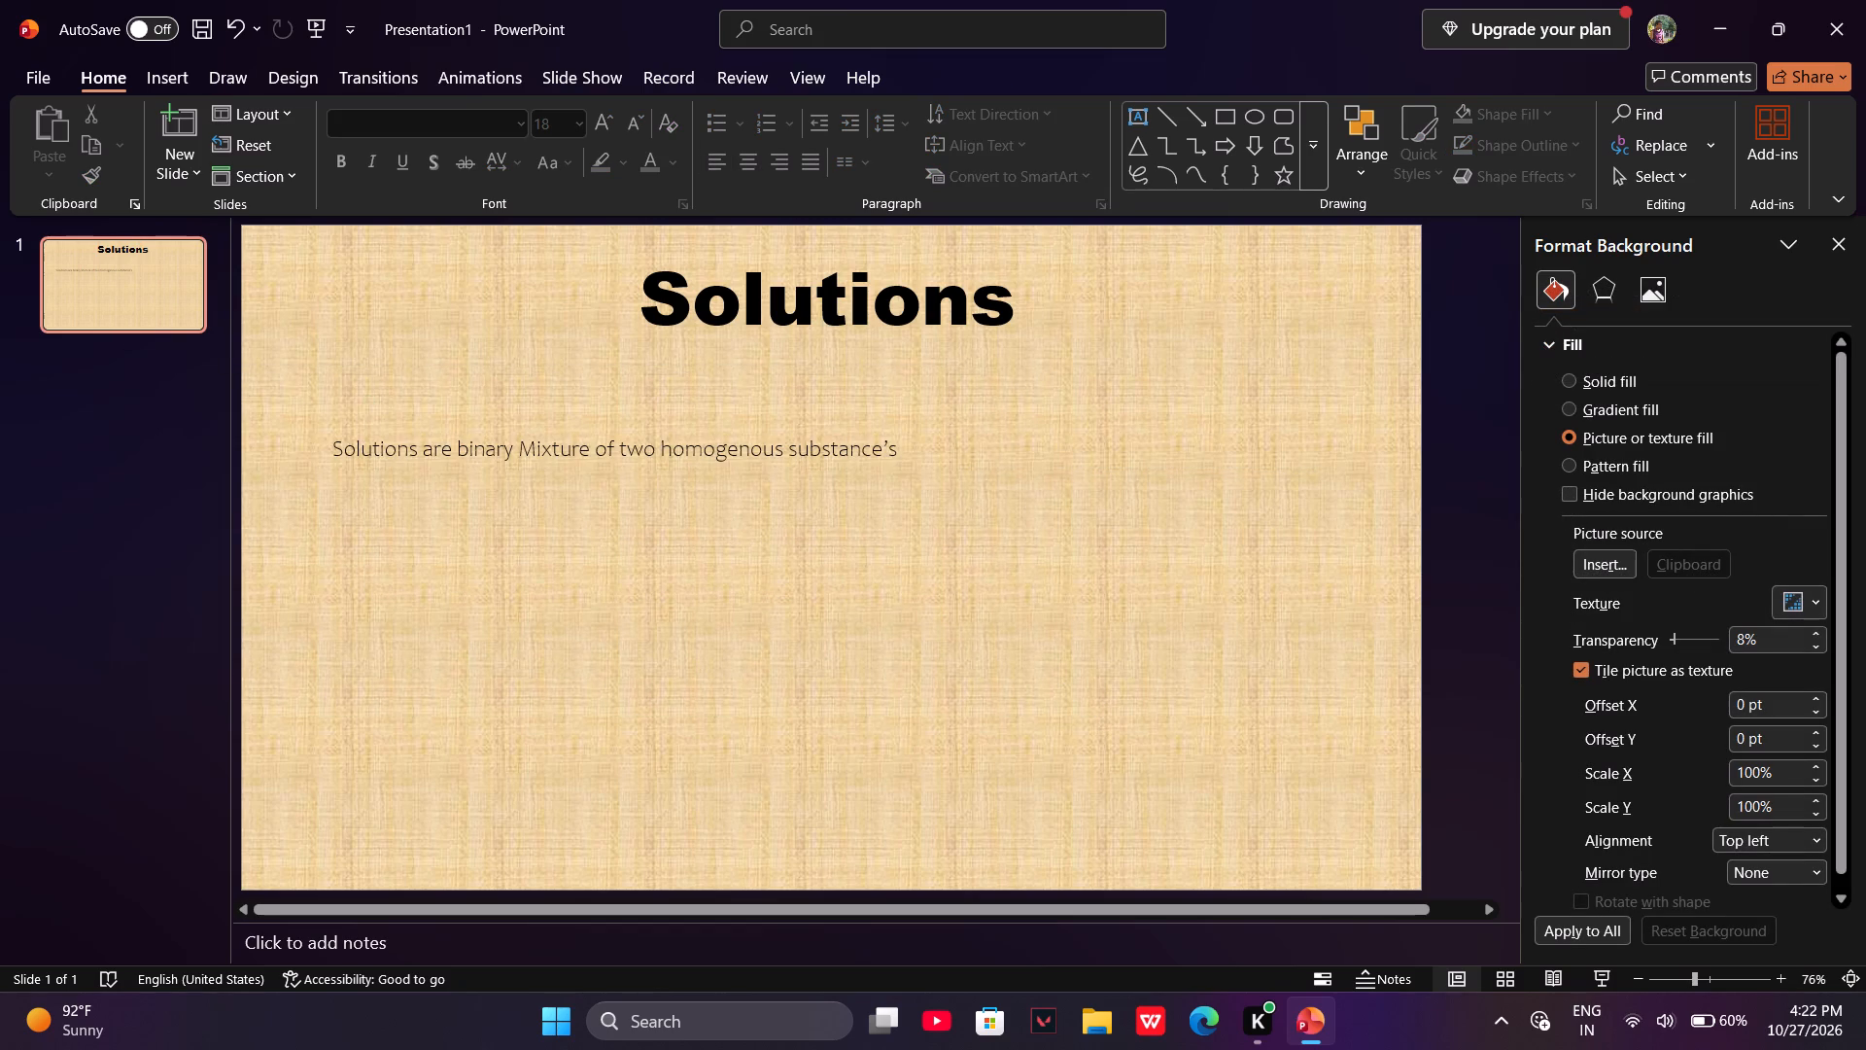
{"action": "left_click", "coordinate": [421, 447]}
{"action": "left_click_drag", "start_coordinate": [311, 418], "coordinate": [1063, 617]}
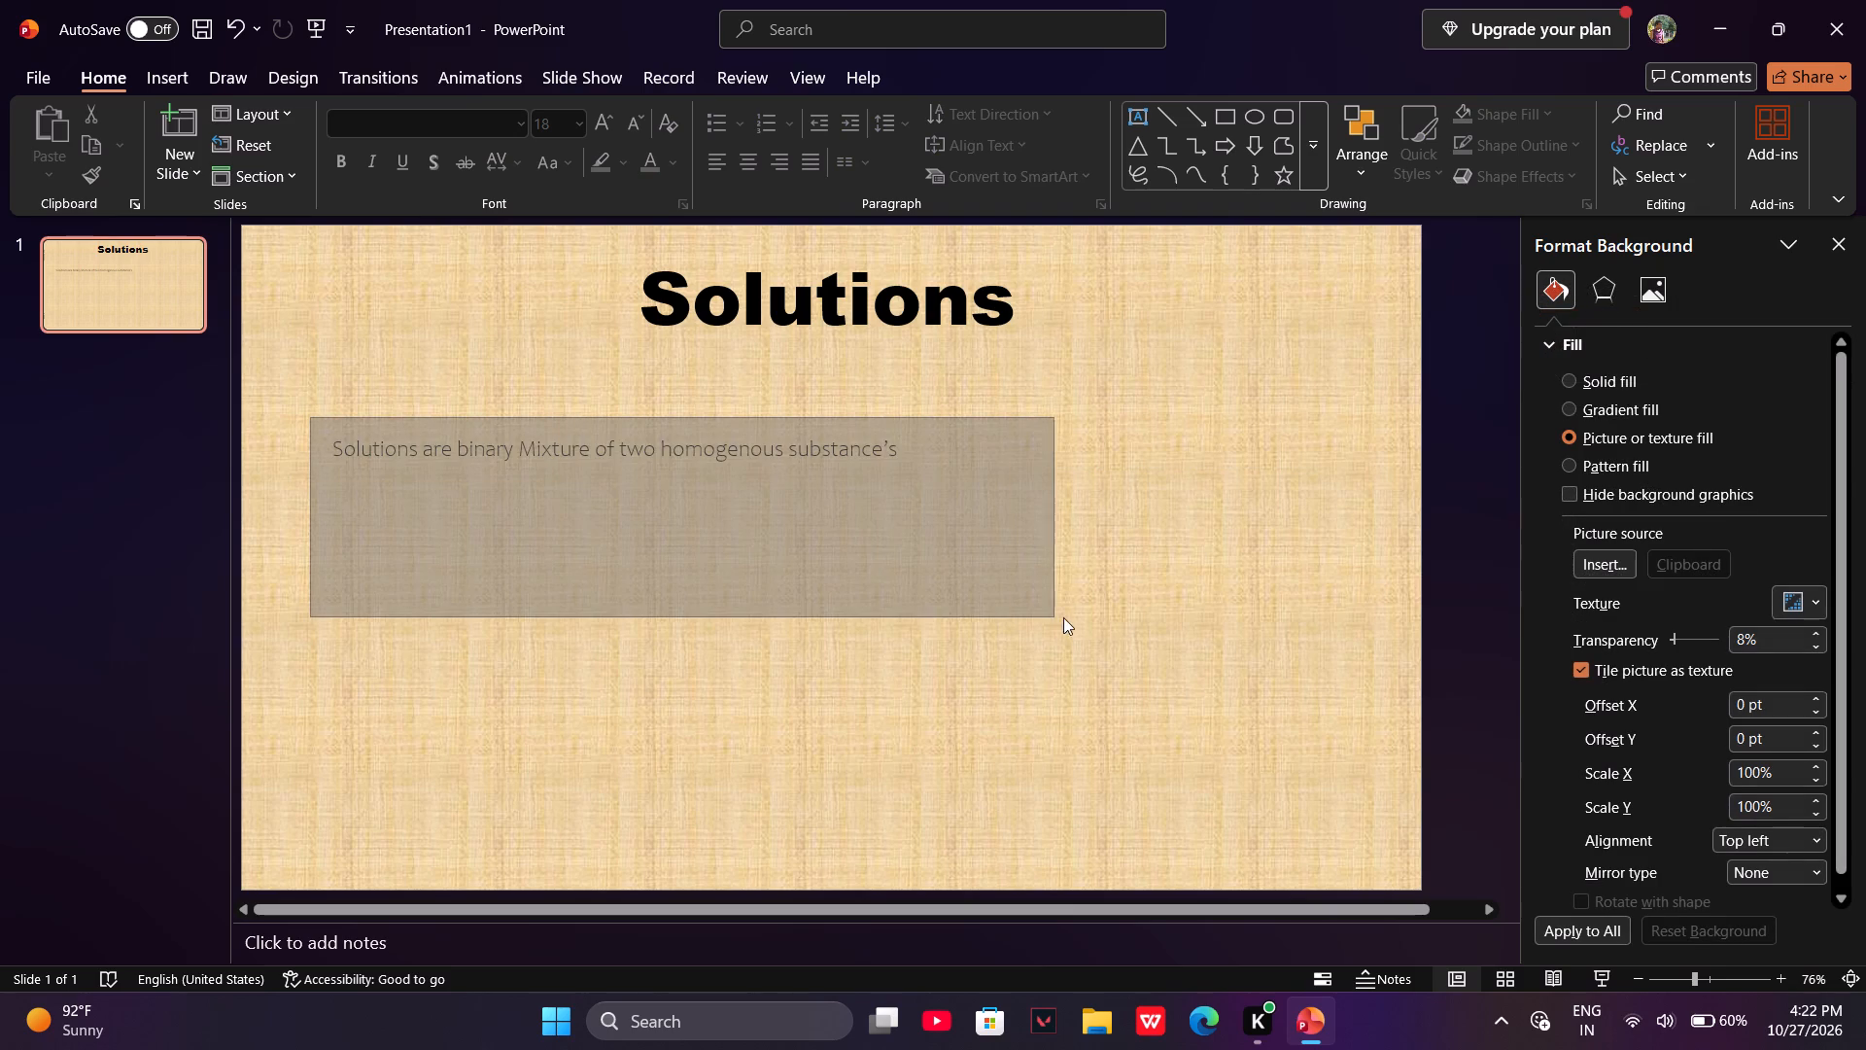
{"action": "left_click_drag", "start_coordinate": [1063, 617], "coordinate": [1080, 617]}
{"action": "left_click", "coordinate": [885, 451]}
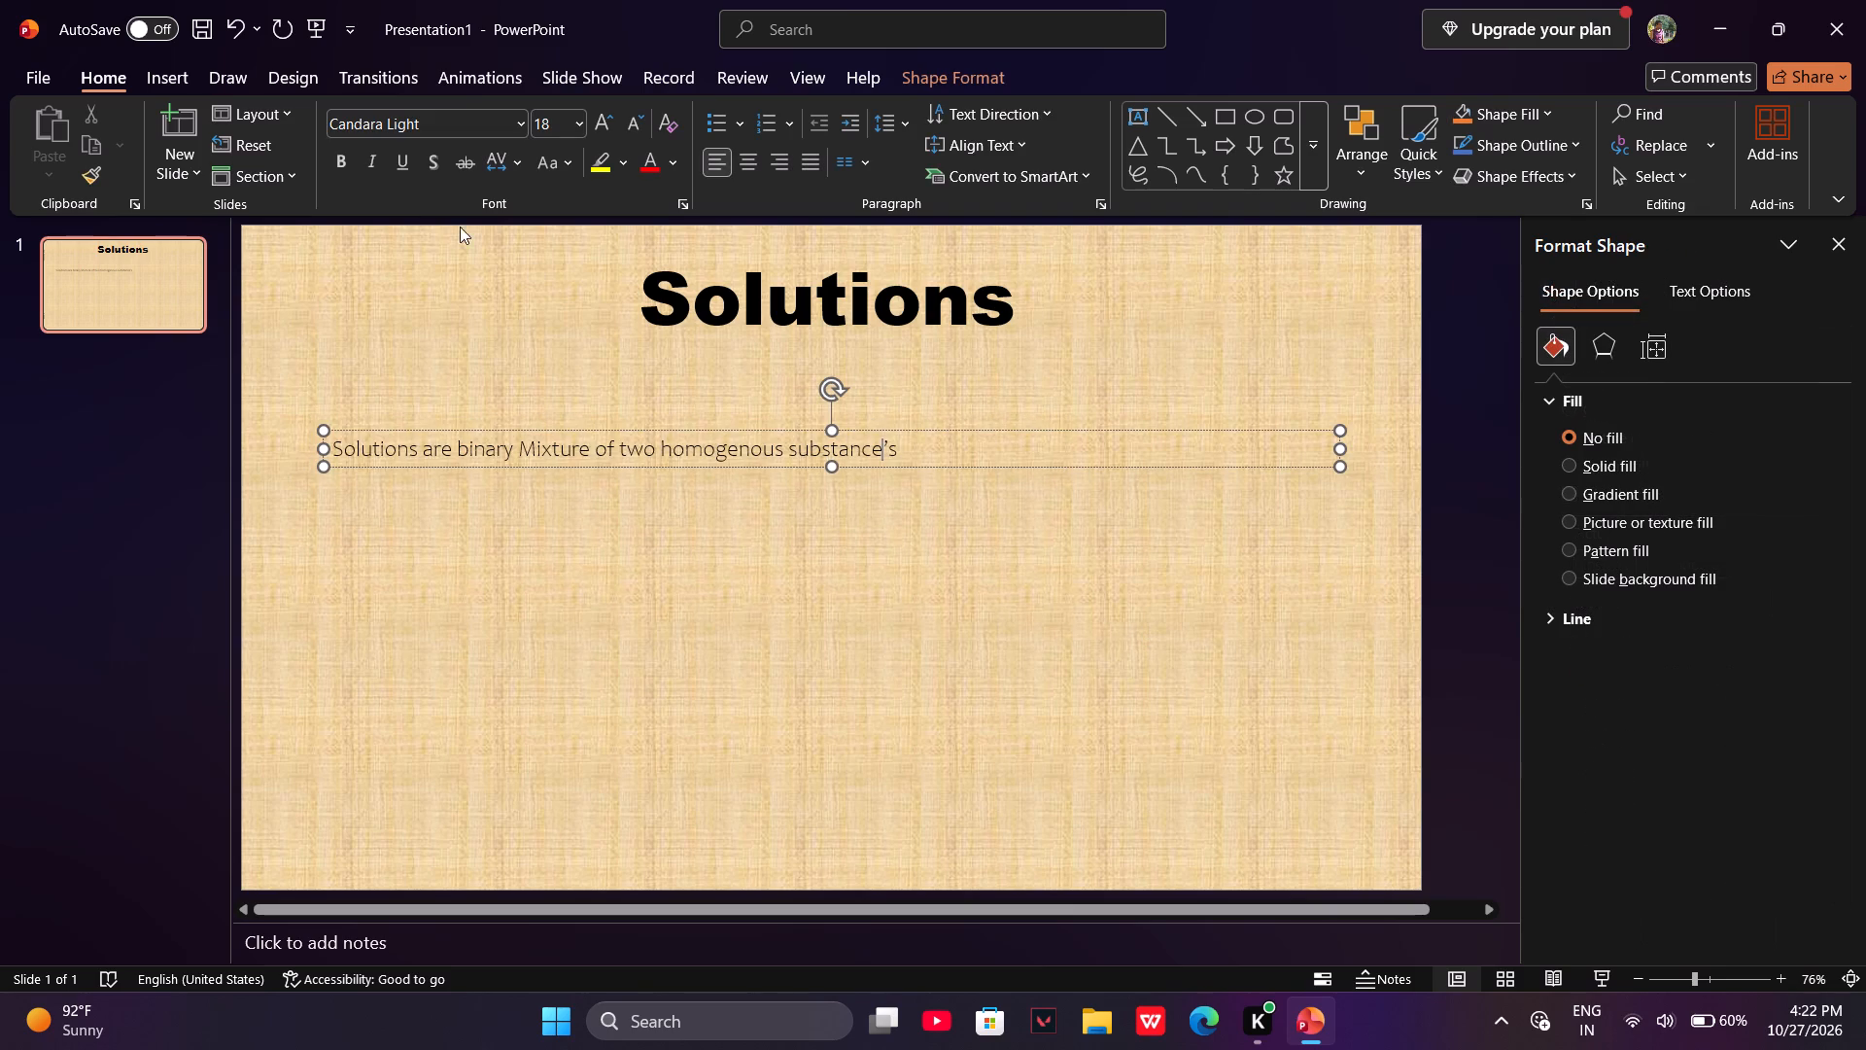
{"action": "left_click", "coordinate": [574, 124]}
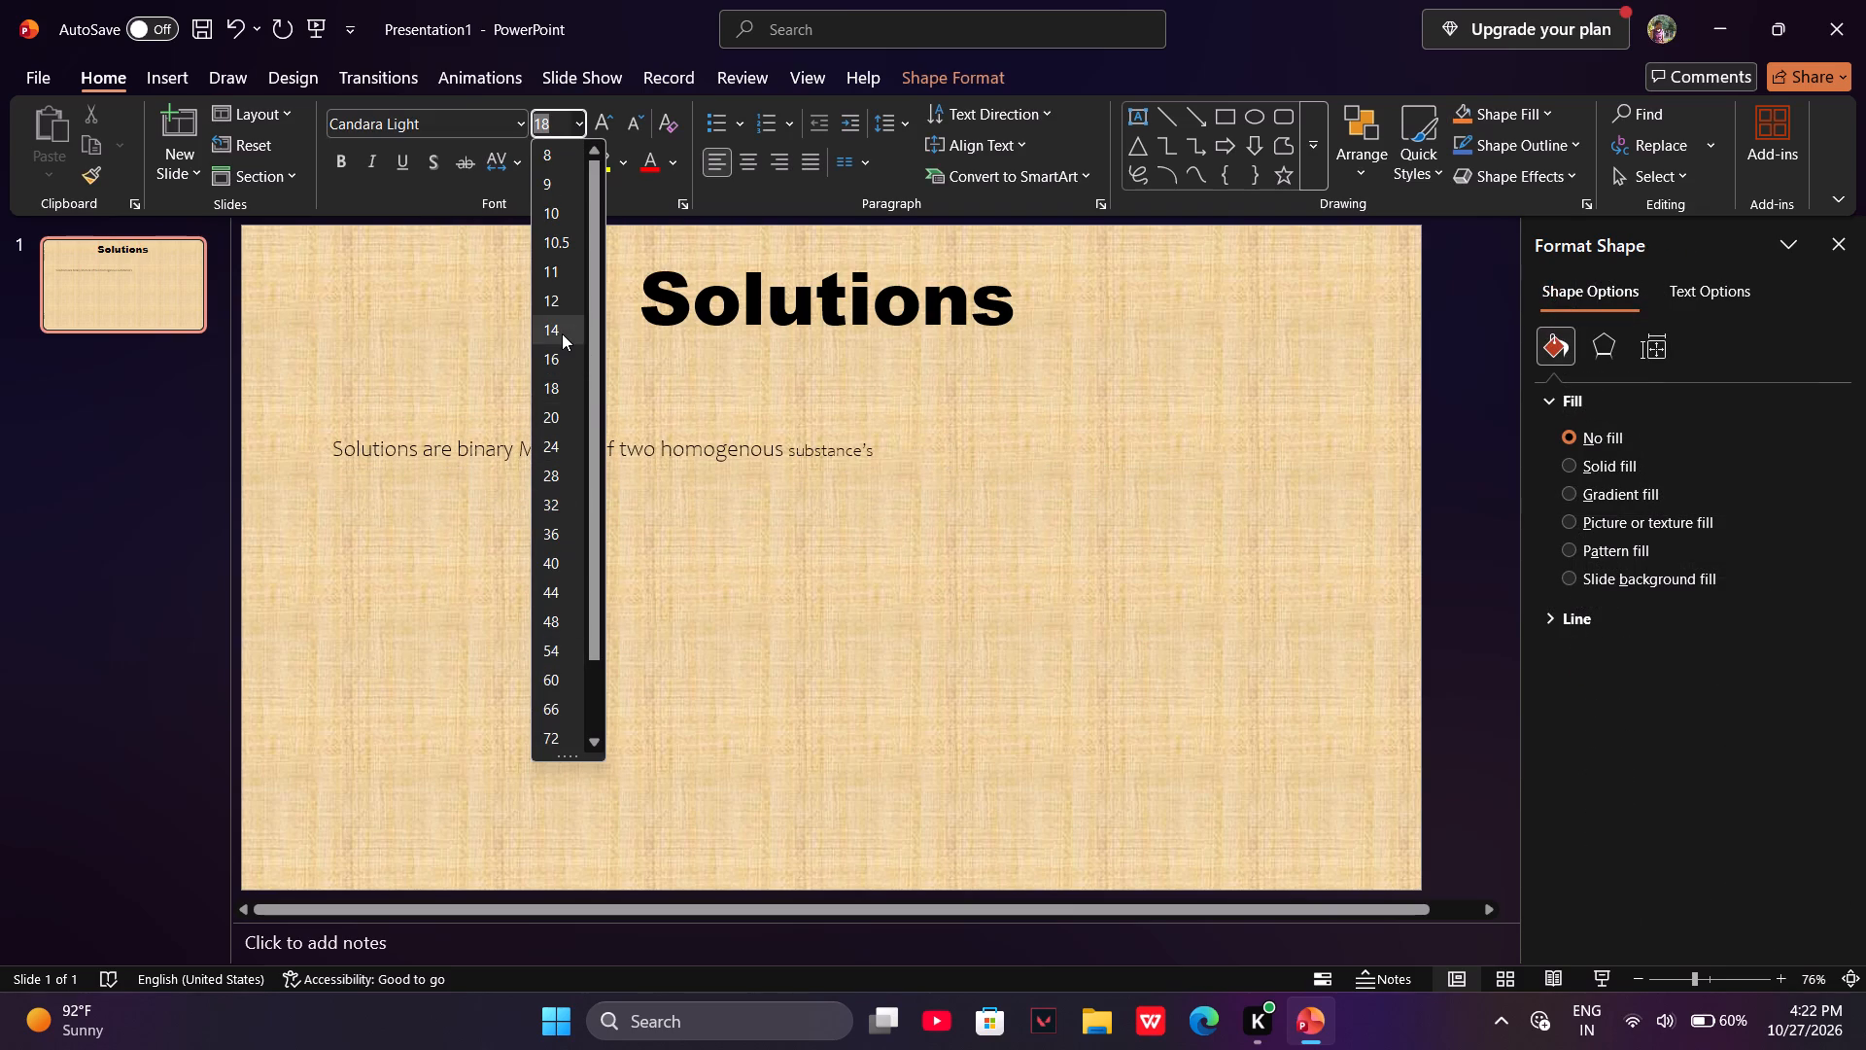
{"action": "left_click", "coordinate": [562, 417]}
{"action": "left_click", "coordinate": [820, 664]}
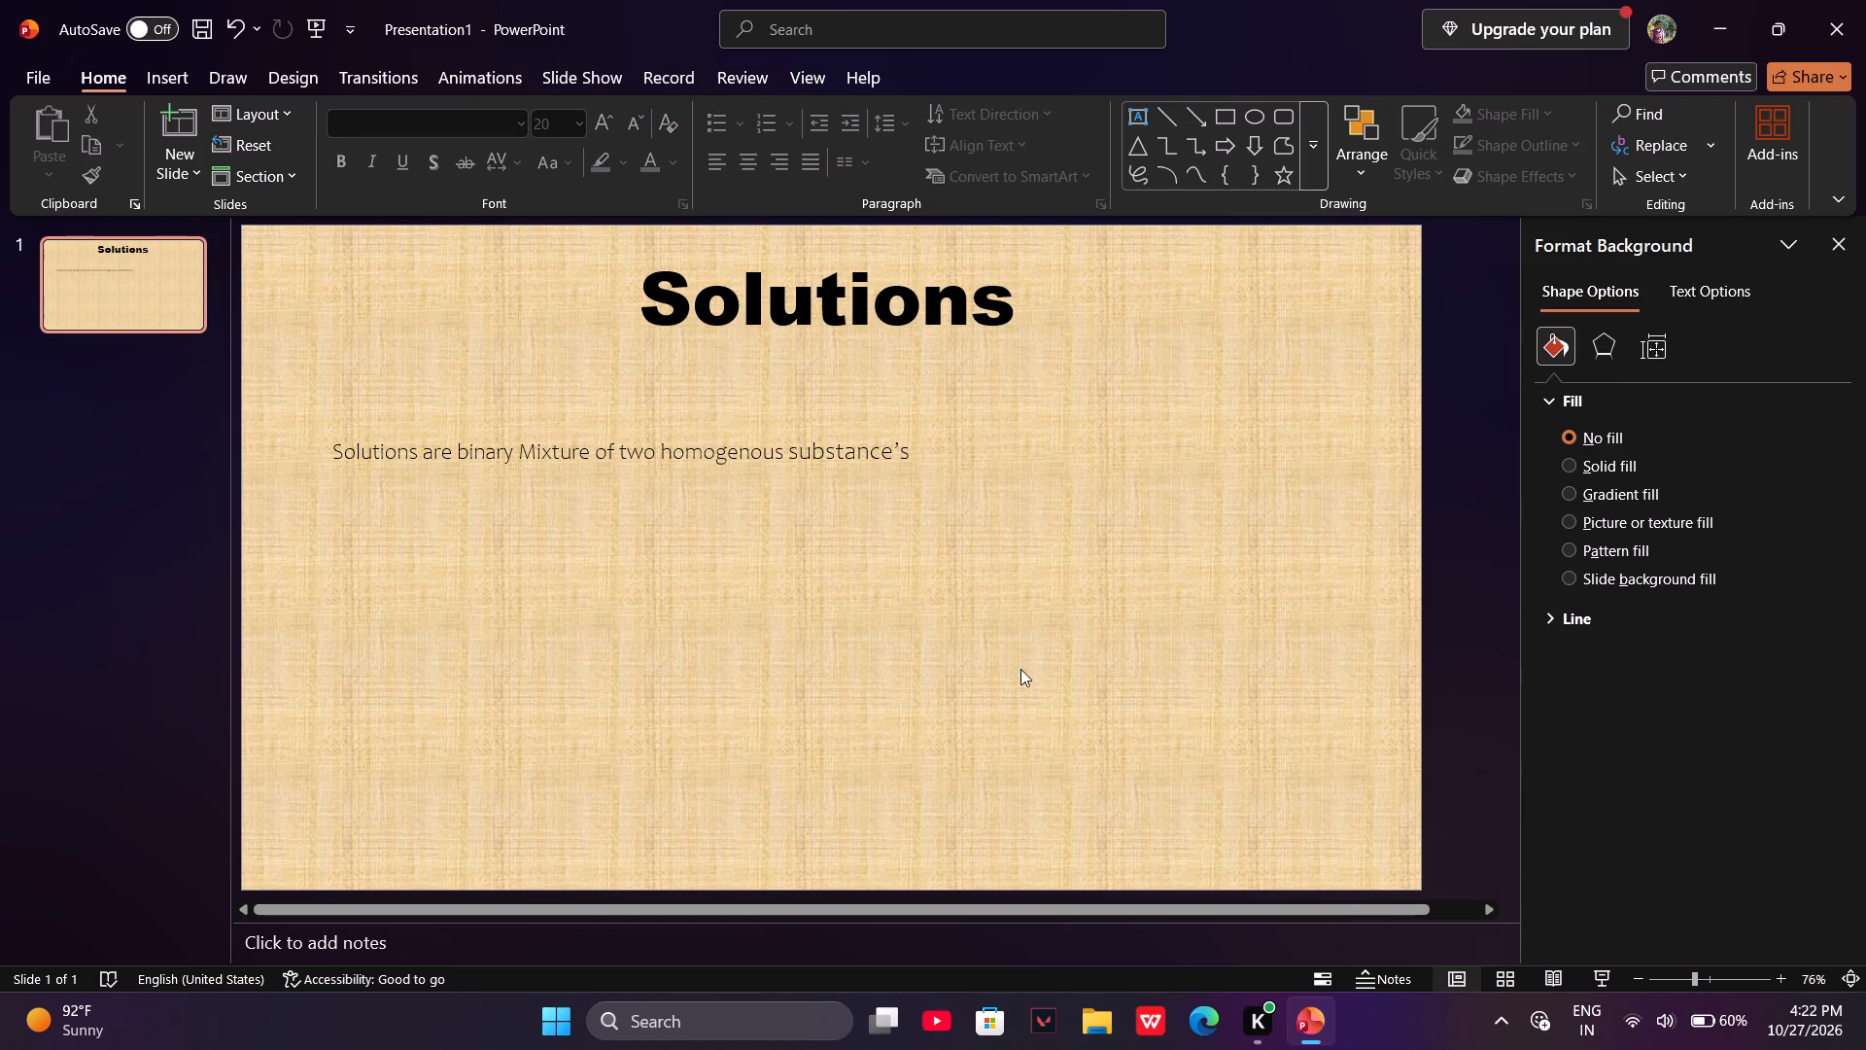
Select the whole sentence text box and set its font size to 28.
{"action": "left_click_drag", "start_coordinate": [1144, 669], "coordinate": [184, 380]}
{"action": "left_click_drag", "start_coordinate": [272, 380], "coordinate": [536, 507]}
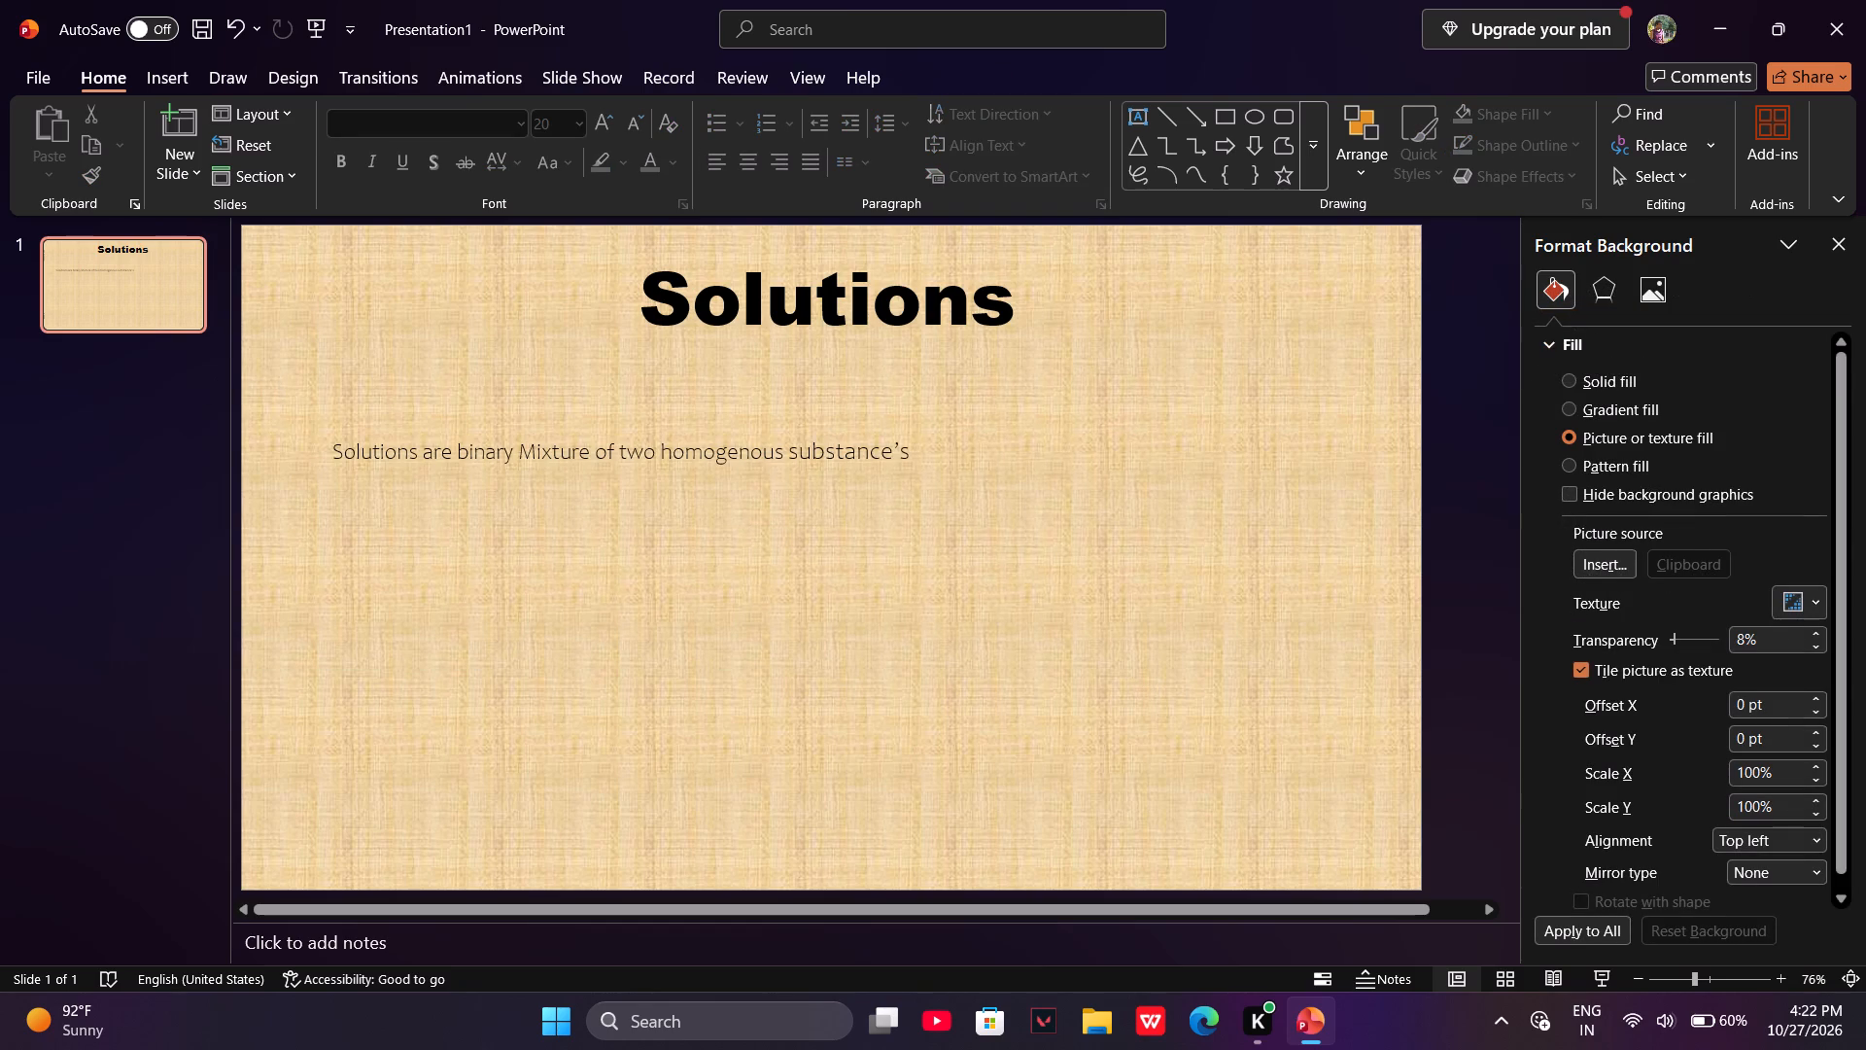
{"action": "left_click", "coordinate": [447, 461]}
{"action": "left_click_drag", "start_coordinate": [1187, 741], "coordinate": [162, 333]}
{"action": "left_click_drag", "start_coordinate": [294, 370], "coordinate": [710, 630]}
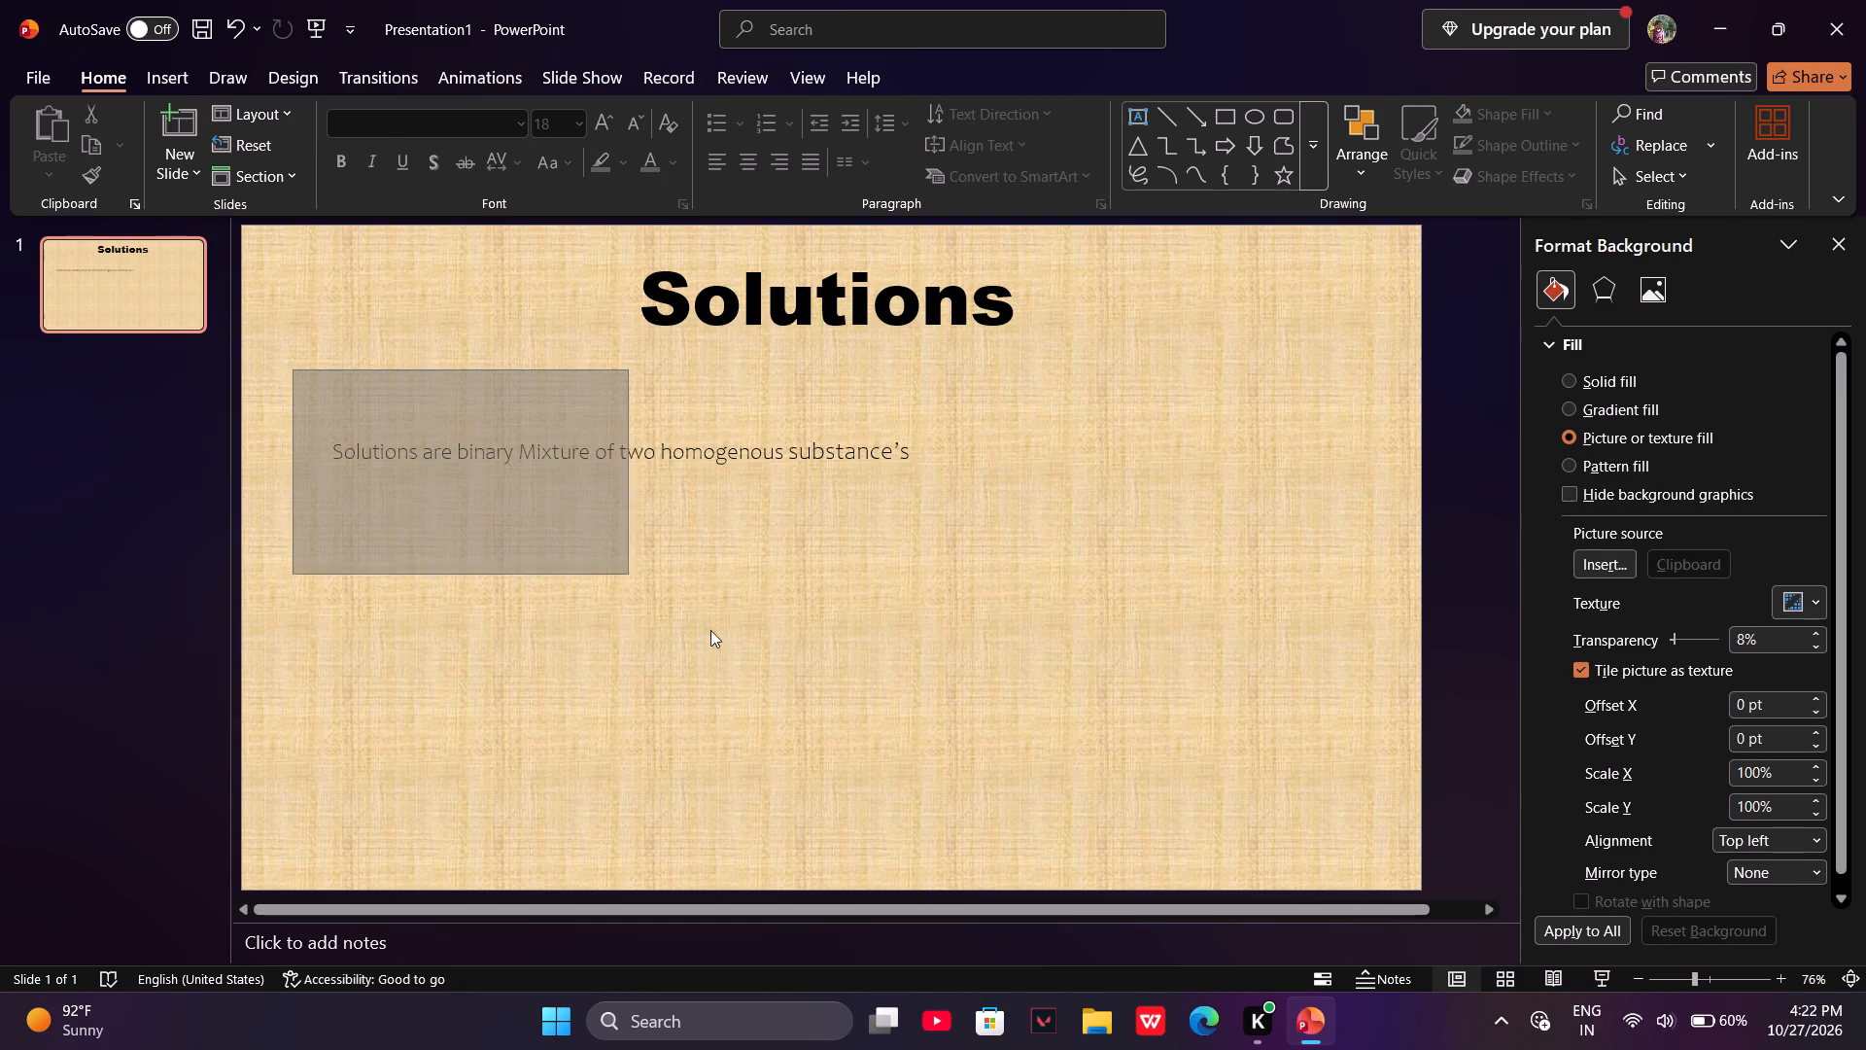
{"action": "left_click_drag", "start_coordinate": [710, 630], "coordinate": [1182, 809]}
{"action": "left_click", "coordinate": [868, 618]}
{"action": "left_click", "coordinate": [935, 448]}
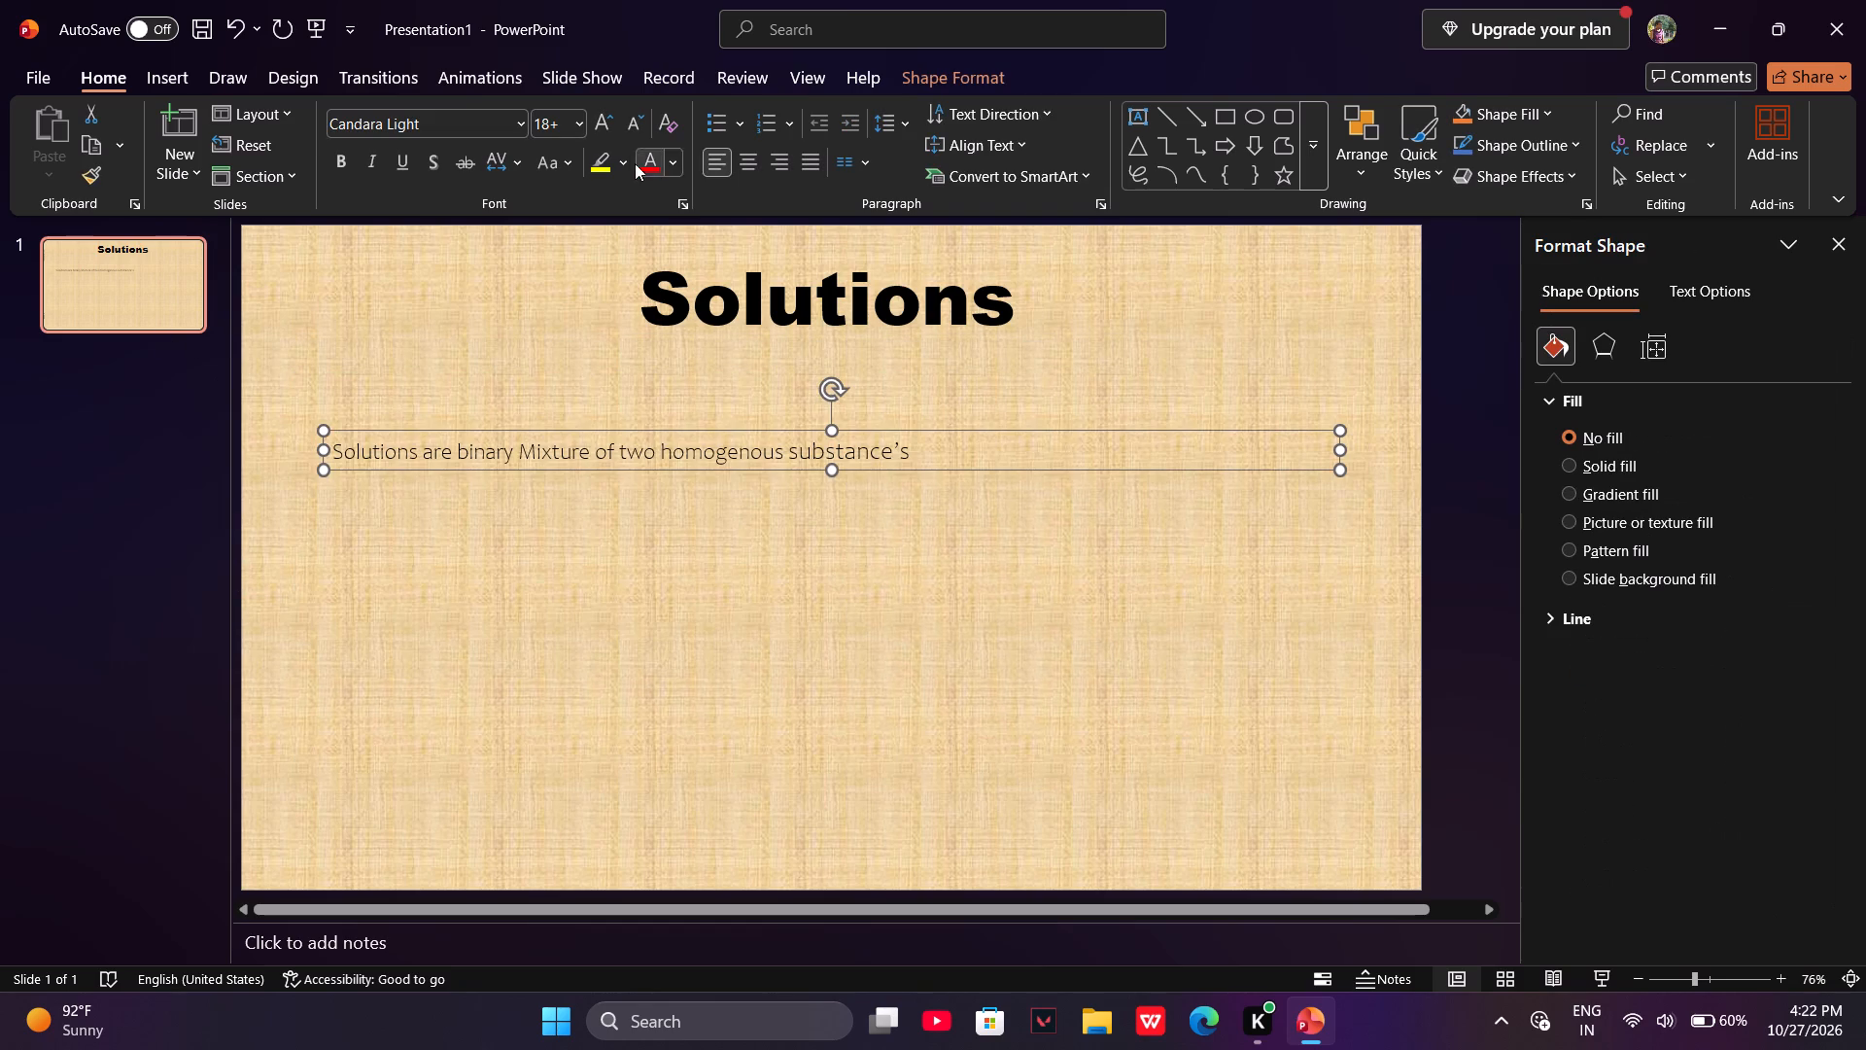
{"action": "left_click", "coordinate": [587, 128]}
{"action": "left_click", "coordinate": [579, 128]}
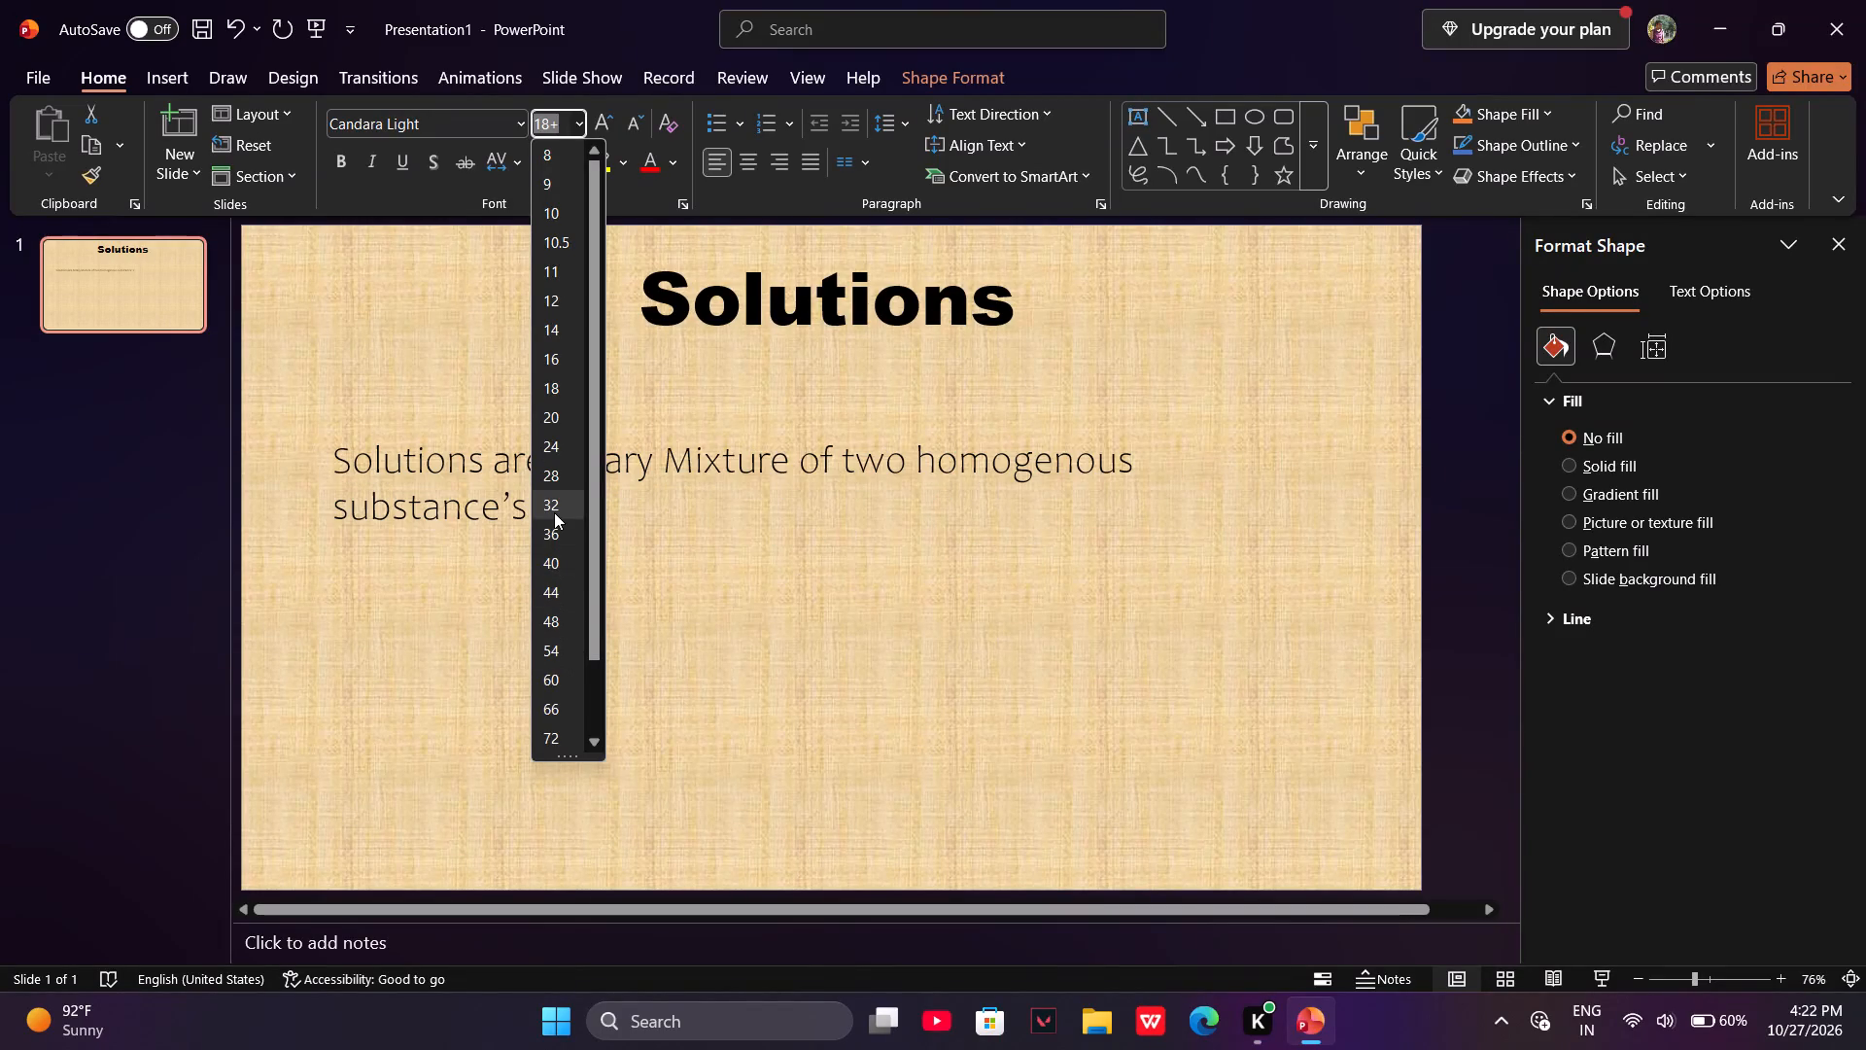
{"action": "left_click", "coordinate": [545, 486]}
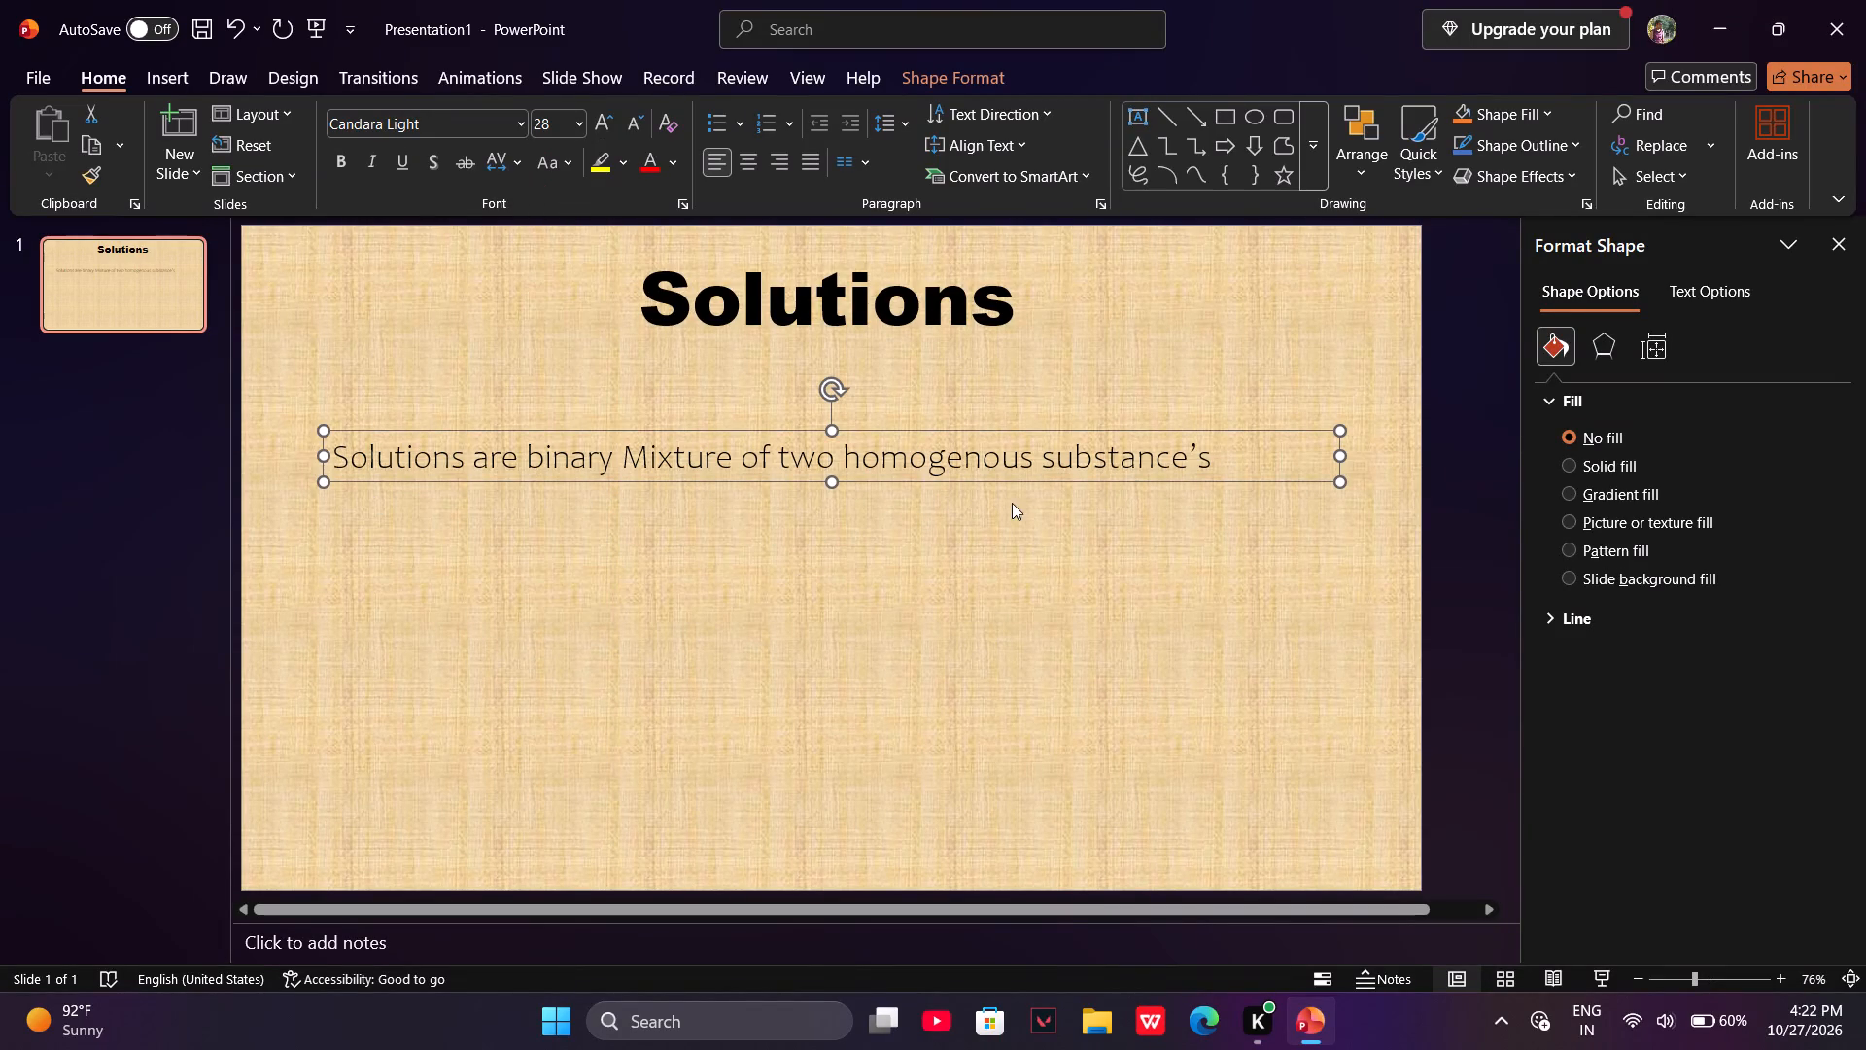
Move the sentence text box towards the slide's right edge, keeping it below the "Solutions" heading.
{"action": "left_click", "coordinate": [902, 444]}
{"action": "left_click", "coordinate": [1063, 609]}
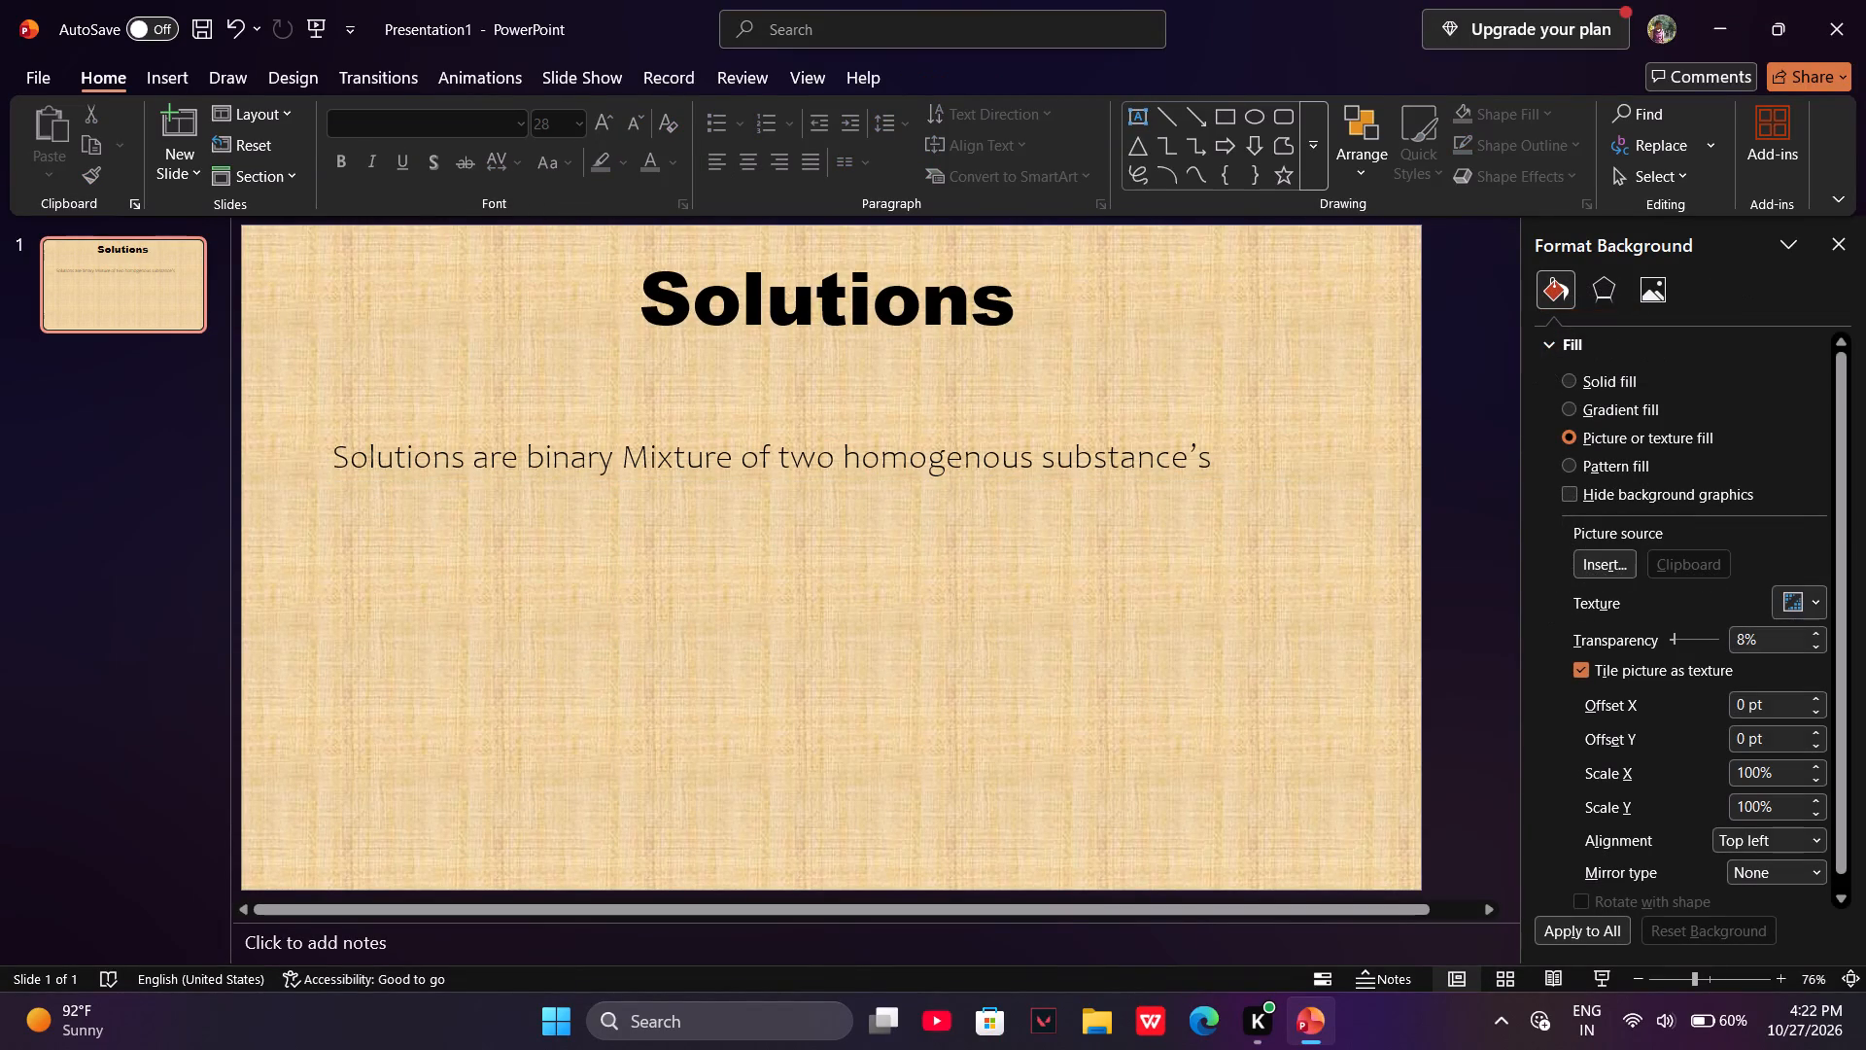
{"action": "left_click", "coordinate": [1139, 592]}
{"action": "left_click_drag", "start_coordinate": [1136, 427], "coordinate": [1237, 371]}
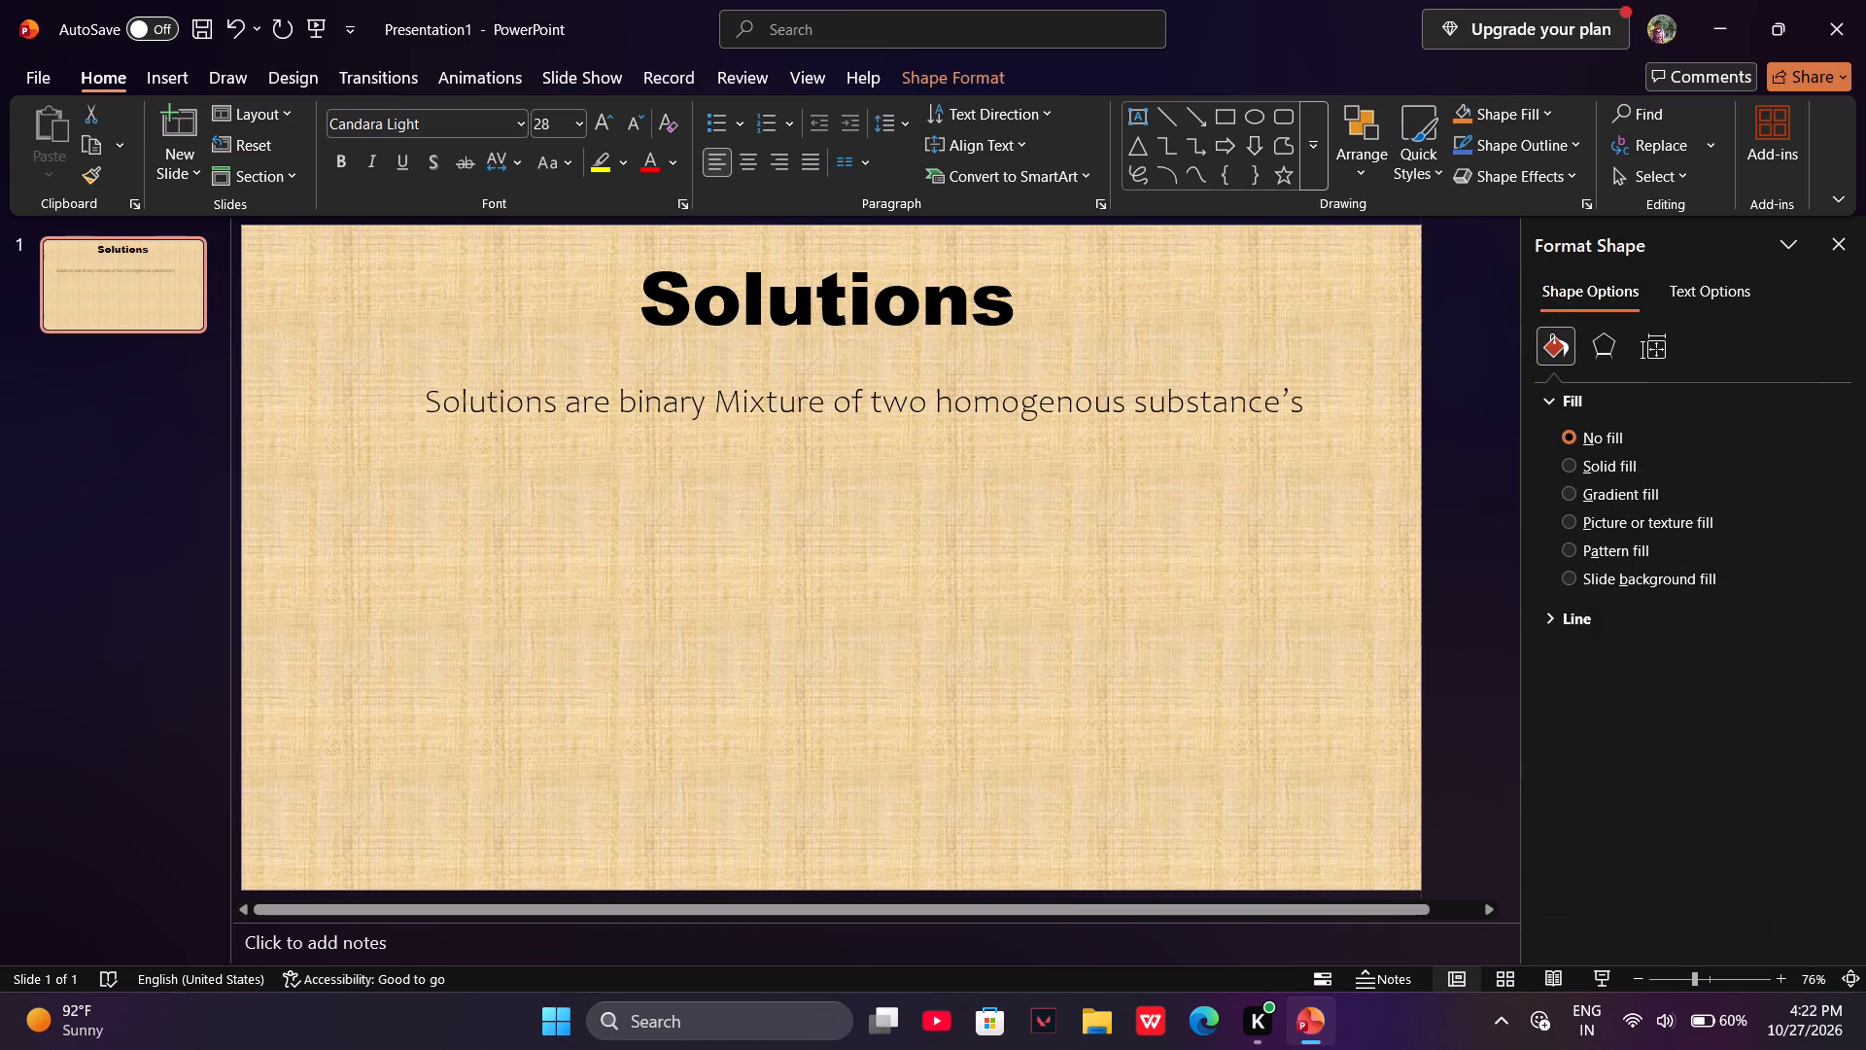
{"action": "left_click_drag", "start_coordinate": [1237, 371], "coordinate": [1319, 388]}
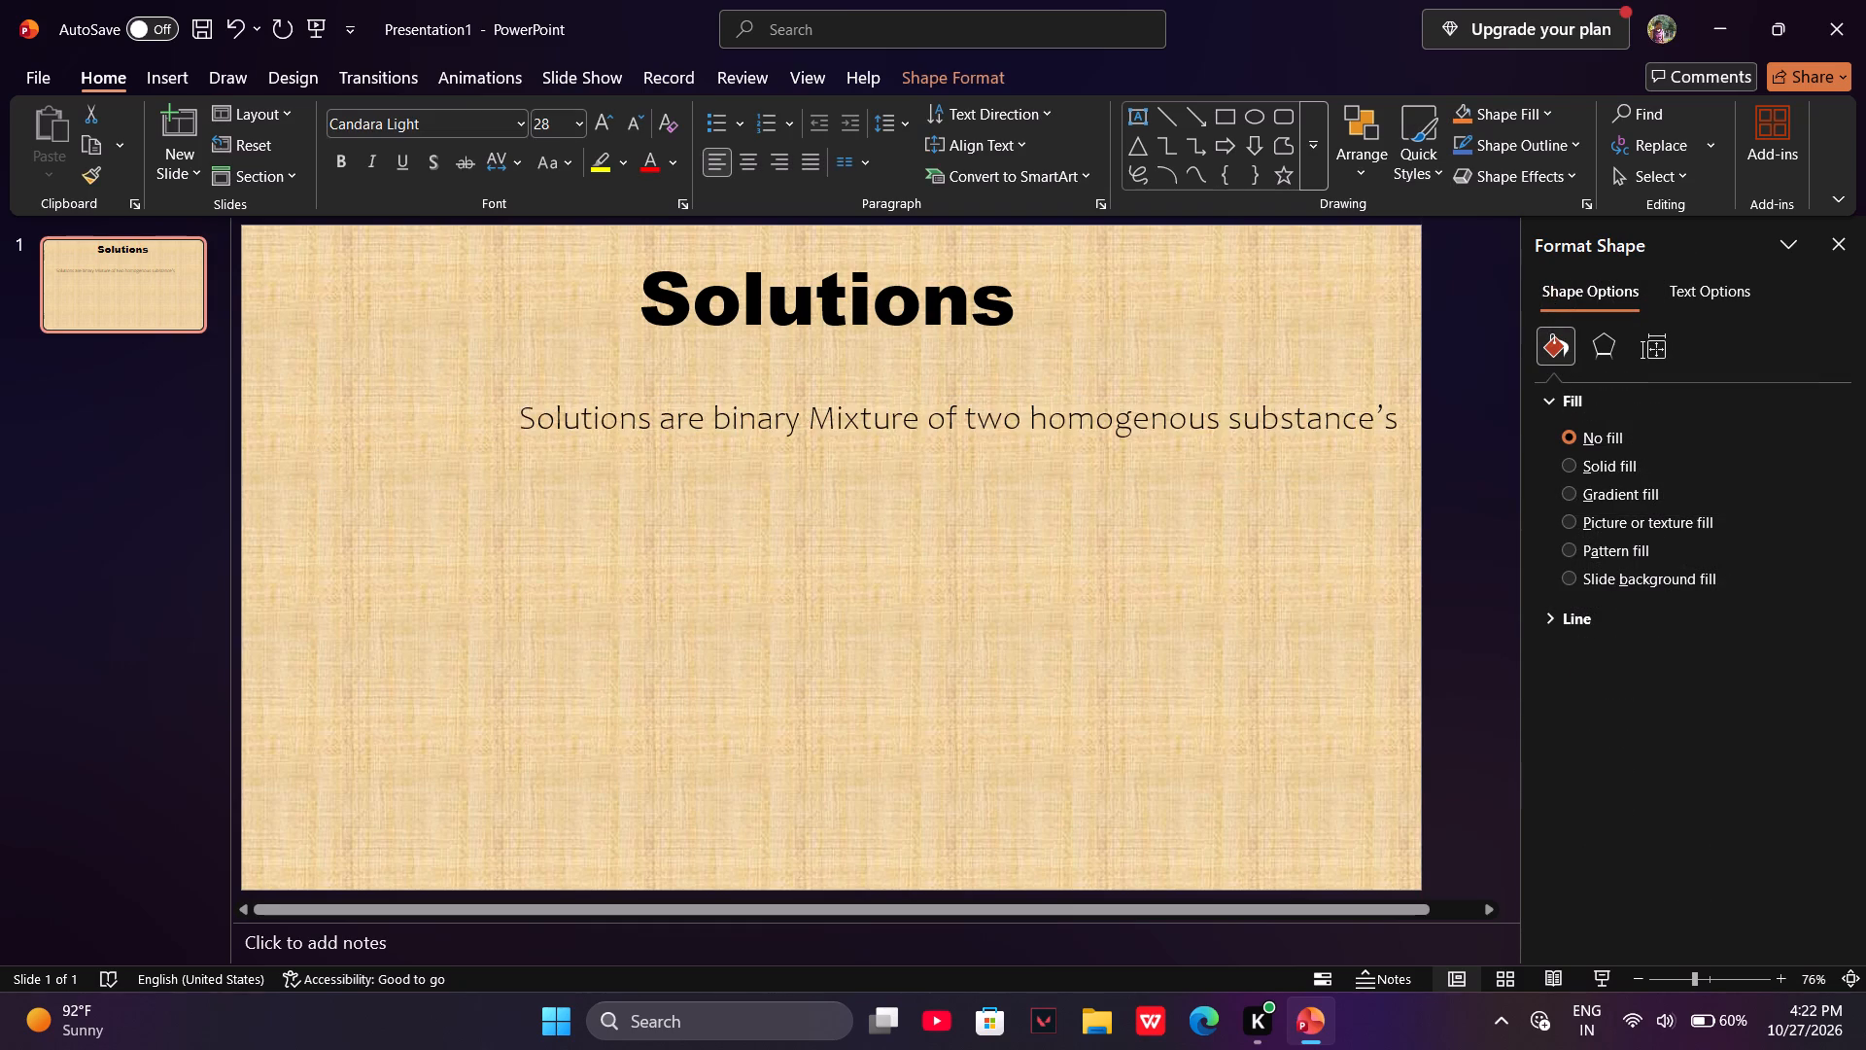
{"action": "left_click_drag", "start_coordinate": [1319, 388], "coordinate": [1339, 443]}
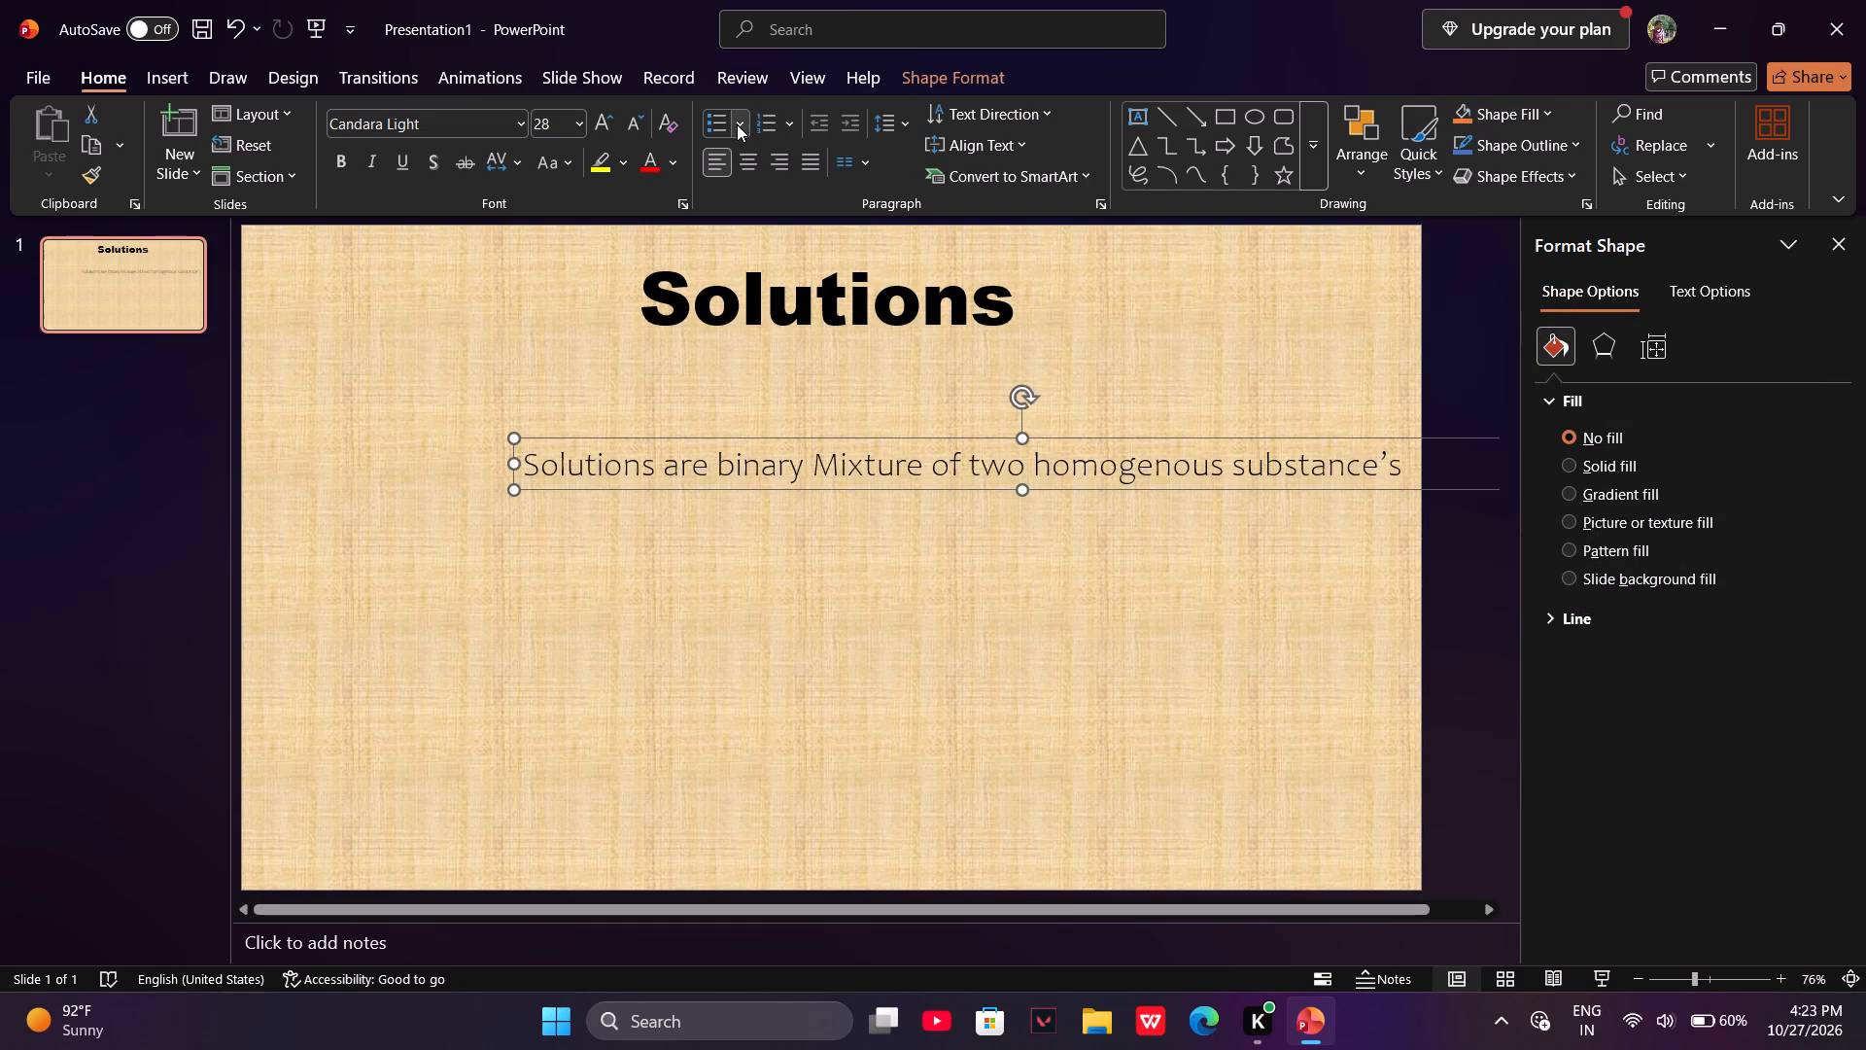
Apply hollow square bullets to the sentence text box.
{"action": "left_click", "coordinate": [737, 124]}
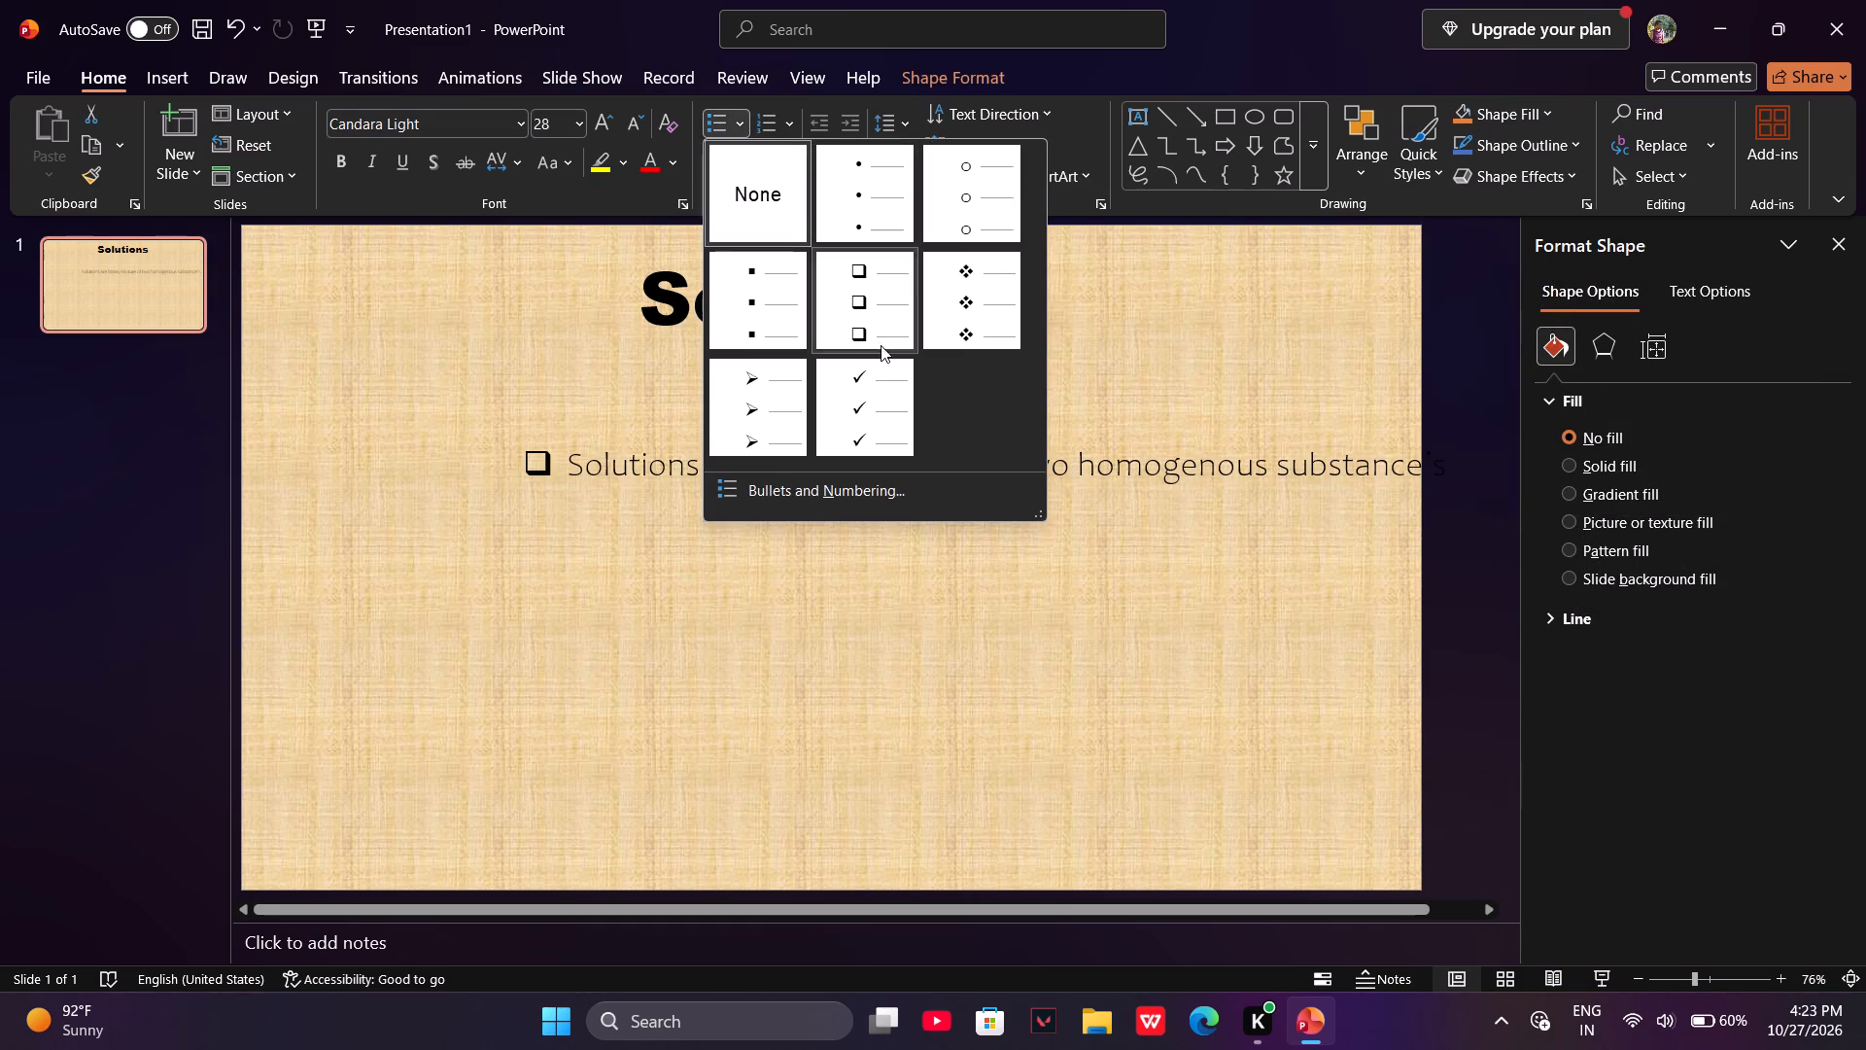
{"action": "left_click", "coordinate": [881, 345]}
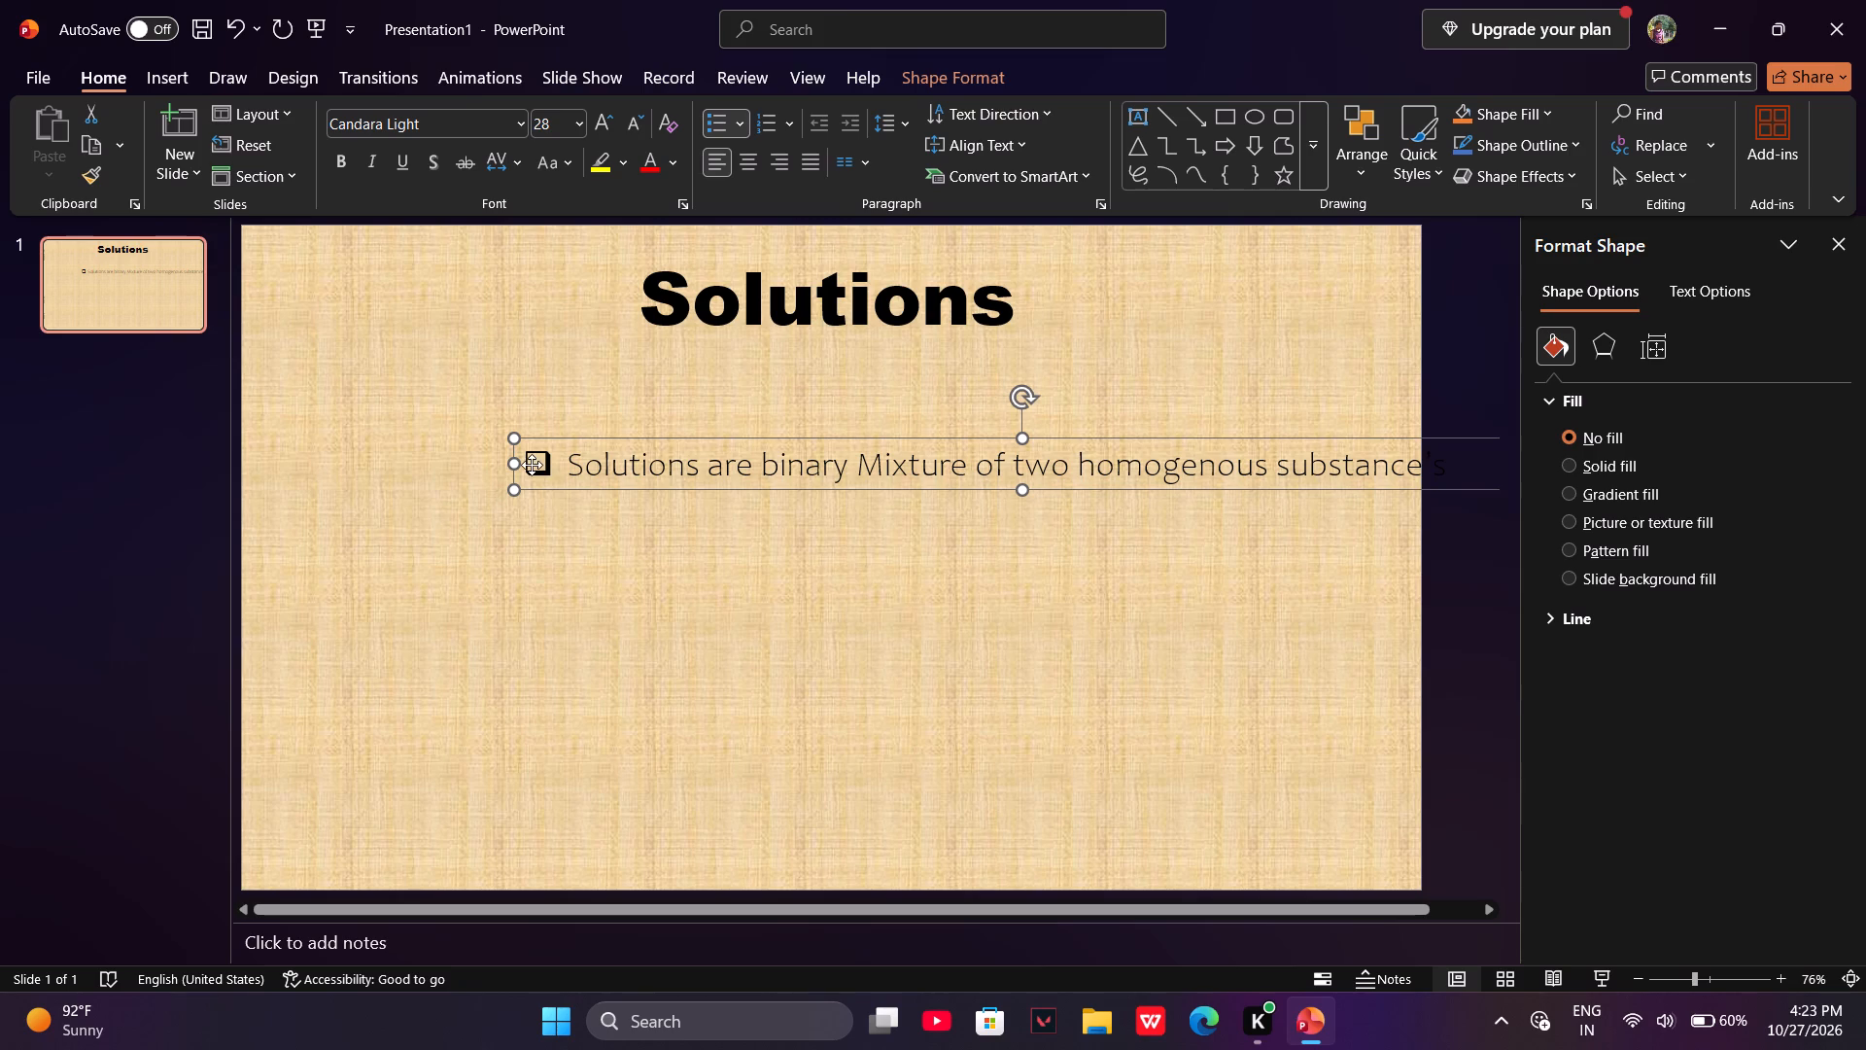
Narrow the bulleted text box from its left edge so the sentence wraps onto two lines in the slide's right half.
{"action": "left_click_drag", "start_coordinate": [511, 465], "coordinate": [749, 472]}
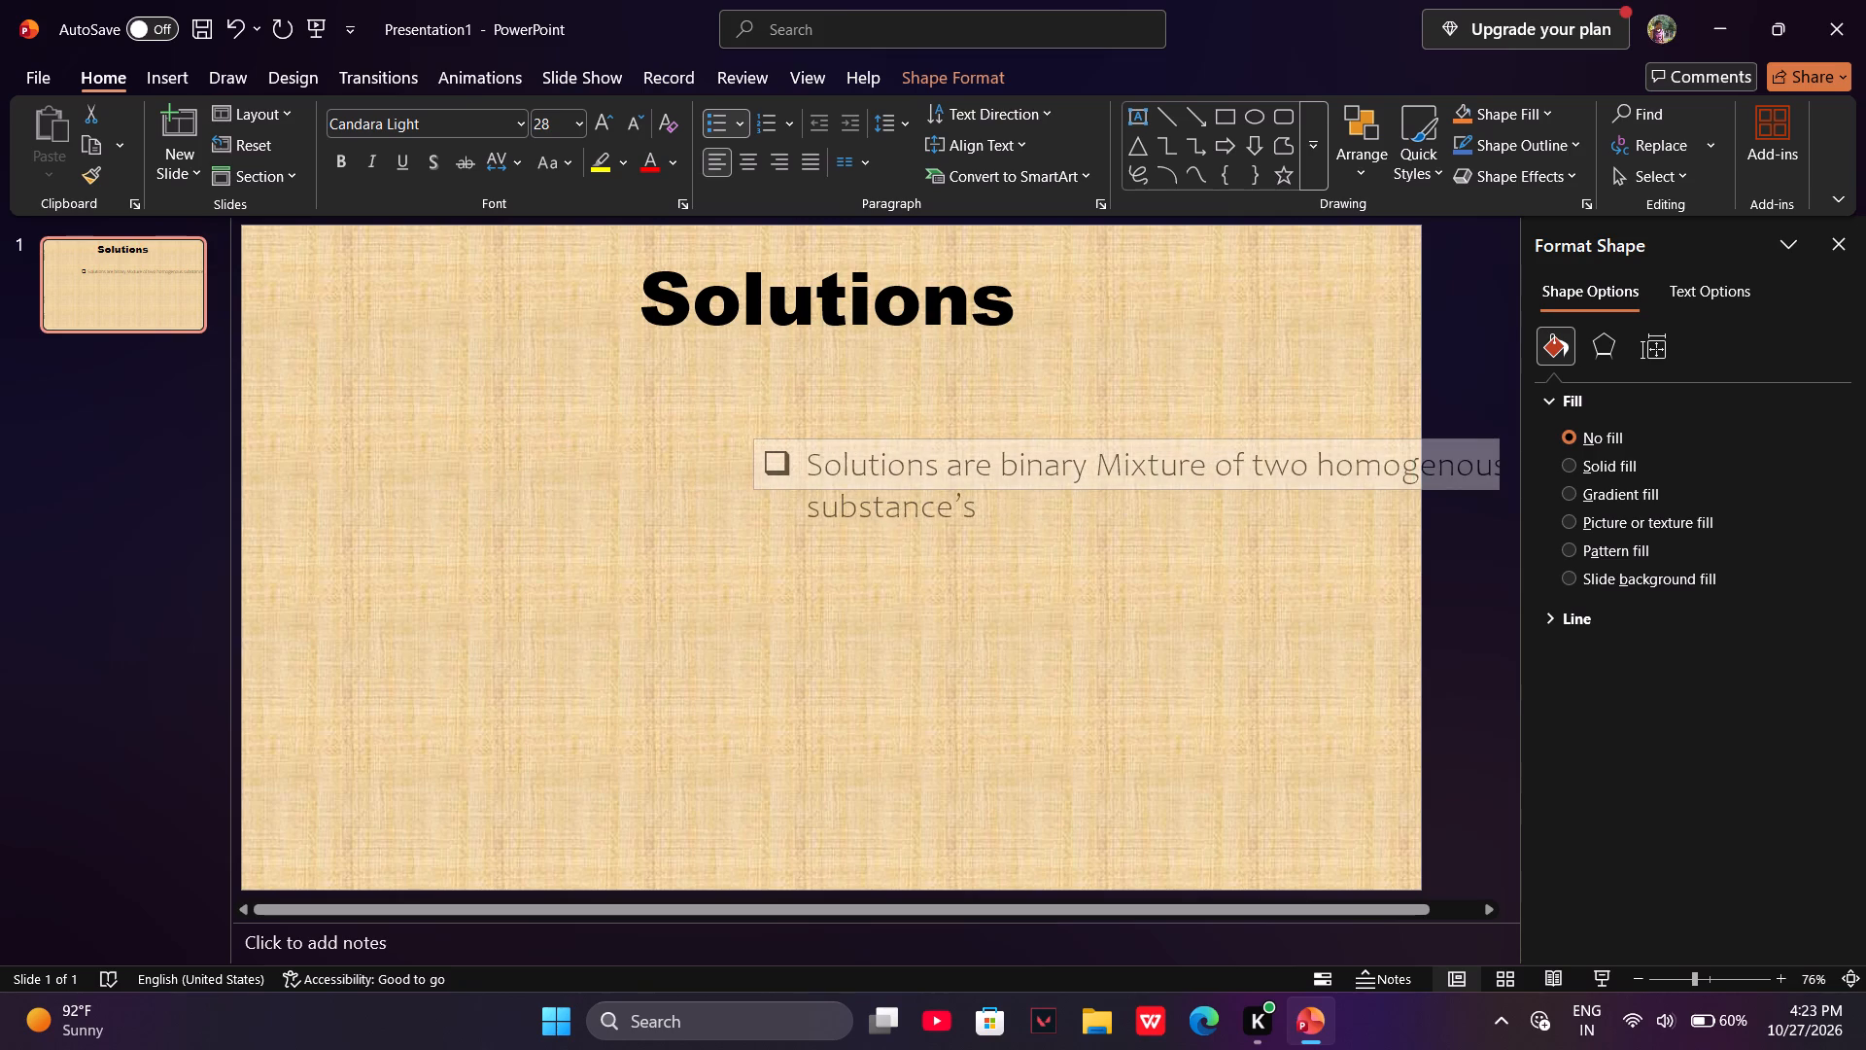
{"action": "left_click_drag", "start_coordinate": [749, 472], "coordinate": [791, 472]}
{"action": "left_click", "coordinate": [1003, 682]}
{"action": "left_click", "coordinate": [945, 491]}
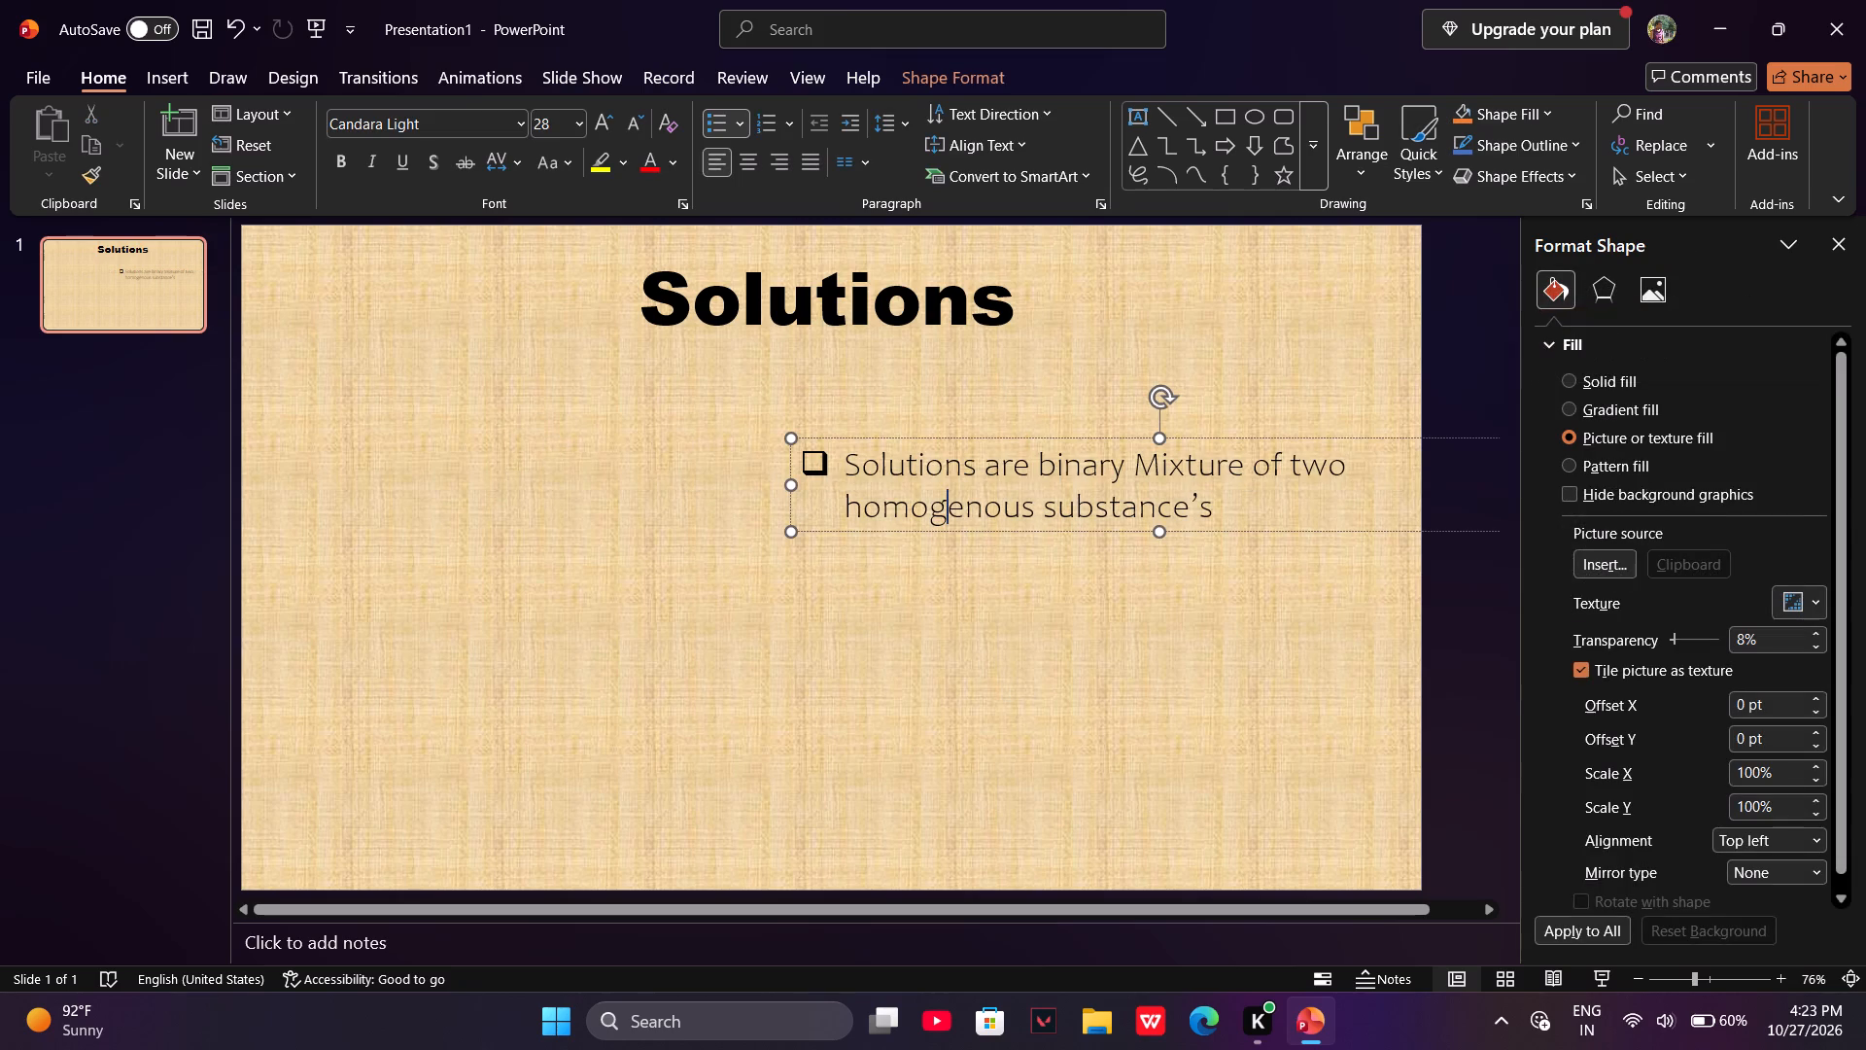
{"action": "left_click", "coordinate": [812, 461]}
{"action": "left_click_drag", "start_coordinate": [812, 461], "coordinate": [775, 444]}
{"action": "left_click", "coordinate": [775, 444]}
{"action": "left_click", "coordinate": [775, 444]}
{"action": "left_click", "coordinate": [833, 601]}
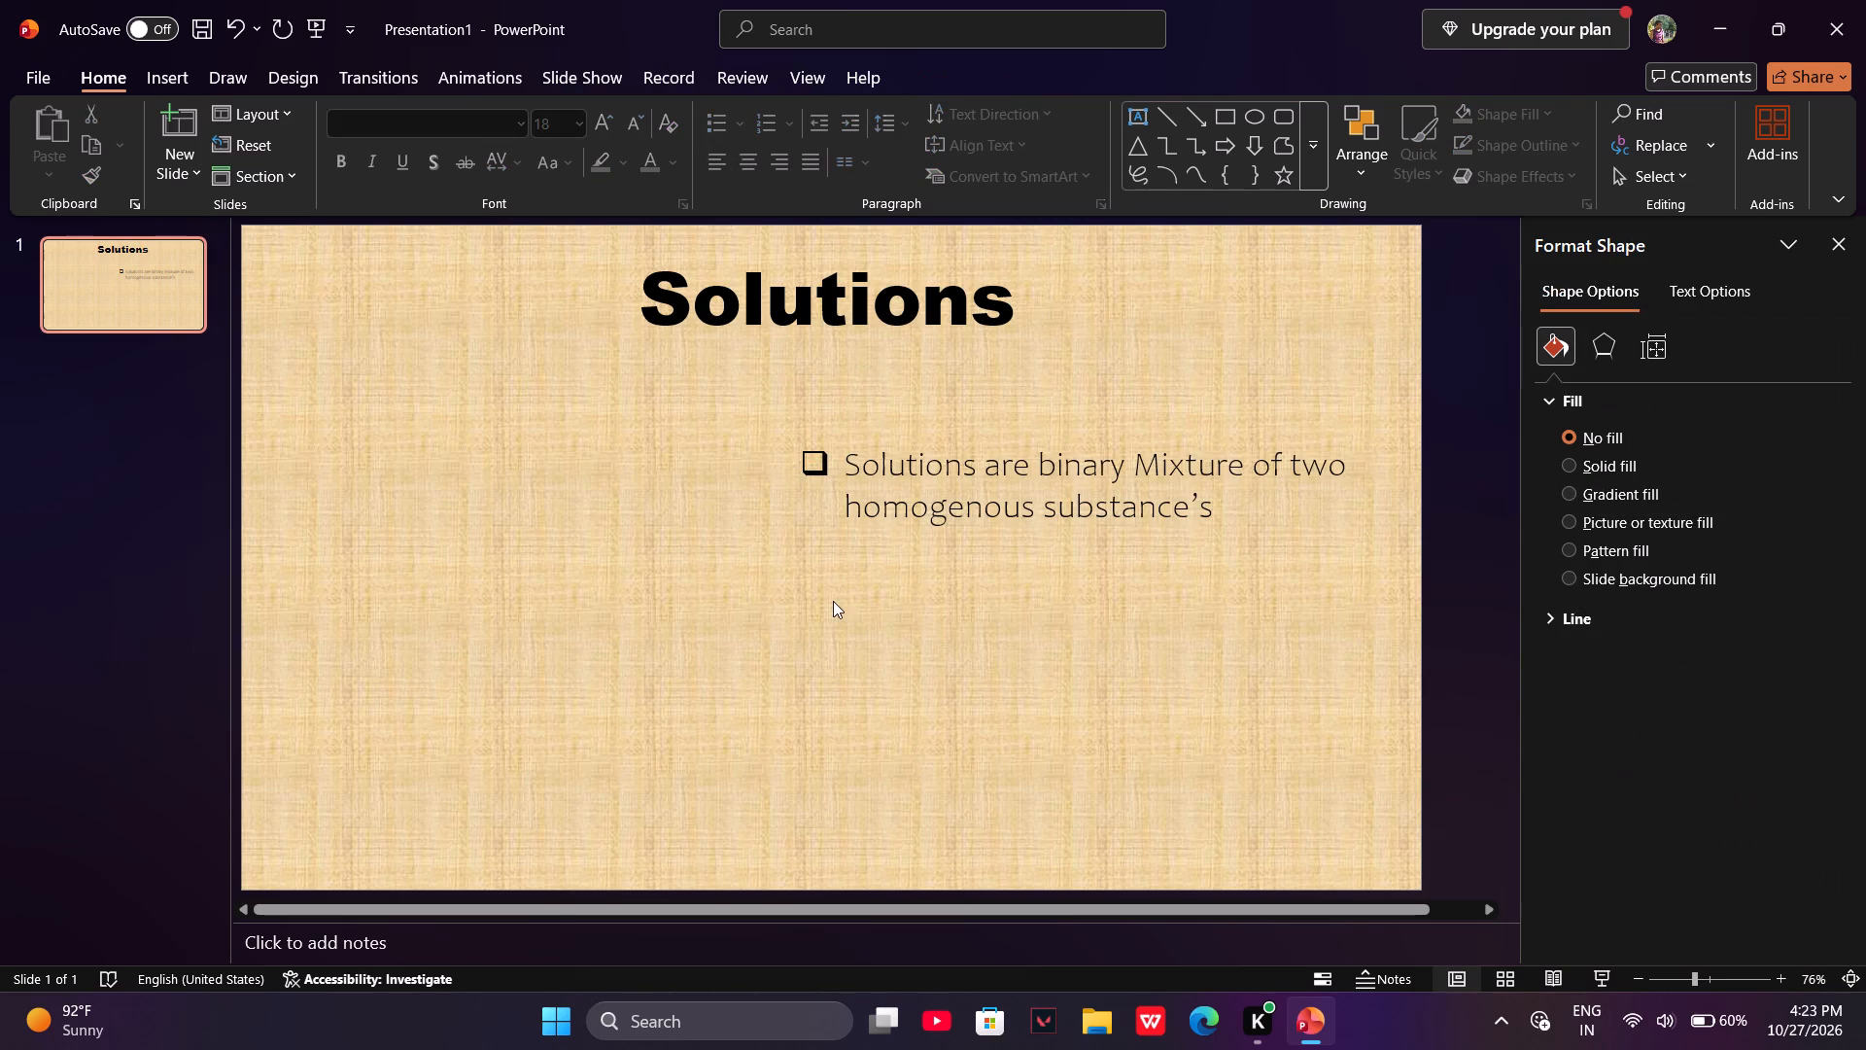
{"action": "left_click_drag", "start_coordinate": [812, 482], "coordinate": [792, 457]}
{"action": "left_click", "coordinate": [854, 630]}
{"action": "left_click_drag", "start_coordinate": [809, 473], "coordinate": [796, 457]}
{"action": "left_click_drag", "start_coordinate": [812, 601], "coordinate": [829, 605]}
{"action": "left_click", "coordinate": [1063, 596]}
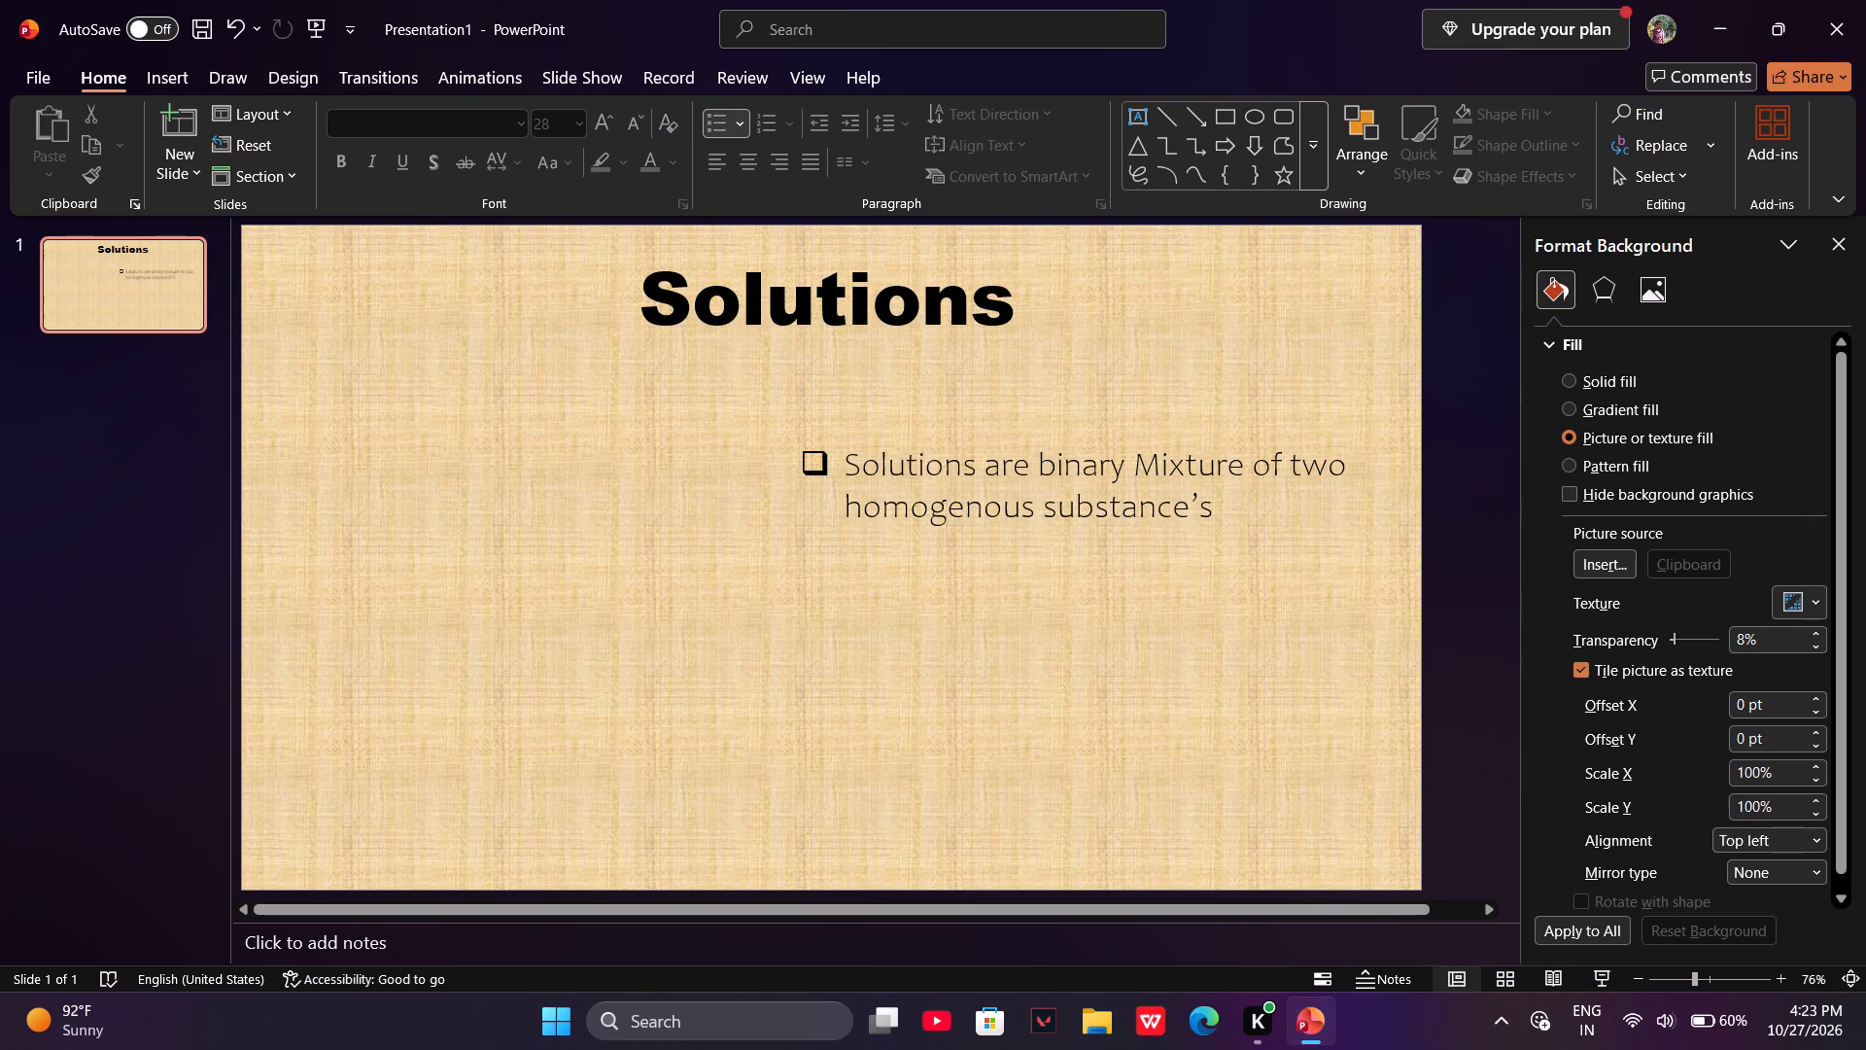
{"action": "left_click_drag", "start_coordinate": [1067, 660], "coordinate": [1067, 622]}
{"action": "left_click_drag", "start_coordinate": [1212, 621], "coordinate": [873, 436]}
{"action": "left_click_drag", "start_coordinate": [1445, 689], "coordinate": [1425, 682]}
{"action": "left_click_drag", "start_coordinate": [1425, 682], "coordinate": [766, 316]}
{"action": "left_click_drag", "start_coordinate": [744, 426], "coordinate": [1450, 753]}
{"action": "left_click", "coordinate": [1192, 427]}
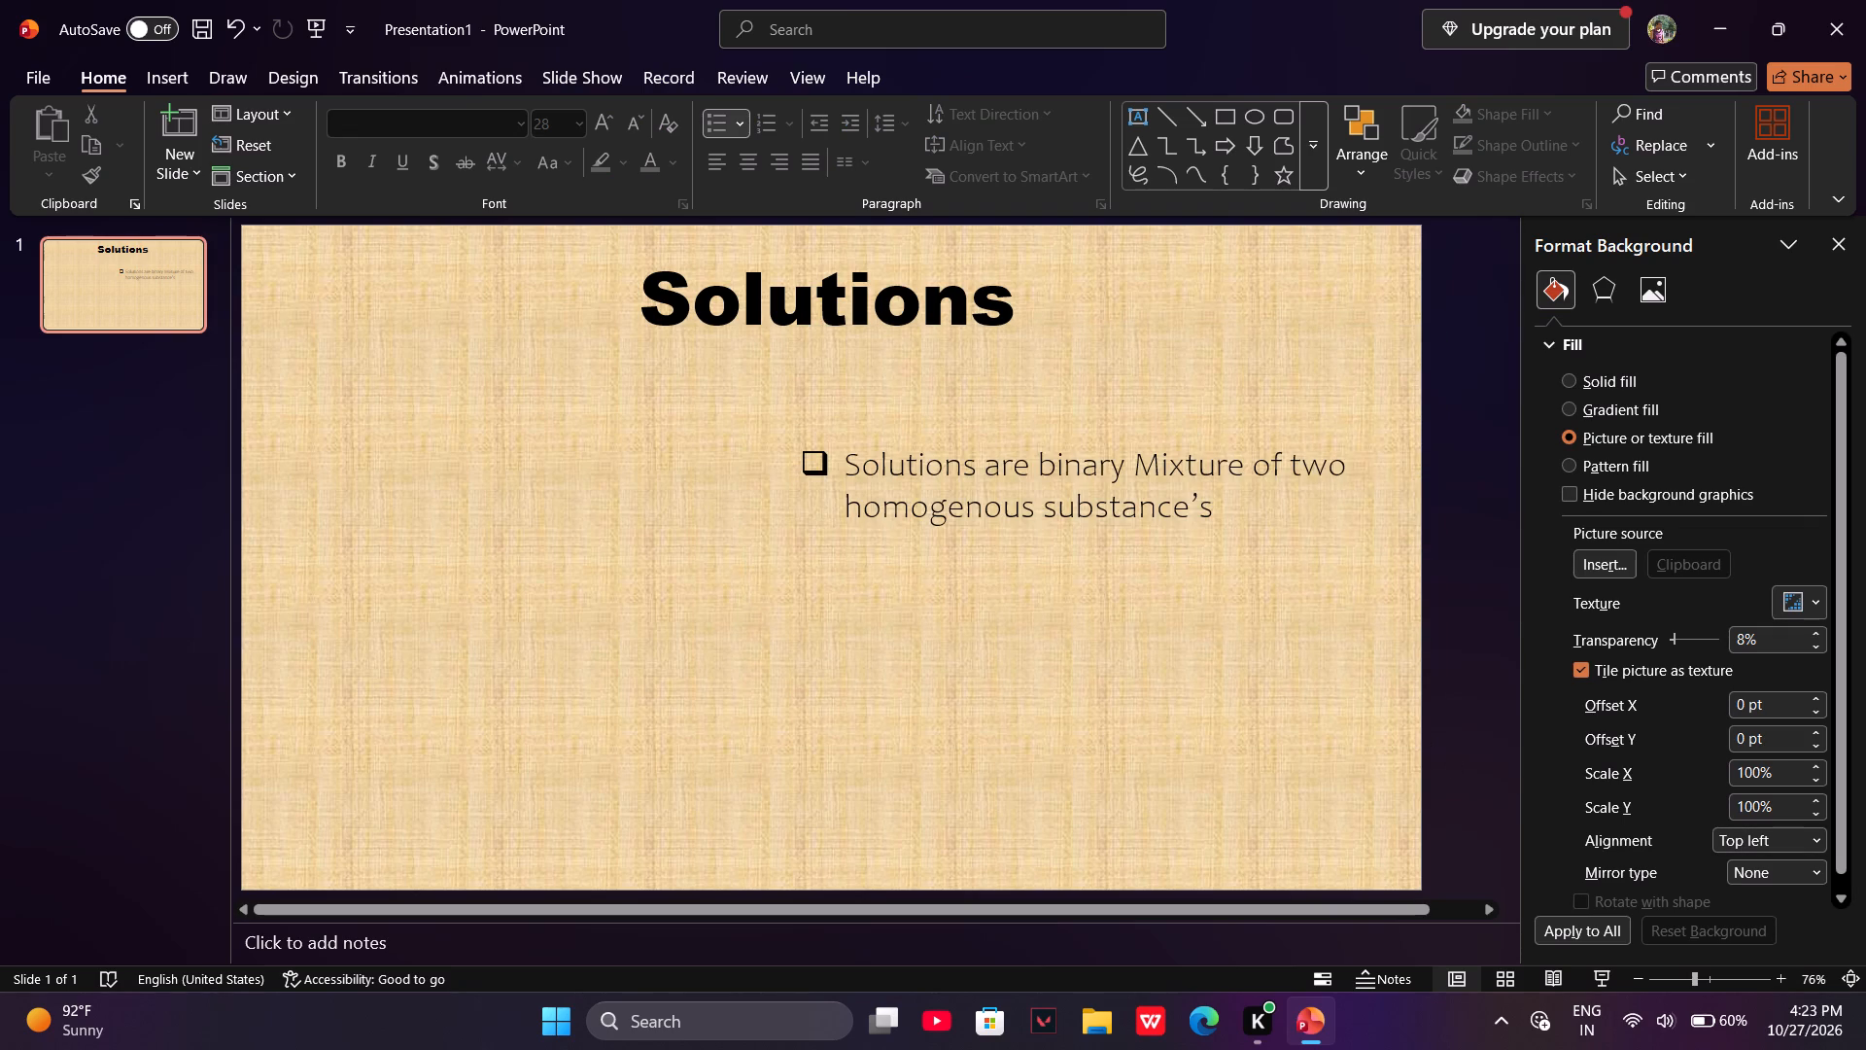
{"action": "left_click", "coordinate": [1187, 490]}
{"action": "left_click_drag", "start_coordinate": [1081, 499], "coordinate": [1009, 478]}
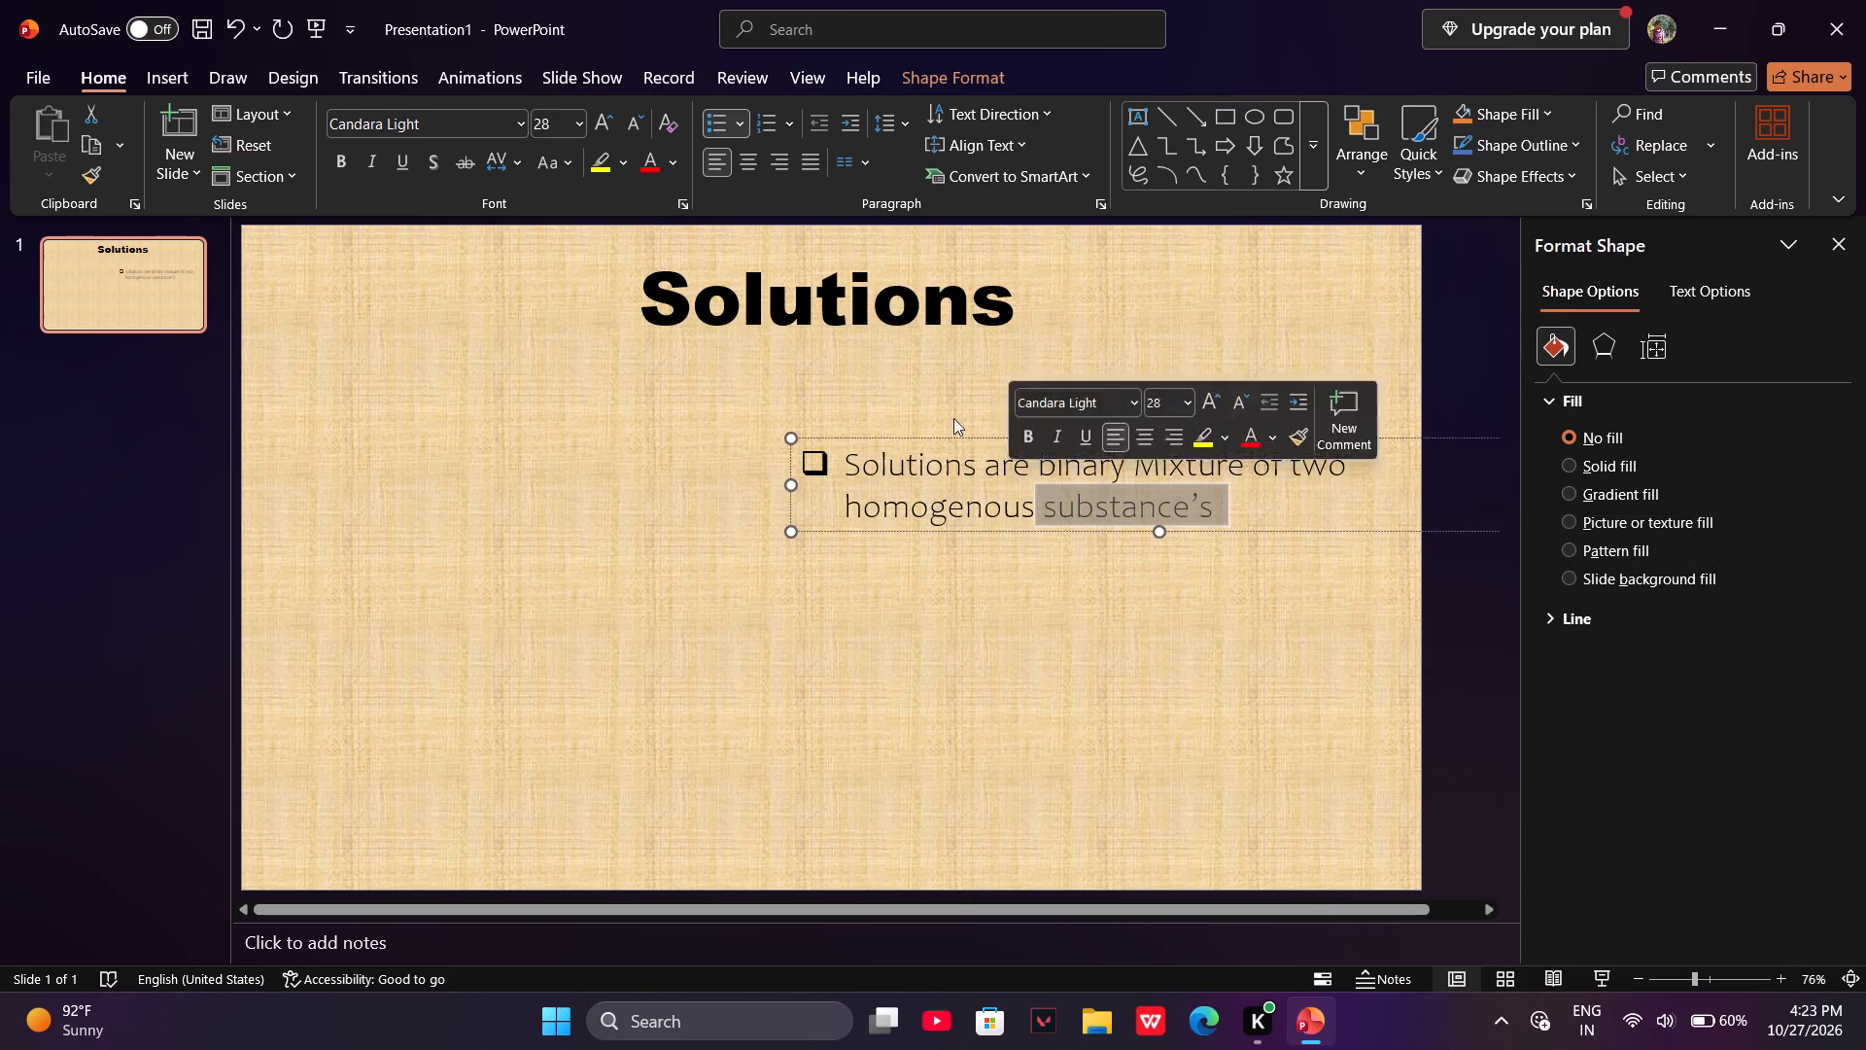
Move the bulleted text box up closer beneath the heading, with its left edge near the slide's vertical centre line.
{"action": "left_click", "coordinate": [907, 418]}
{"action": "left_click_drag", "start_coordinate": [809, 439], "coordinate": [694, 359]}
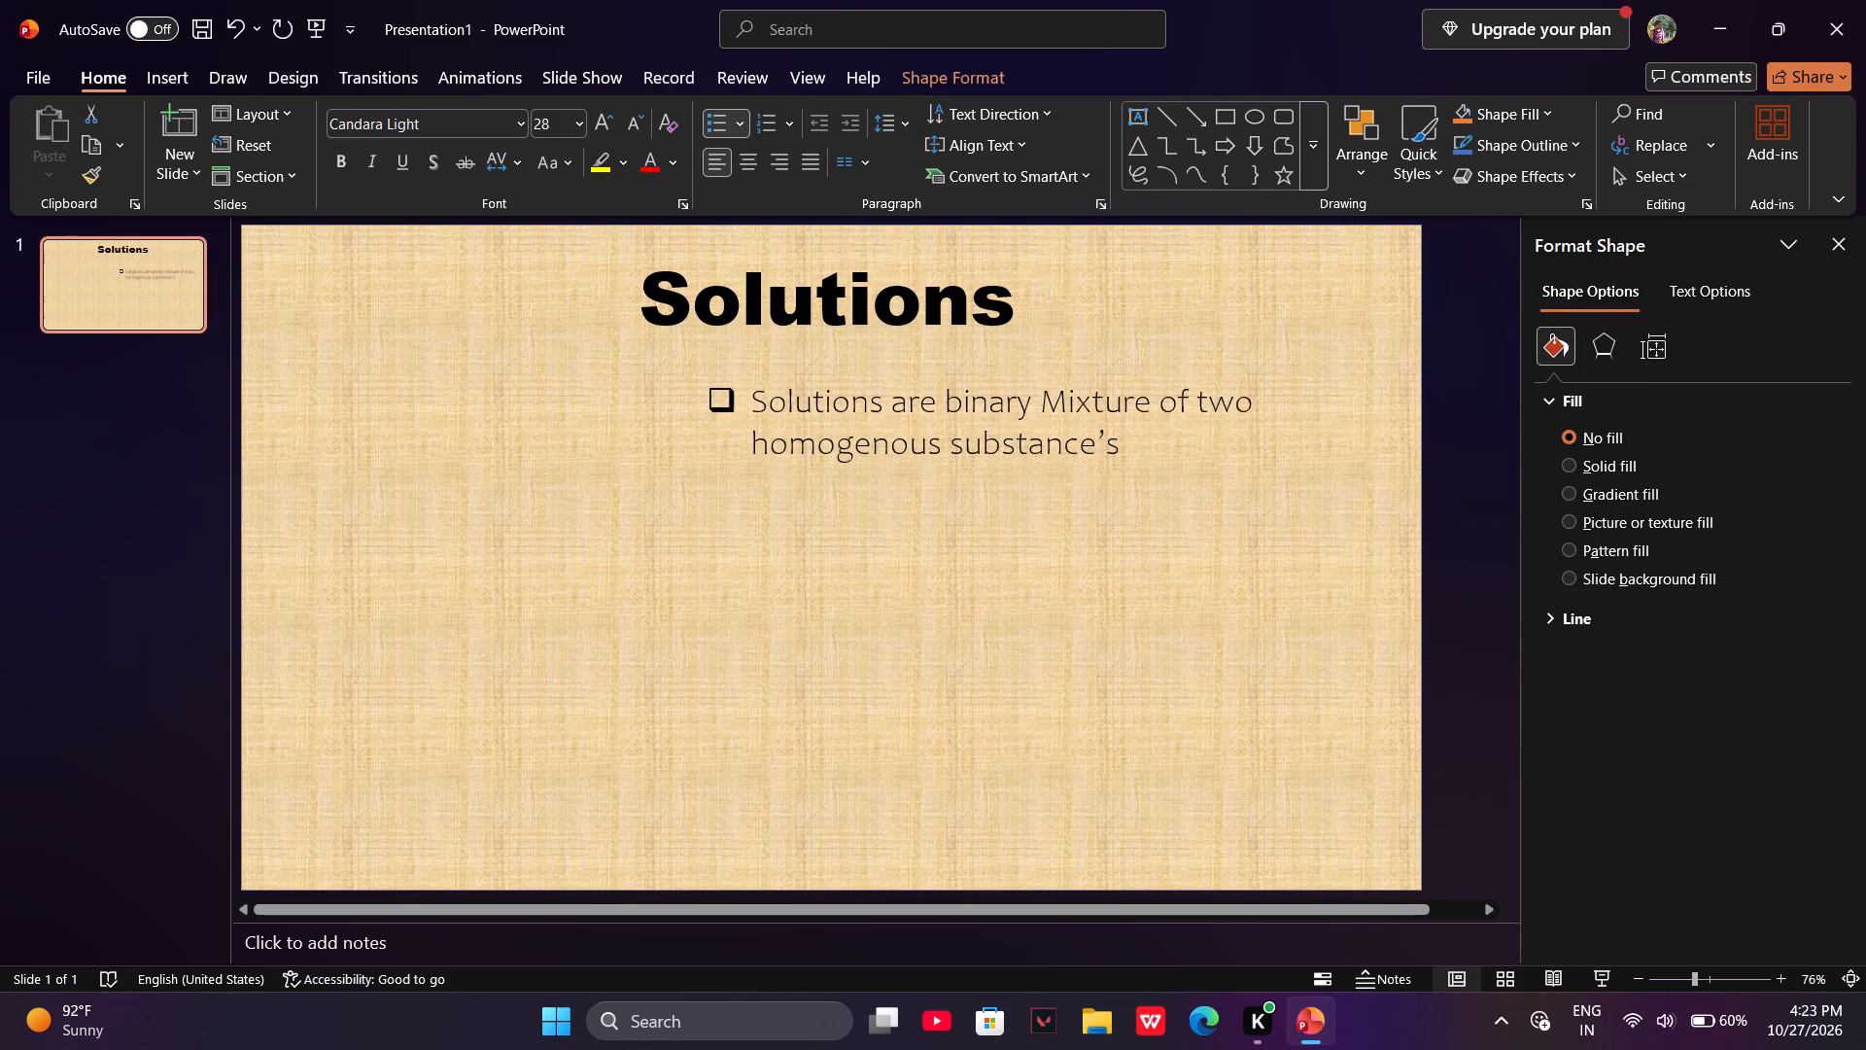
{"action": "left_click_drag", "start_coordinate": [694, 359], "coordinate": [843, 402]}
{"action": "right_click_drag", "start_coordinate": [839, 397], "coordinate": [843, 402]}
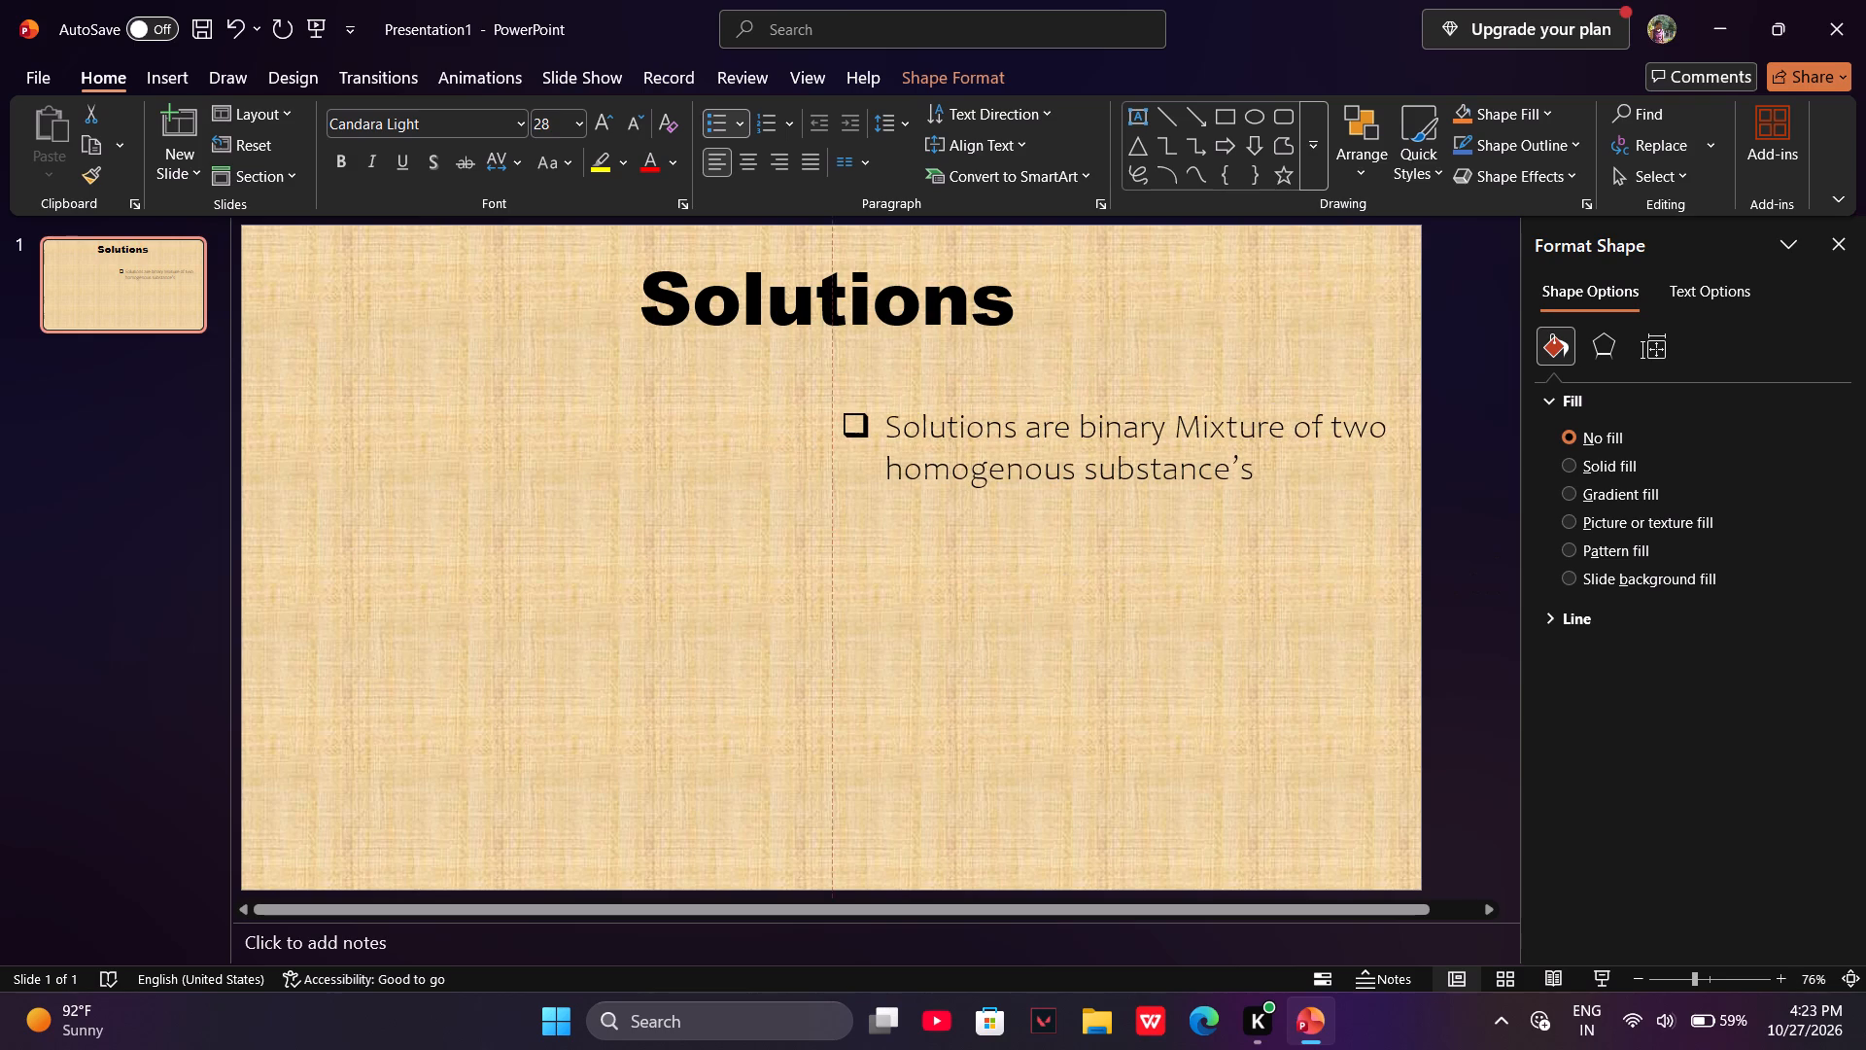
{"action": "left_click_drag", "start_coordinate": [843, 402], "coordinate": [842, 393]}
{"action": "right_click_drag", "start_coordinate": [843, 402], "coordinate": [809, 723]}
{"action": "left_click", "coordinate": [809, 757]}
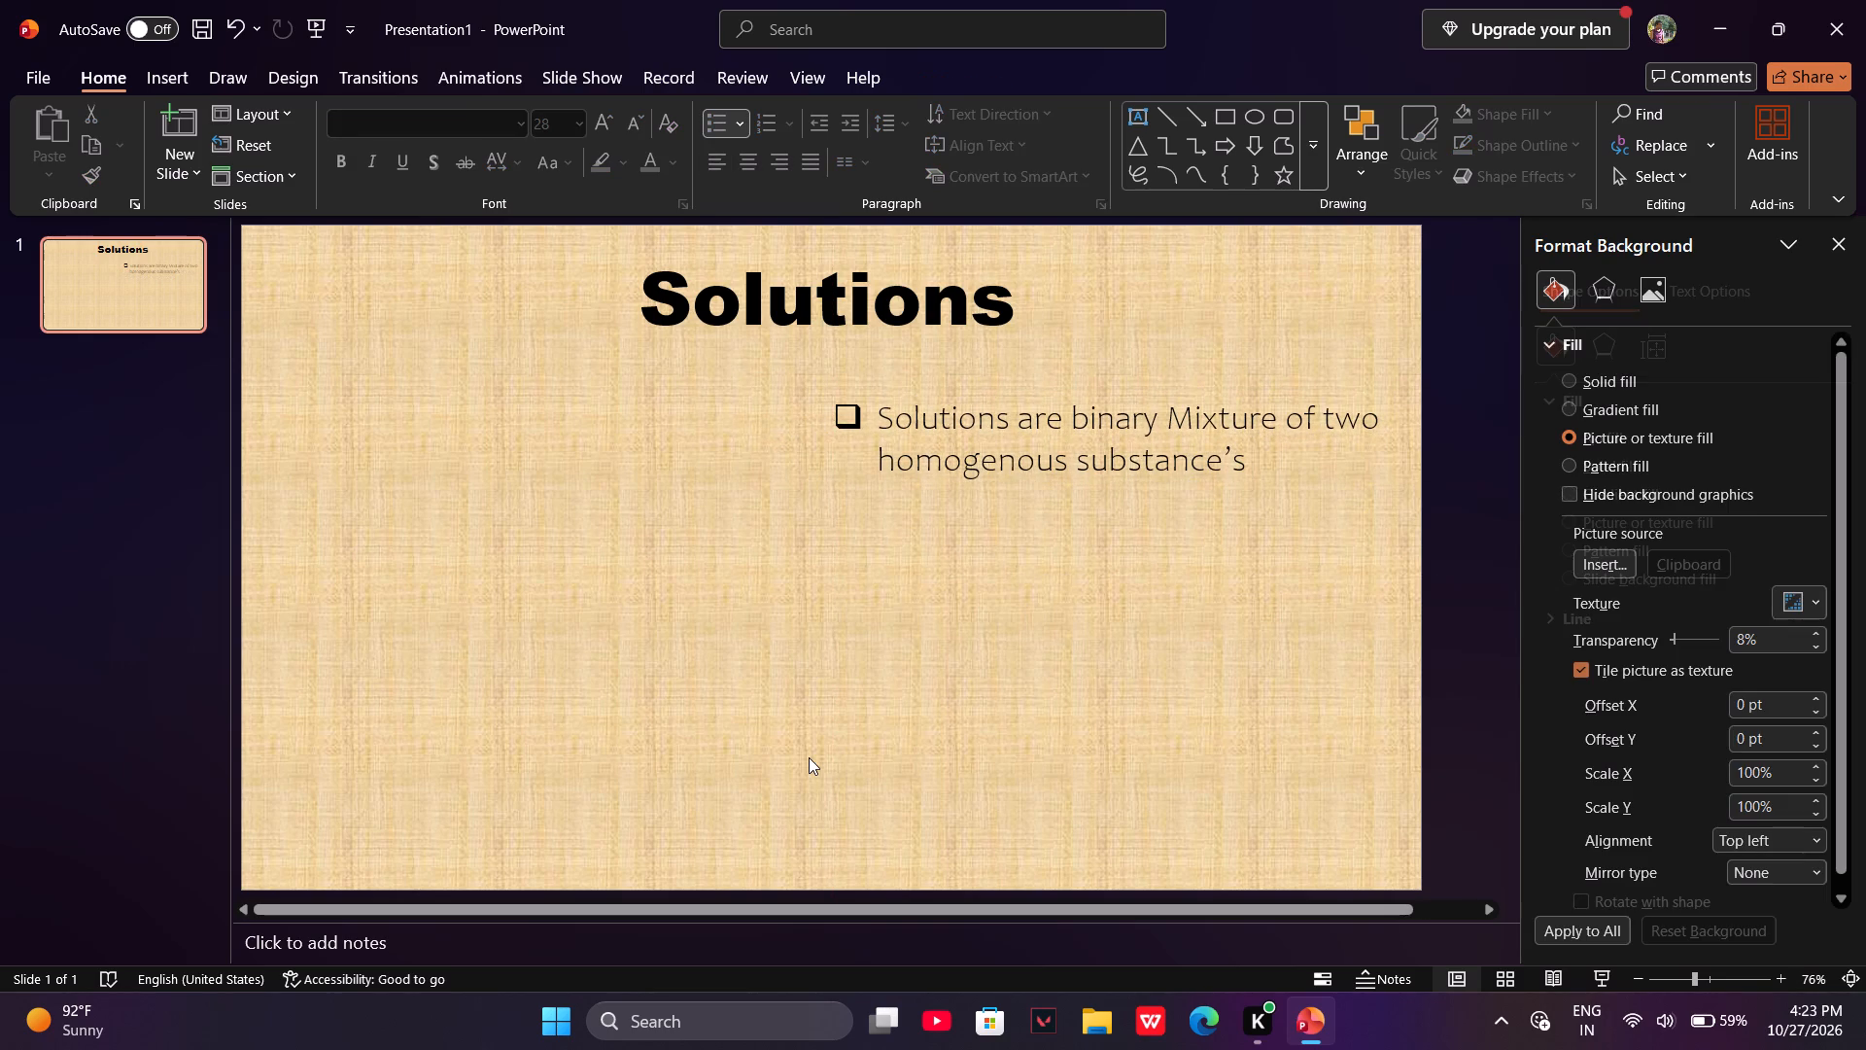
{"action": "left_click_drag", "start_coordinate": [859, 426], "coordinate": [843, 431]}
{"action": "left_click", "coordinate": [839, 537]}
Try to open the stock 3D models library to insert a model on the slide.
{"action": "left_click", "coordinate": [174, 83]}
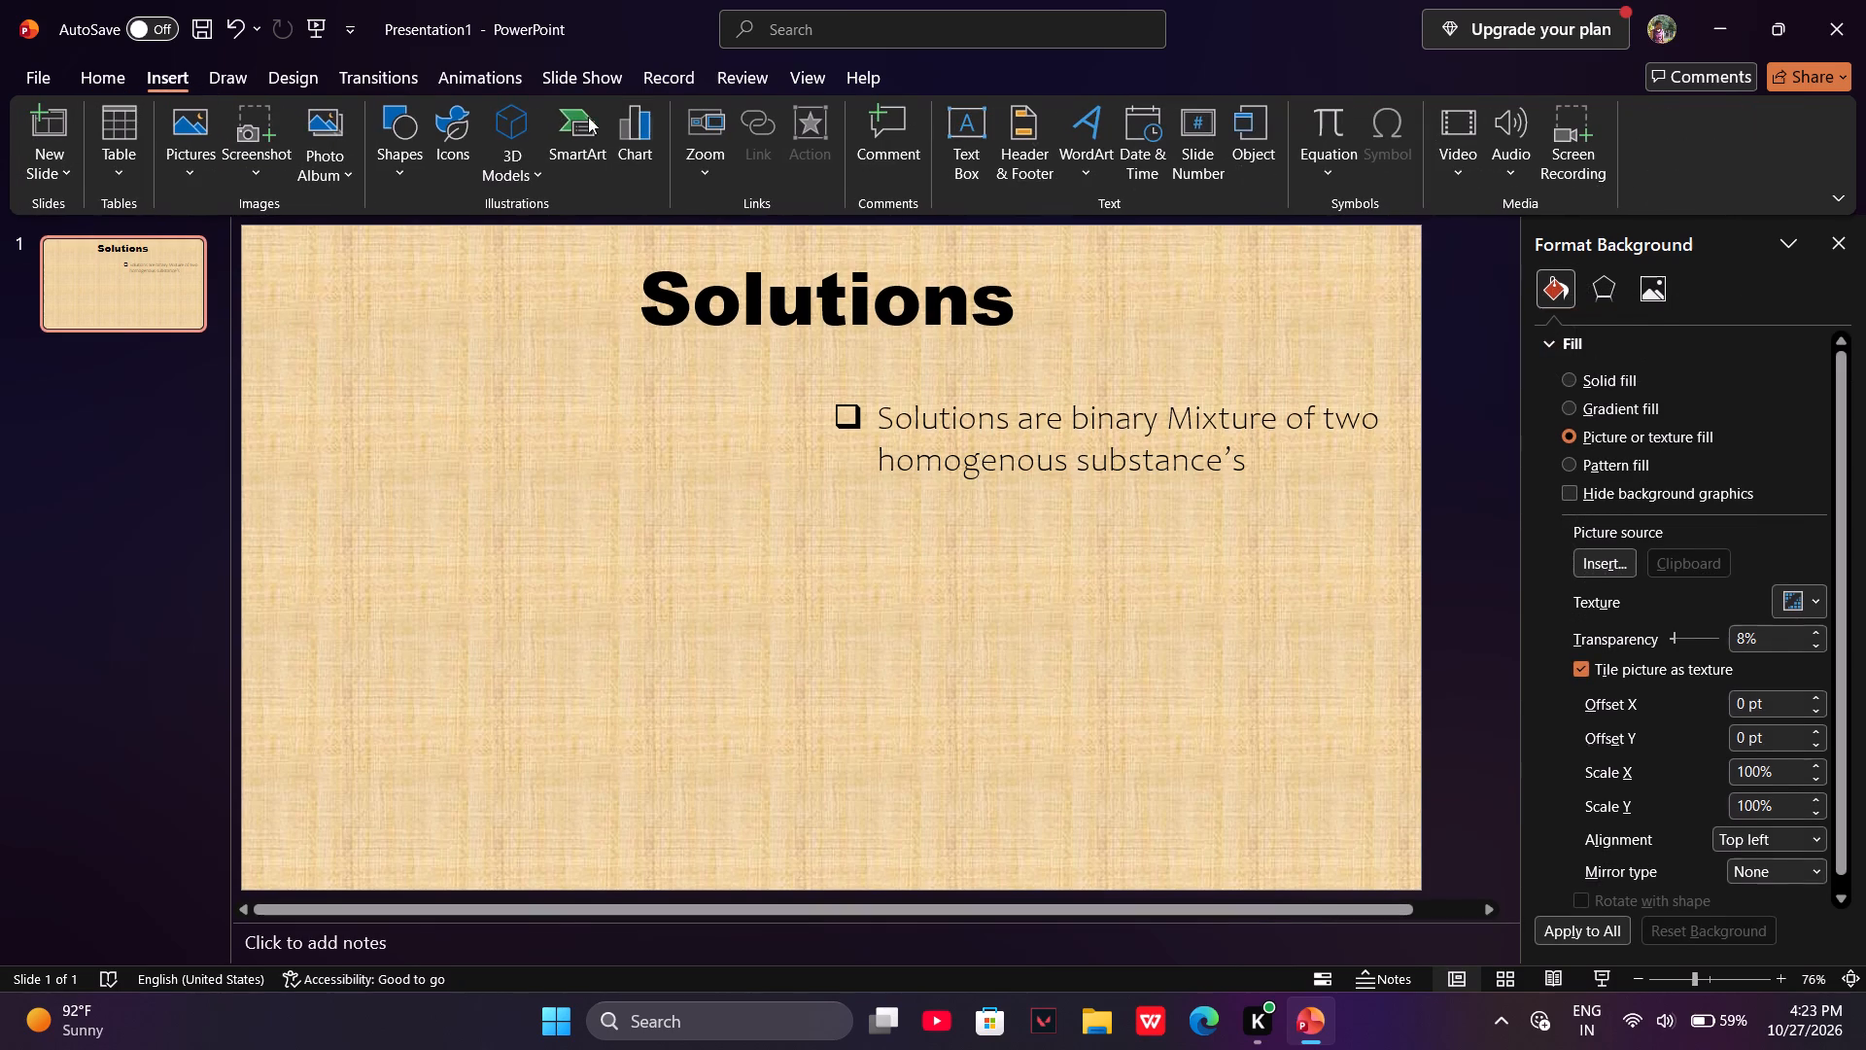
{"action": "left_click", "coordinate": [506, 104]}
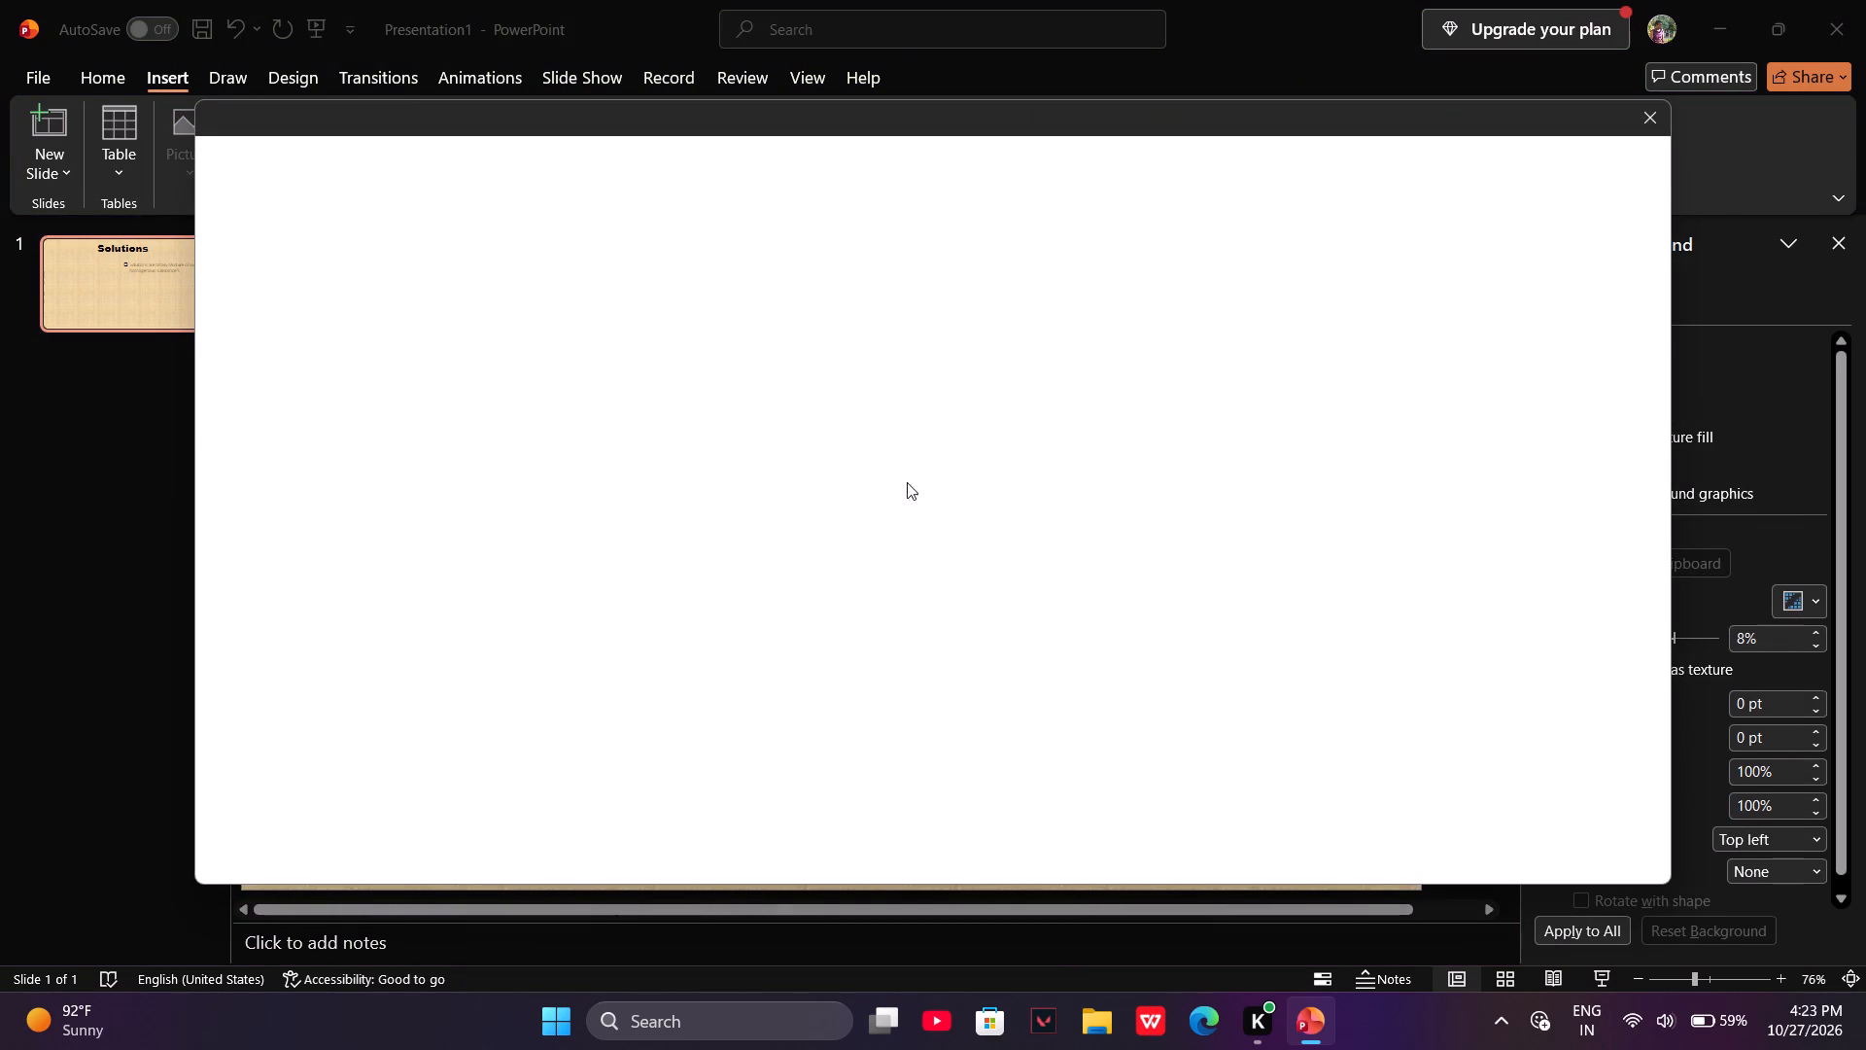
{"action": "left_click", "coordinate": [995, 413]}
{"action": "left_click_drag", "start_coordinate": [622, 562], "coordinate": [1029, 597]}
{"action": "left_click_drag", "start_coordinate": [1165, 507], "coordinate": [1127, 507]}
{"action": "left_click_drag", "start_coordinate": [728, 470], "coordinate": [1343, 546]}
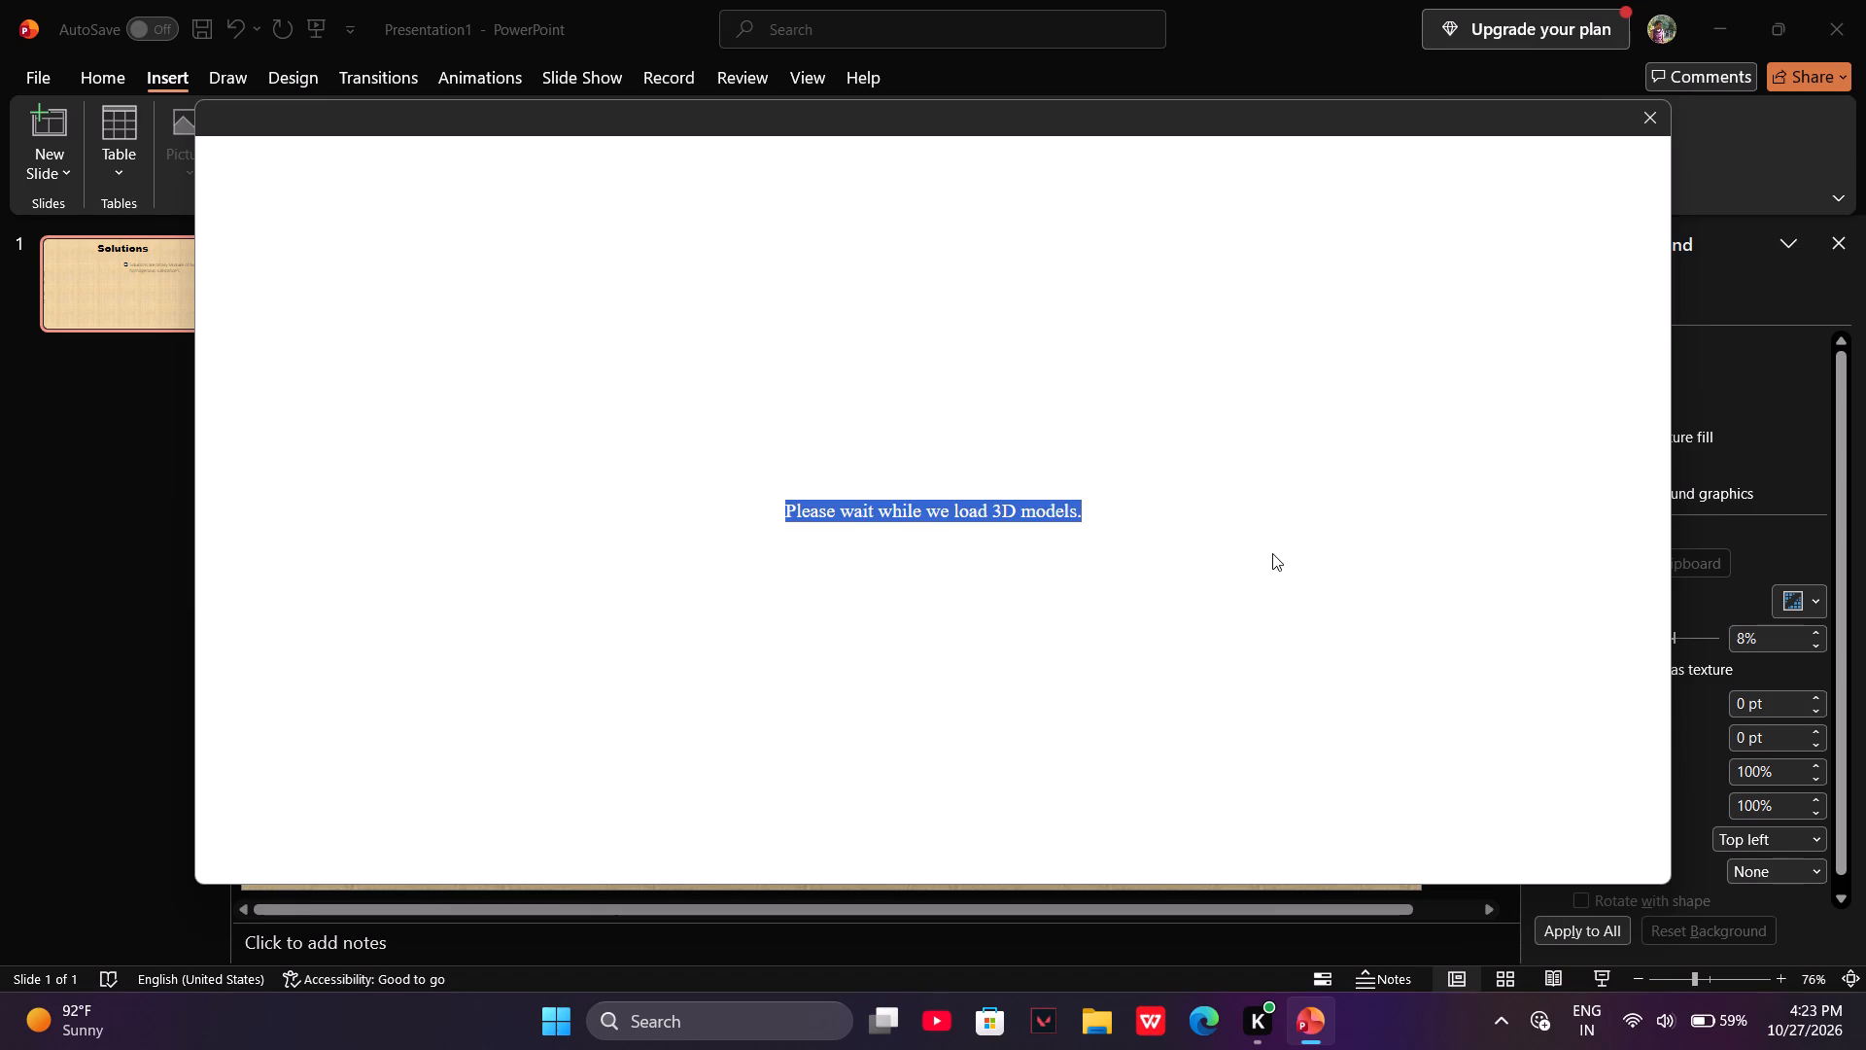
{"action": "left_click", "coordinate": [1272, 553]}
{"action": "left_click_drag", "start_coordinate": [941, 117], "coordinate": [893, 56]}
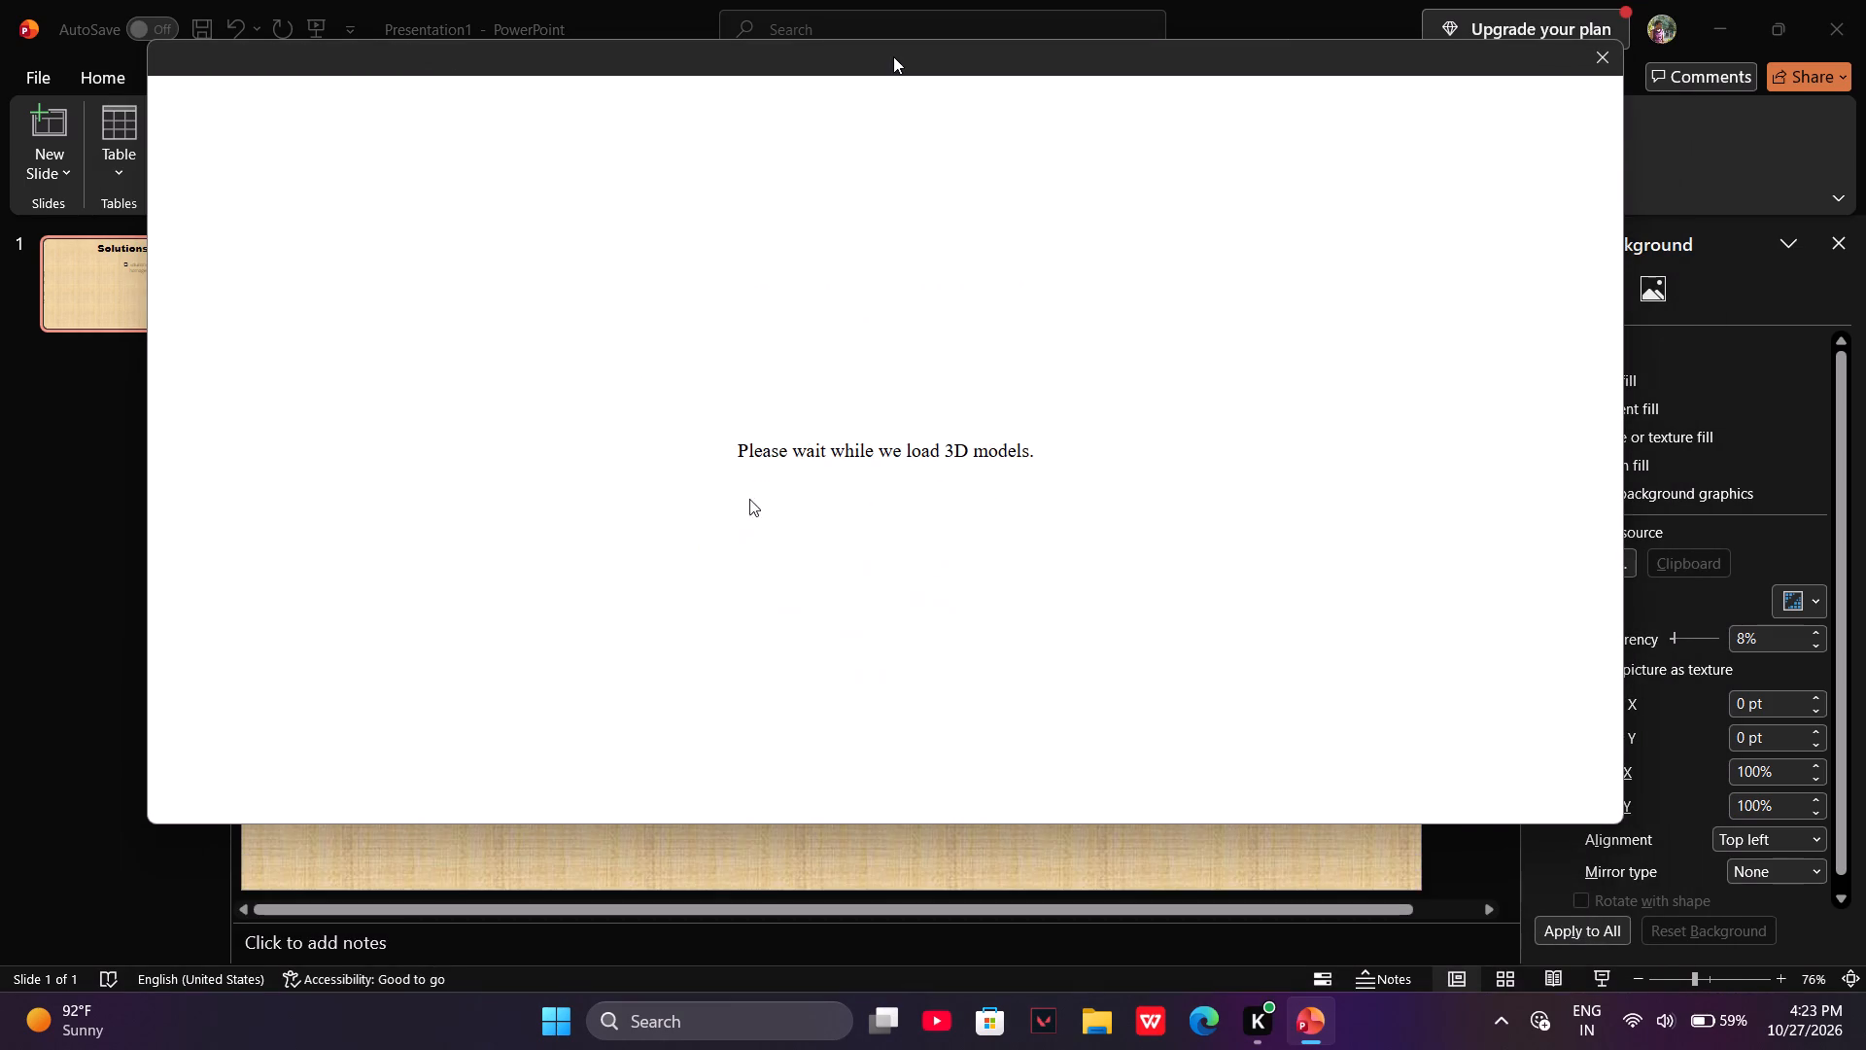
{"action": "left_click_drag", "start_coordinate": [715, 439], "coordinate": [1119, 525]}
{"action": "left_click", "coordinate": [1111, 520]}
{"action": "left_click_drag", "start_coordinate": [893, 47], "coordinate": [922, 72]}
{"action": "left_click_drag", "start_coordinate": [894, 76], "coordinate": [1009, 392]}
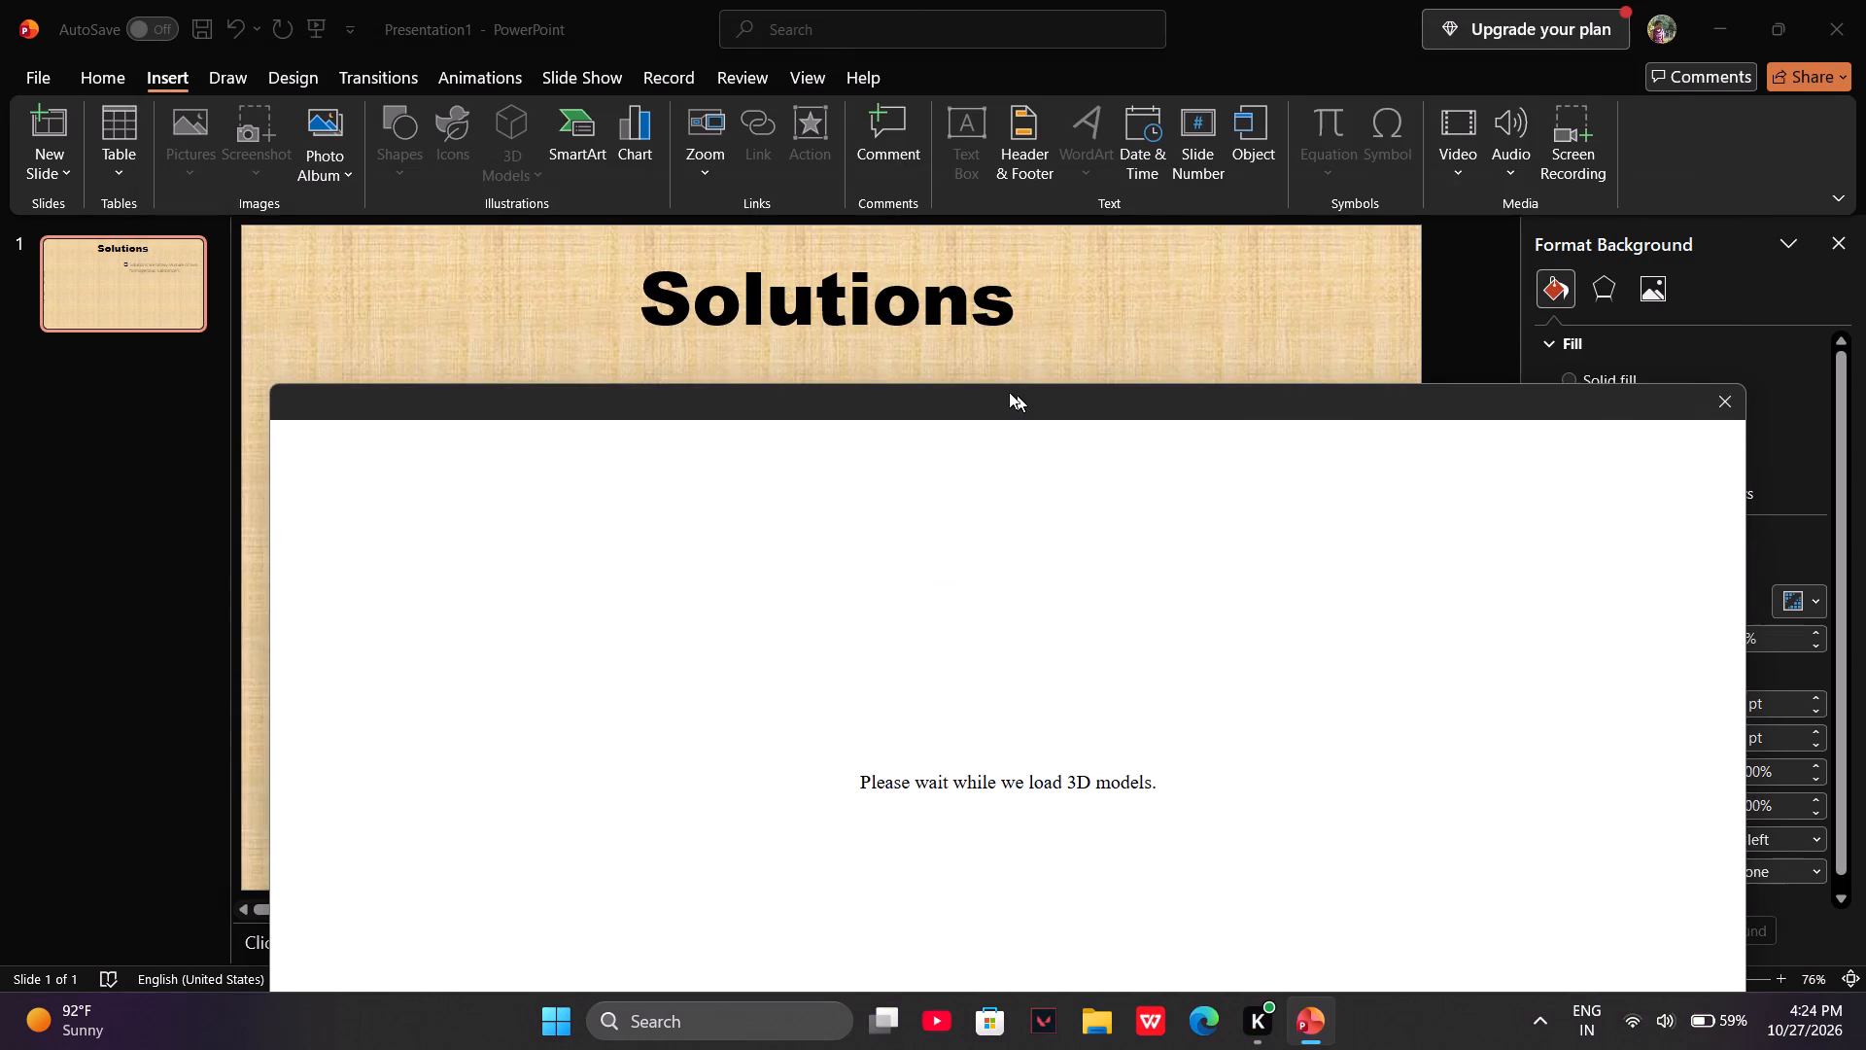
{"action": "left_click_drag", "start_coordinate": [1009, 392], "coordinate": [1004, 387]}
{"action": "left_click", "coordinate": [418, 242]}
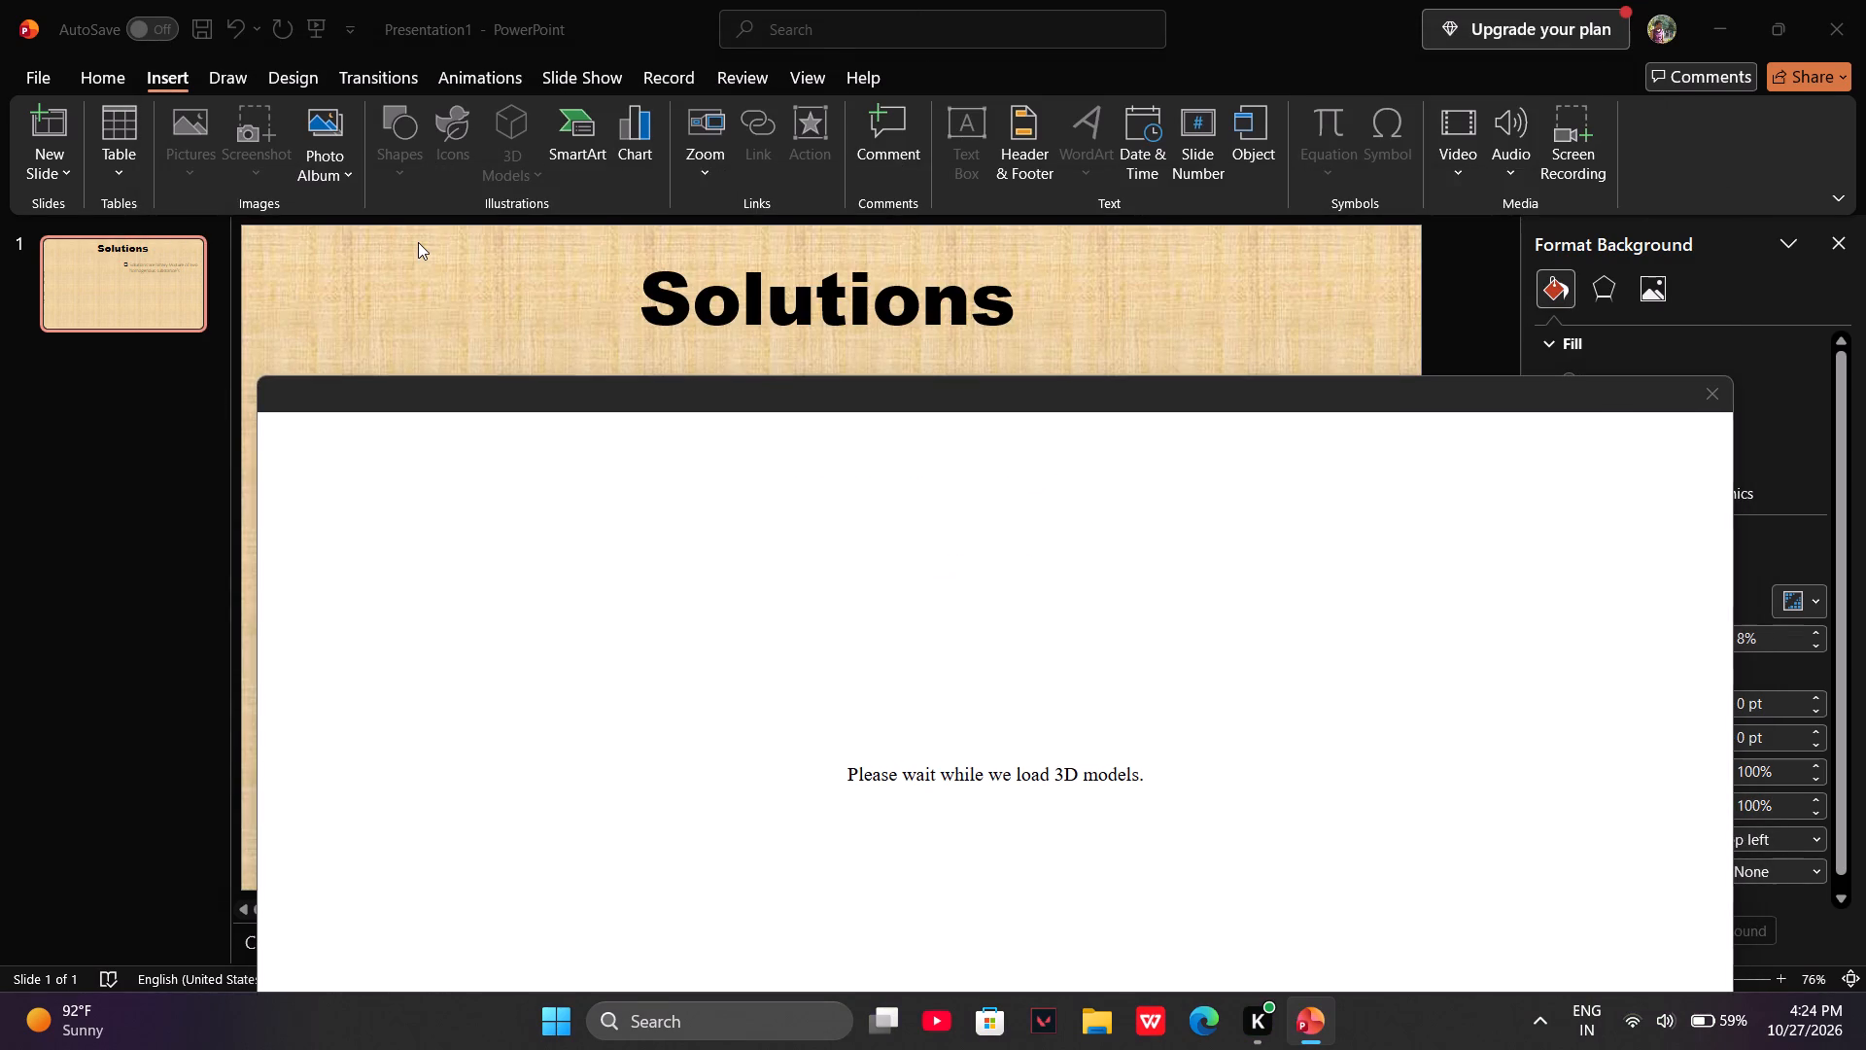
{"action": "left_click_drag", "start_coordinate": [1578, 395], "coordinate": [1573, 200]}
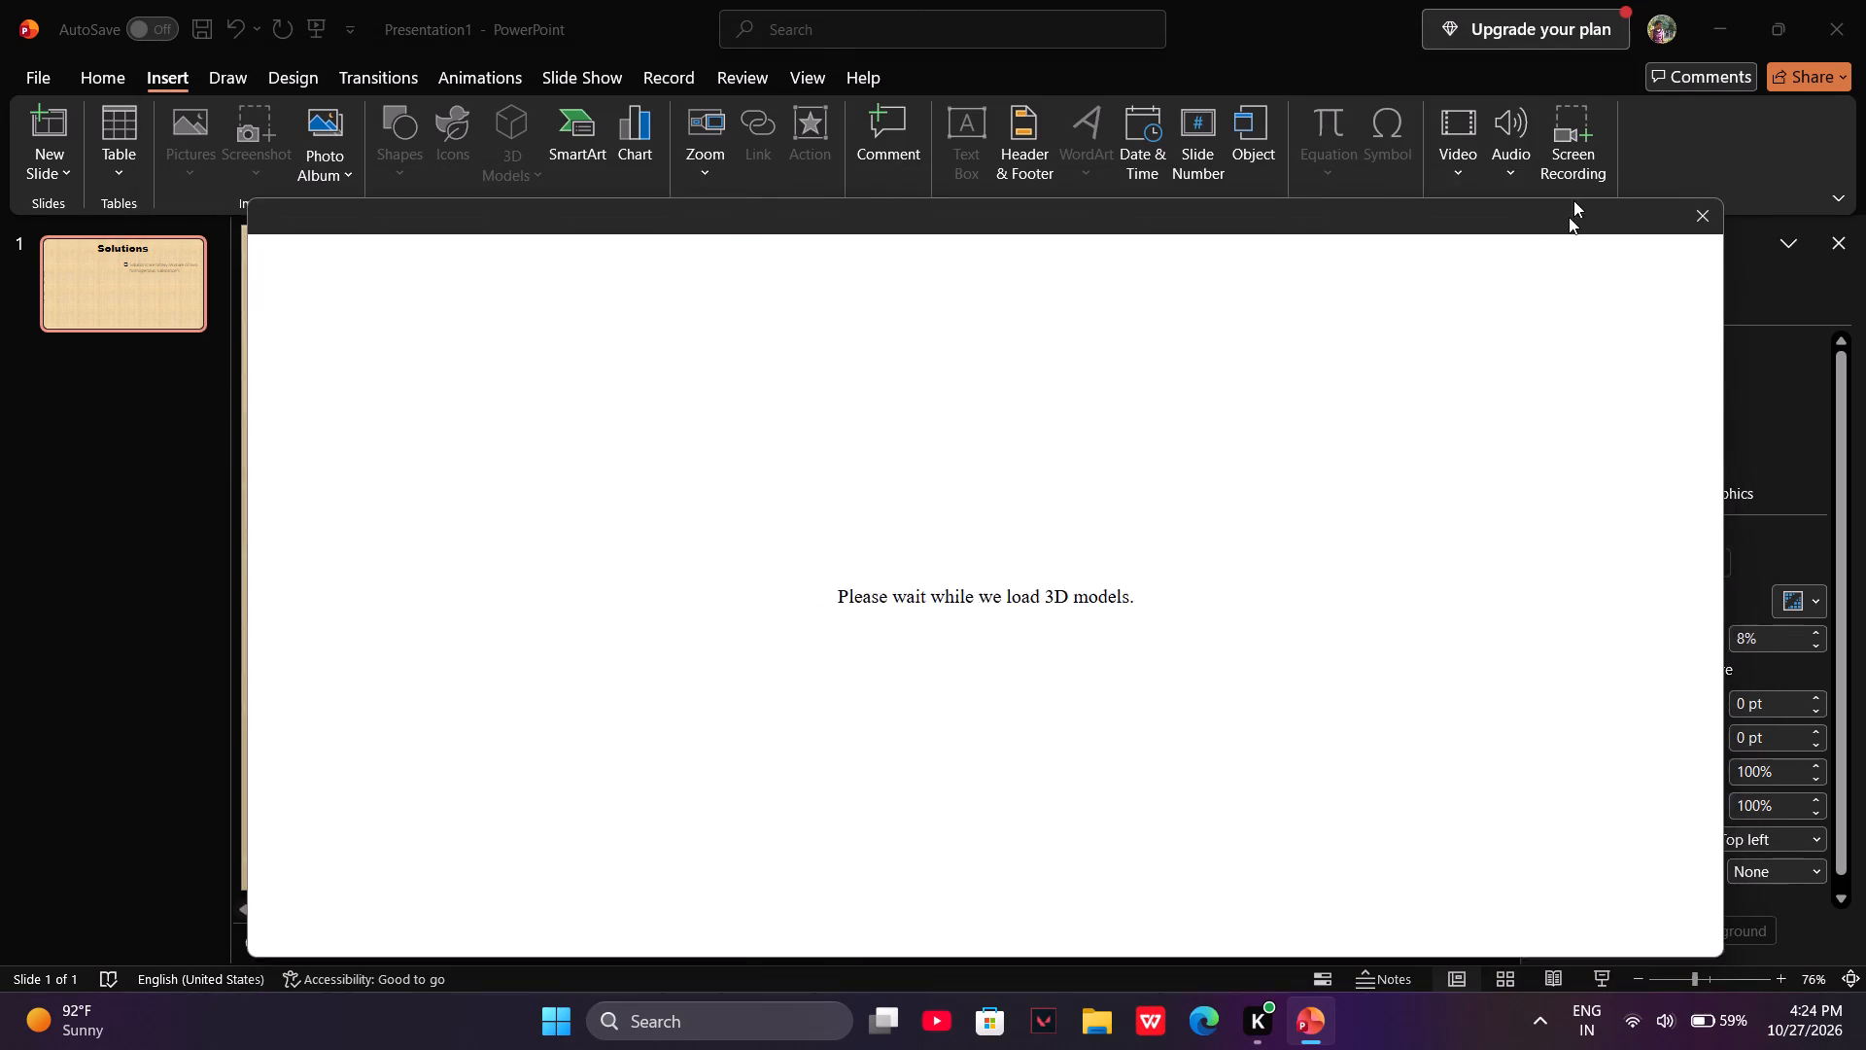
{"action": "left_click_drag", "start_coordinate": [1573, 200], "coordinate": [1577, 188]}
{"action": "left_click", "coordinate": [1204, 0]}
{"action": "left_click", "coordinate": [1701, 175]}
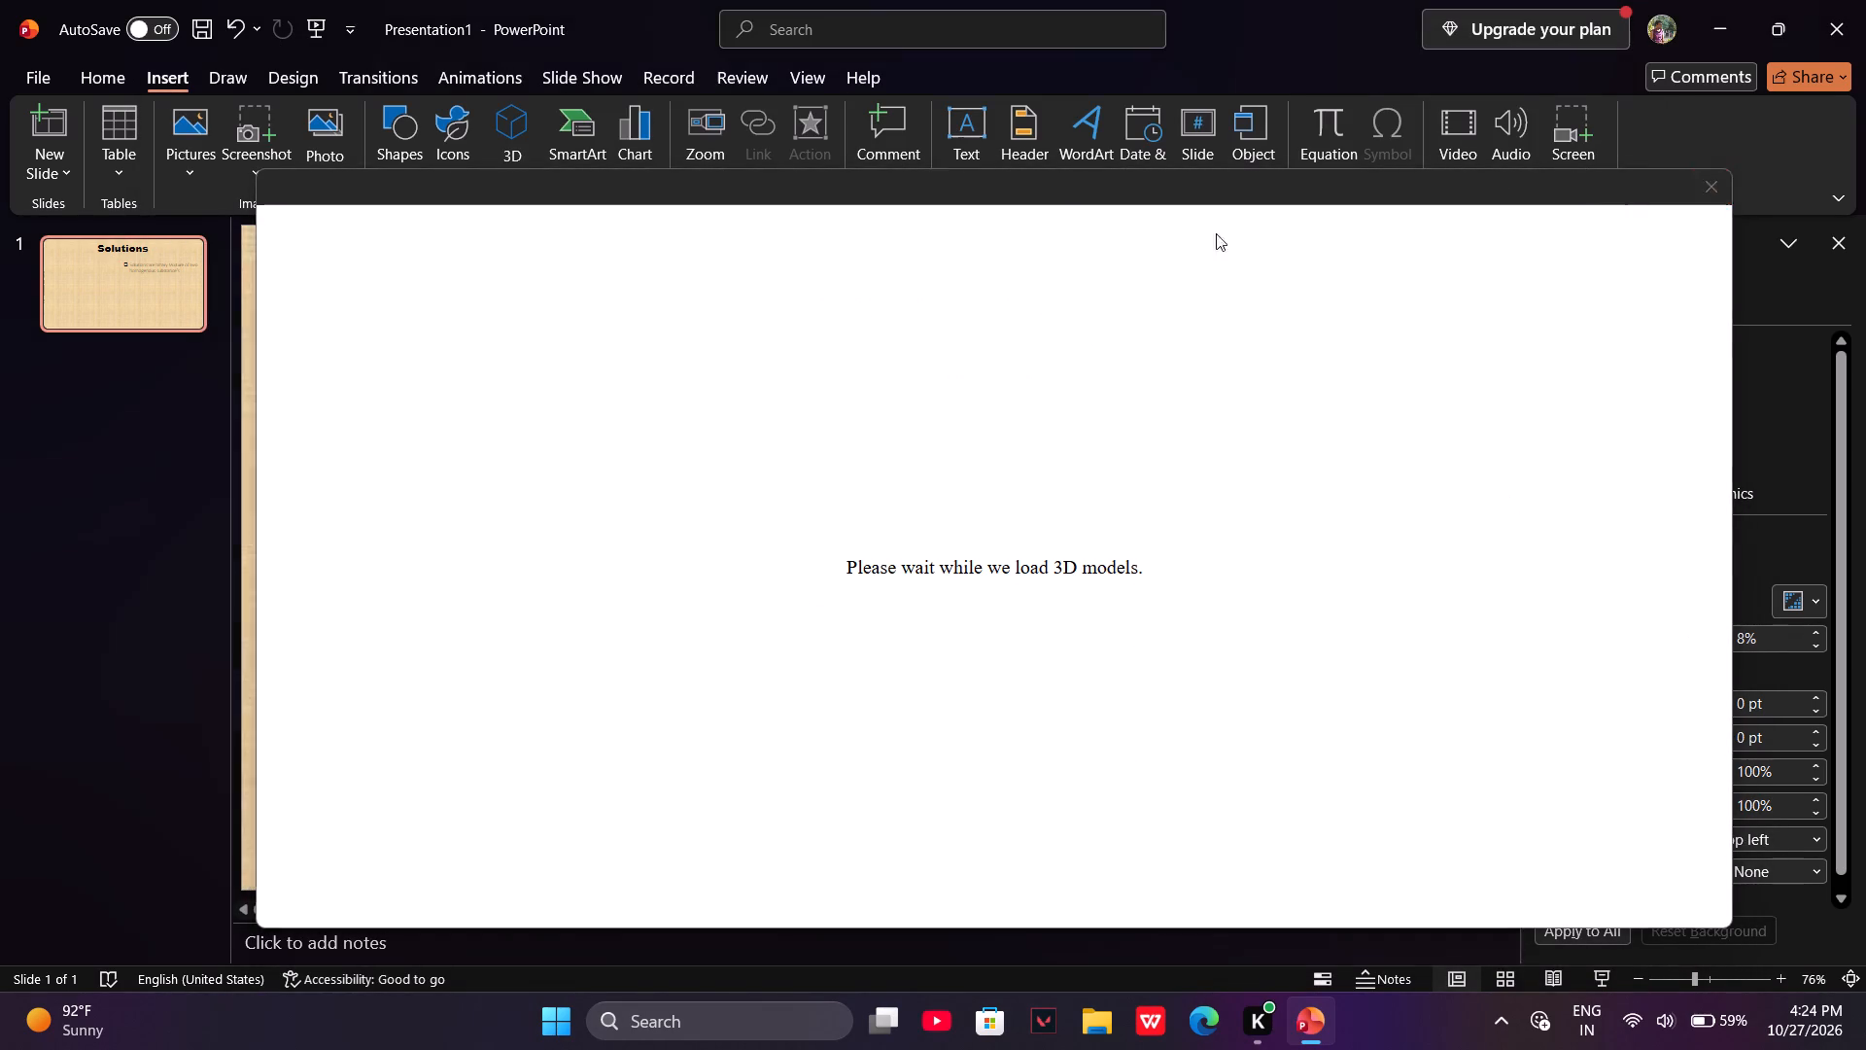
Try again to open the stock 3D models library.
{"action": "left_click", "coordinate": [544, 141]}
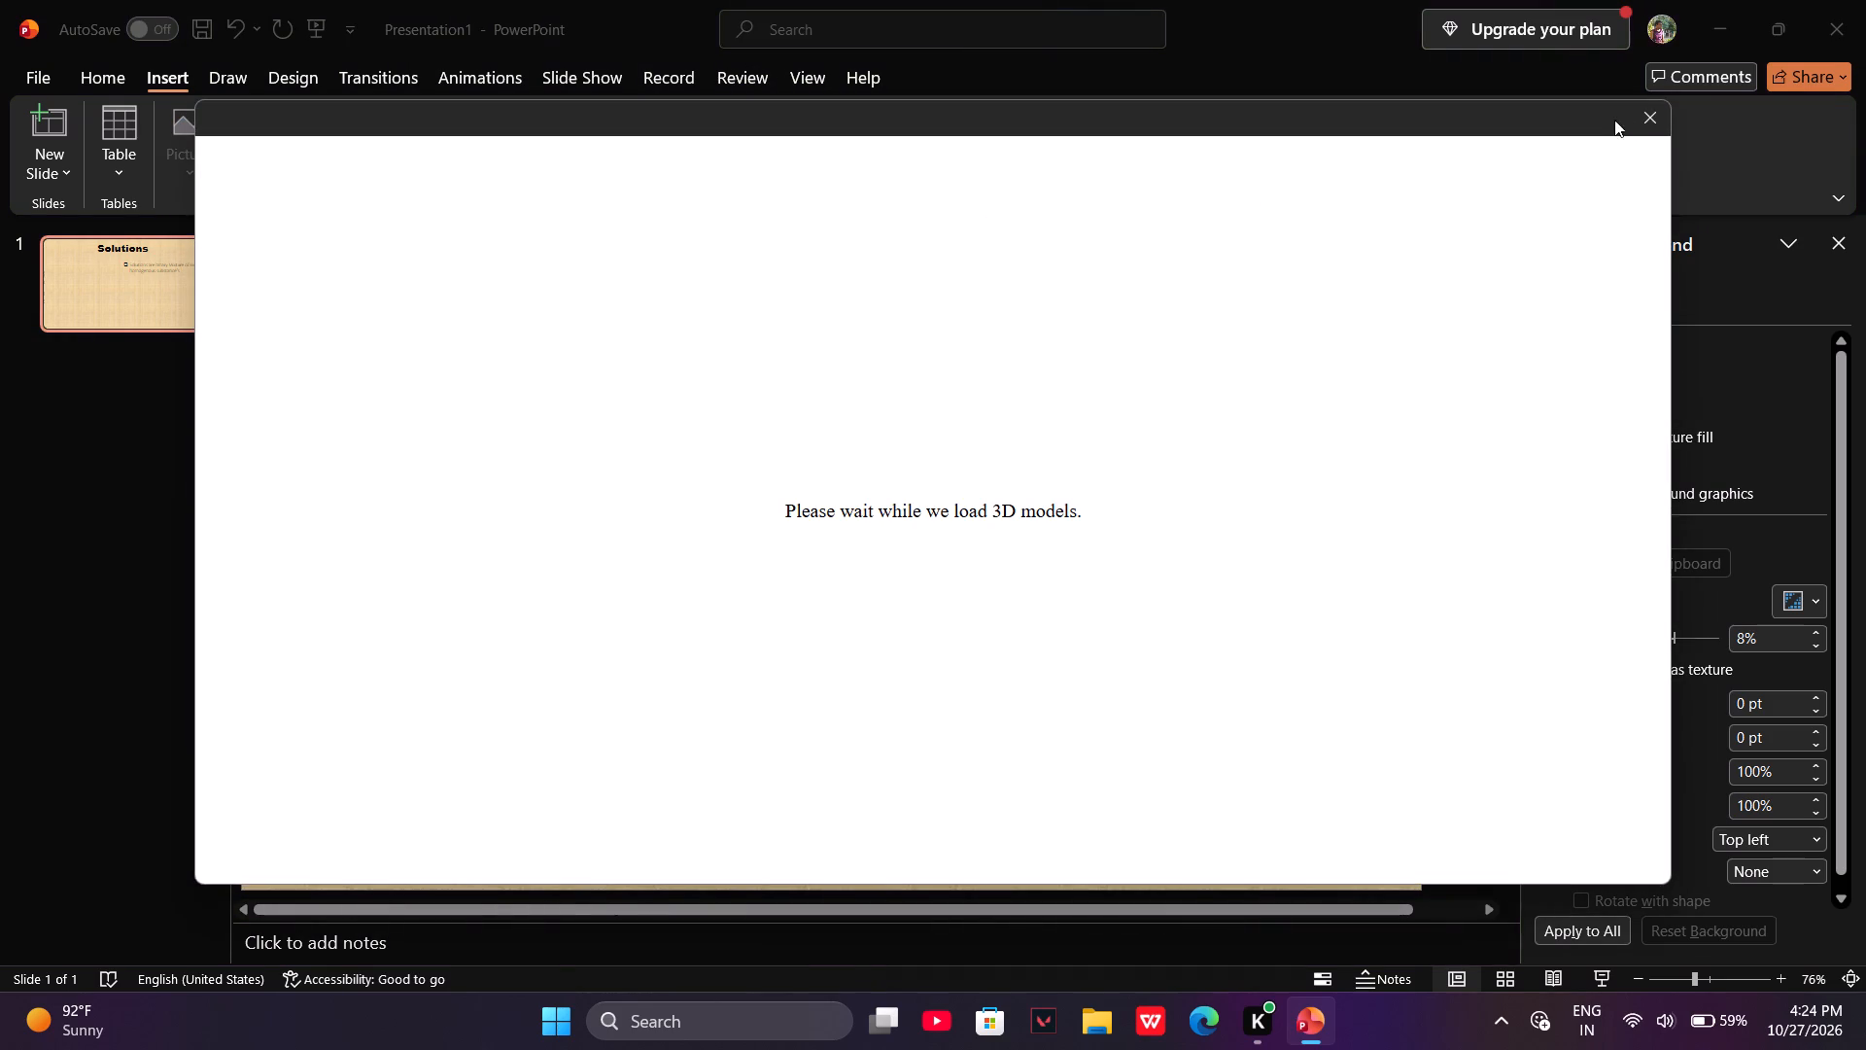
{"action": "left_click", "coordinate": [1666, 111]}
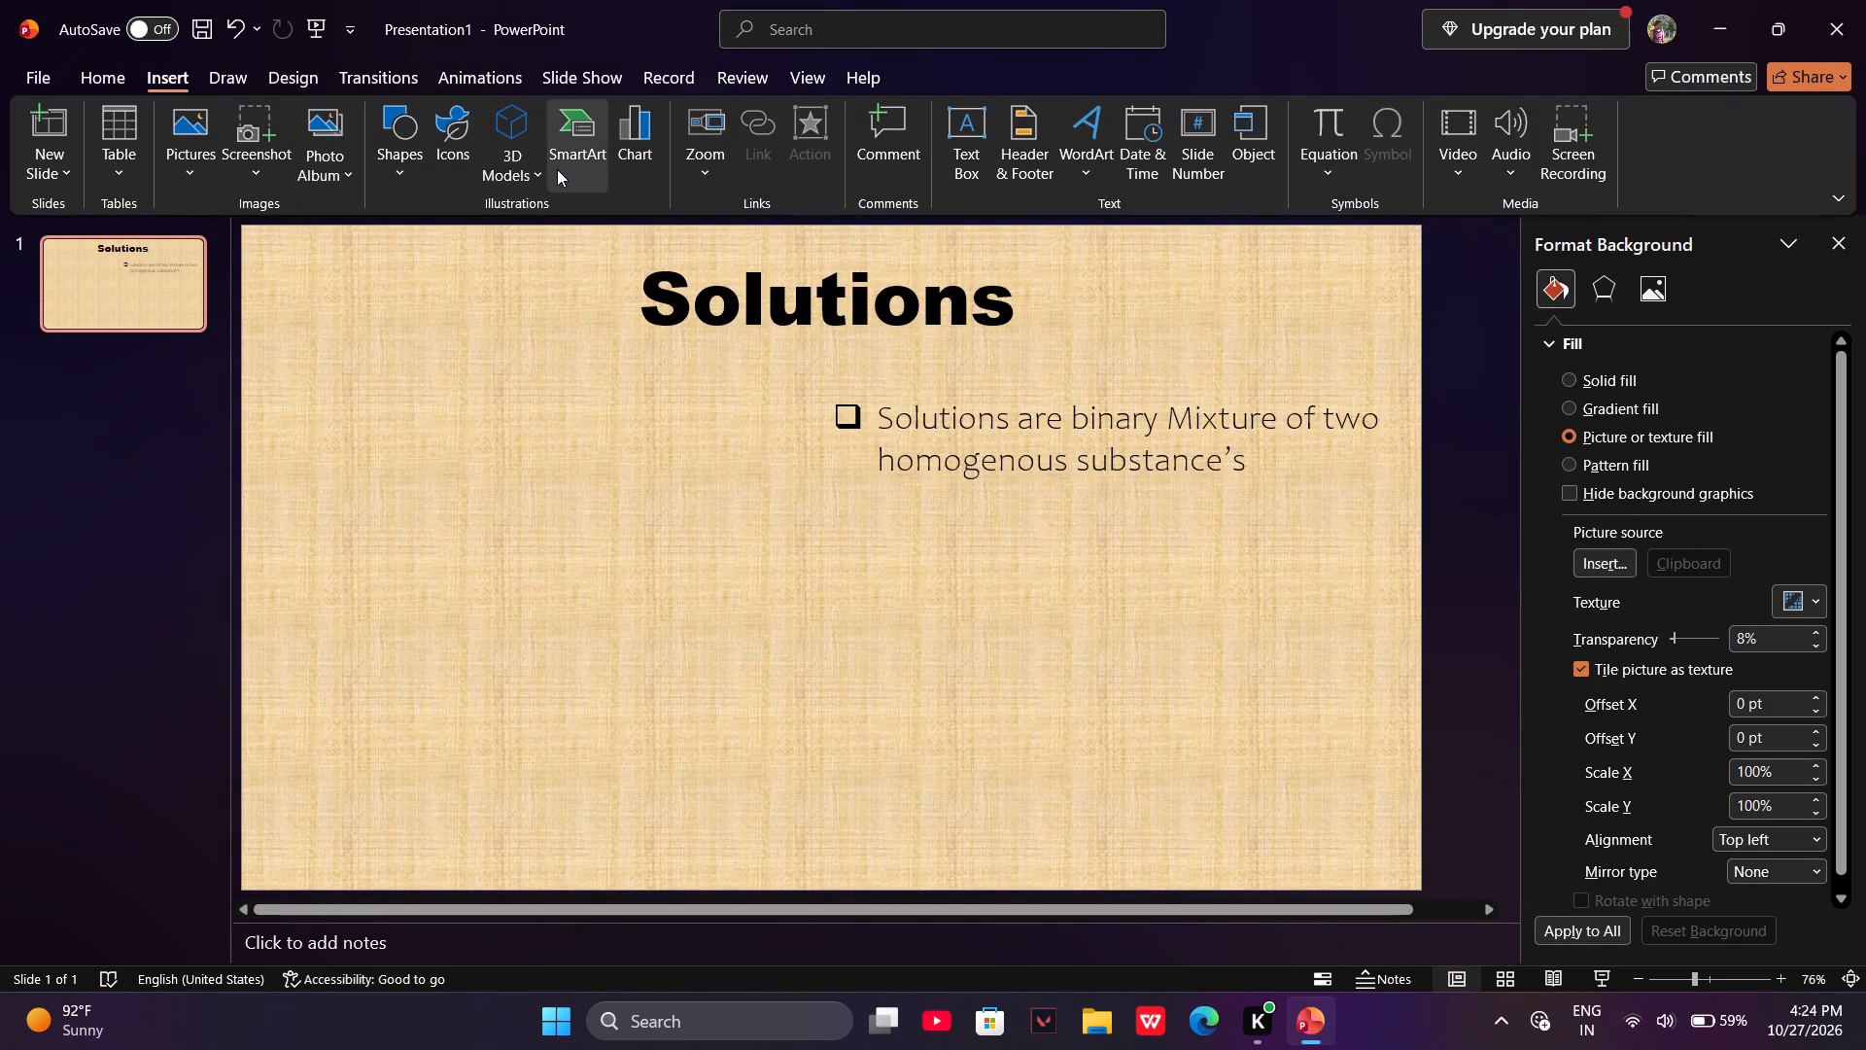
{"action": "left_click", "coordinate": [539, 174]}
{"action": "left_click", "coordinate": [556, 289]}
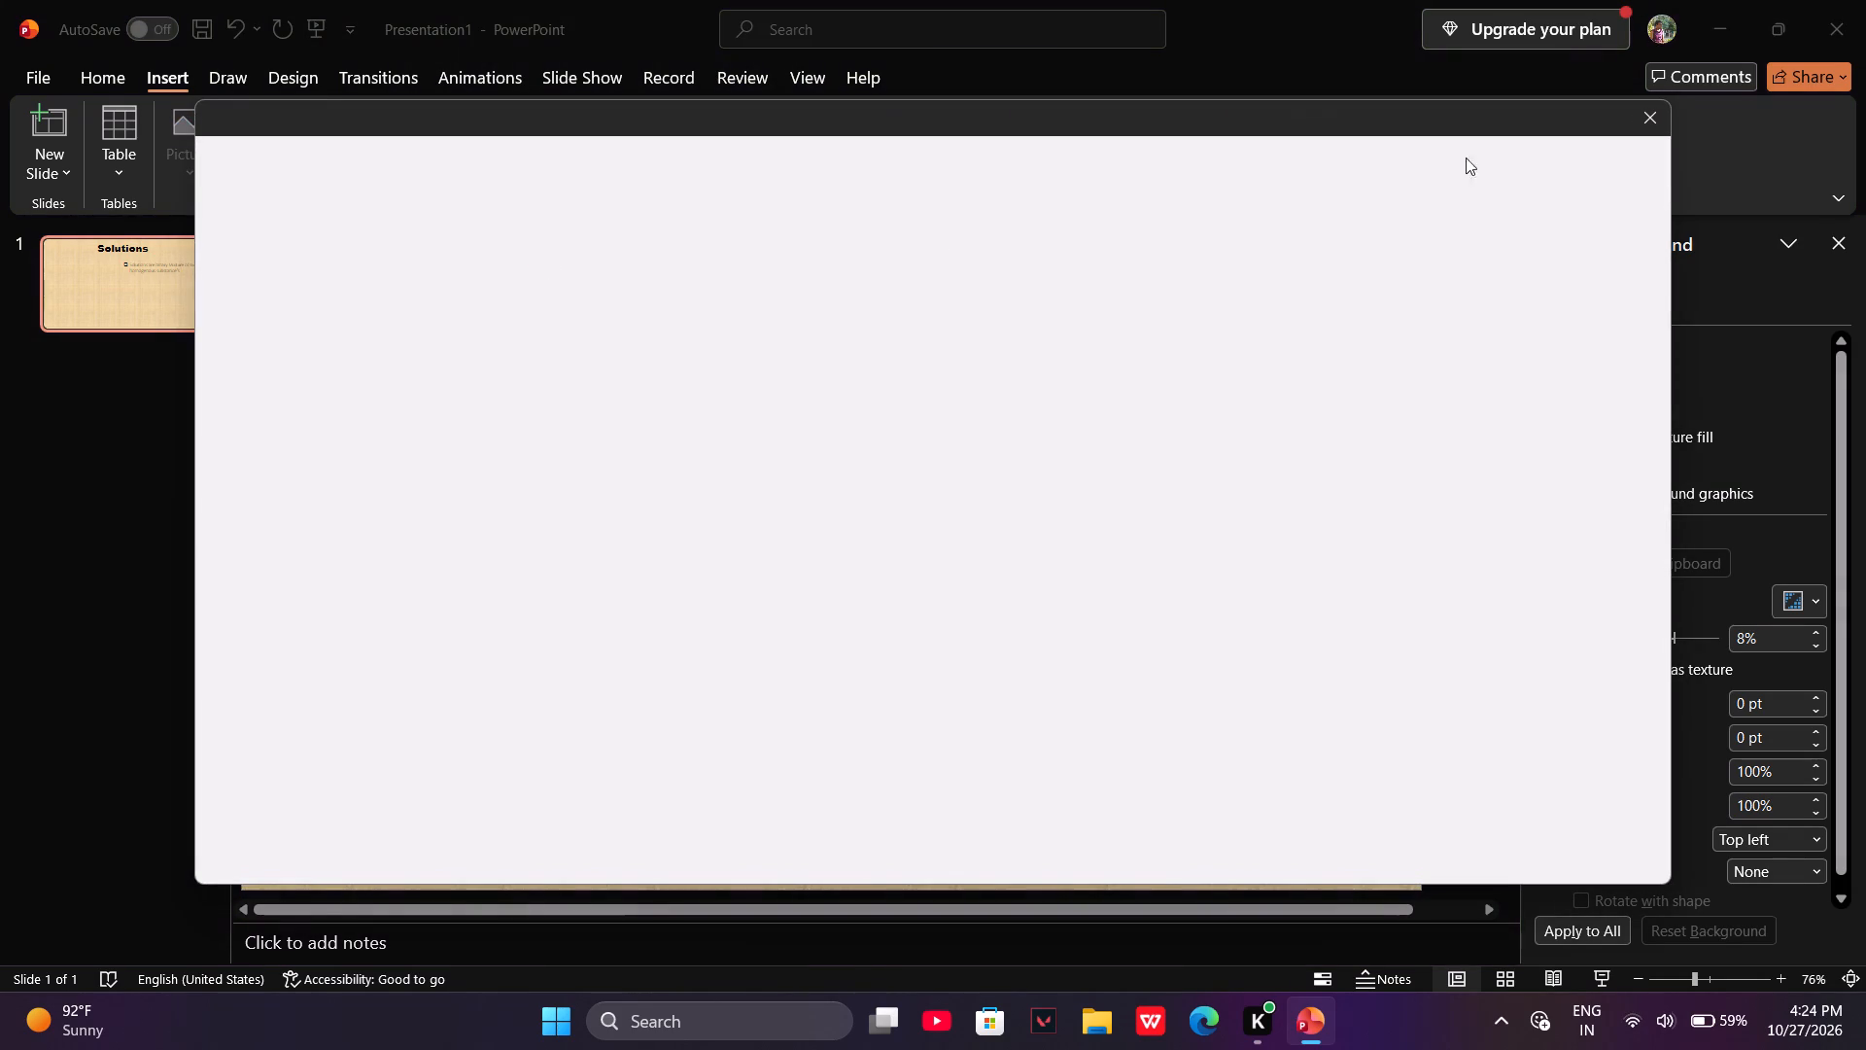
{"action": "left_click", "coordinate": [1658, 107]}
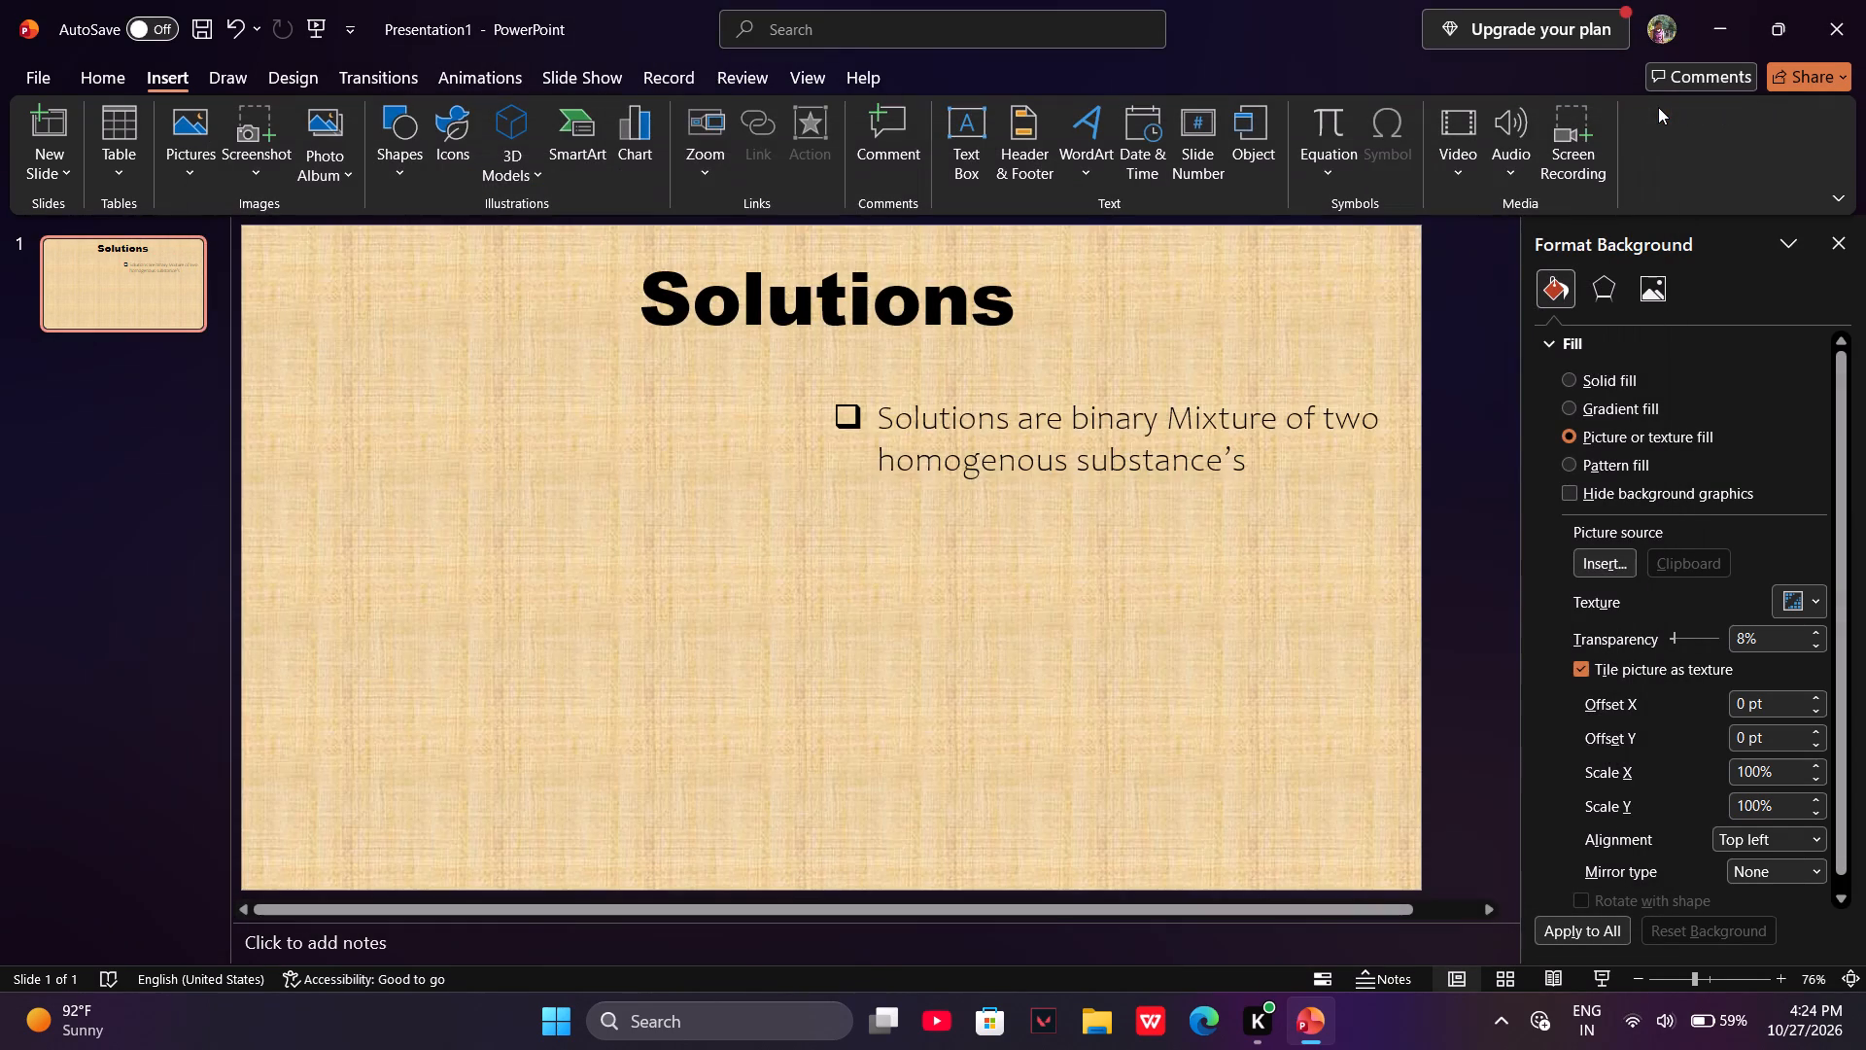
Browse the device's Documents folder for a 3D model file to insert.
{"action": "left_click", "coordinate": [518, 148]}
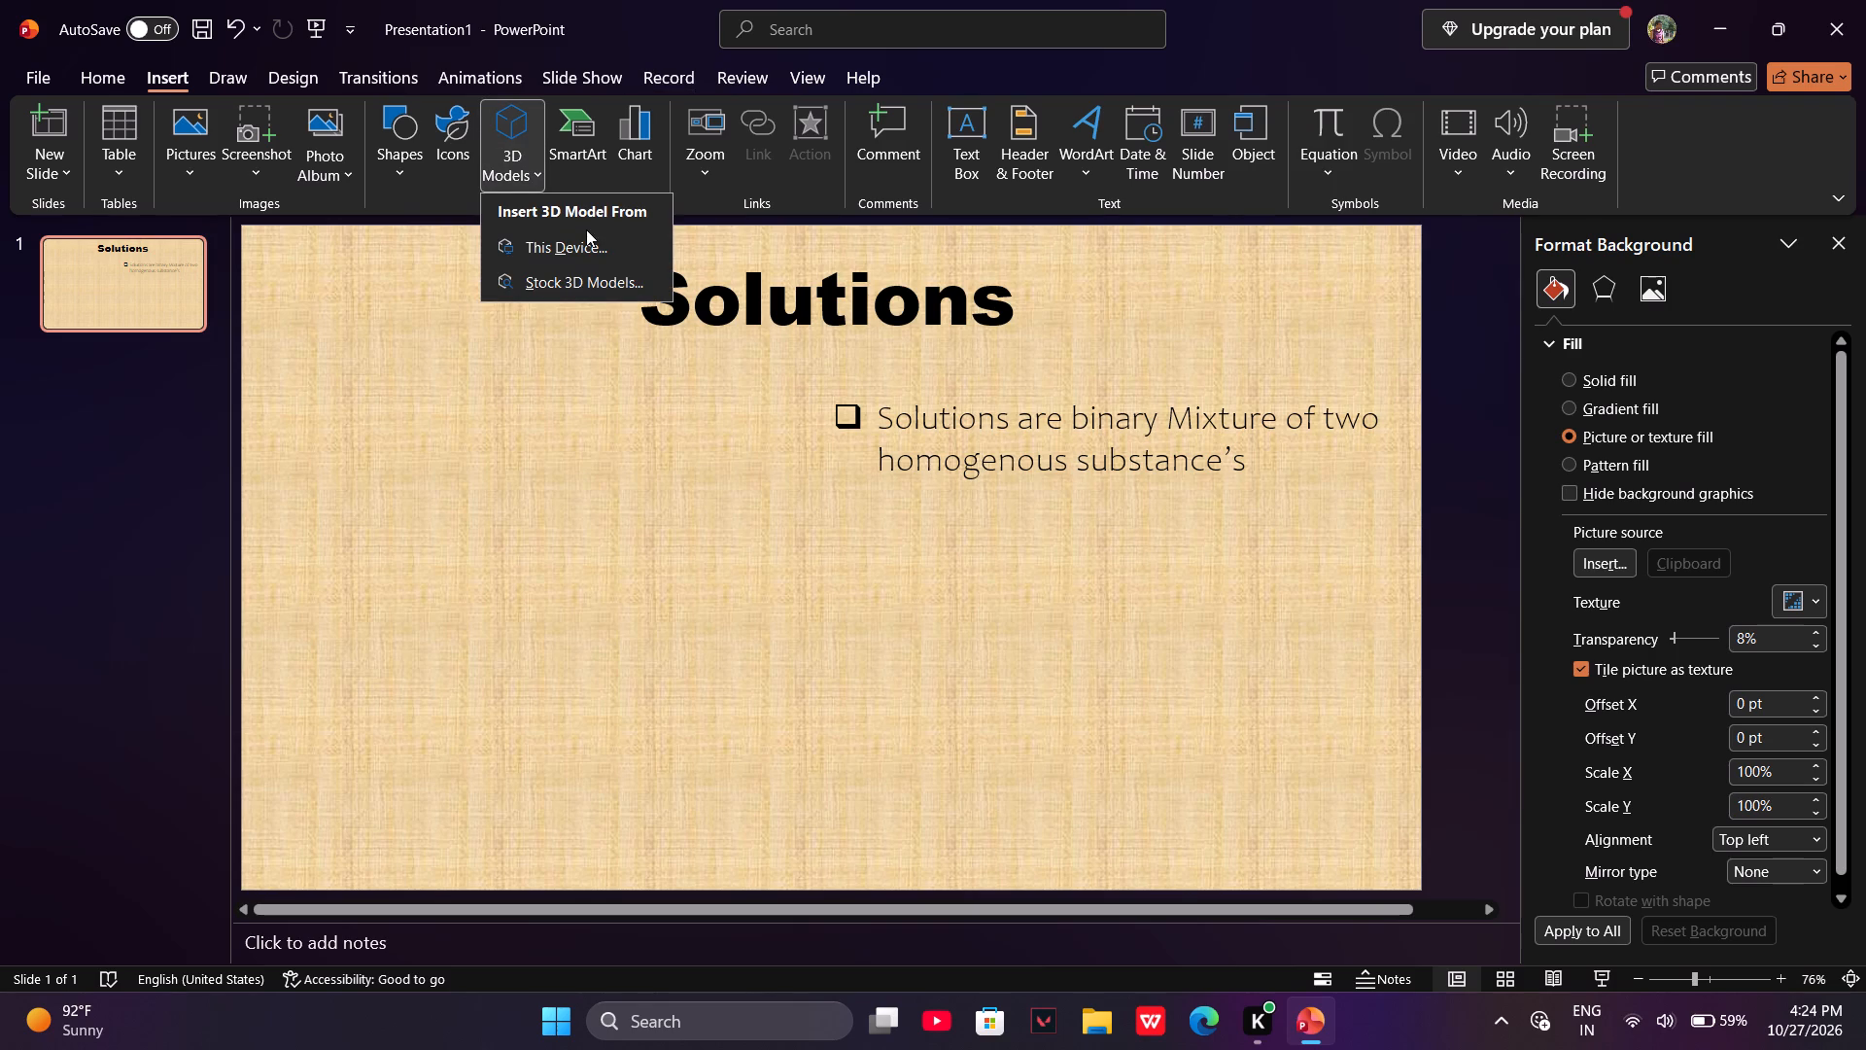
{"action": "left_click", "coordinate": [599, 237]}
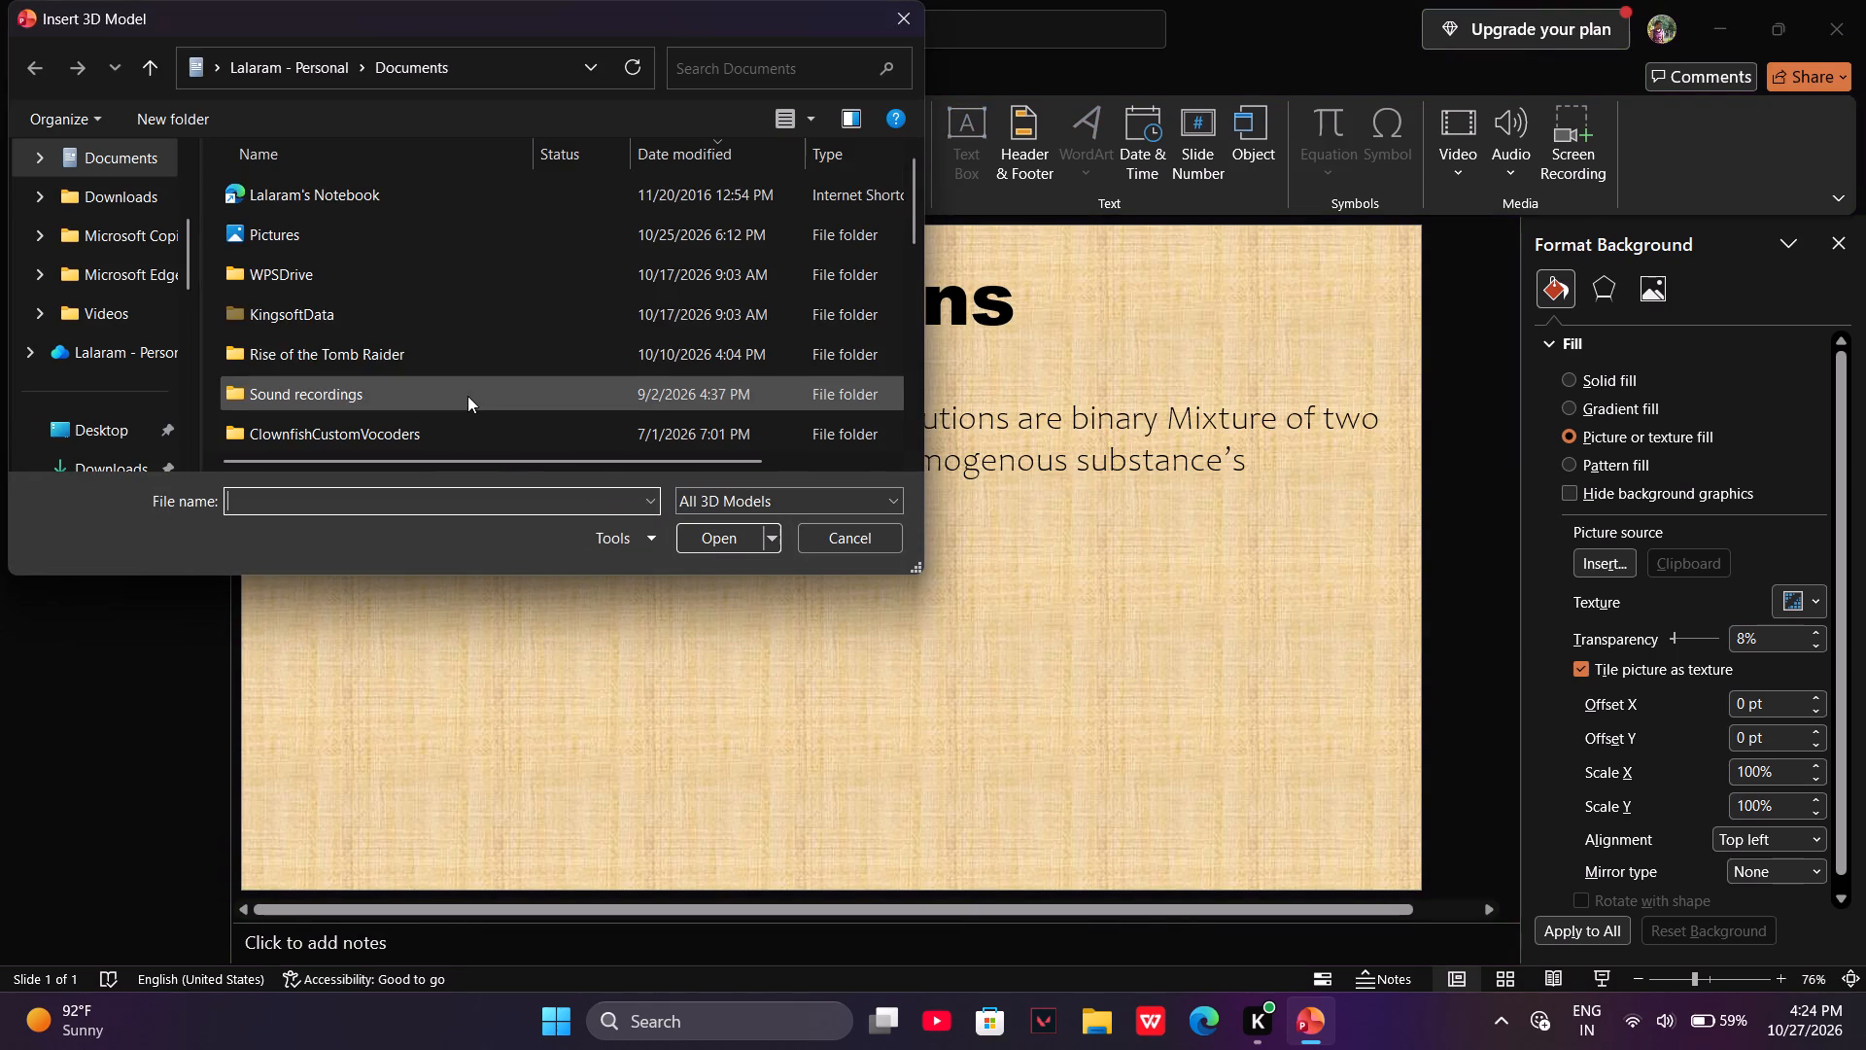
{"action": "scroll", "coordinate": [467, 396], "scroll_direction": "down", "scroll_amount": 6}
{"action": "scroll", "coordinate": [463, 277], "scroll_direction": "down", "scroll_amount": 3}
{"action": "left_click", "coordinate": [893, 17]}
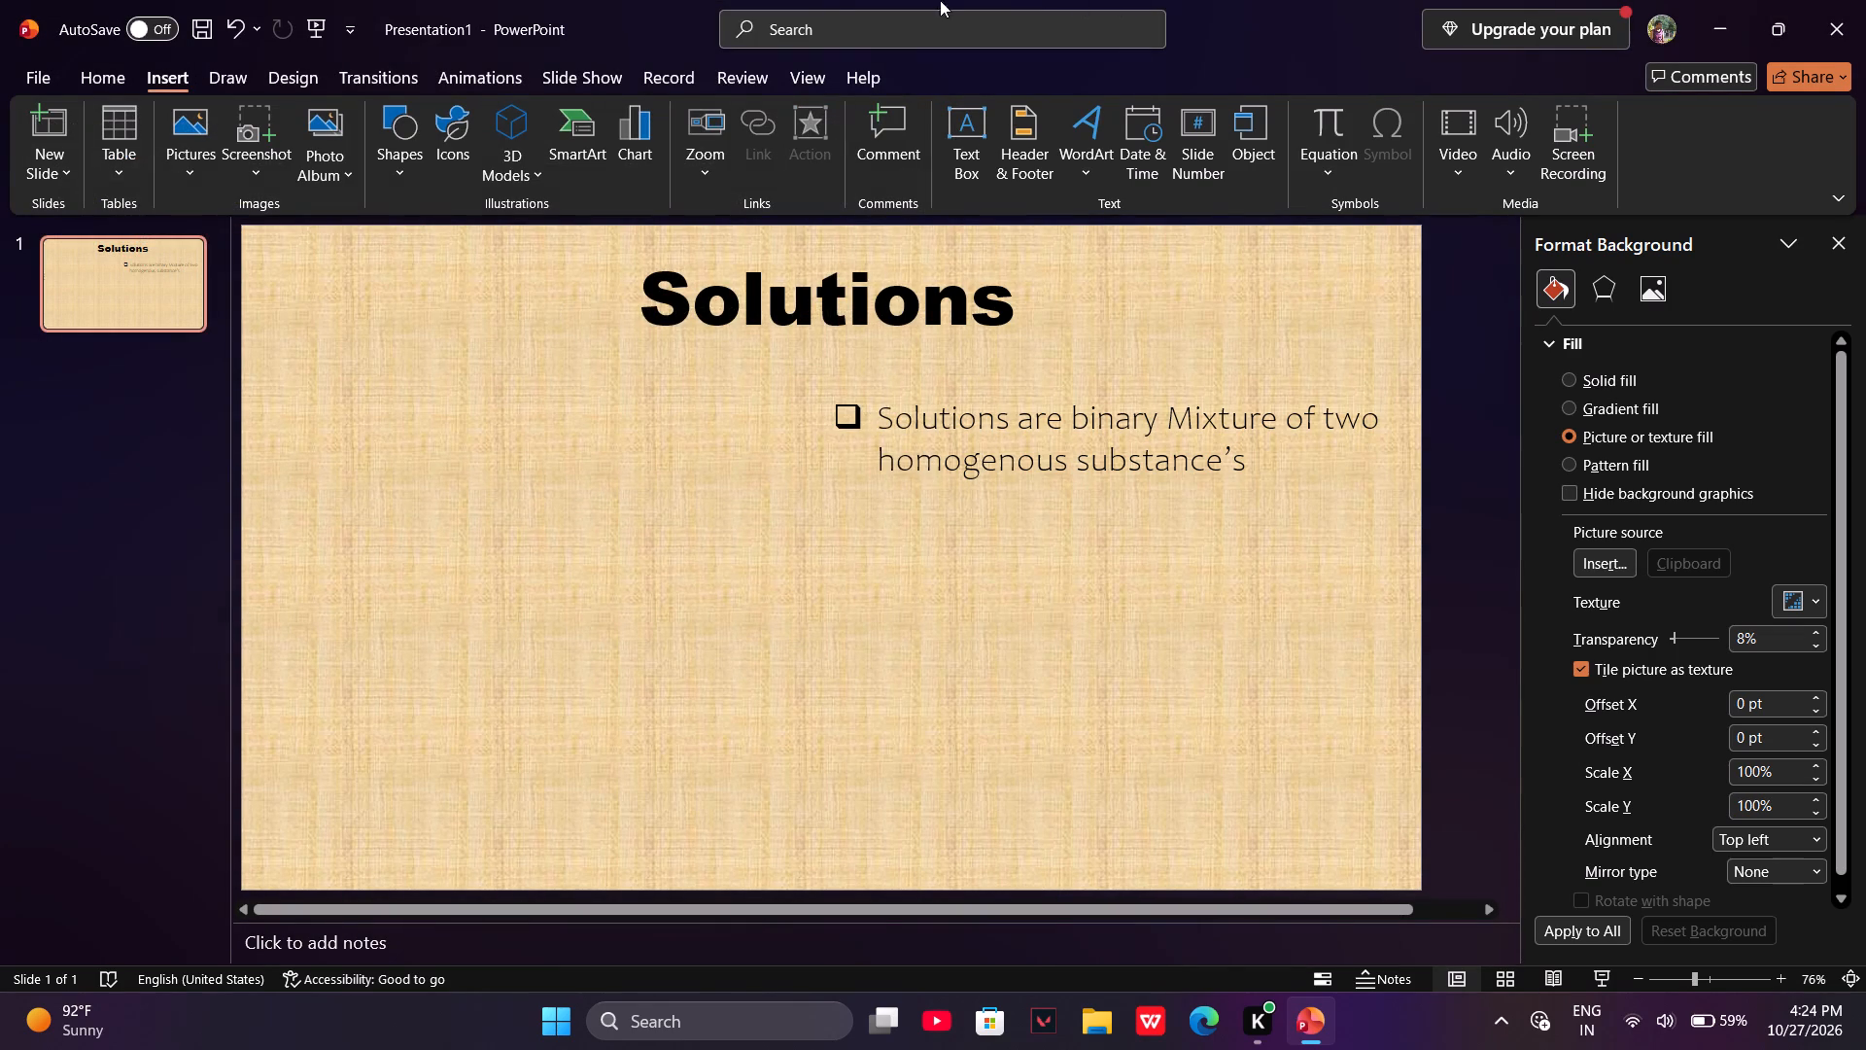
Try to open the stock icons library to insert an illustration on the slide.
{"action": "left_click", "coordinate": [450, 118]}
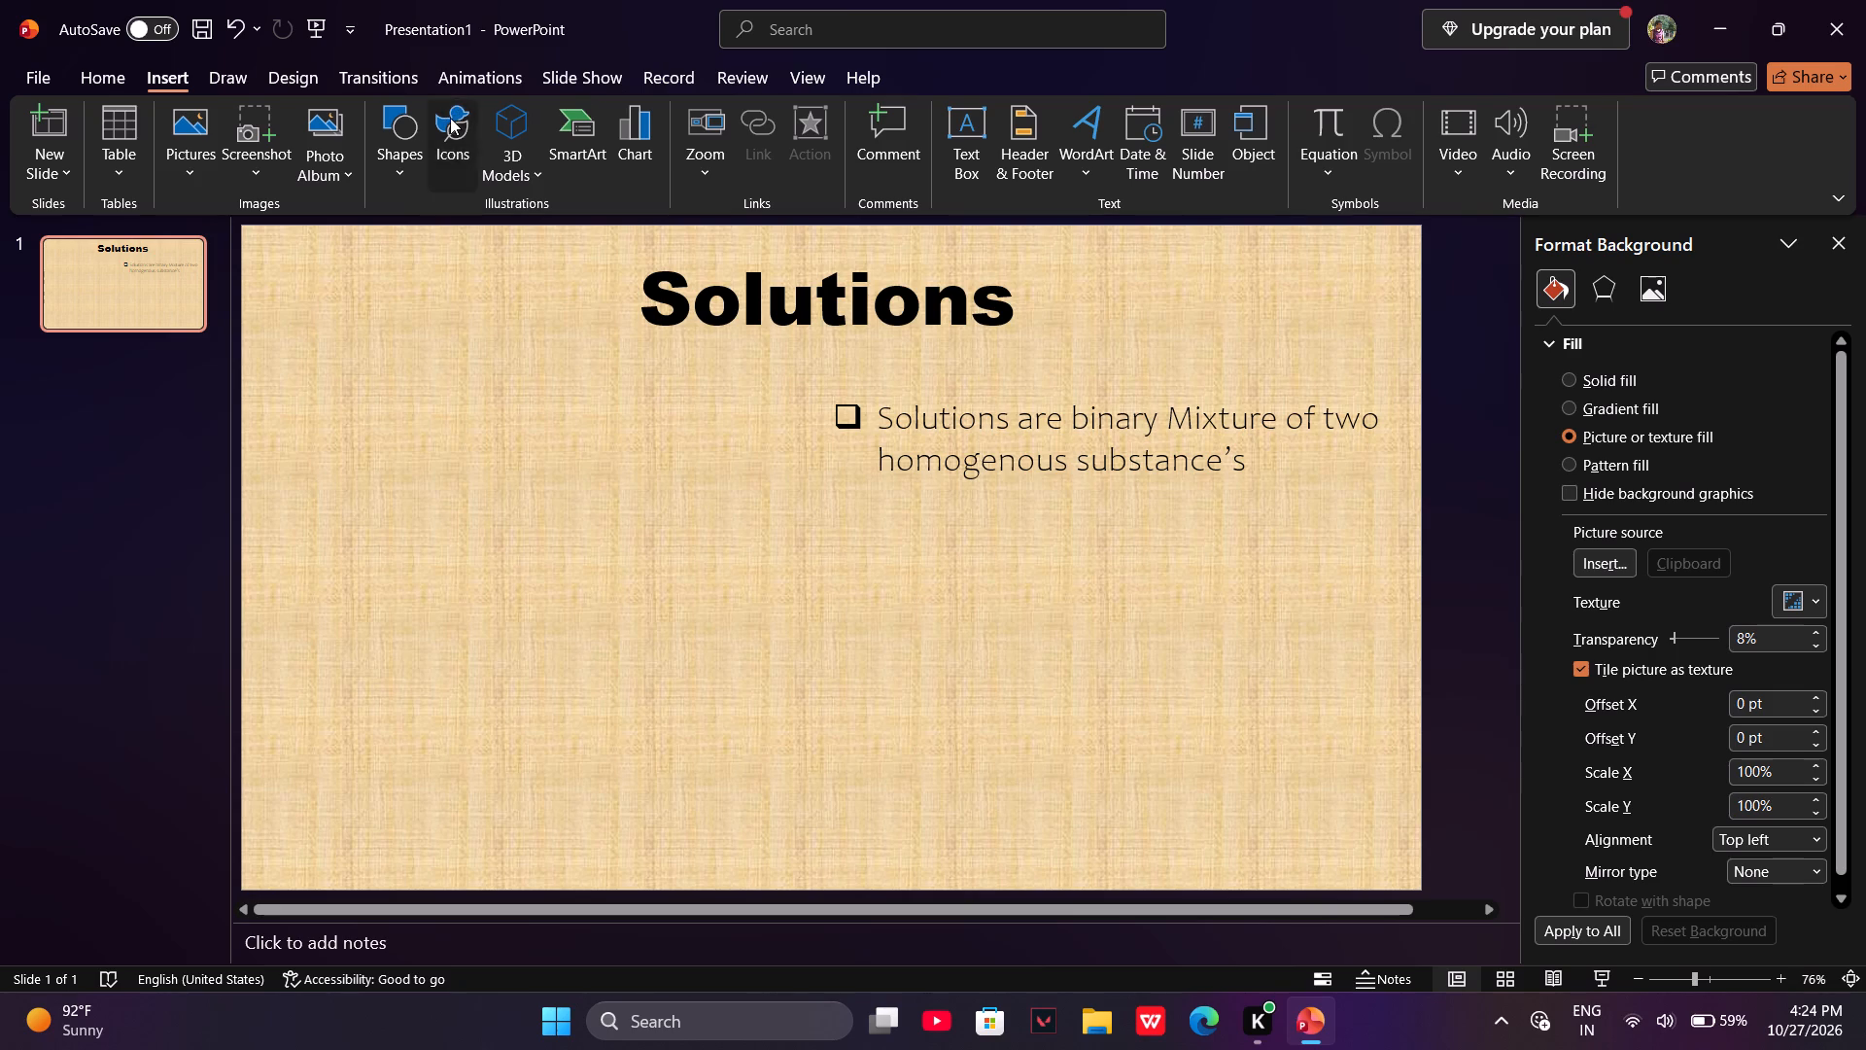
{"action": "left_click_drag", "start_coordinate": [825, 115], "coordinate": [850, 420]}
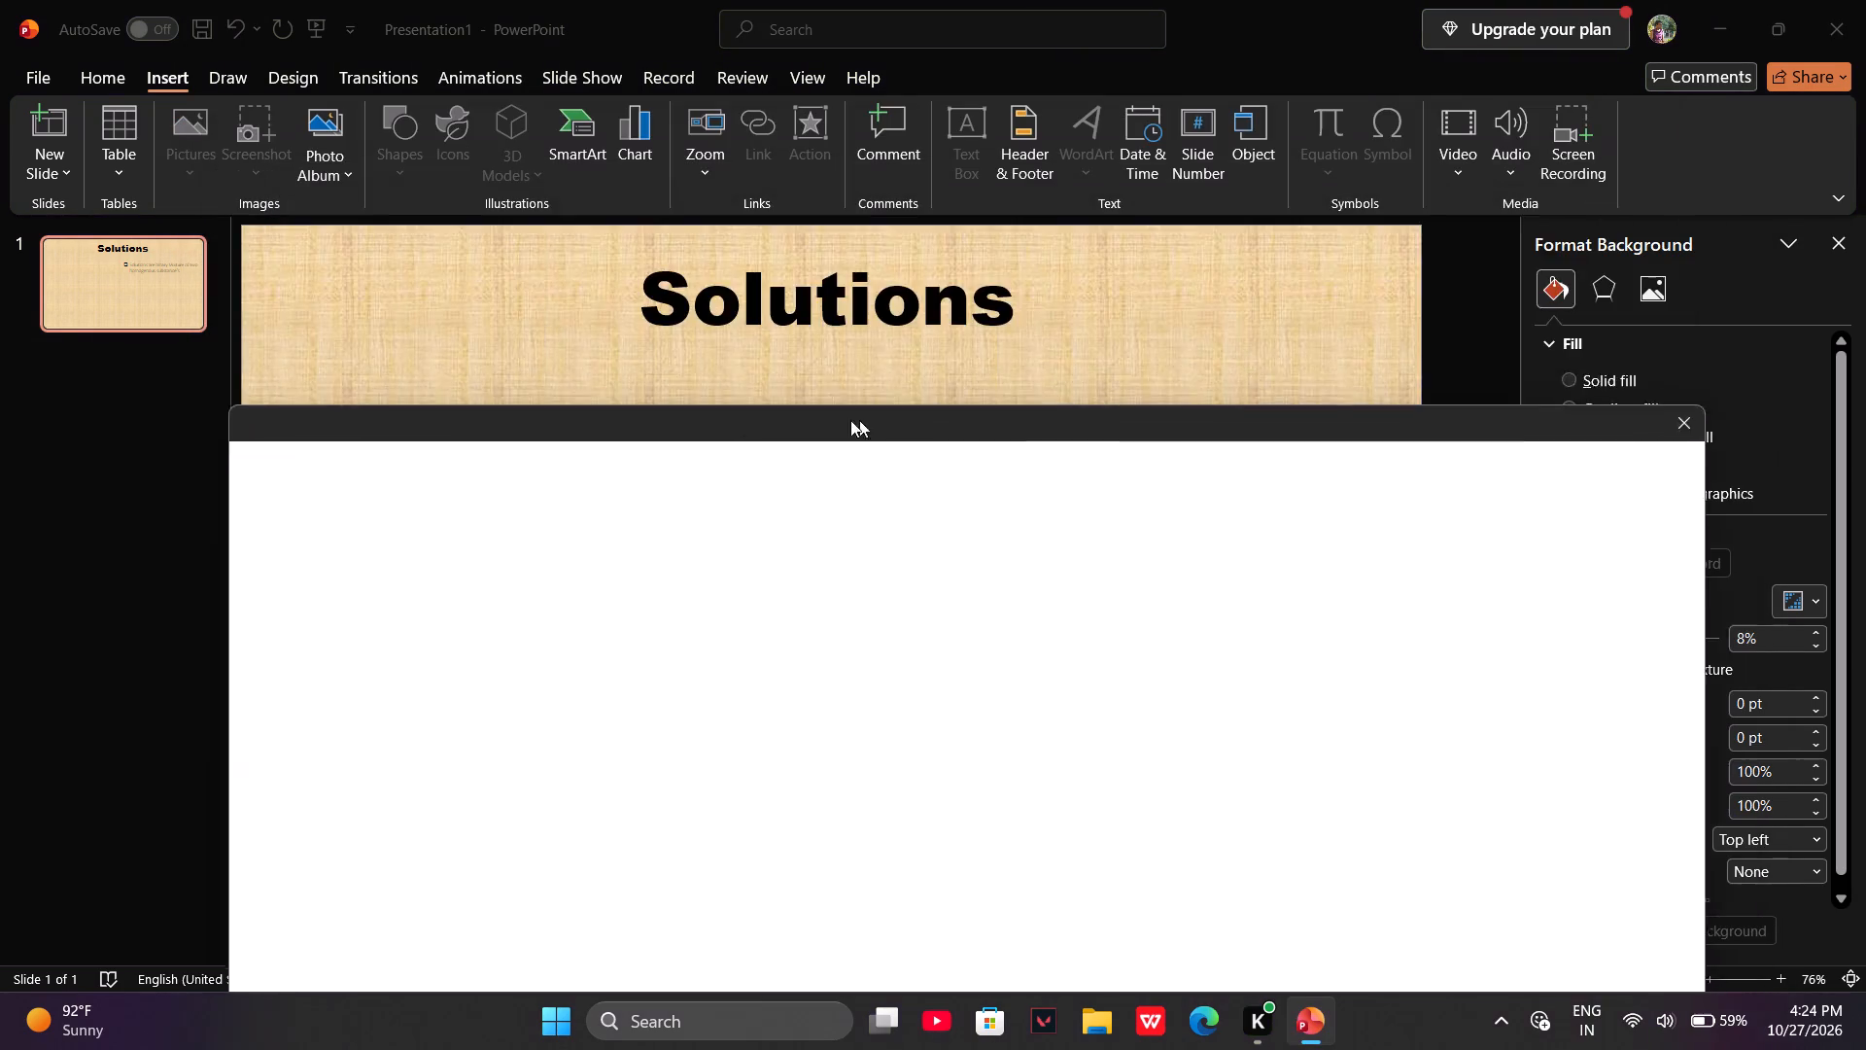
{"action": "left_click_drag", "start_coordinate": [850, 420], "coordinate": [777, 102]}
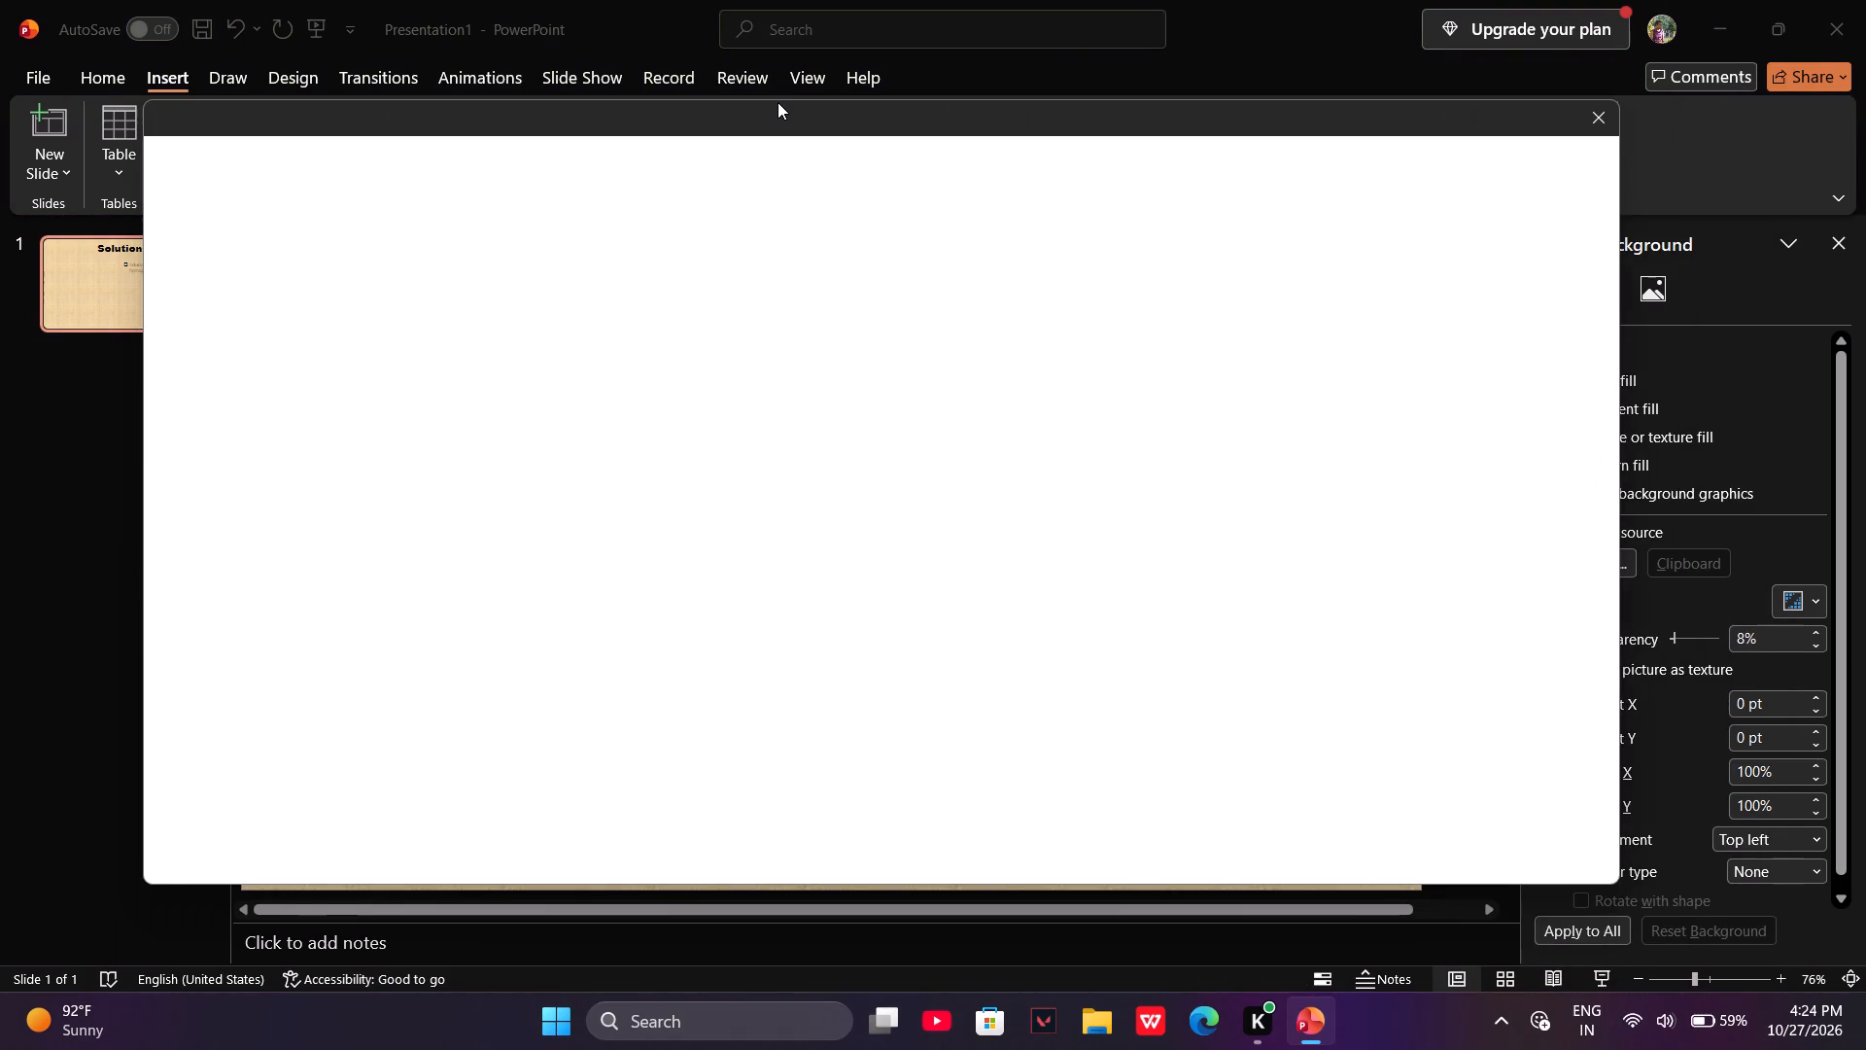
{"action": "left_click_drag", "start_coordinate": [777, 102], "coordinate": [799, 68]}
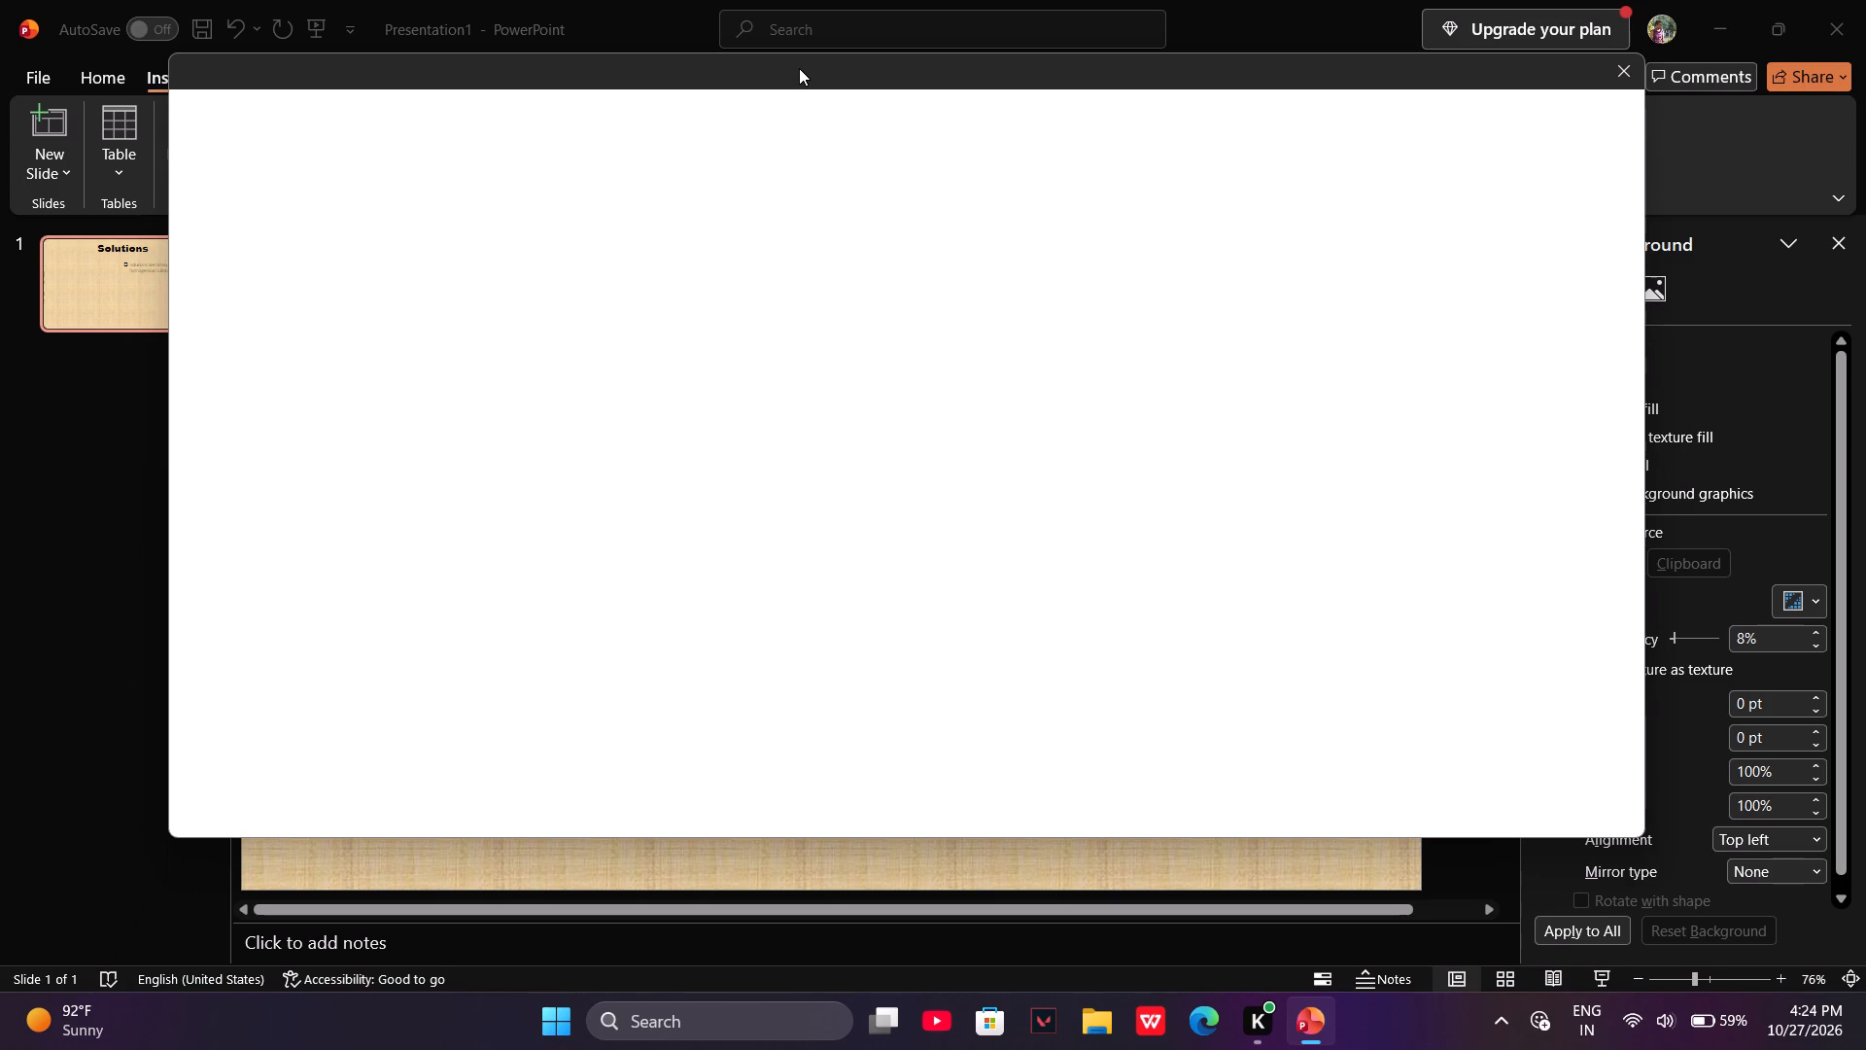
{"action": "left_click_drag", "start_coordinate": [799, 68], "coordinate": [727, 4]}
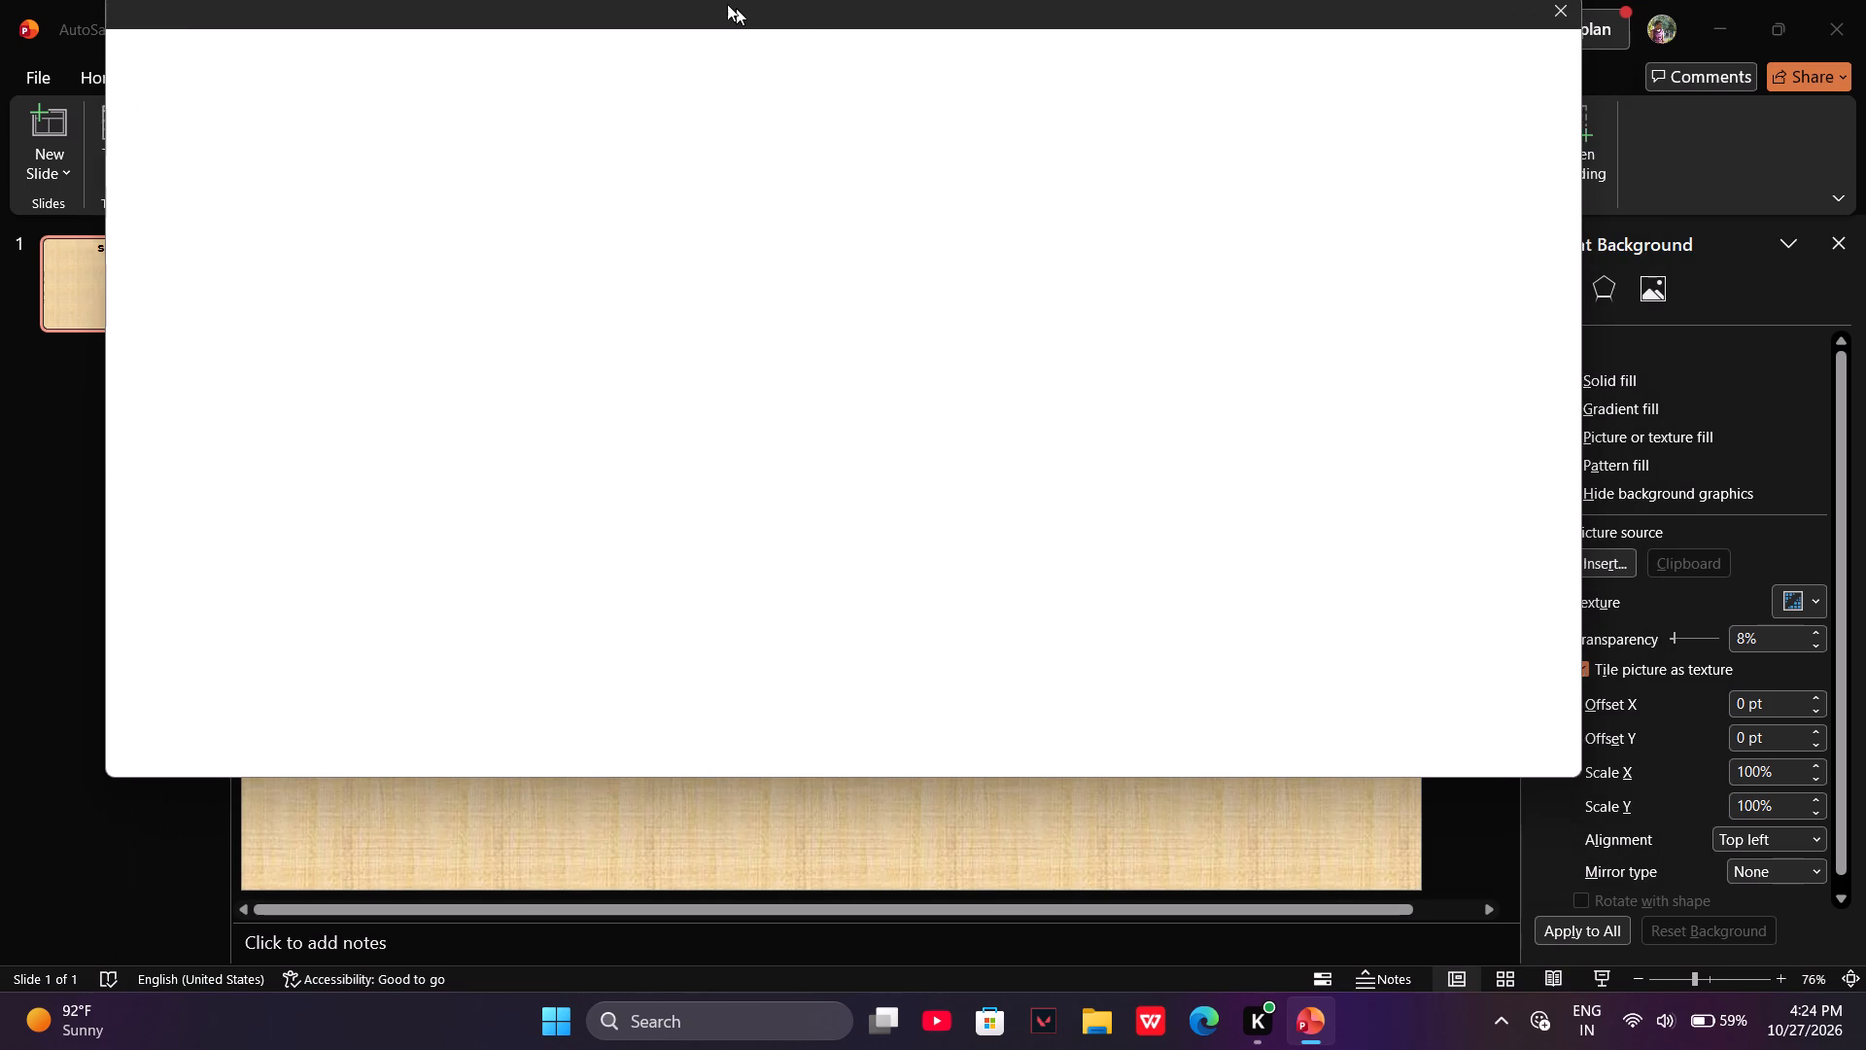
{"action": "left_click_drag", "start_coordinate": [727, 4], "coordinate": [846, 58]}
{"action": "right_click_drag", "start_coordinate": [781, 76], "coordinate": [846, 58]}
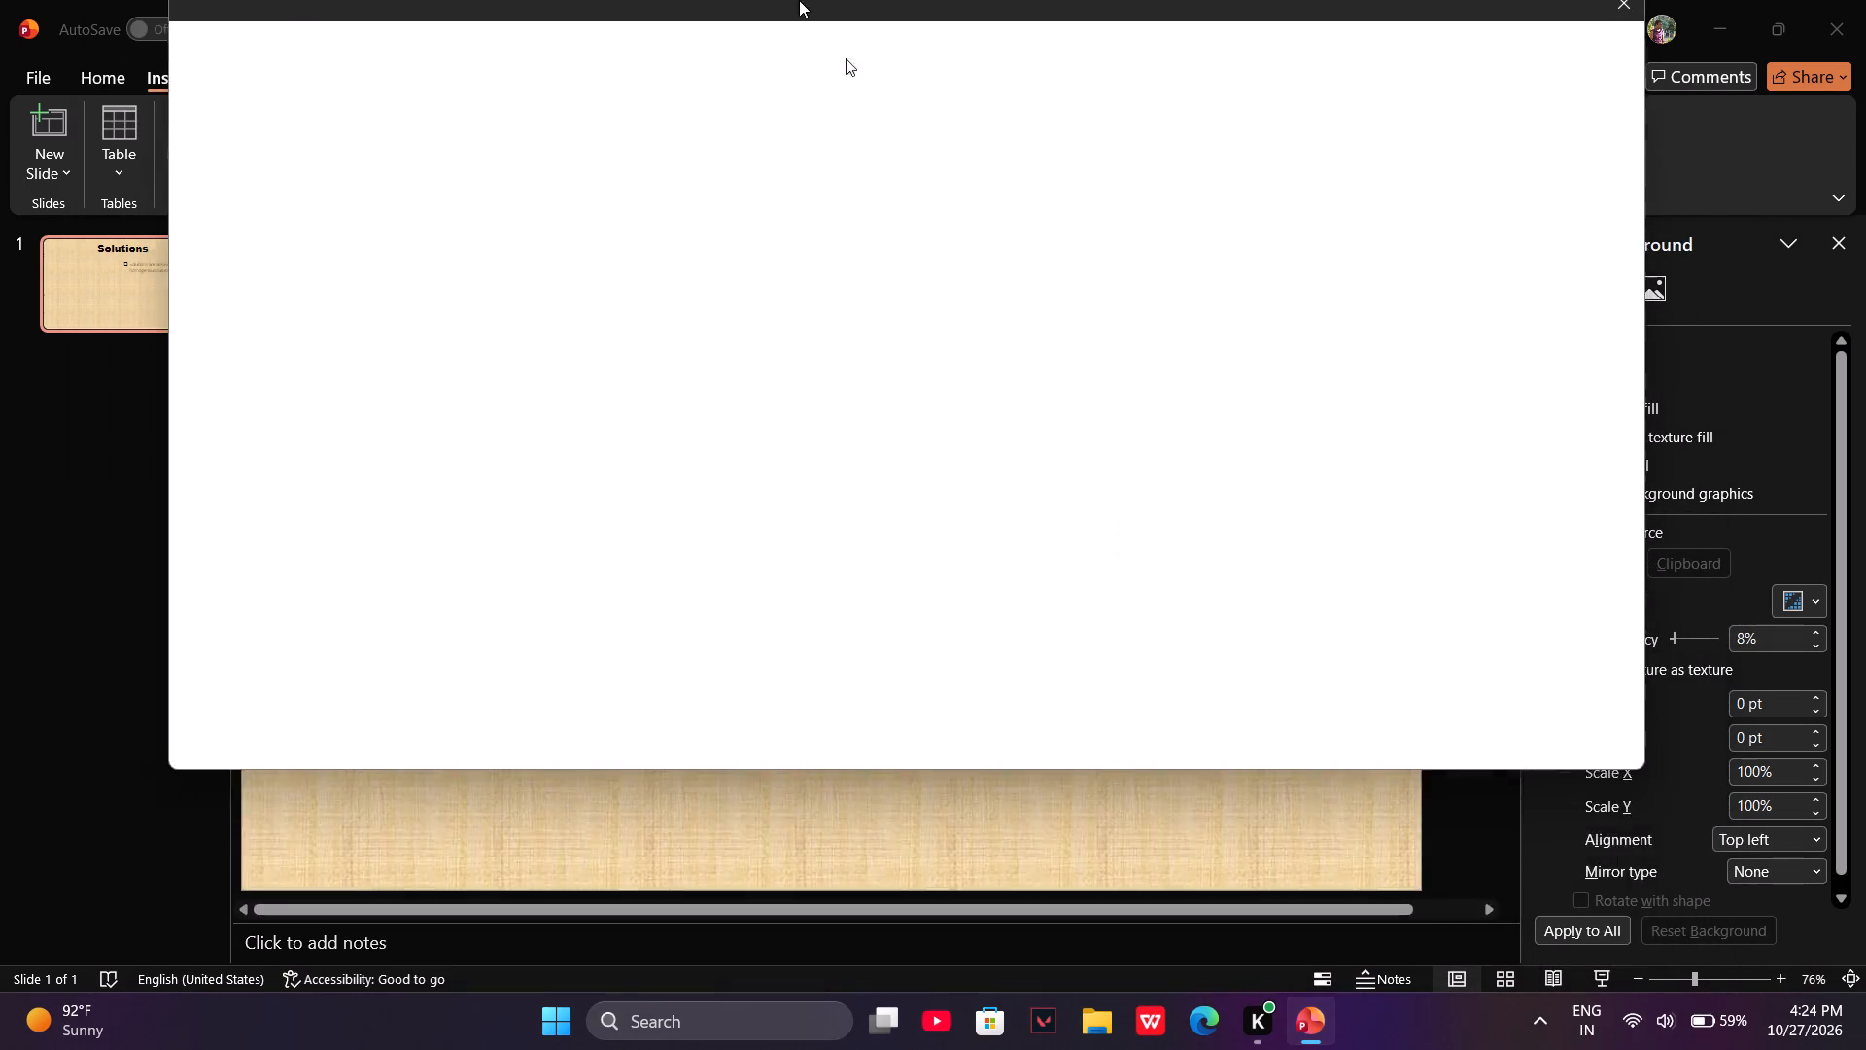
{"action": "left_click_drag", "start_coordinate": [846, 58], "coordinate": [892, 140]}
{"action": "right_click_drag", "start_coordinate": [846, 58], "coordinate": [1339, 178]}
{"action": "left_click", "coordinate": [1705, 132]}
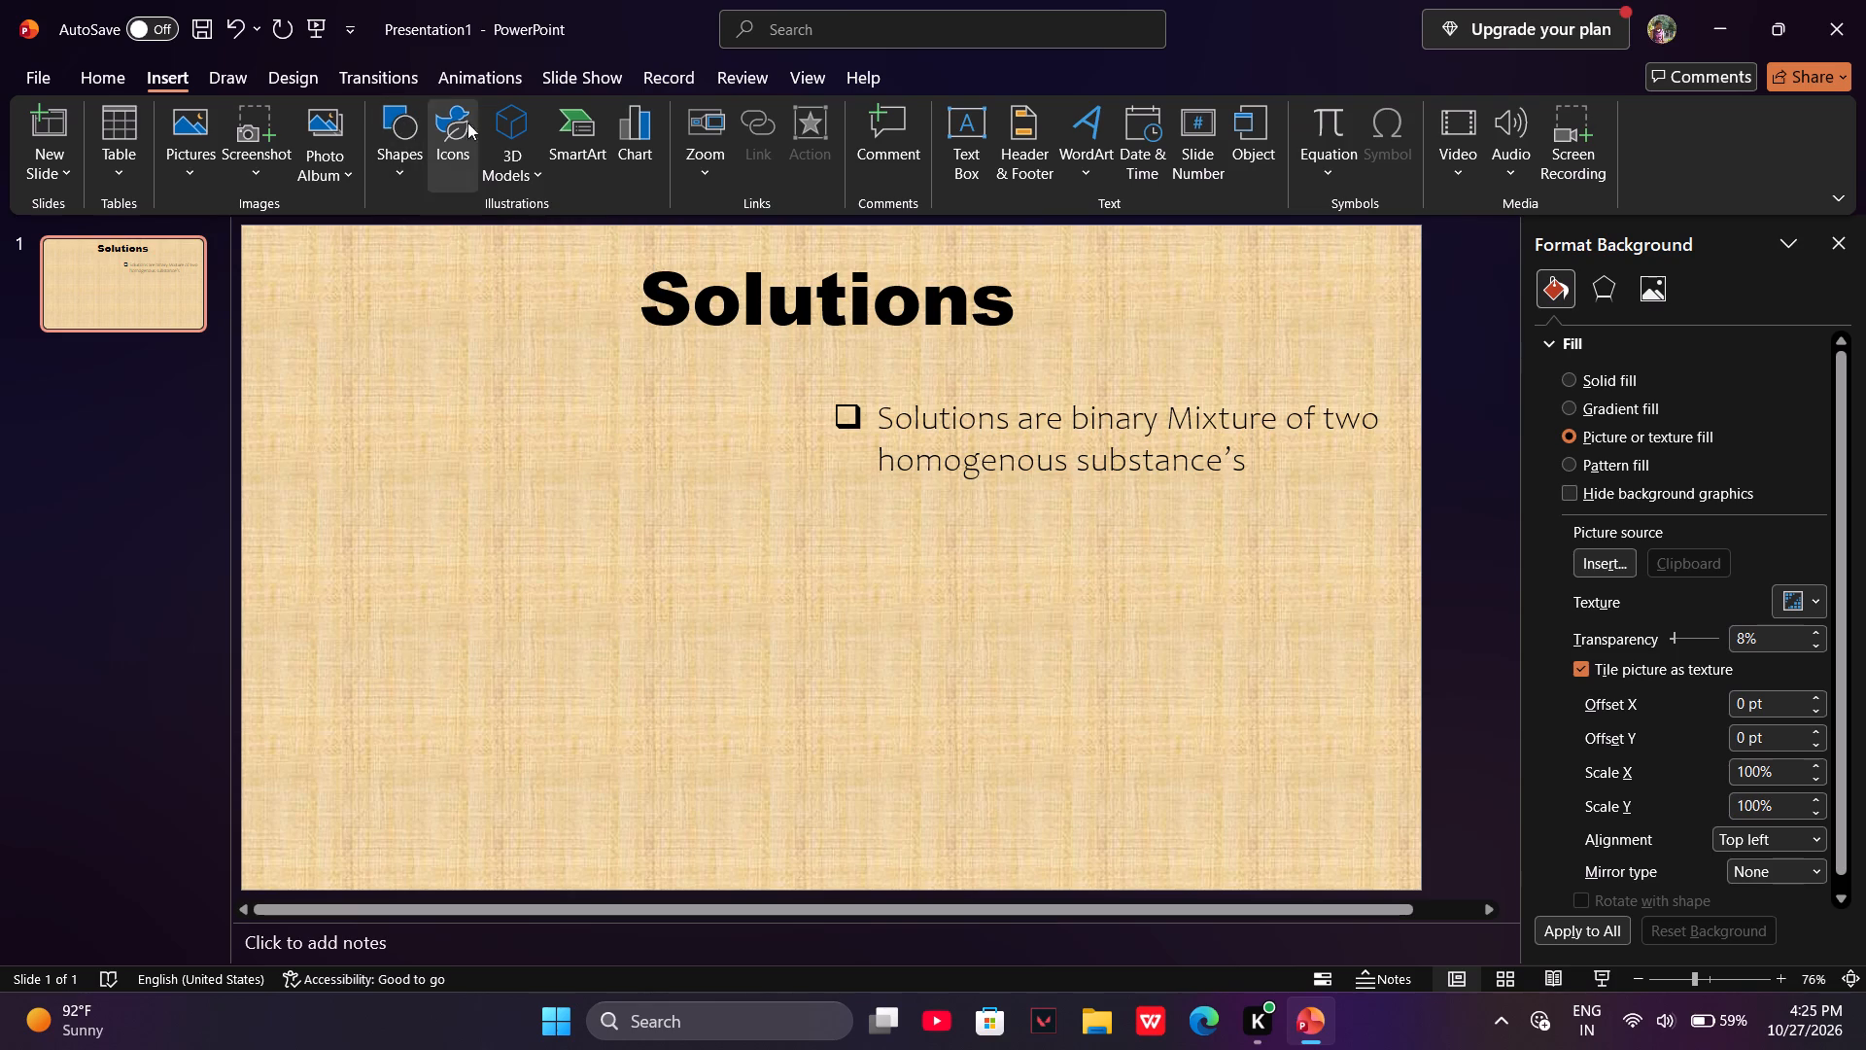
Draw an inverted-trapezoid flowchart shape about 3.93 in wide and 3.54 in high in the empty area beside the bulleted text.
{"action": "left_click", "coordinate": [374, 148]}
{"action": "left_click", "coordinate": [382, 145]}
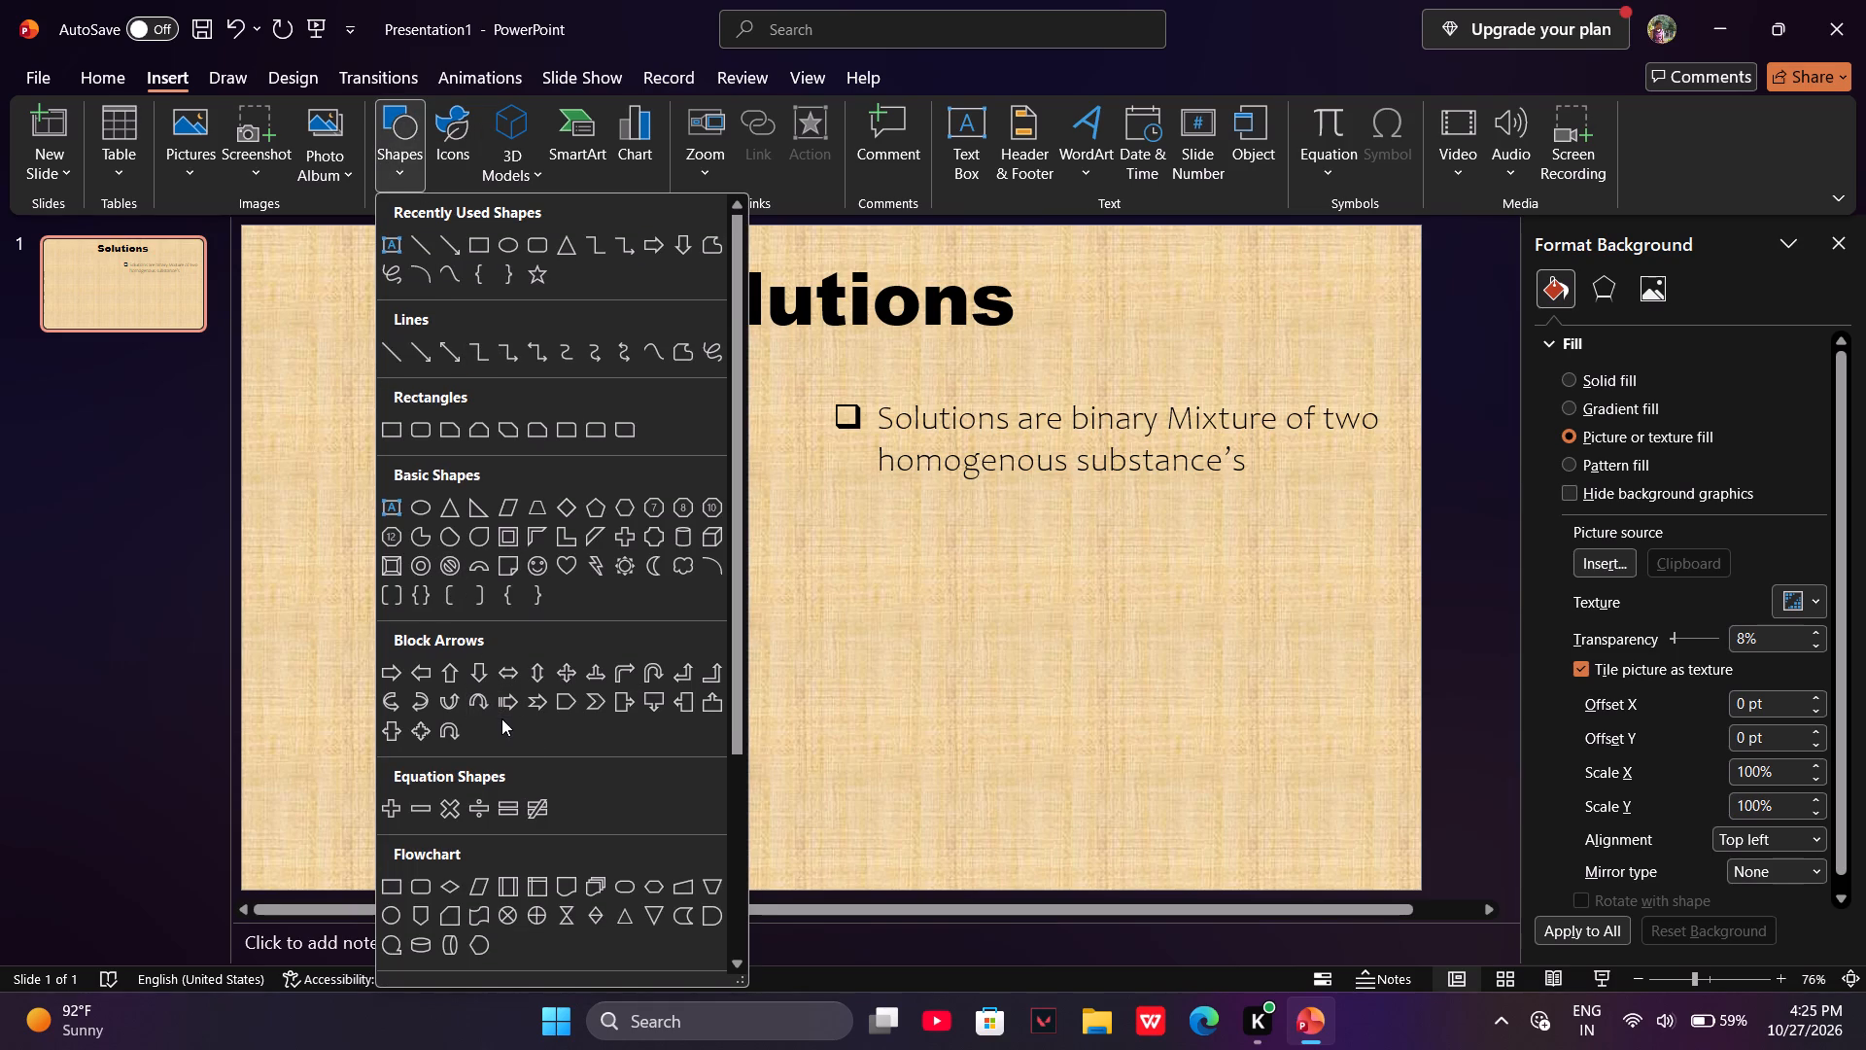
{"action": "scroll", "coordinate": [527, 782], "scroll_direction": "down", "scroll_amount": 2}
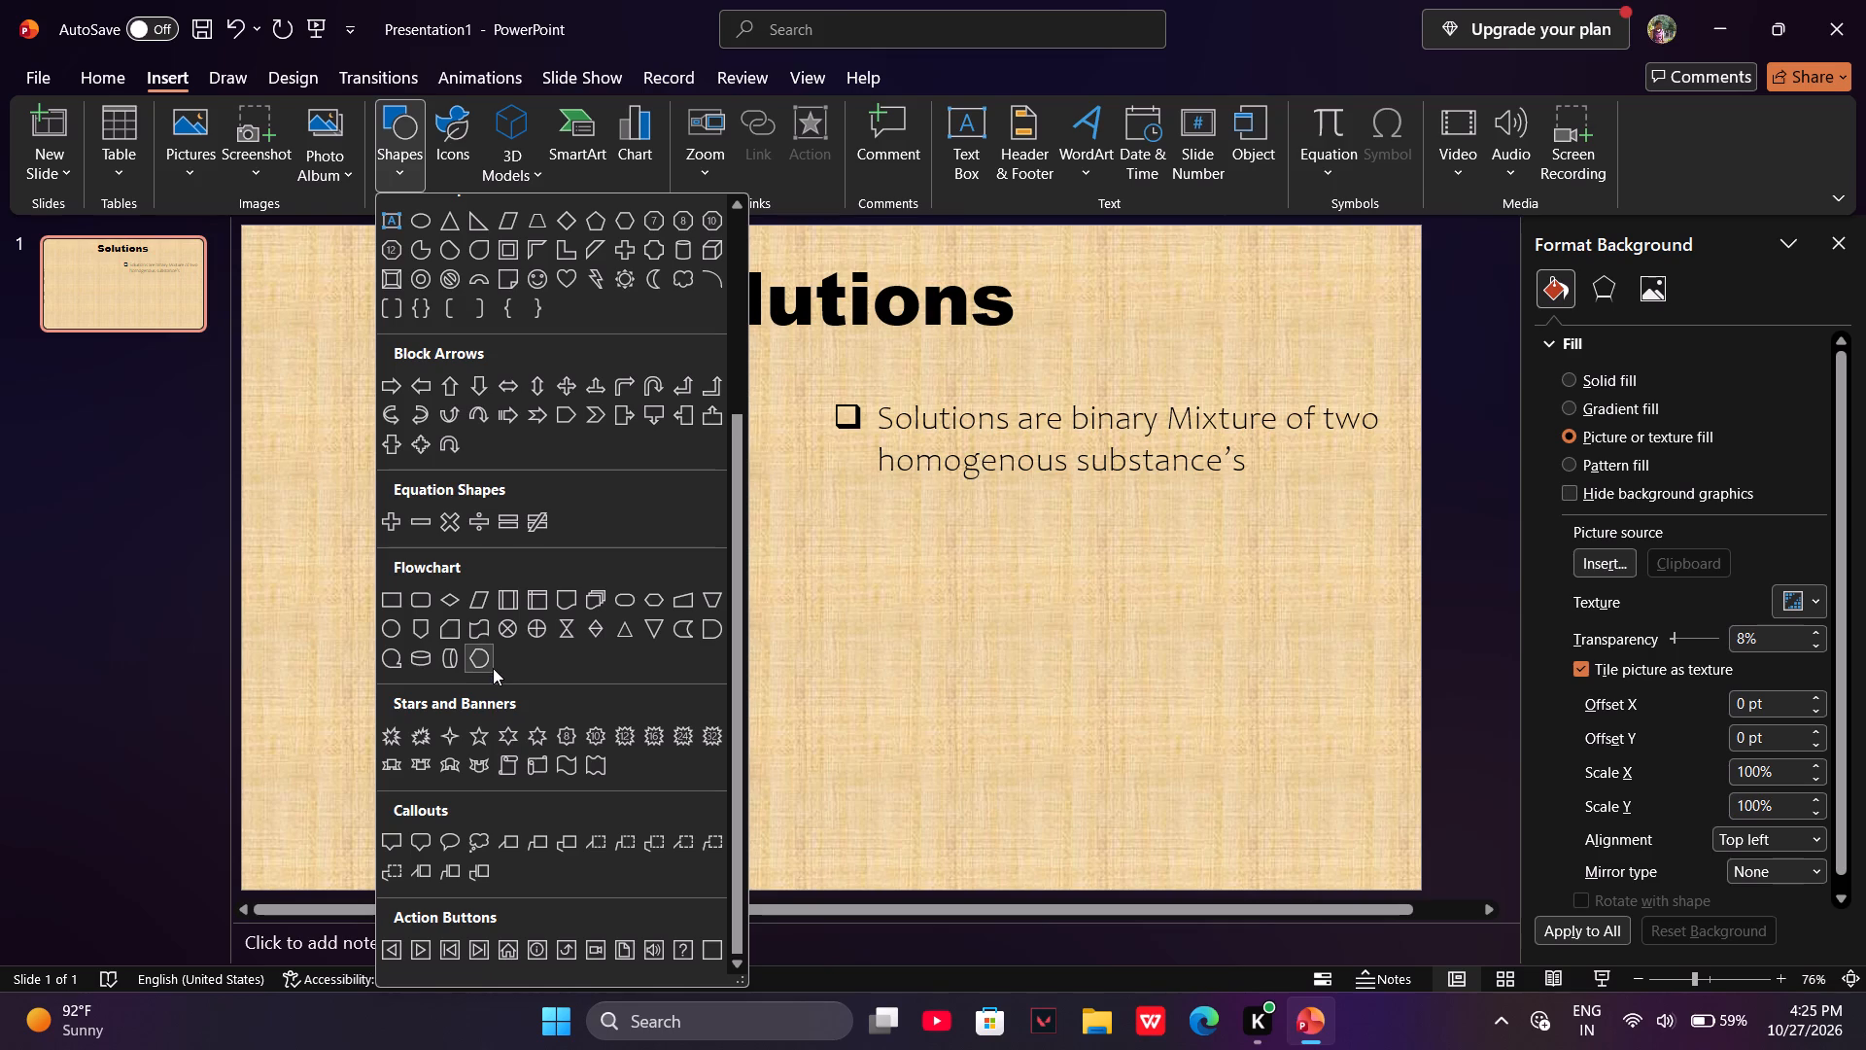
{"action": "scroll", "coordinate": [493, 668], "scroll_direction": "down", "scroll_amount": 3}
{"action": "left_click", "coordinate": [714, 603]}
{"action": "left_click_drag", "start_coordinate": [263, 386], "coordinate": [620, 705]}
{"action": "left_click_drag", "start_coordinate": [454, 544], "coordinate": [549, 578]}
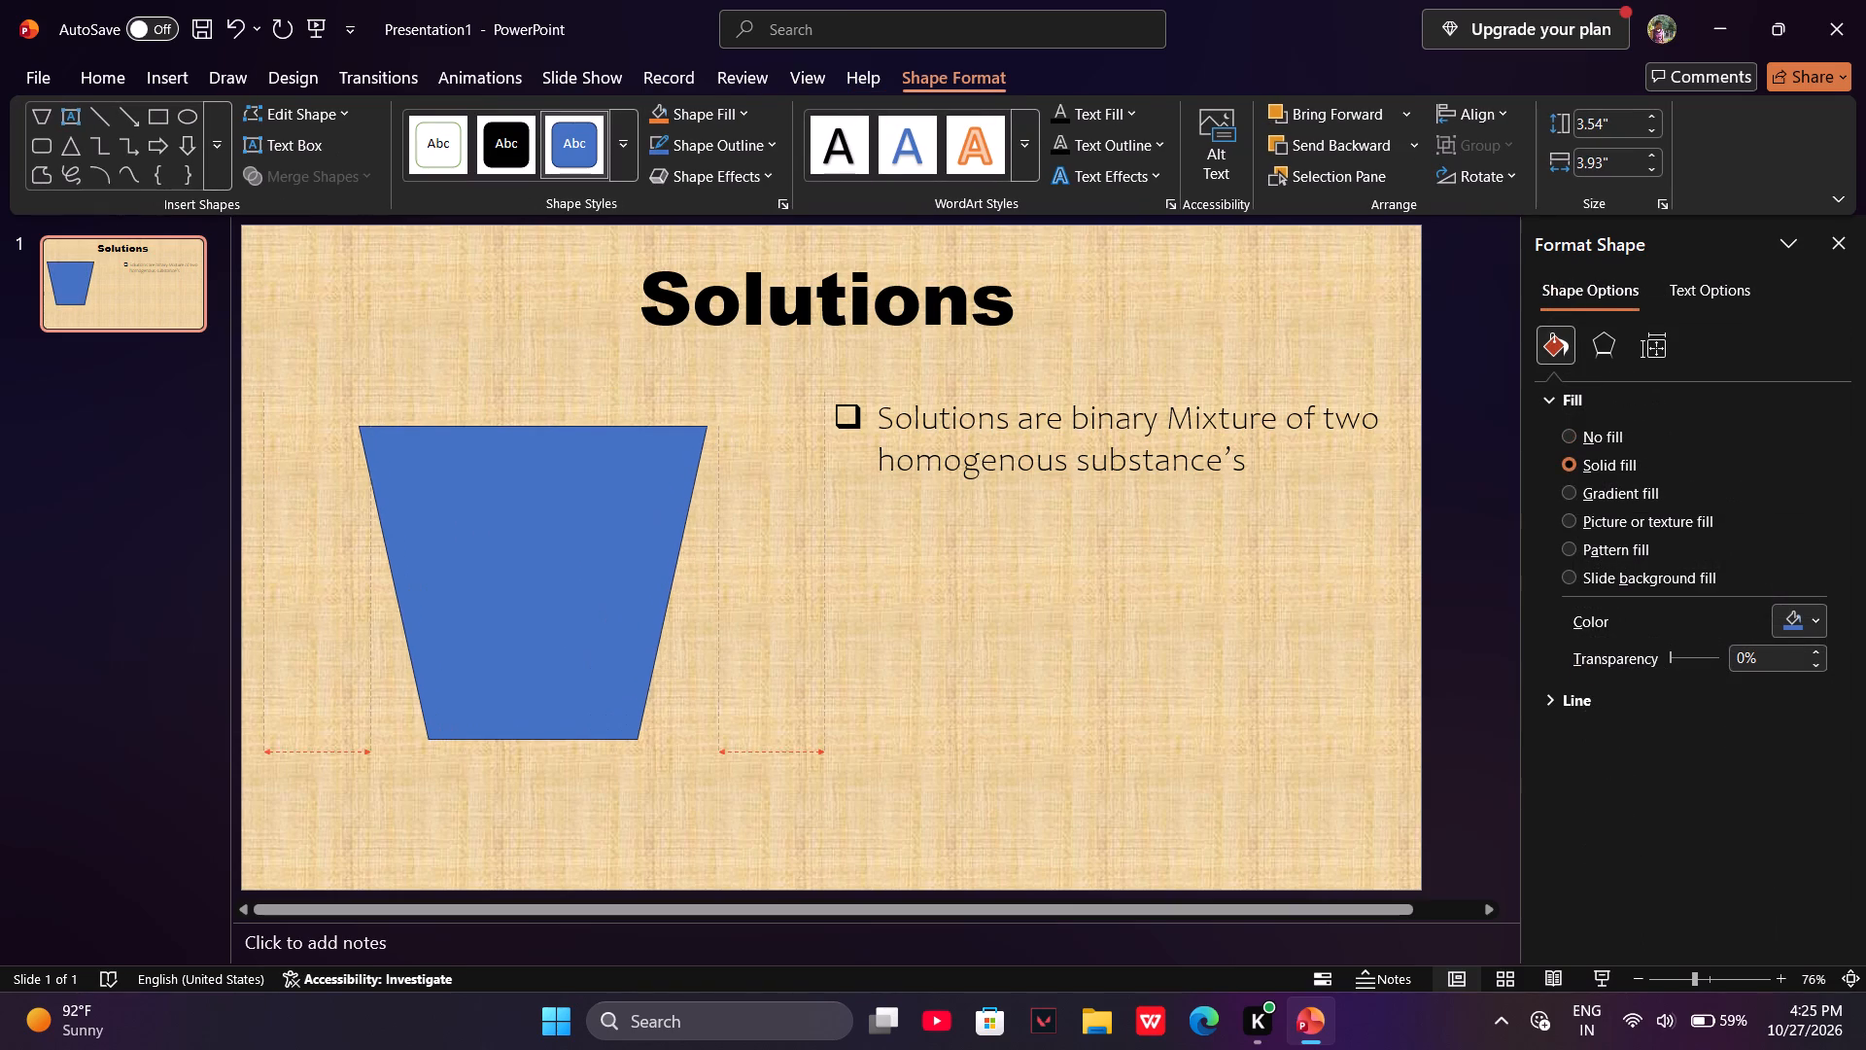
{"action": "left_click_drag", "start_coordinate": [549, 578], "coordinate": [536, 578]}
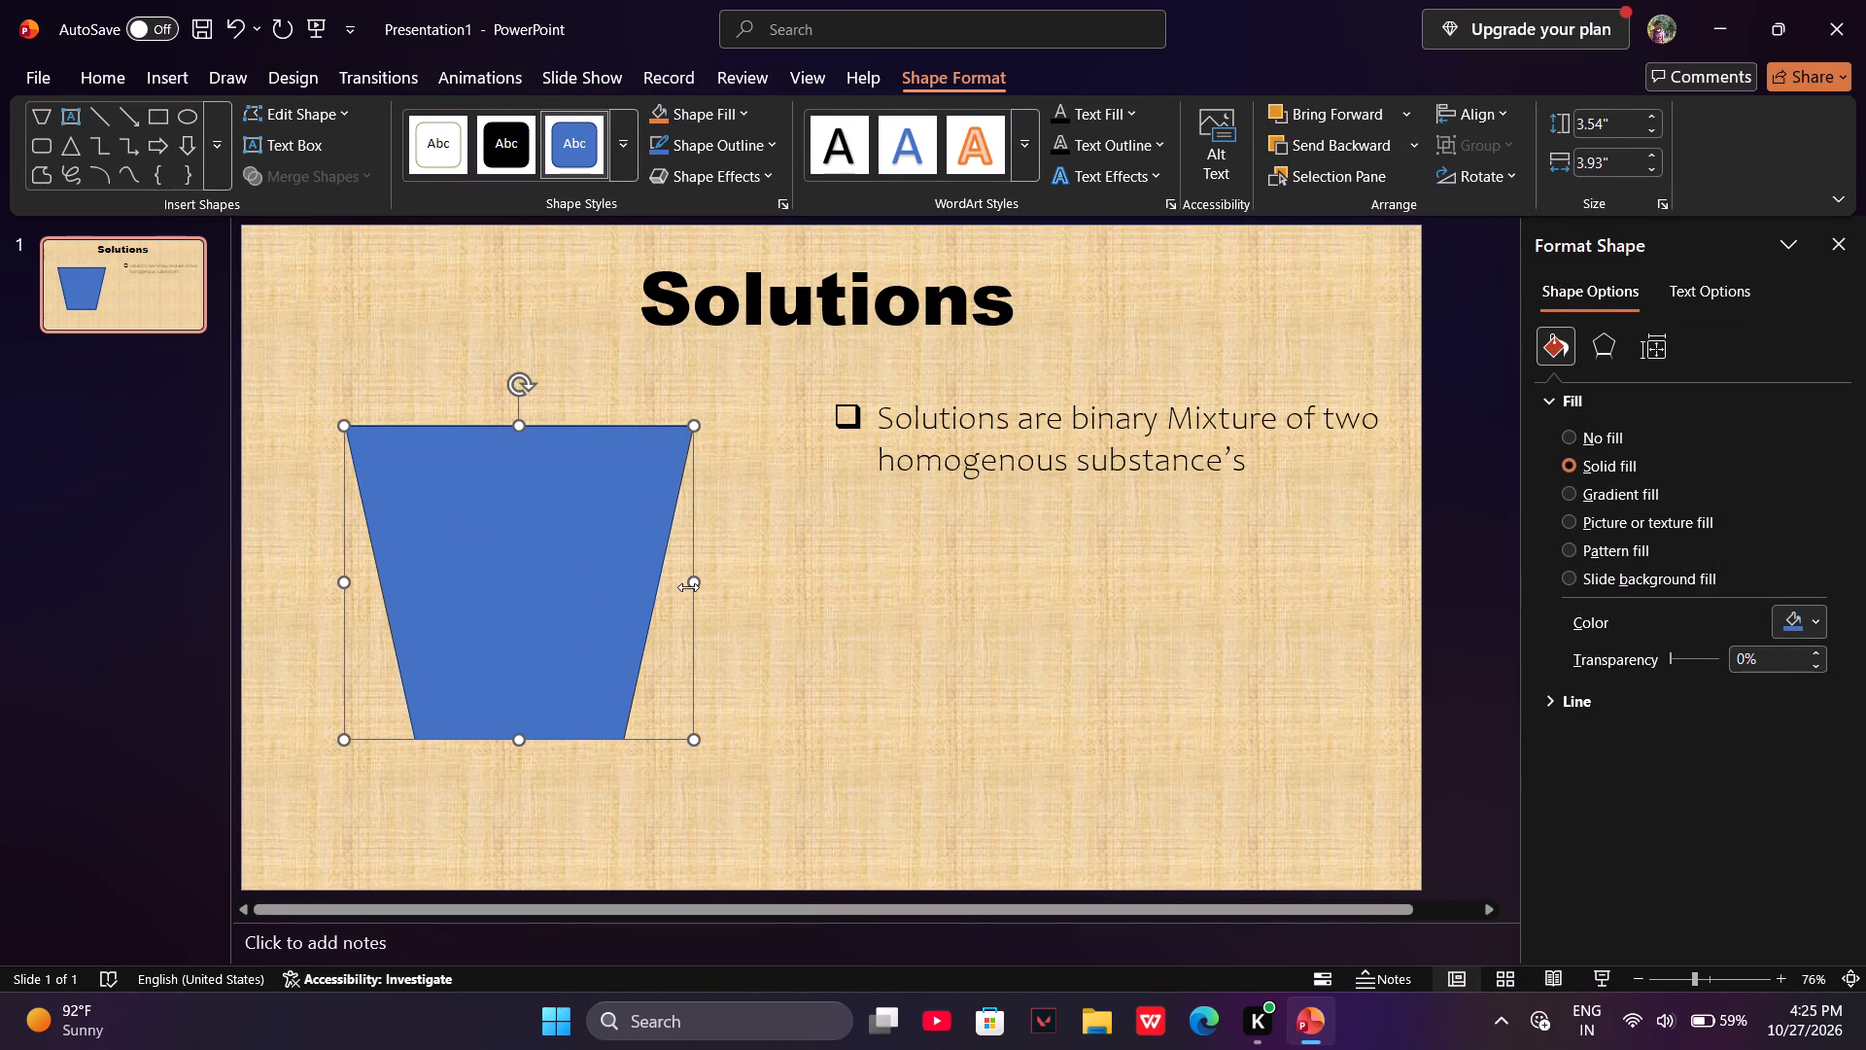
Resize the trapezoid to about 3.52 in wide and 2.63 in high, keeping it in the empty area beside the bulleted text.
{"action": "left_click_drag", "start_coordinate": [688, 587], "coordinate": [570, 536]}
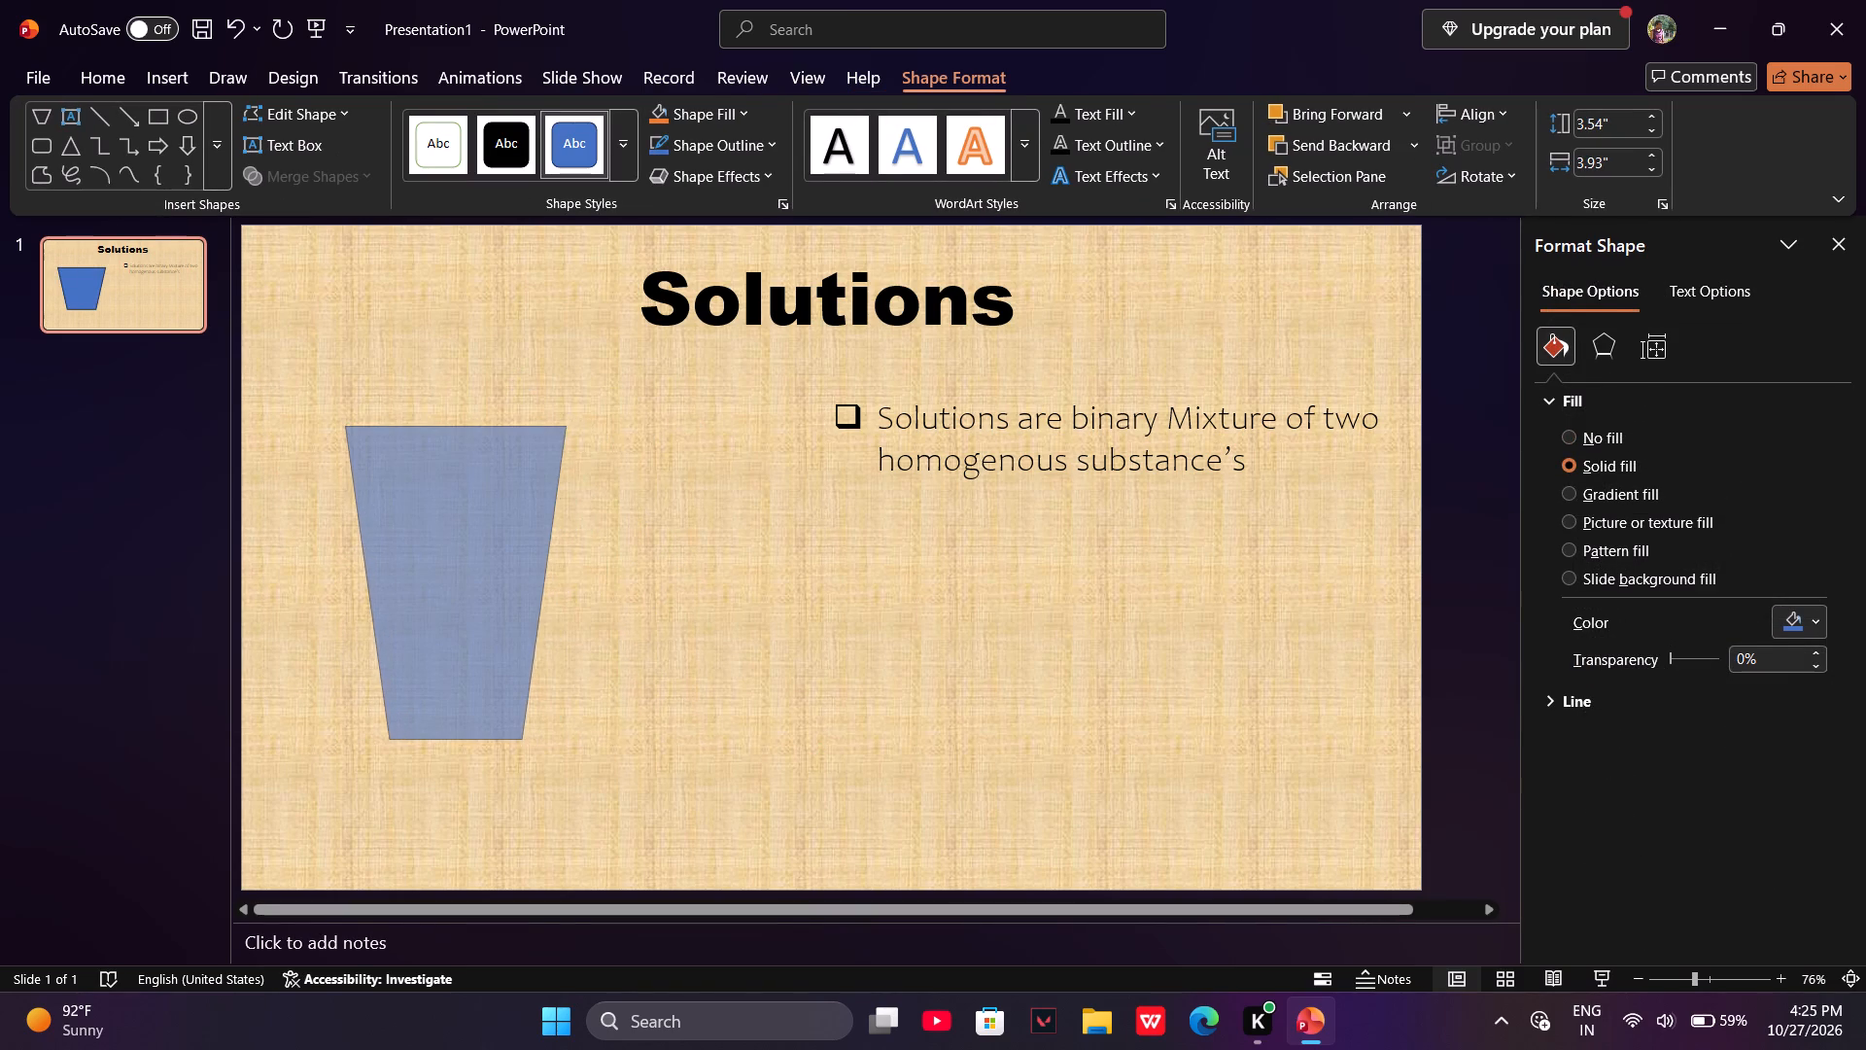
{"action": "left_click_drag", "start_coordinate": [570, 536], "coordinate": [757, 514]}
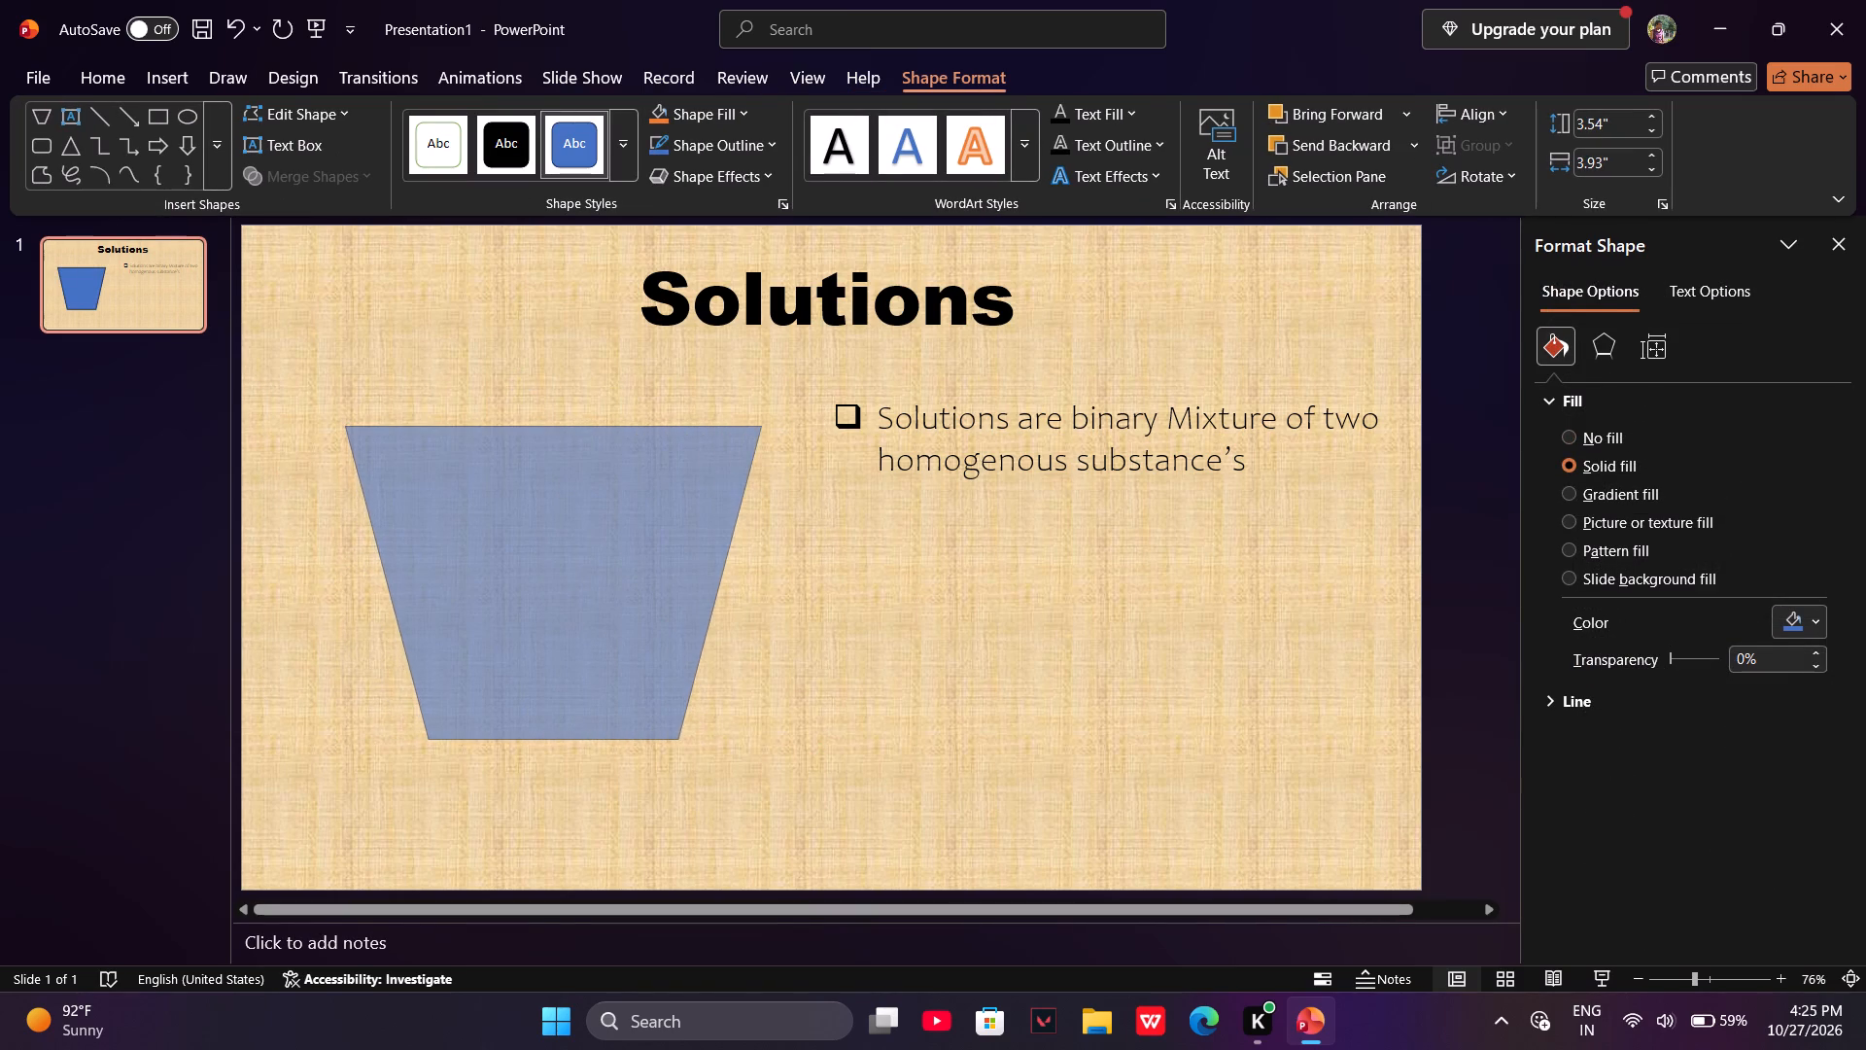
{"action": "left_click_drag", "start_coordinate": [757, 514], "coordinate": [714, 514]}
{"action": "left_click_drag", "start_coordinate": [536, 426], "coordinate": [548, 454]}
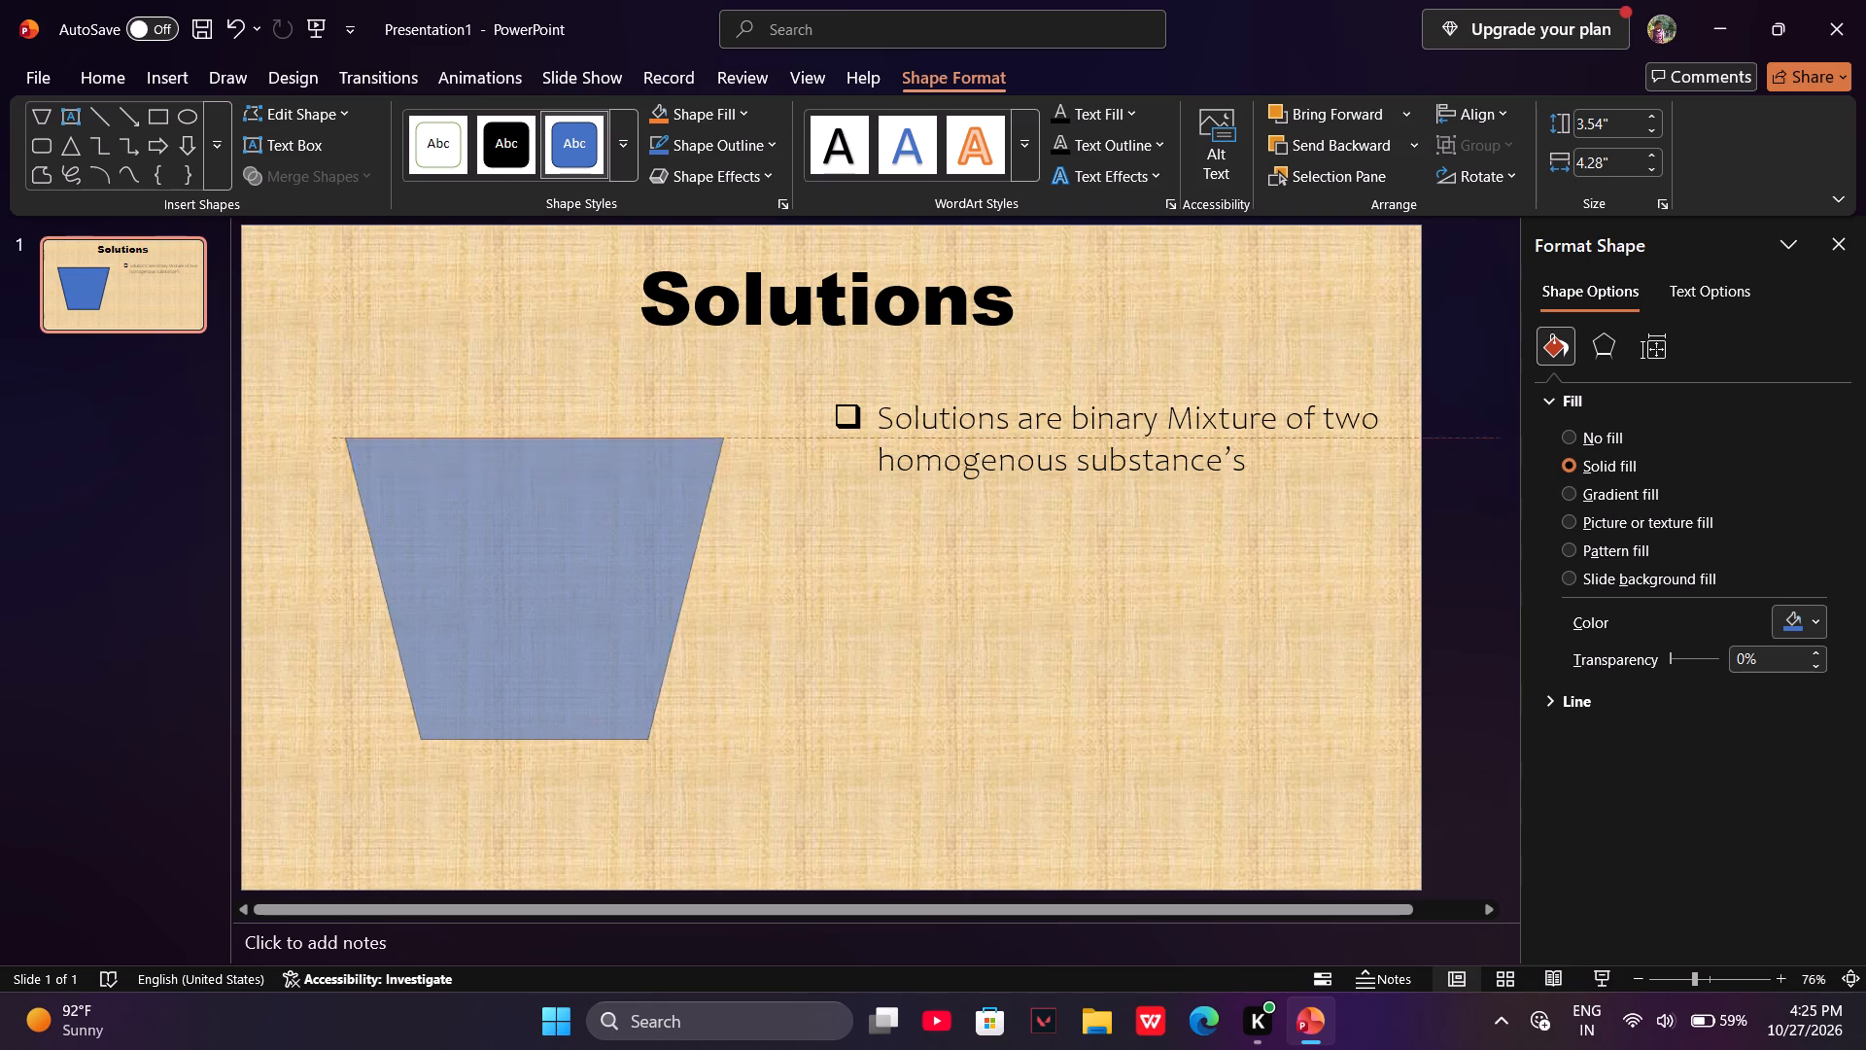
{"action": "left_click_drag", "start_coordinate": [548, 454], "coordinate": [548, 507]}
{"action": "left_click_drag", "start_coordinate": [494, 620], "coordinate": [464, 519]}
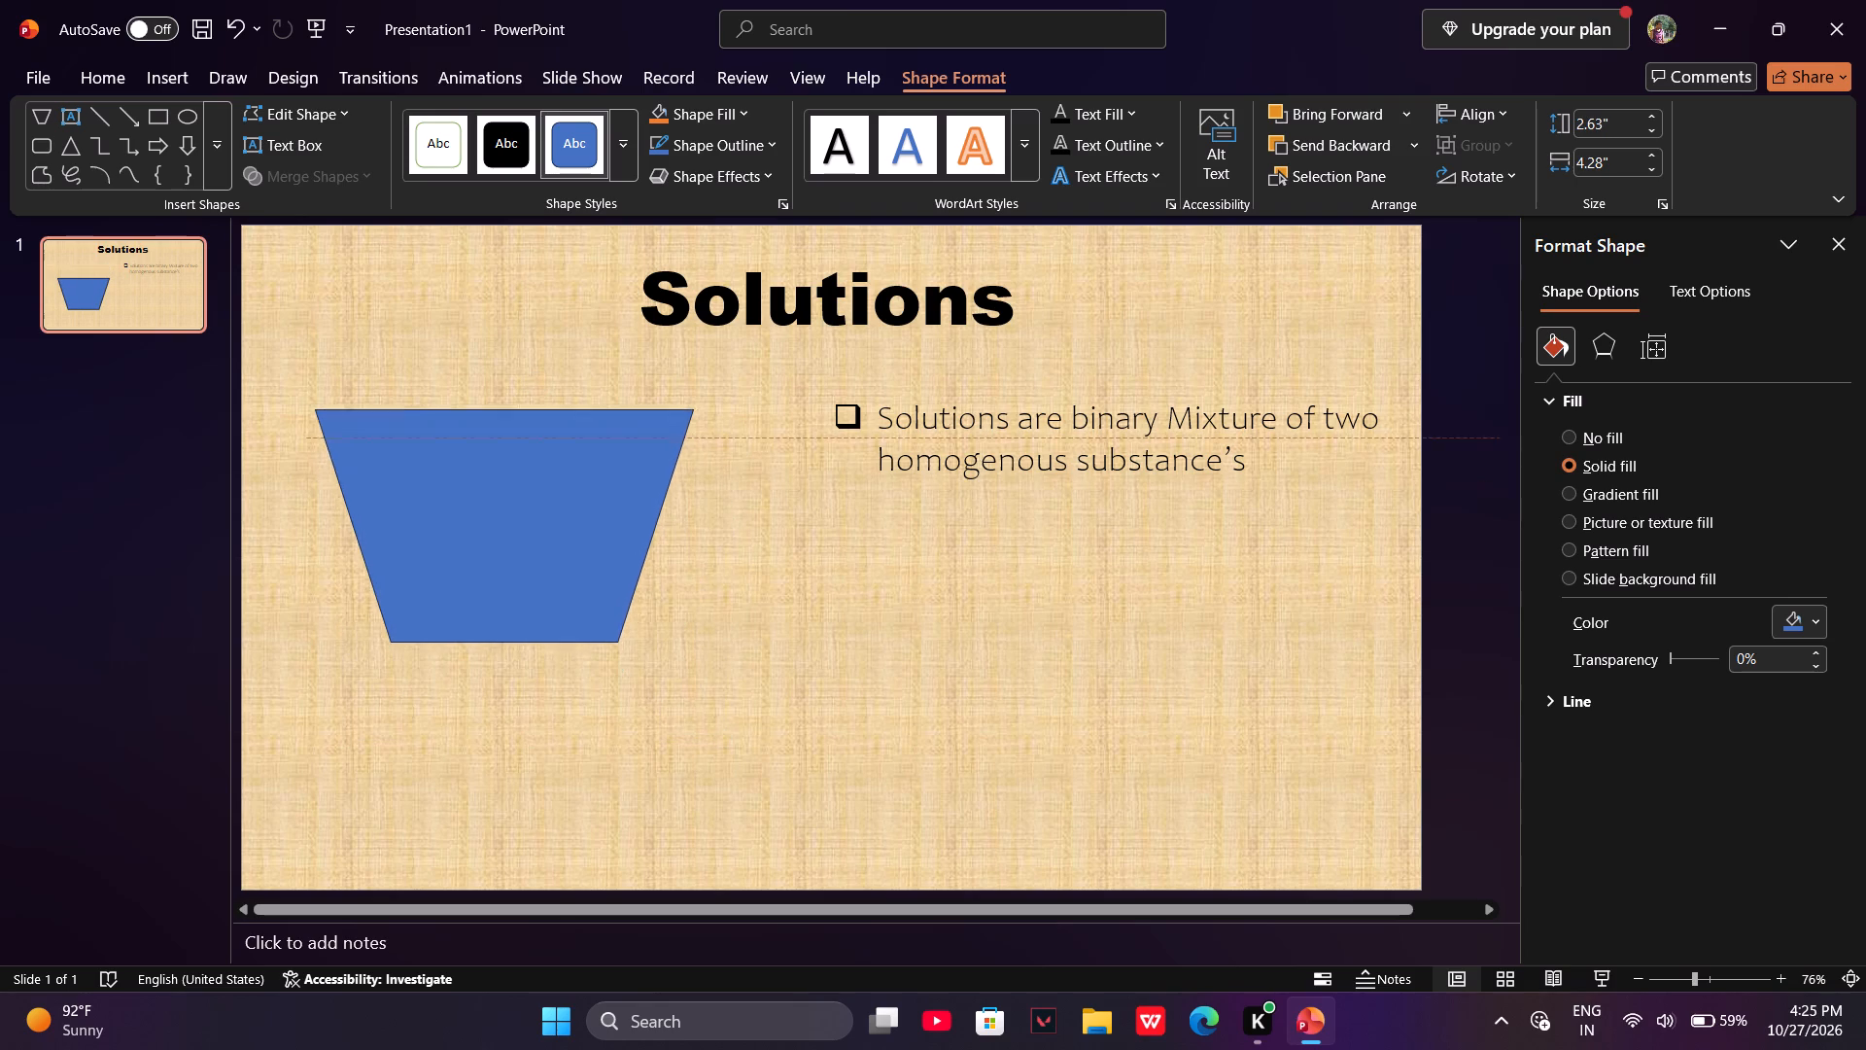
{"action": "left_click_drag", "start_coordinate": [464, 519], "coordinate": [494, 535]}
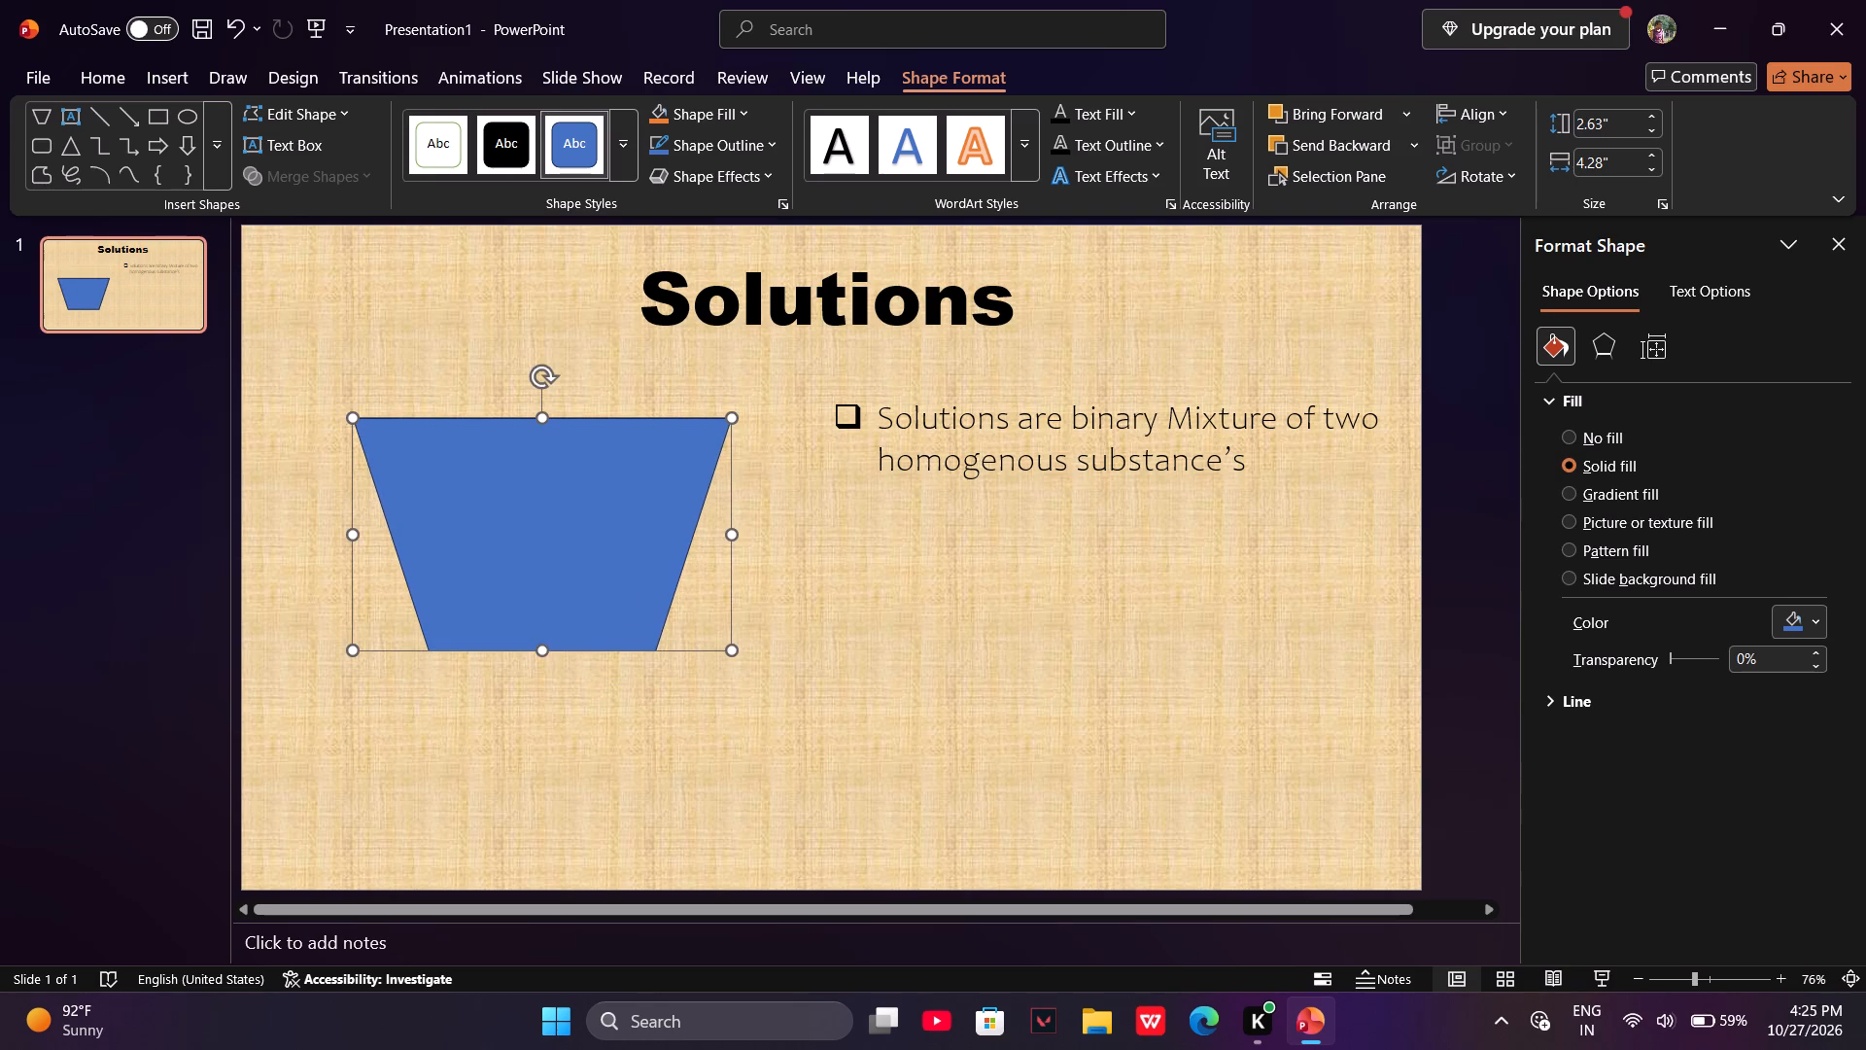
{"action": "left_click_drag", "start_coordinate": [731, 532], "coordinate": [723, 532]}
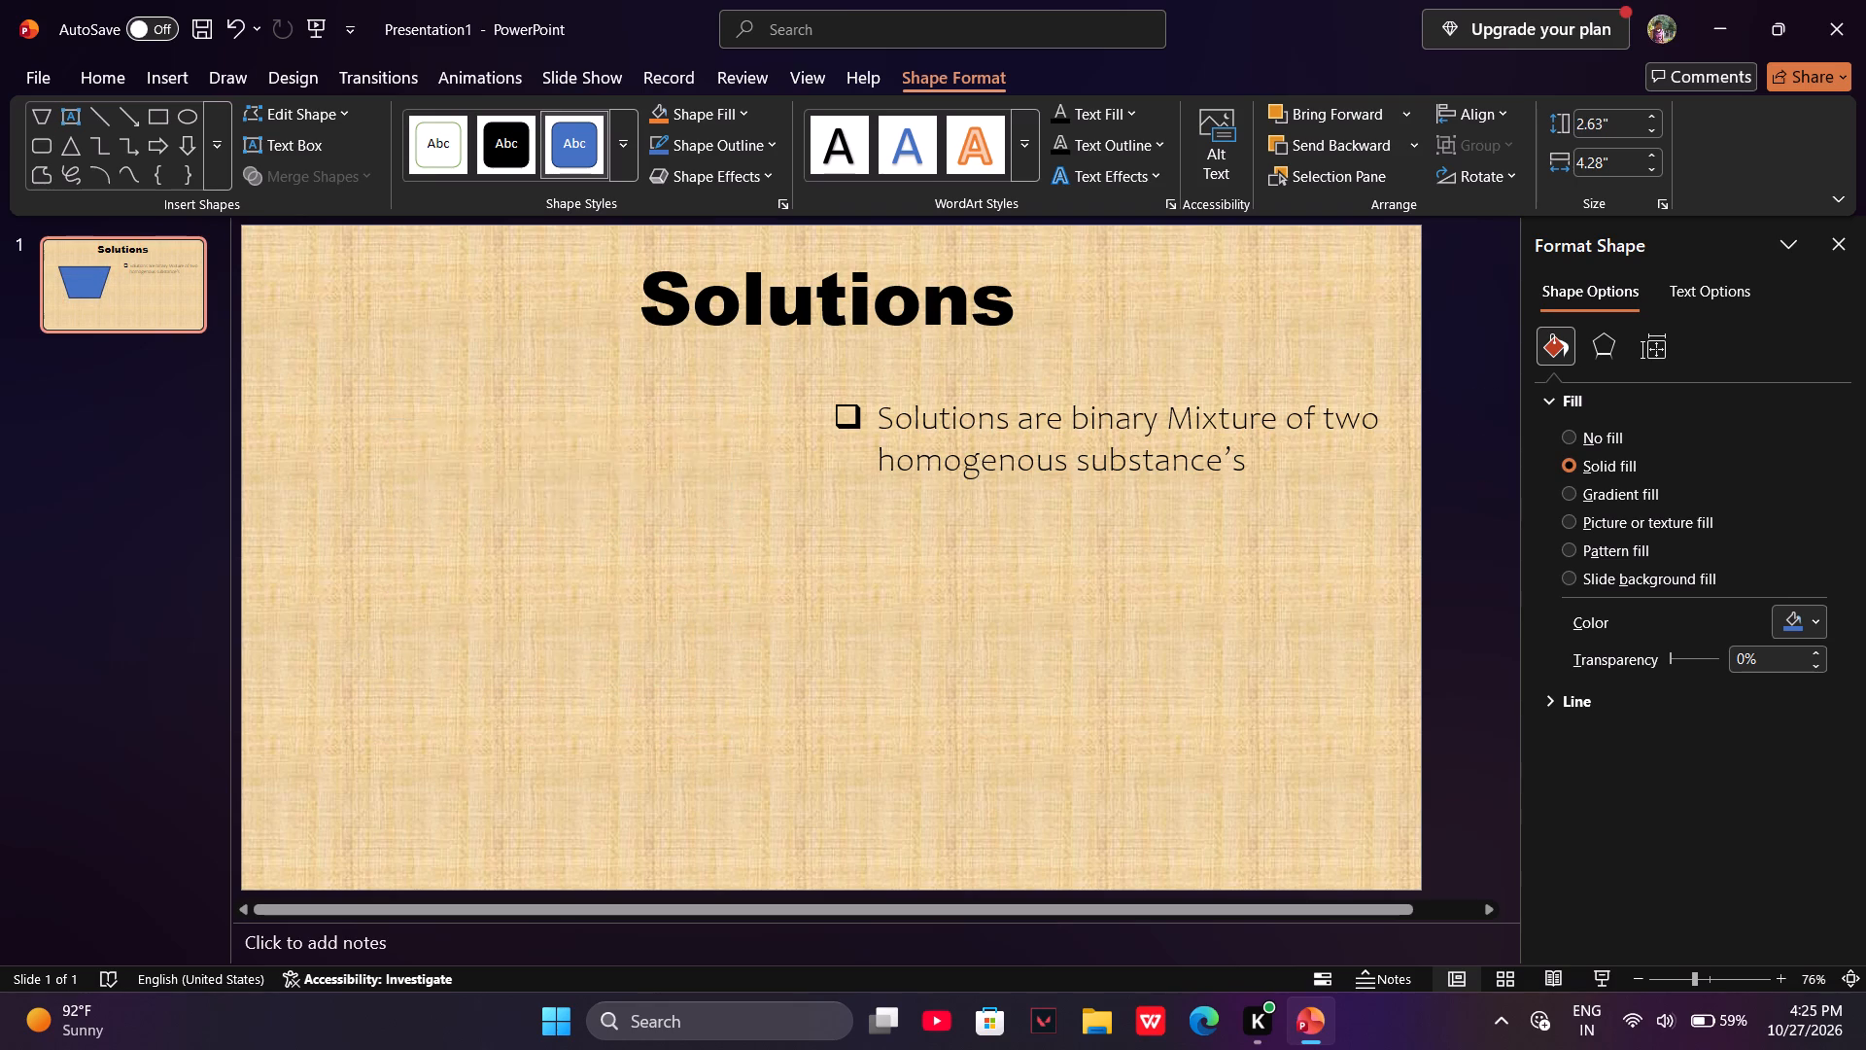
{"action": "left_click_drag", "start_coordinate": [723, 532], "coordinate": [664, 552]}
{"action": "left_click_drag", "start_coordinate": [506, 502], "coordinate": [532, 527]}
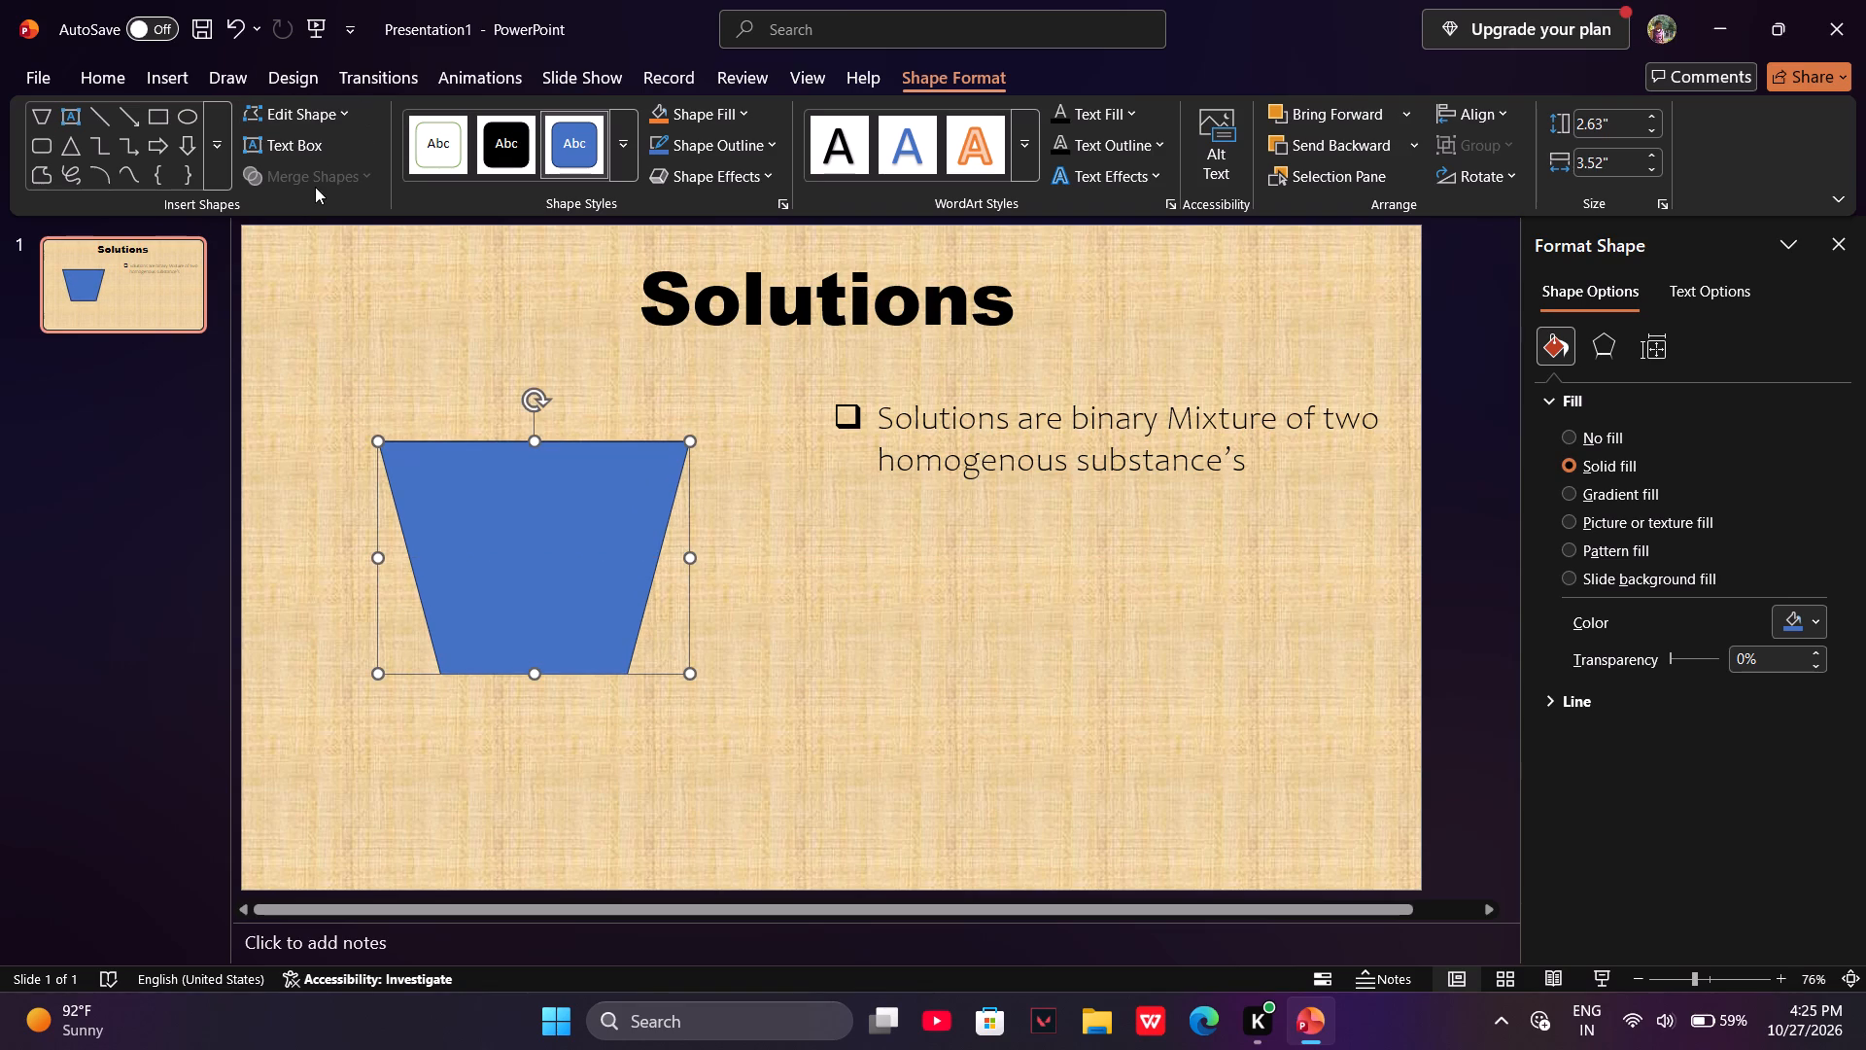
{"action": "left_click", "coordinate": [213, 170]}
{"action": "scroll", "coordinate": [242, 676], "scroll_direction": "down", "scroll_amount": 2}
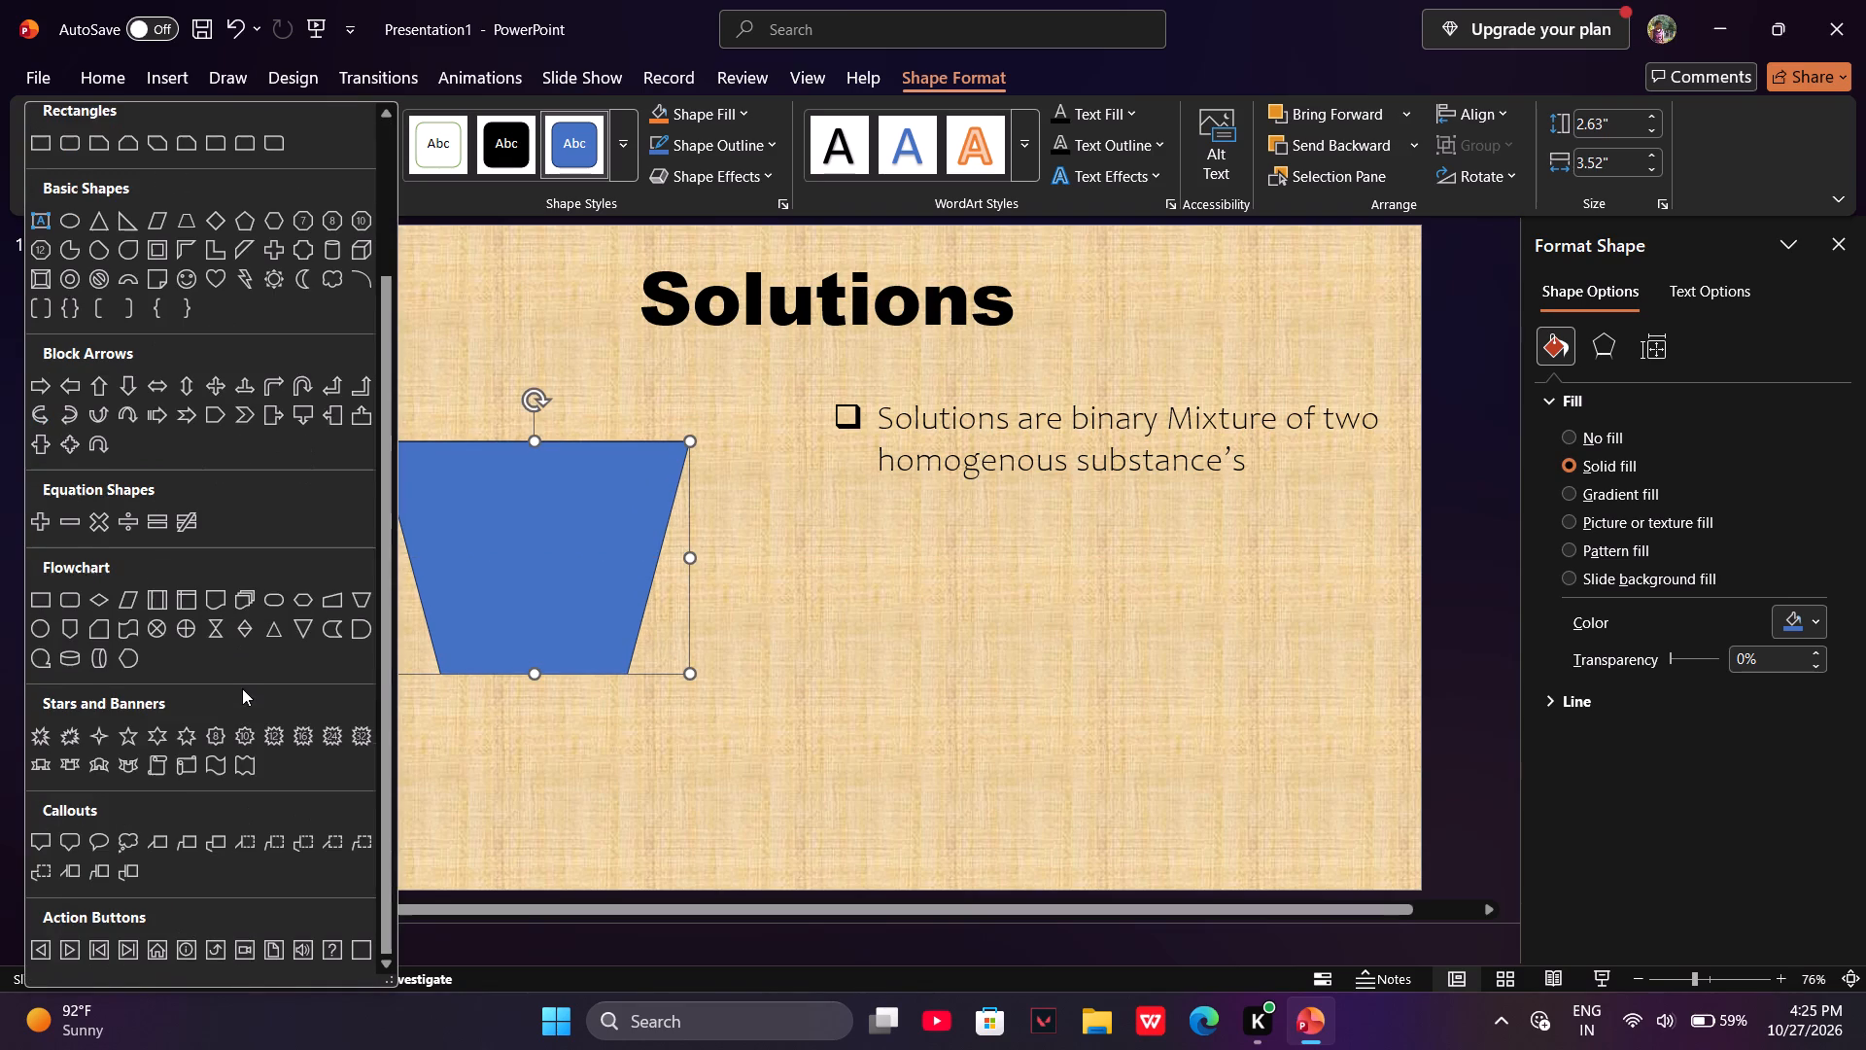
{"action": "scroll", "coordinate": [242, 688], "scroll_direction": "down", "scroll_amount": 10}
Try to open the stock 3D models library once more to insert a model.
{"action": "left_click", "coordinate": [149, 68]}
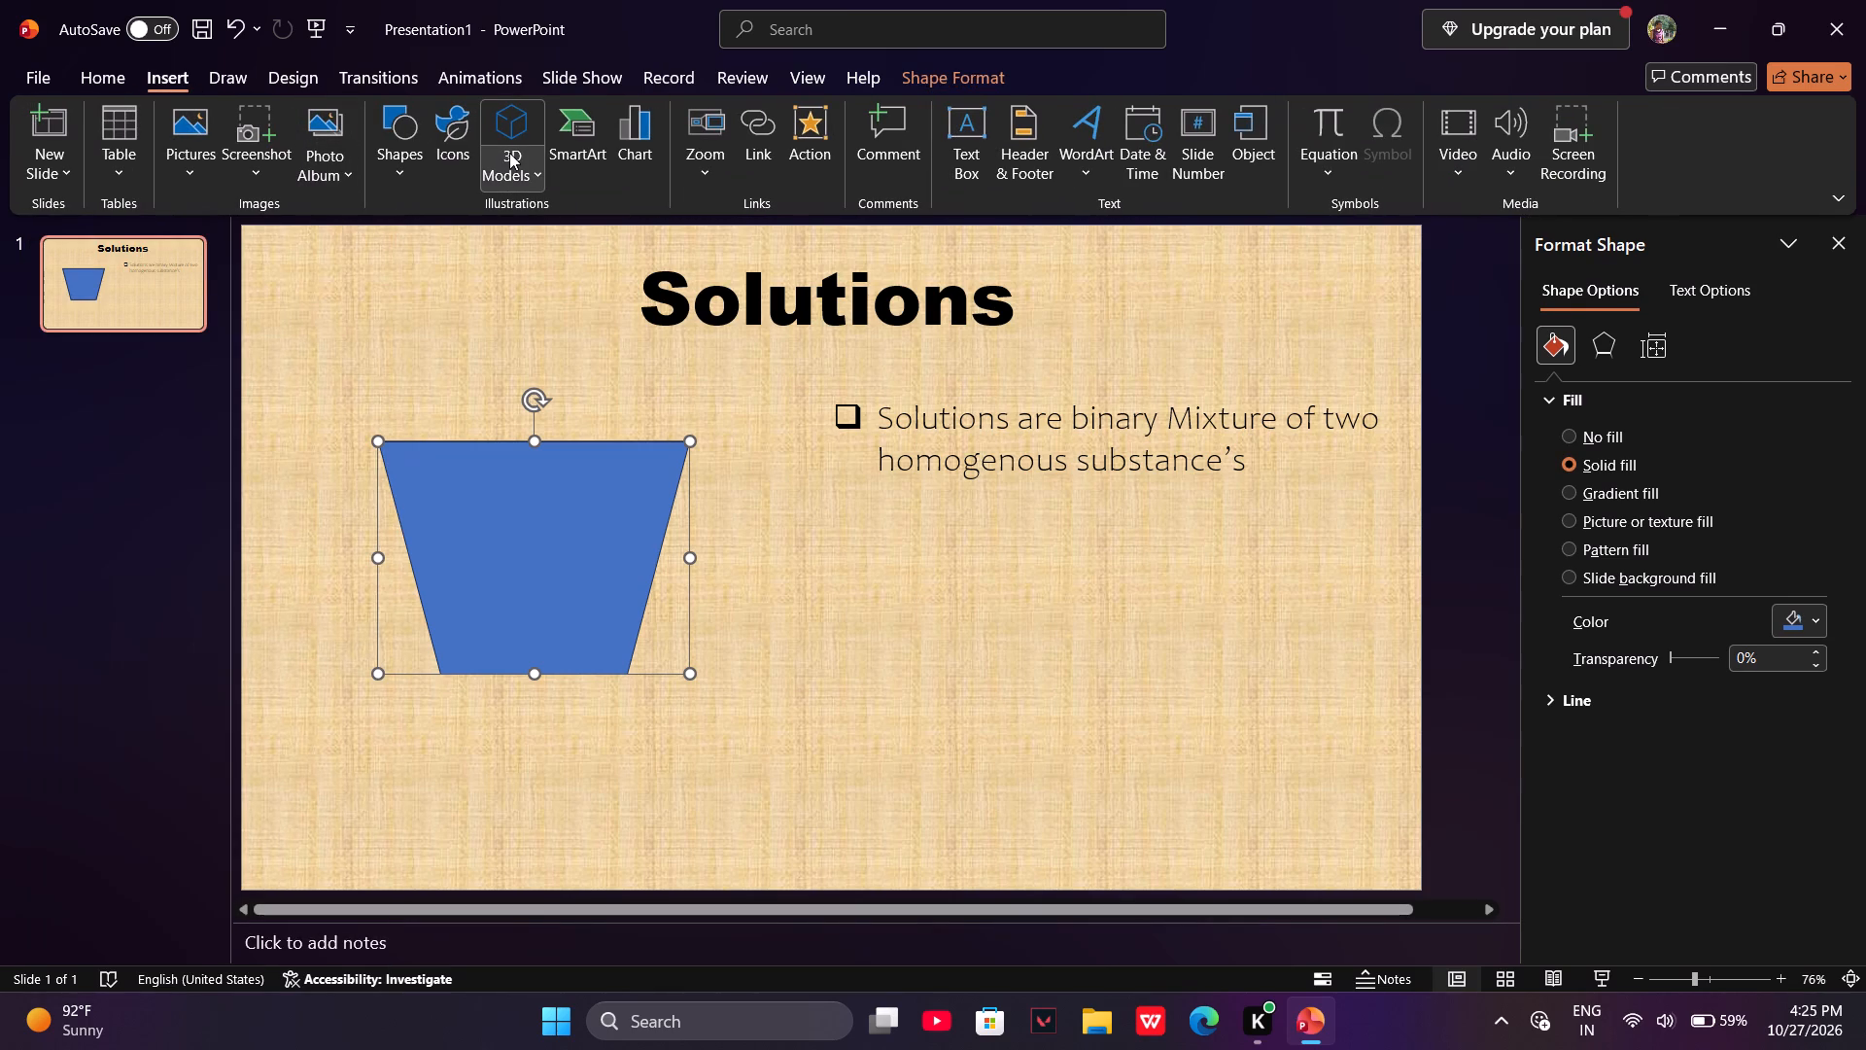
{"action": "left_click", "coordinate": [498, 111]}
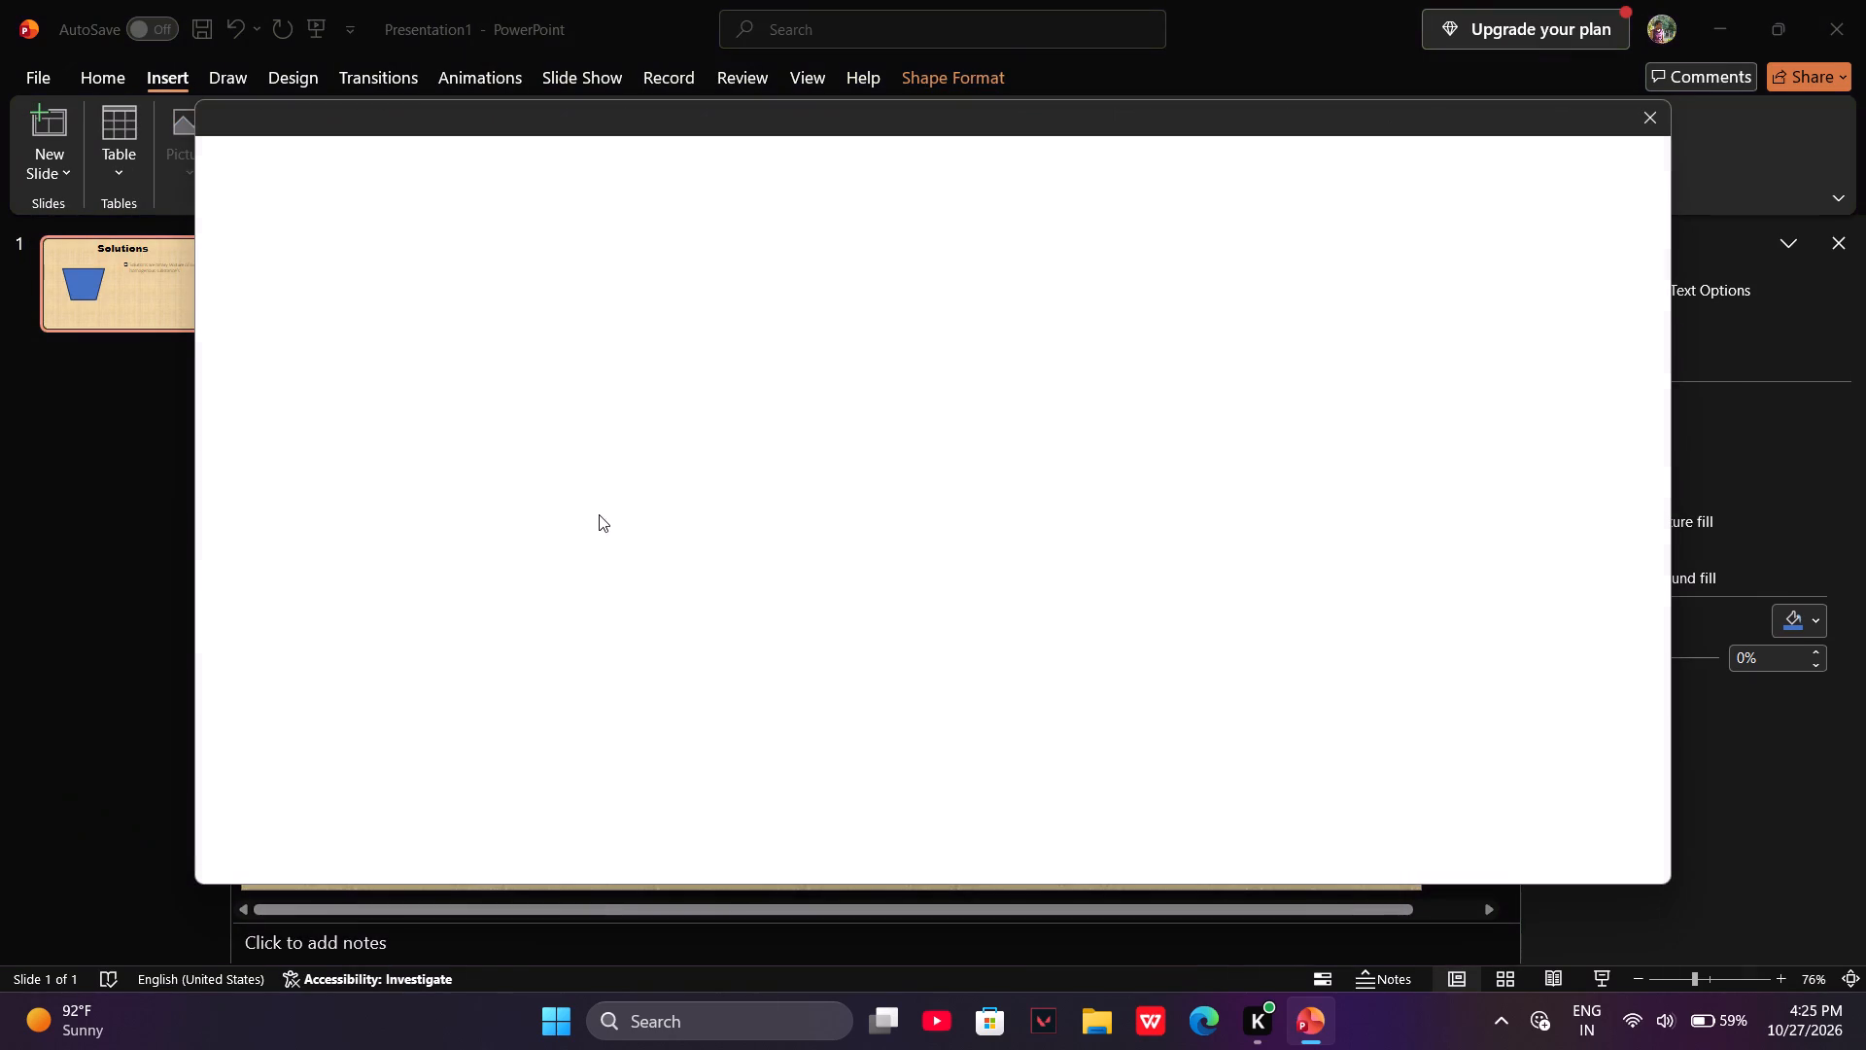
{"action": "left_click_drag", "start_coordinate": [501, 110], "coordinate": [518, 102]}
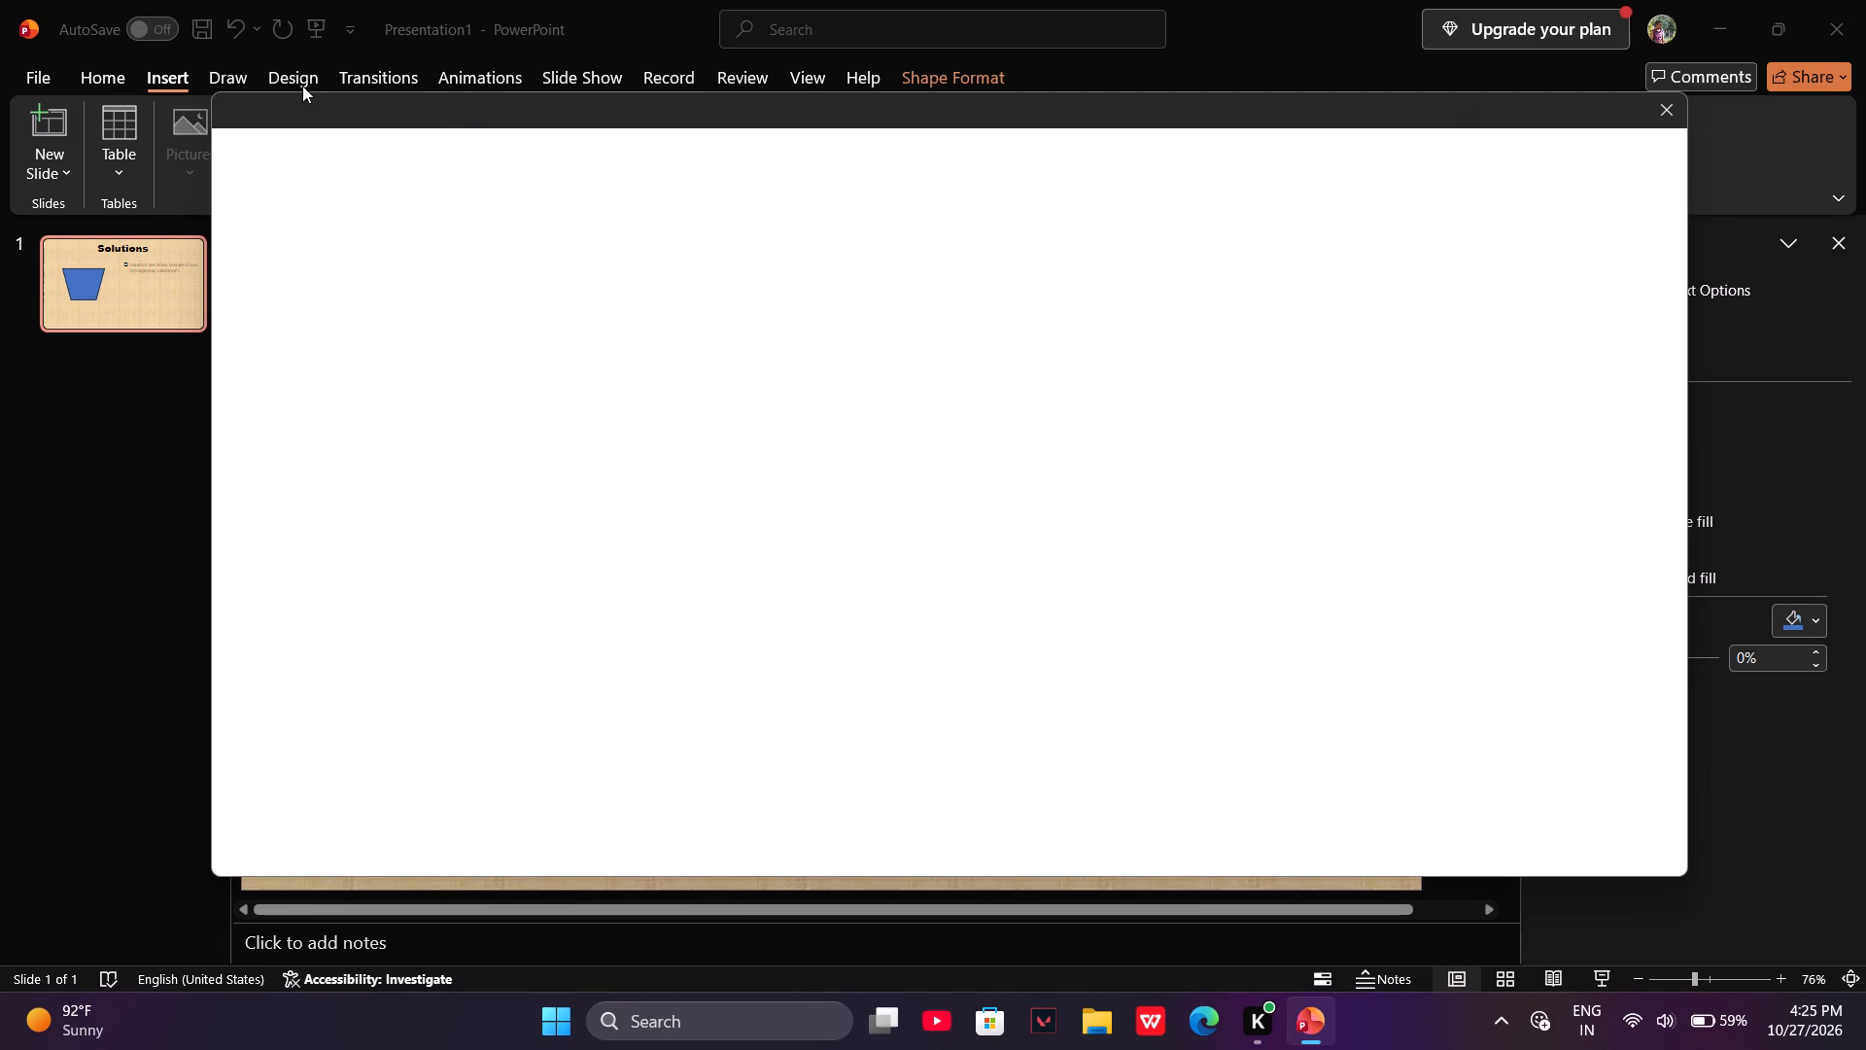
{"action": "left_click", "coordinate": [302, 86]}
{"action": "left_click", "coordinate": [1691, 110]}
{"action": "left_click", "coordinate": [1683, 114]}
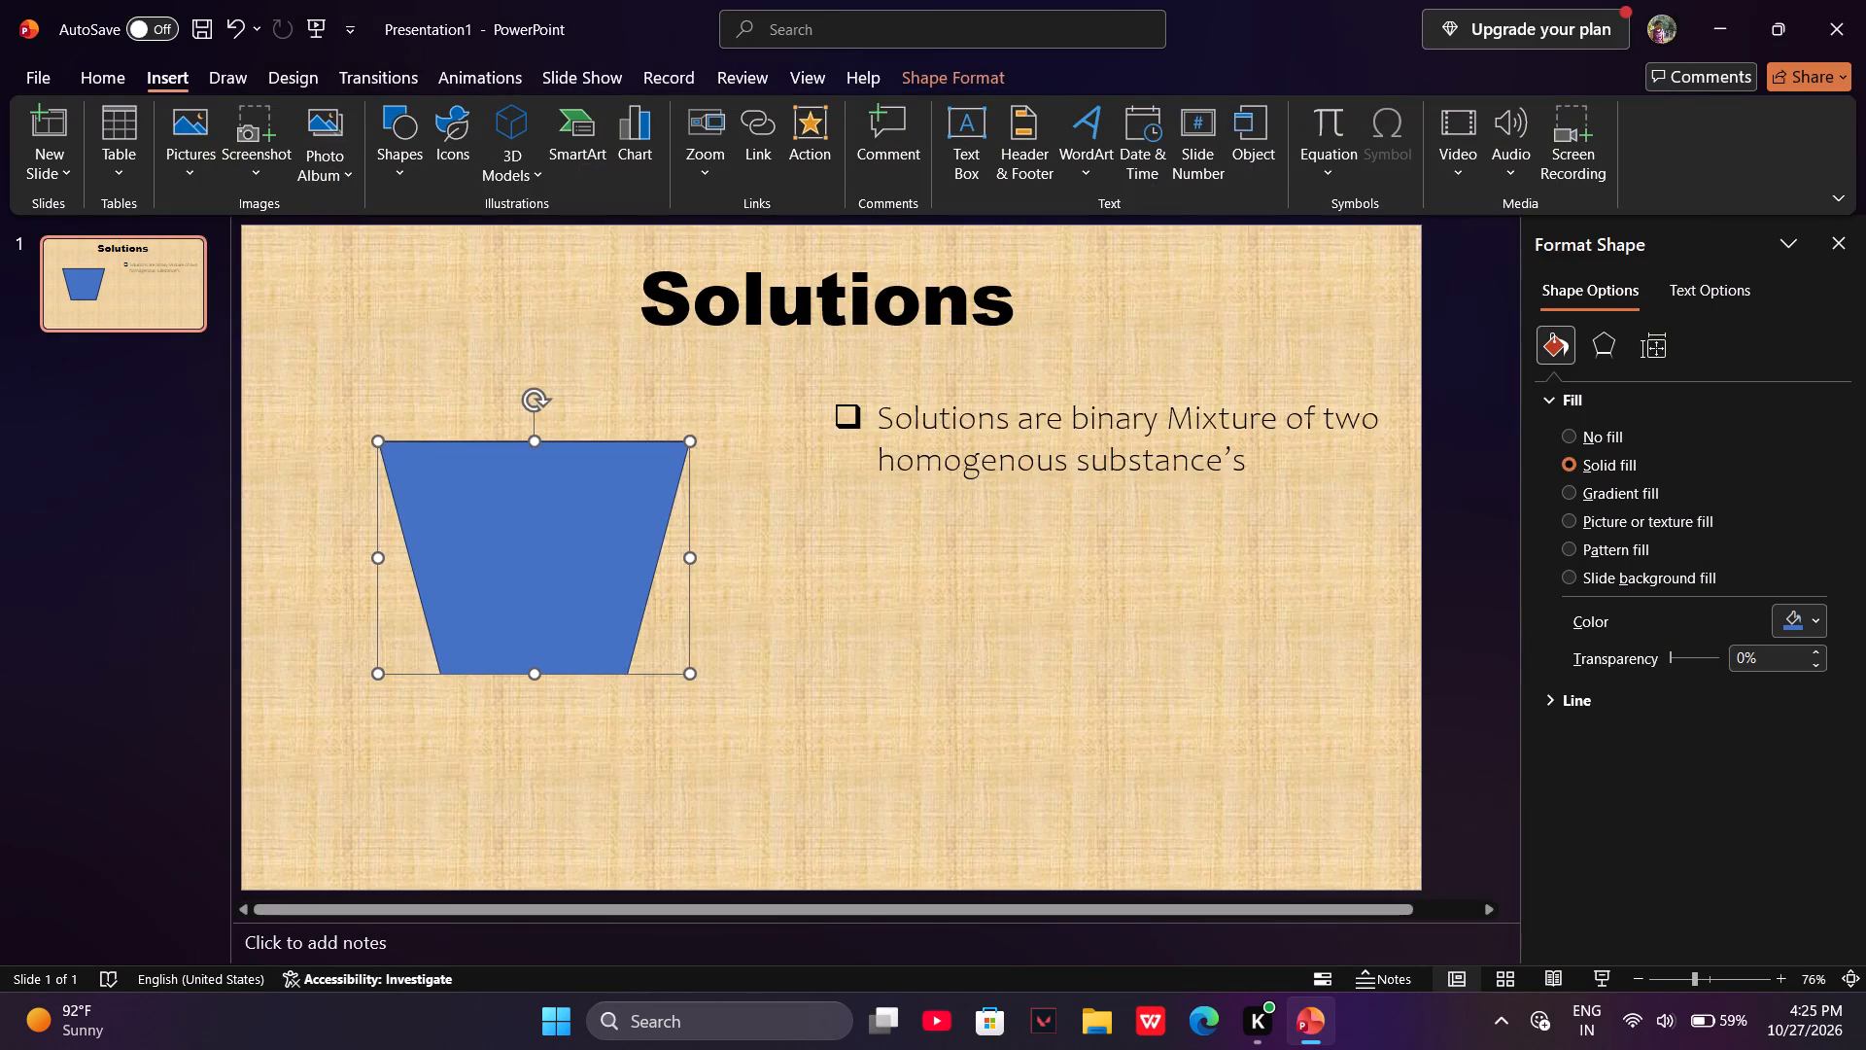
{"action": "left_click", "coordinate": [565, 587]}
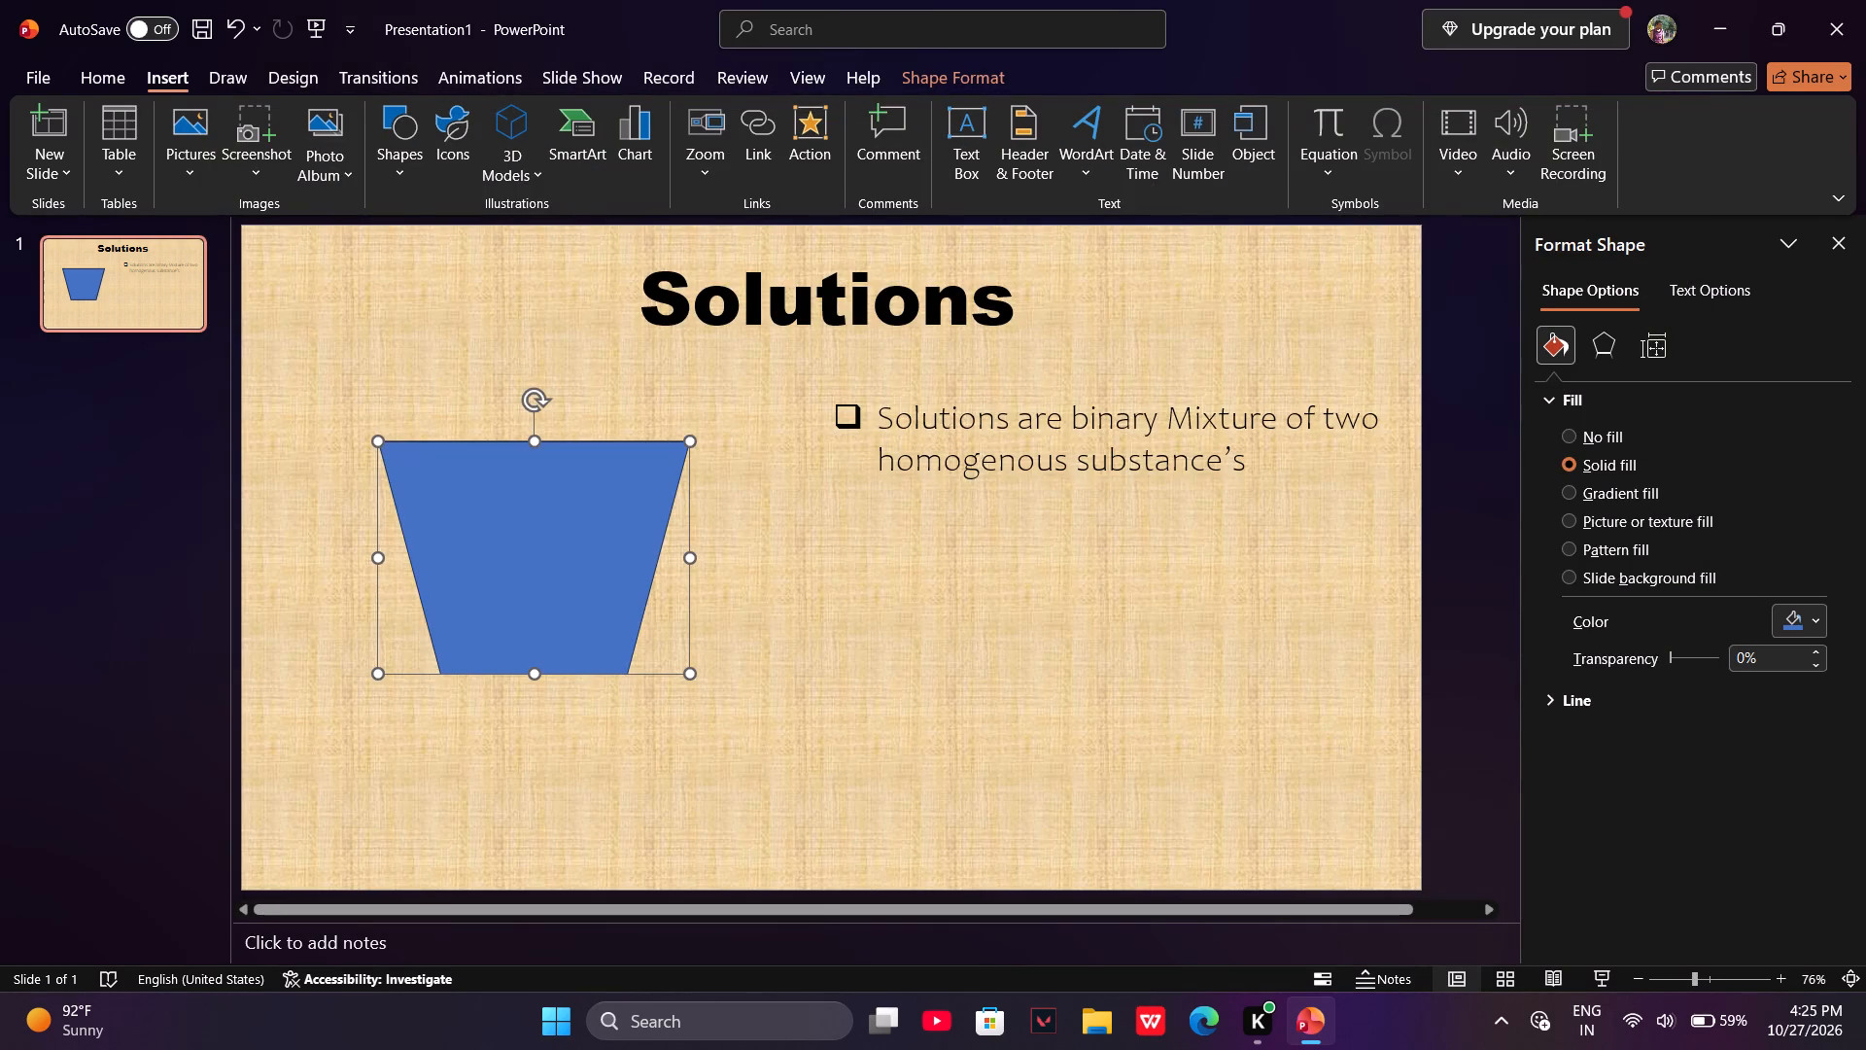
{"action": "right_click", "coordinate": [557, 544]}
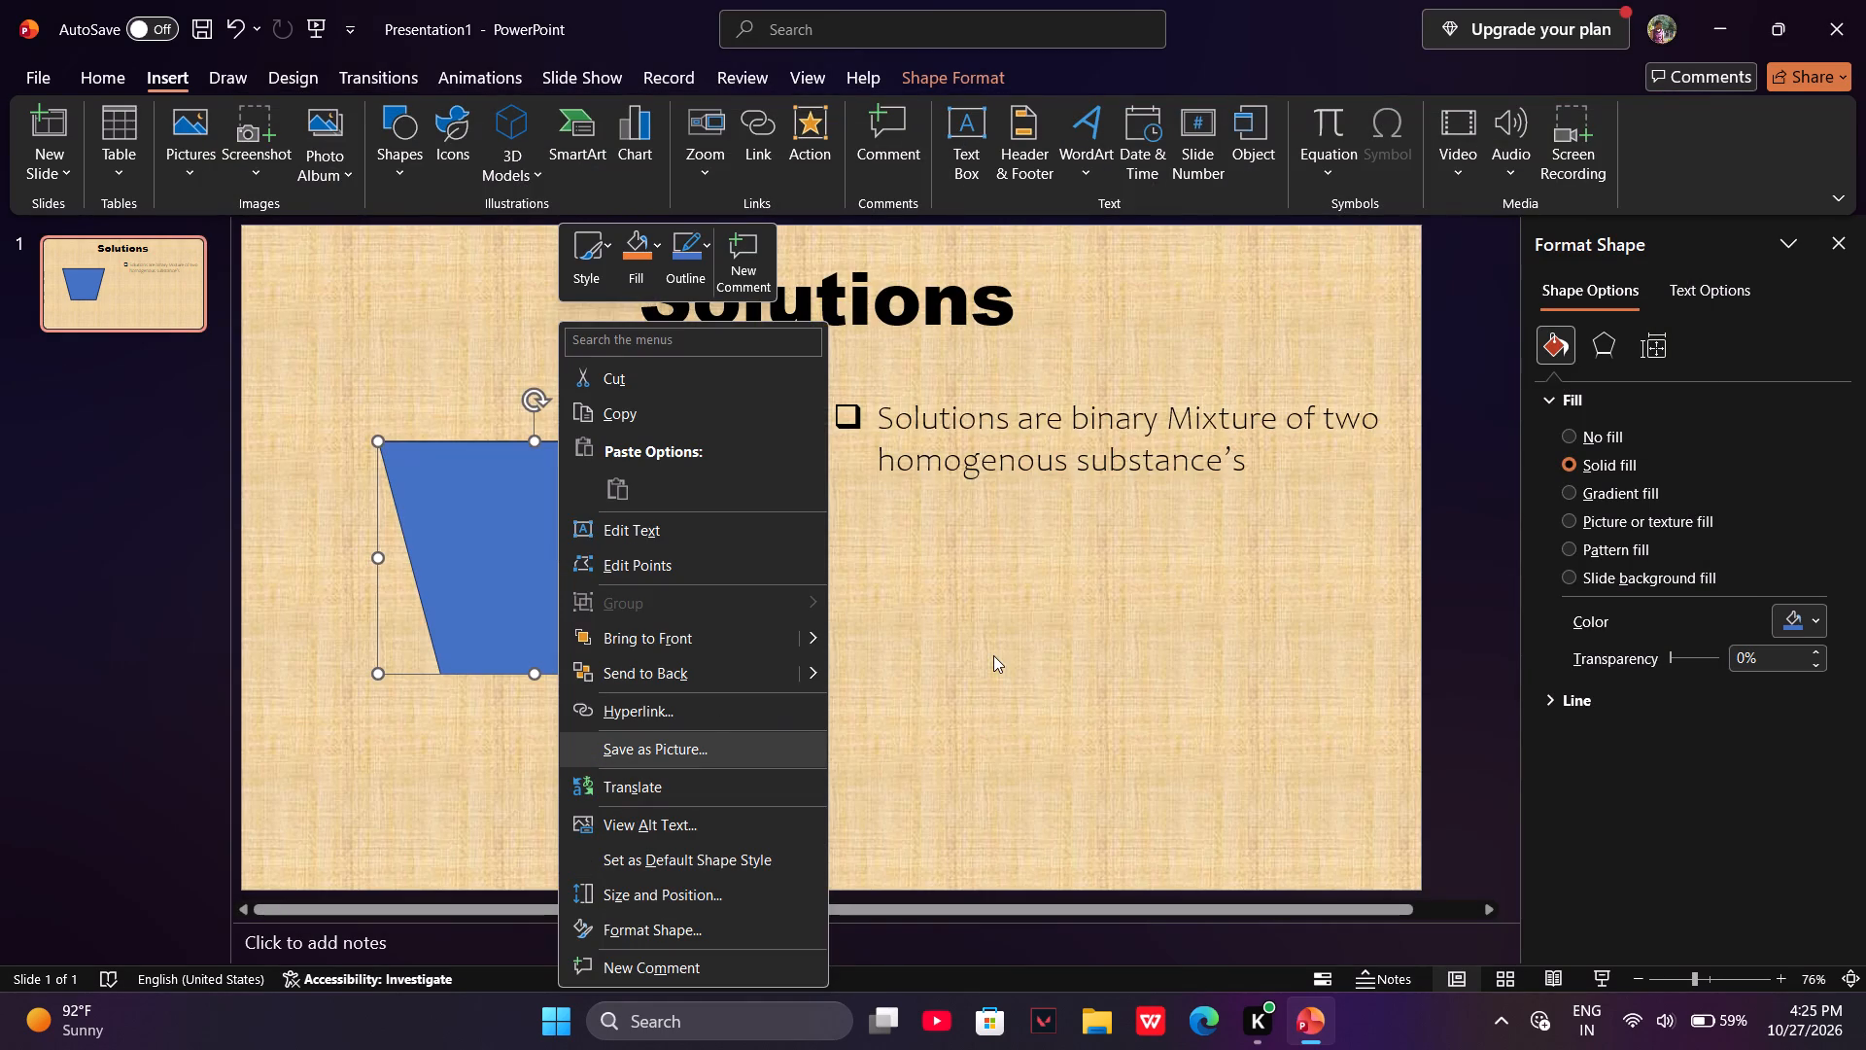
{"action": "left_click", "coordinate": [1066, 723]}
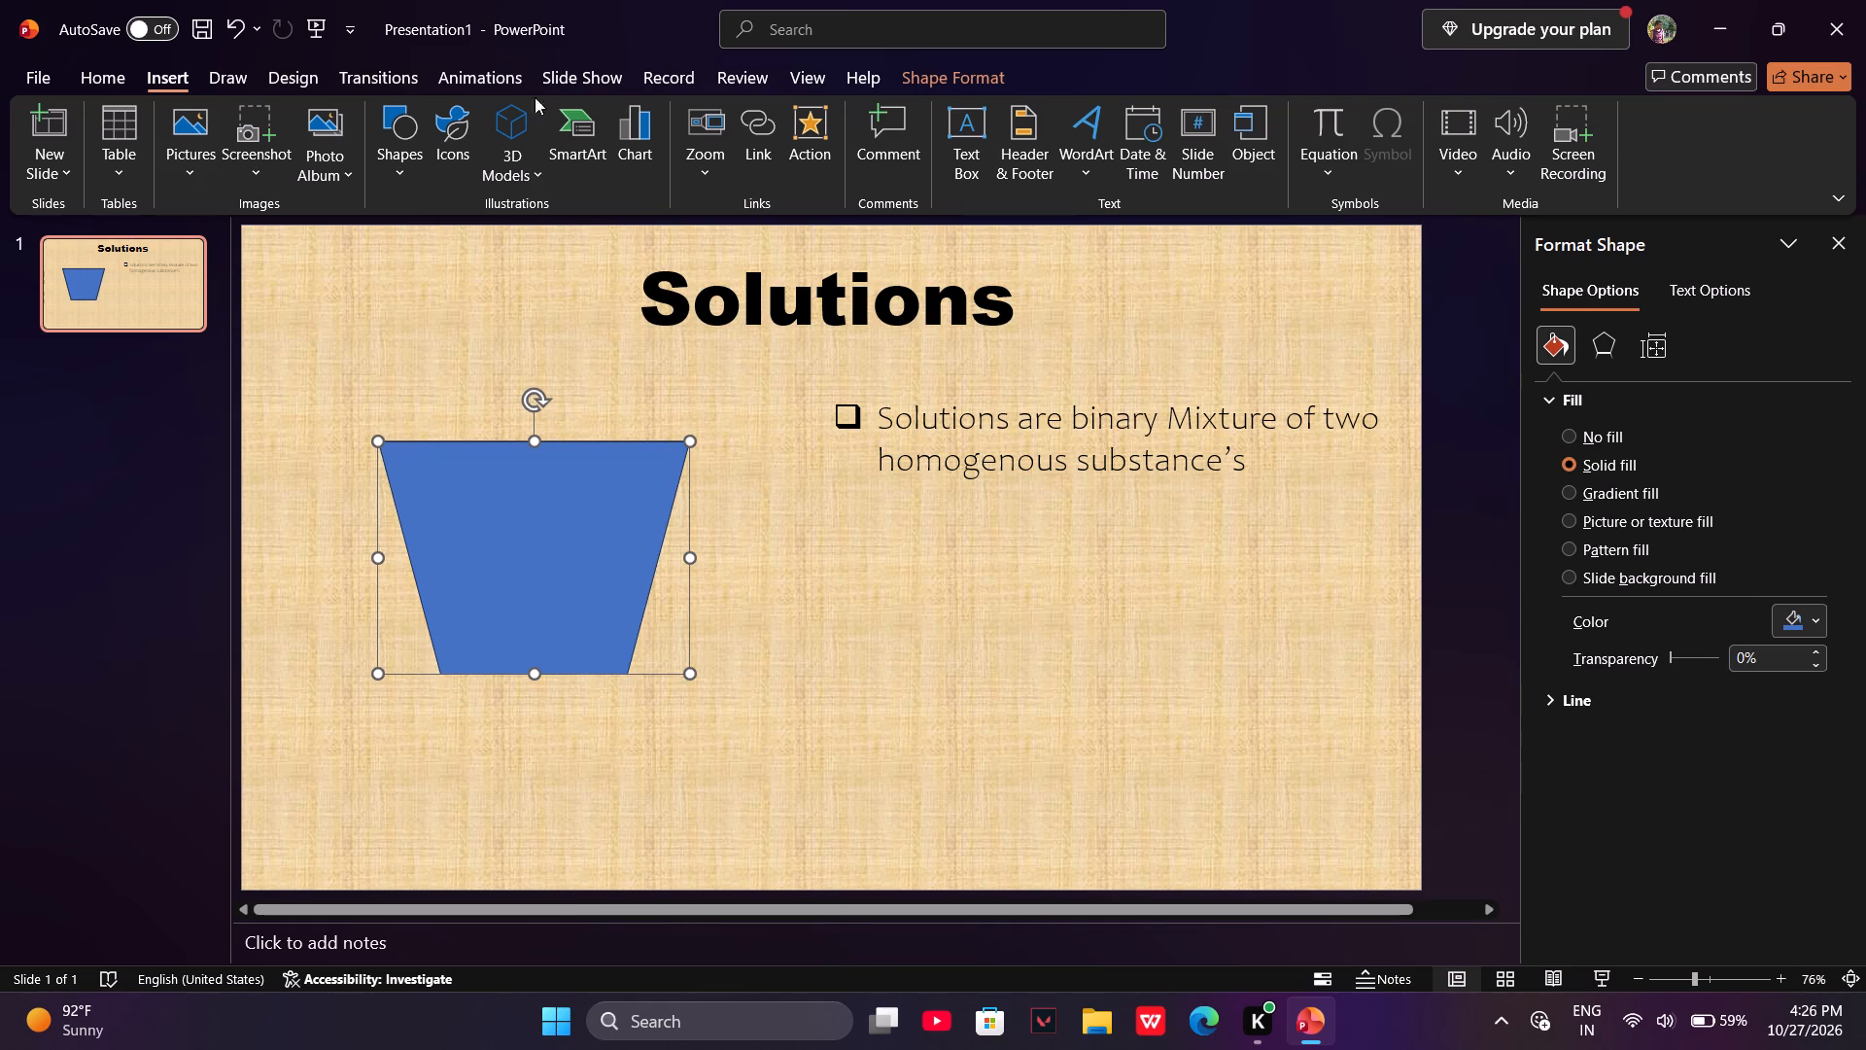
Add the letter A as text inside the blue trapezoid, indented by one tab from its centre.
{"action": "left_click_drag", "start_coordinate": [161, 72], "coordinate": [220, 85]}
{"action": "left_click", "coordinate": [939, 115]}
{"action": "left_click", "coordinate": [981, 135]}
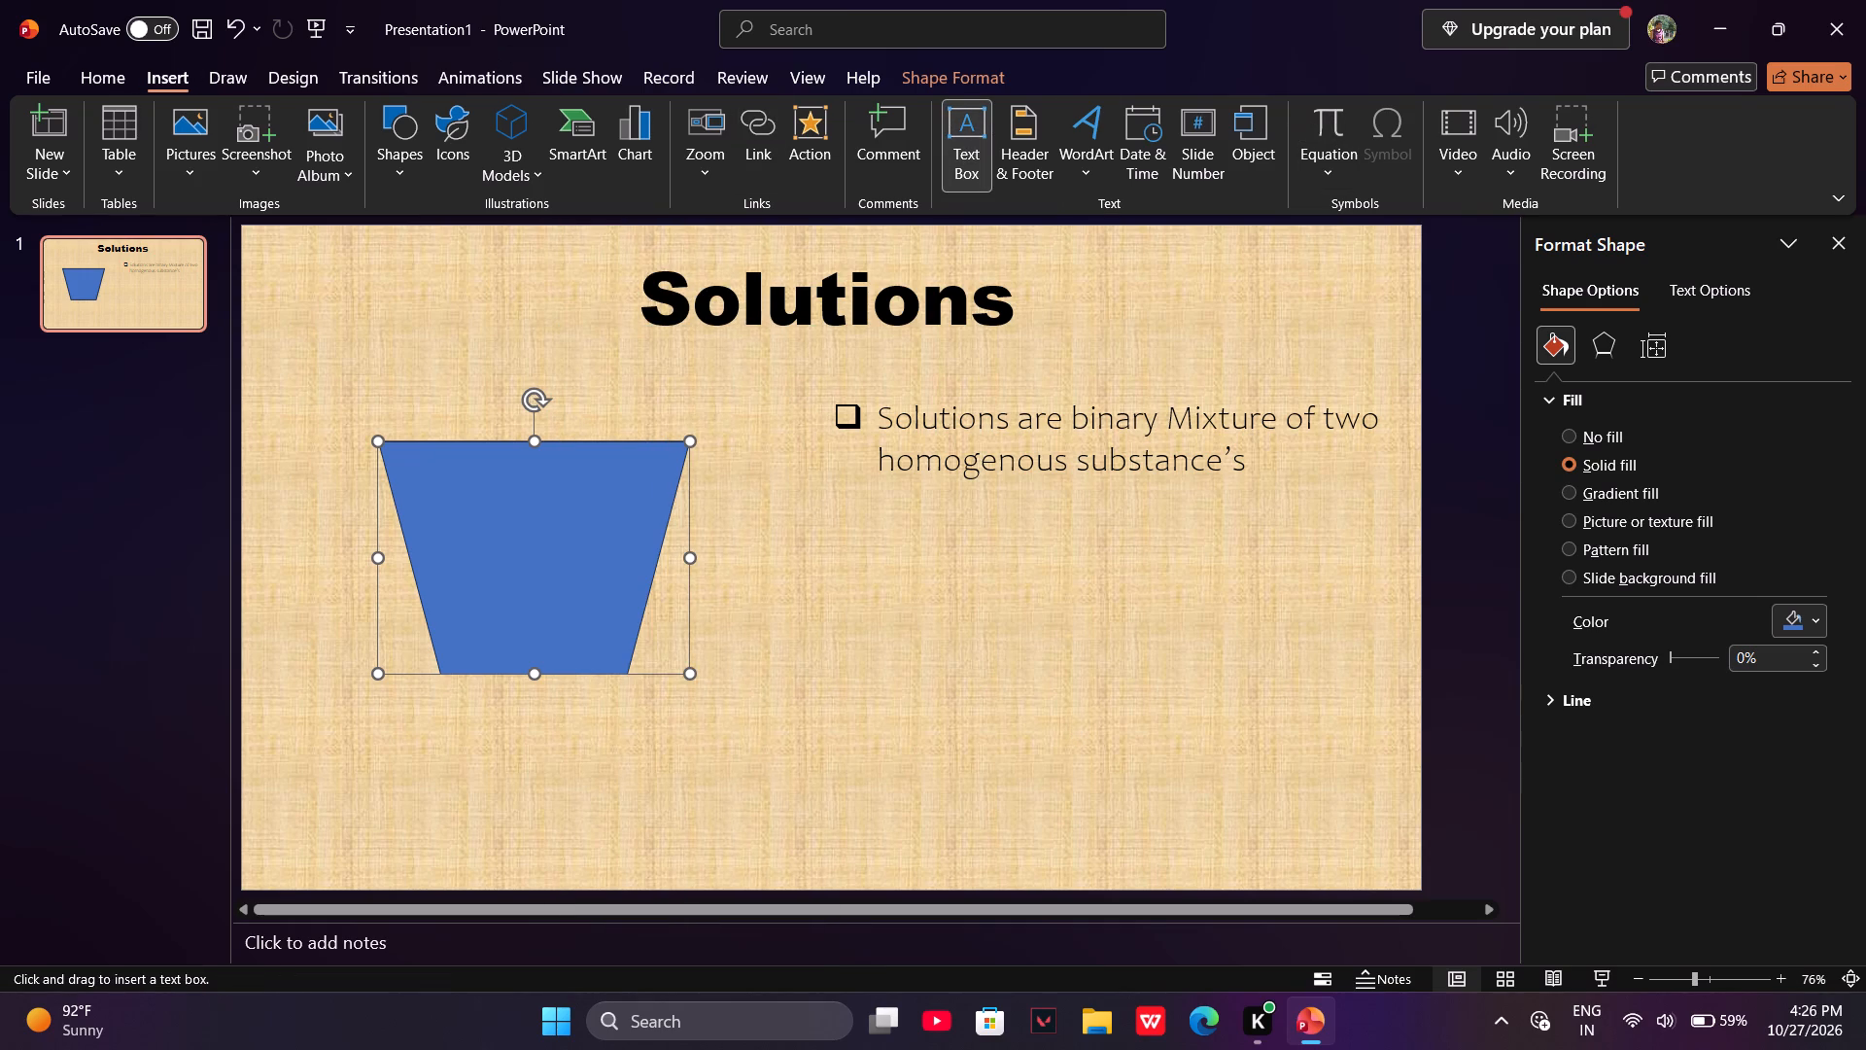
{"action": "left_click", "coordinate": [497, 599]}
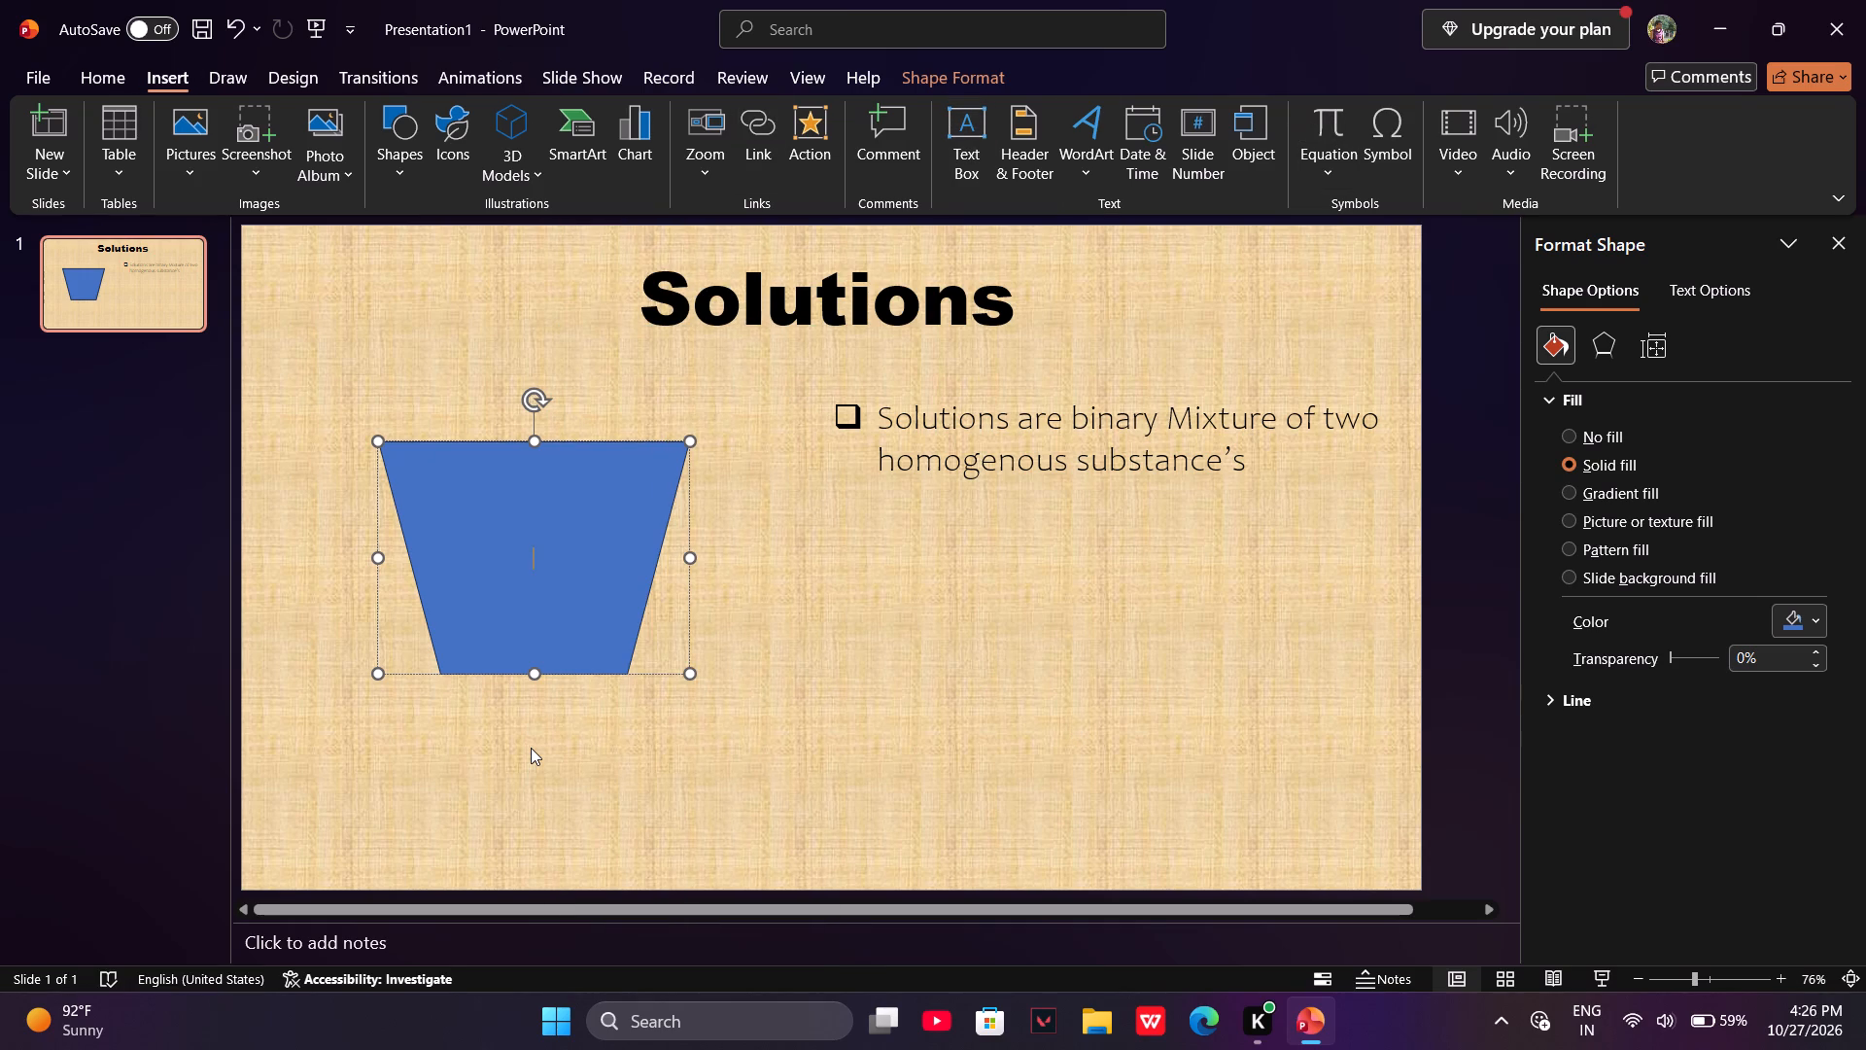
{"action": "key", "text": "a"}
{"action": "key", "text": "BackSpace"}
{"action": "key", "text": "Tab"}
{"action": "key", "text": "a"}
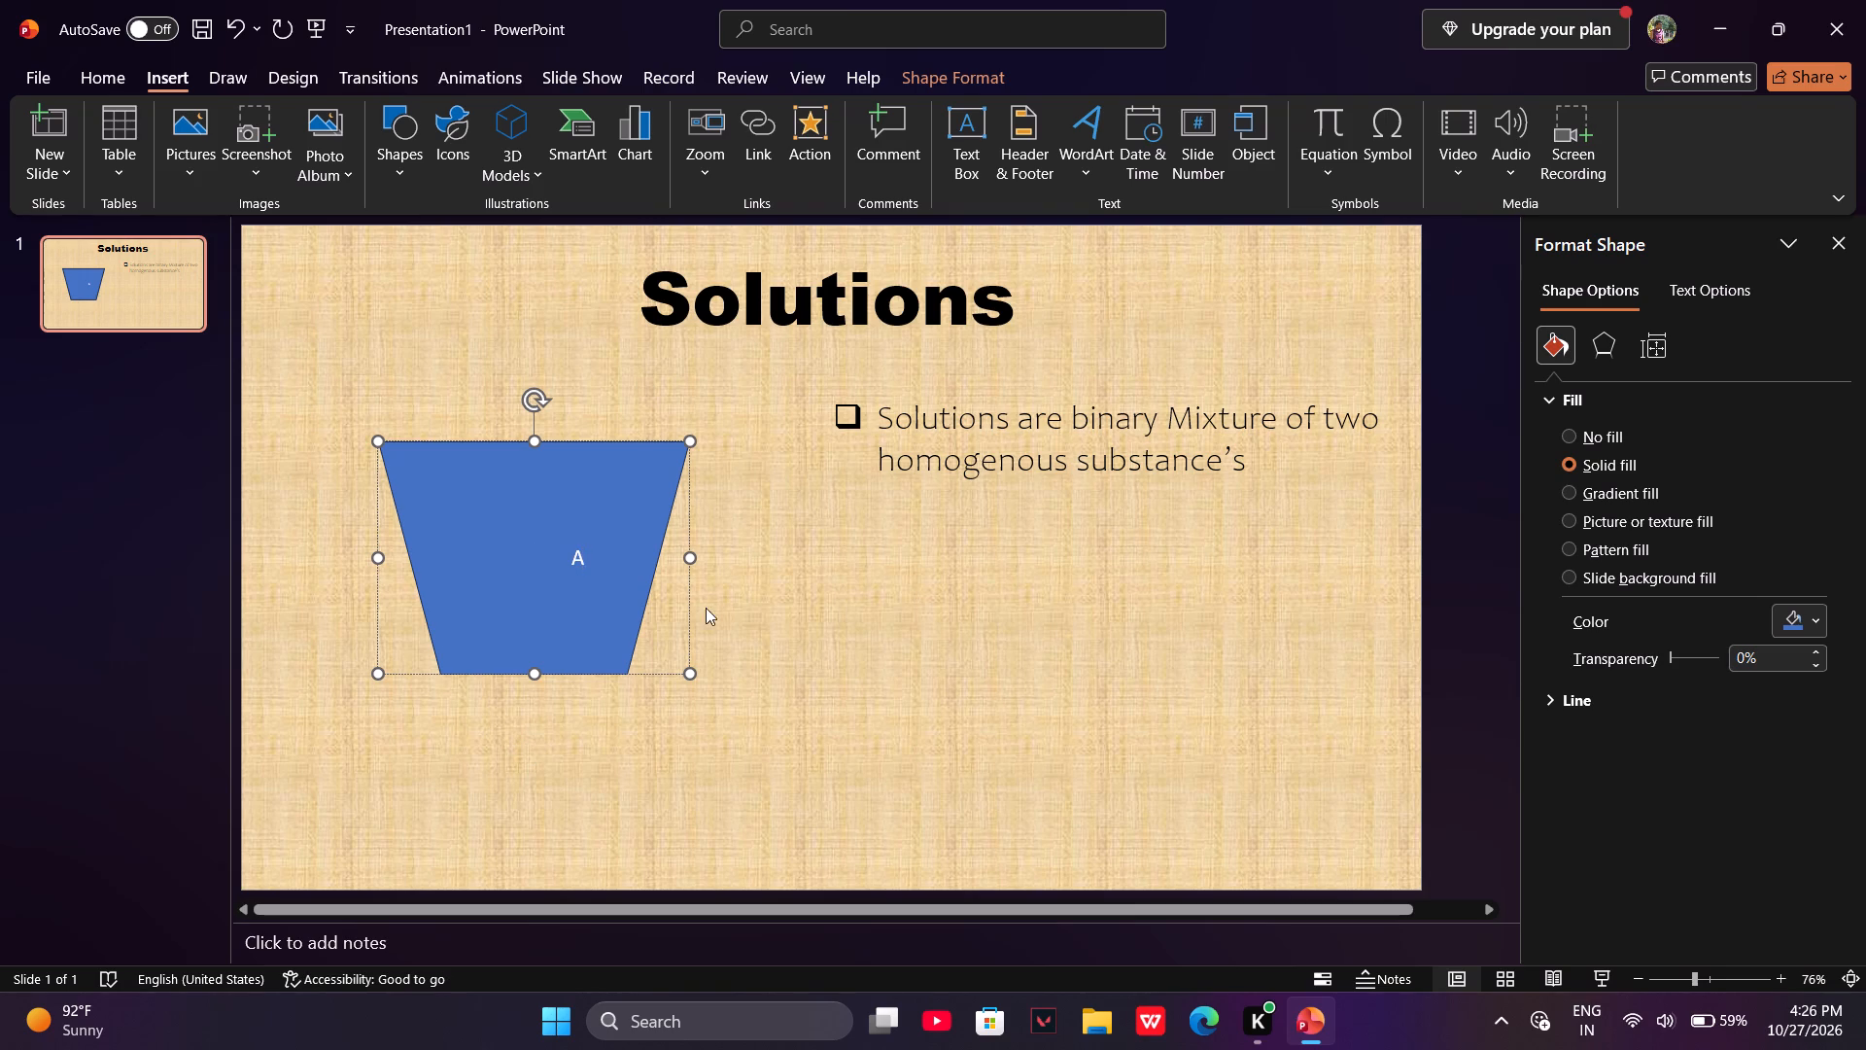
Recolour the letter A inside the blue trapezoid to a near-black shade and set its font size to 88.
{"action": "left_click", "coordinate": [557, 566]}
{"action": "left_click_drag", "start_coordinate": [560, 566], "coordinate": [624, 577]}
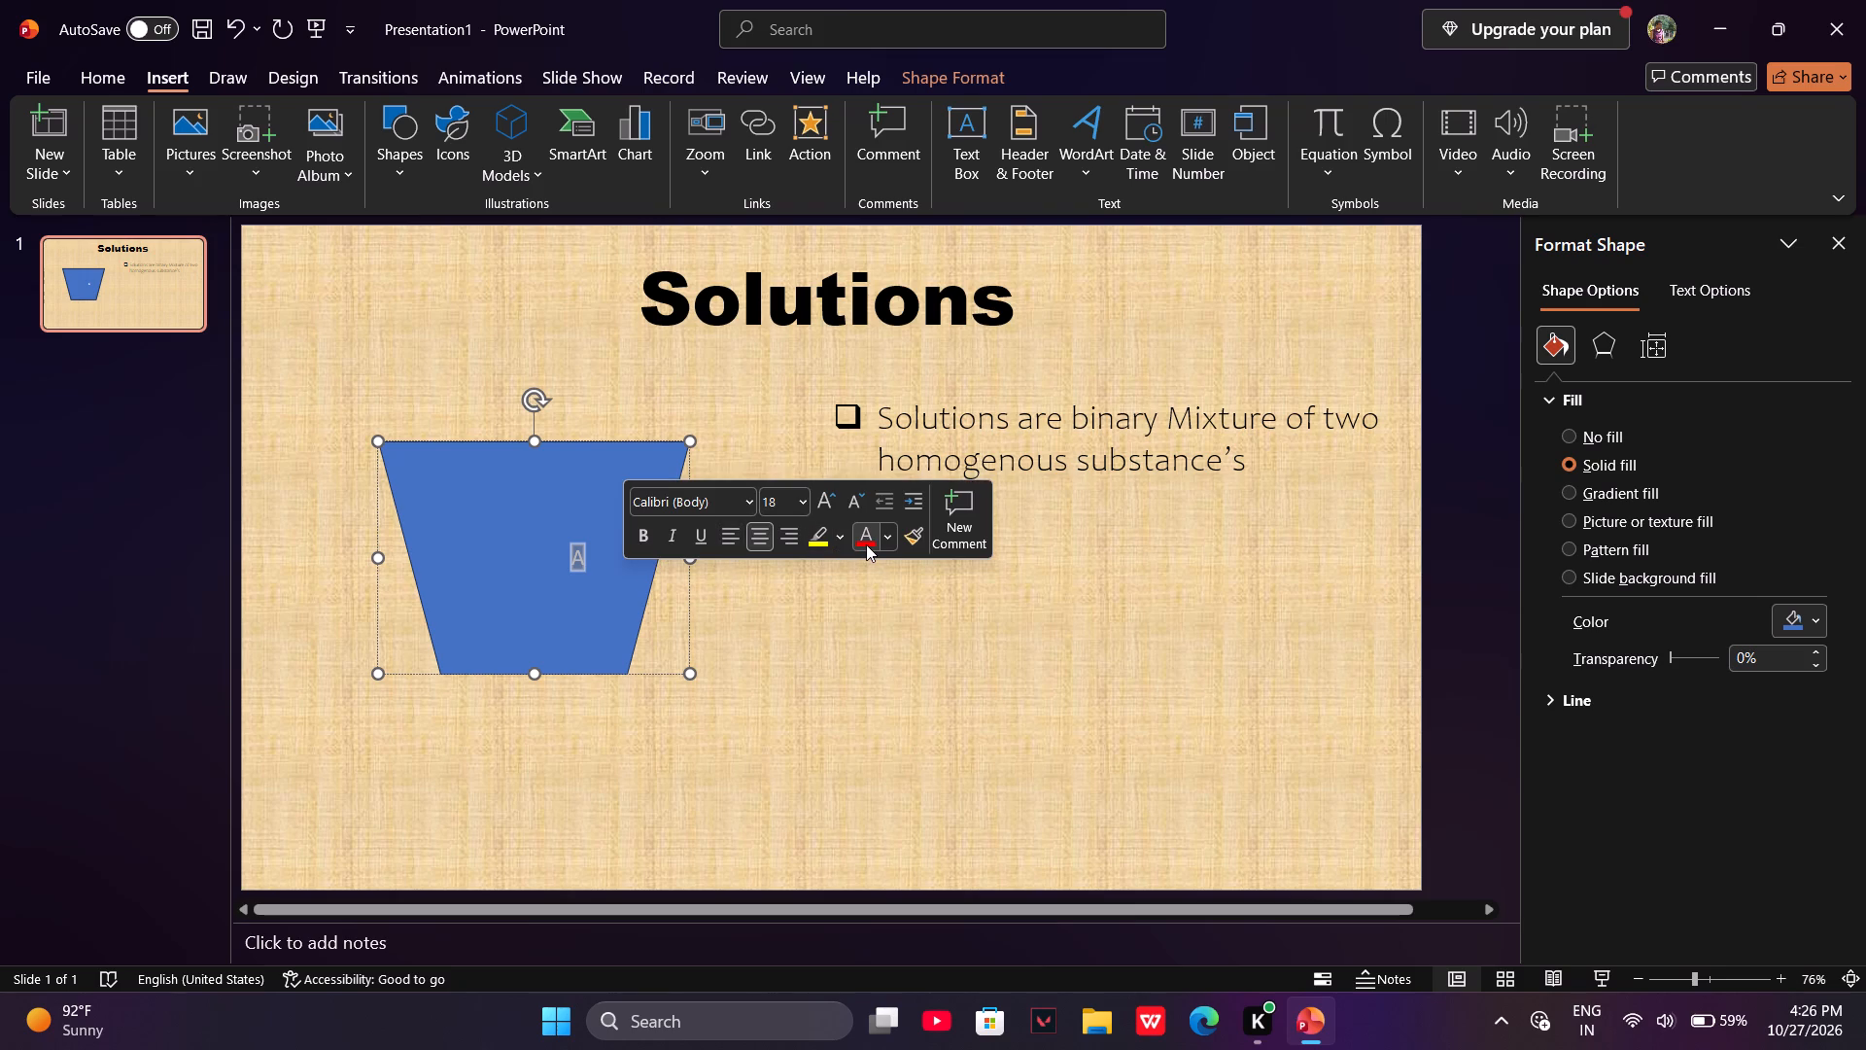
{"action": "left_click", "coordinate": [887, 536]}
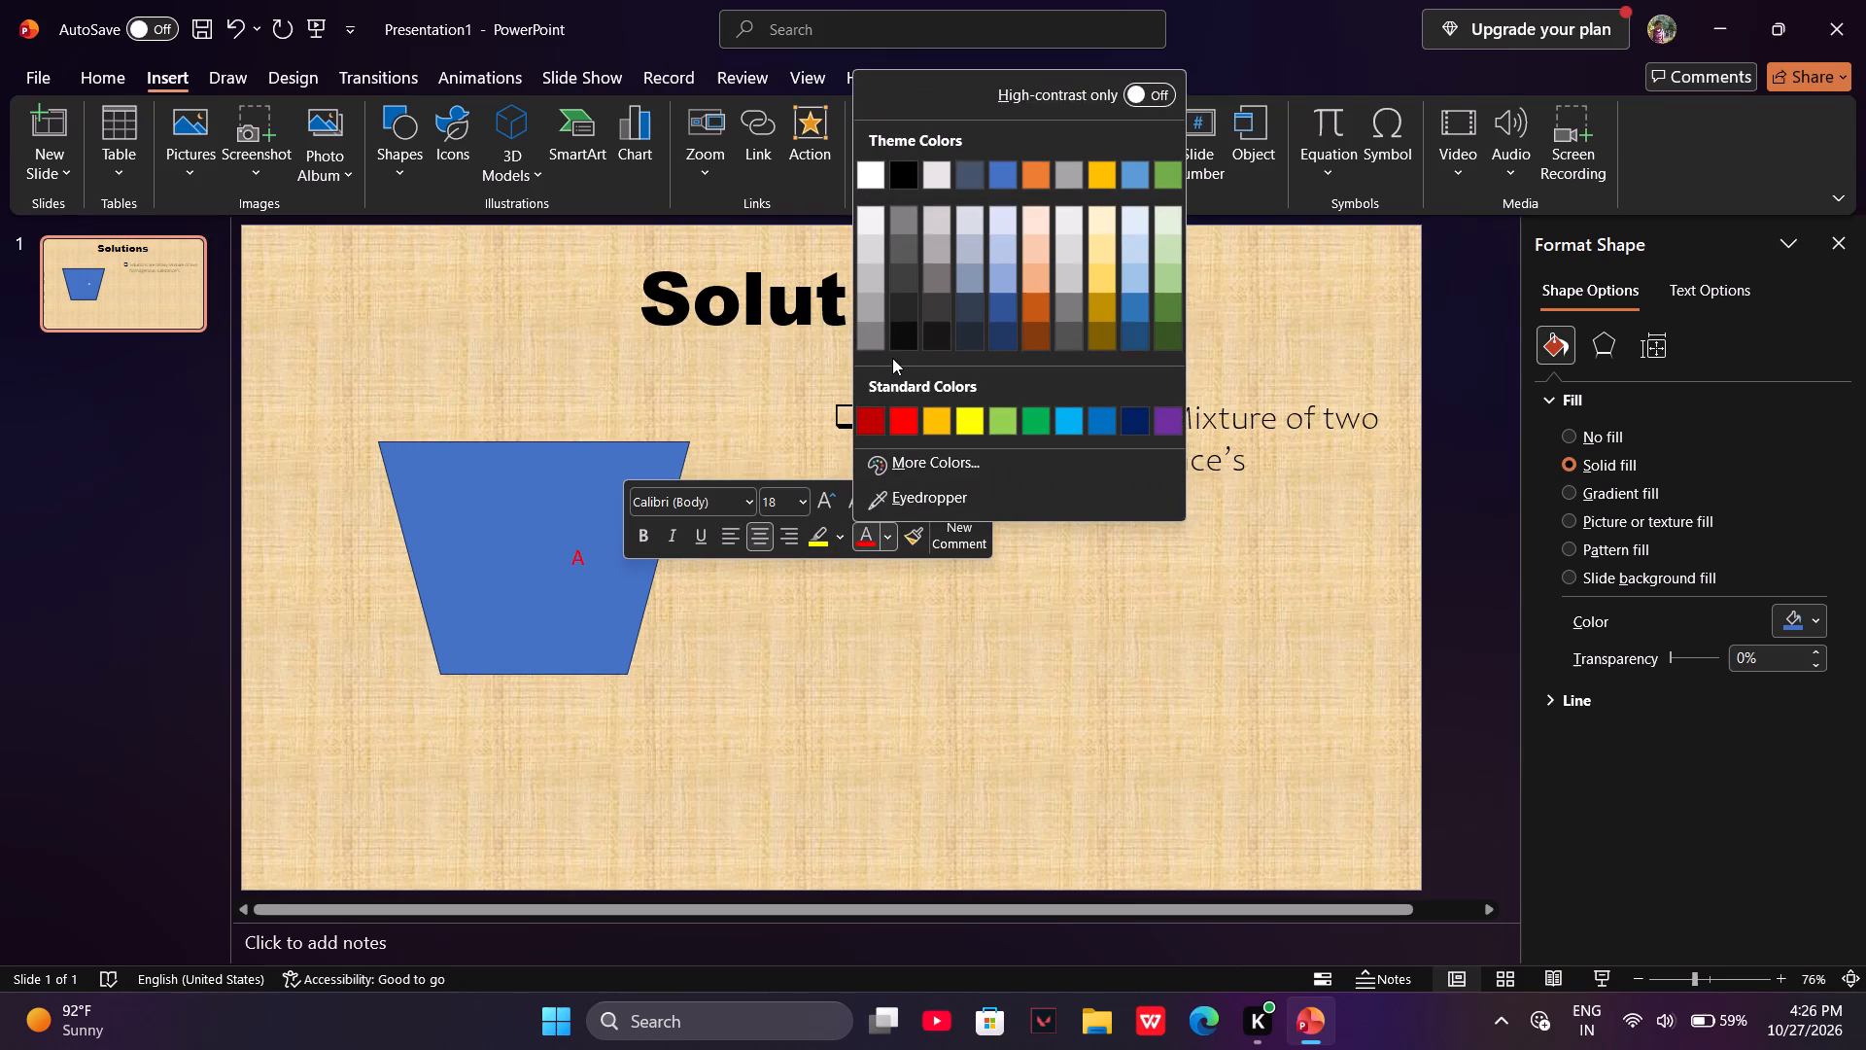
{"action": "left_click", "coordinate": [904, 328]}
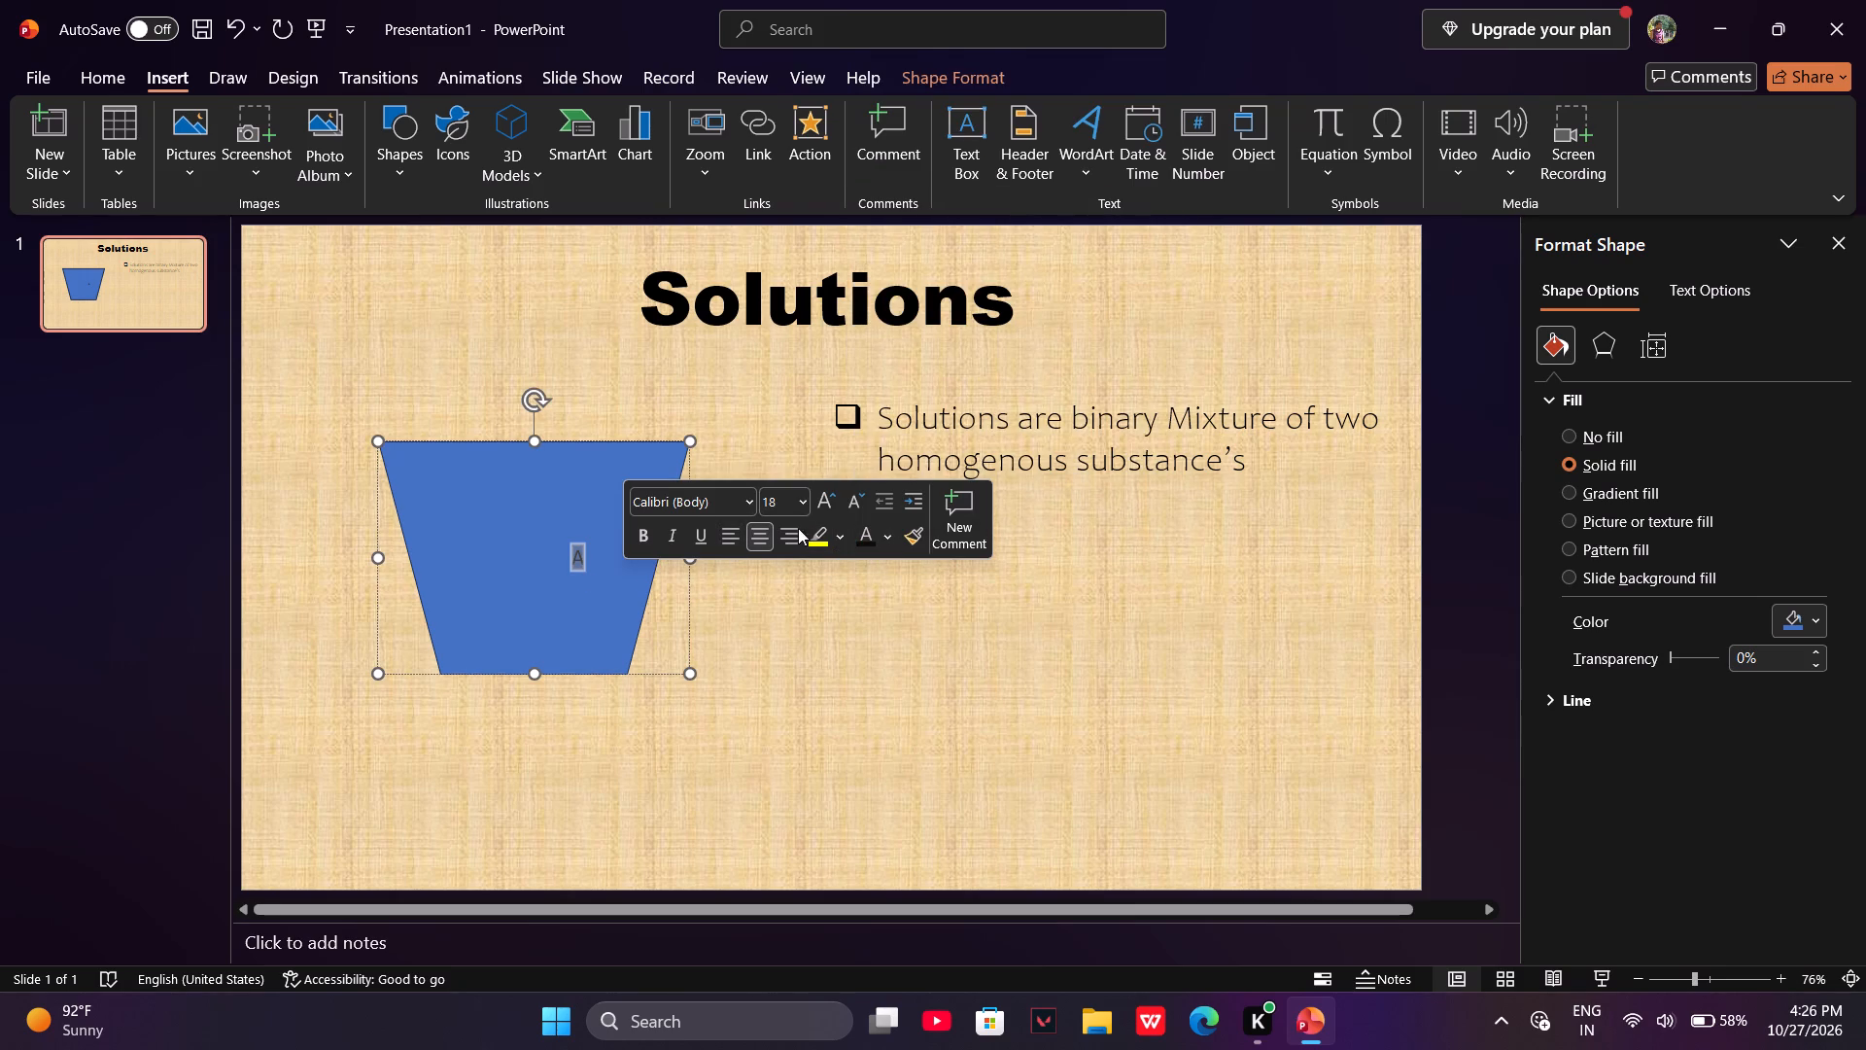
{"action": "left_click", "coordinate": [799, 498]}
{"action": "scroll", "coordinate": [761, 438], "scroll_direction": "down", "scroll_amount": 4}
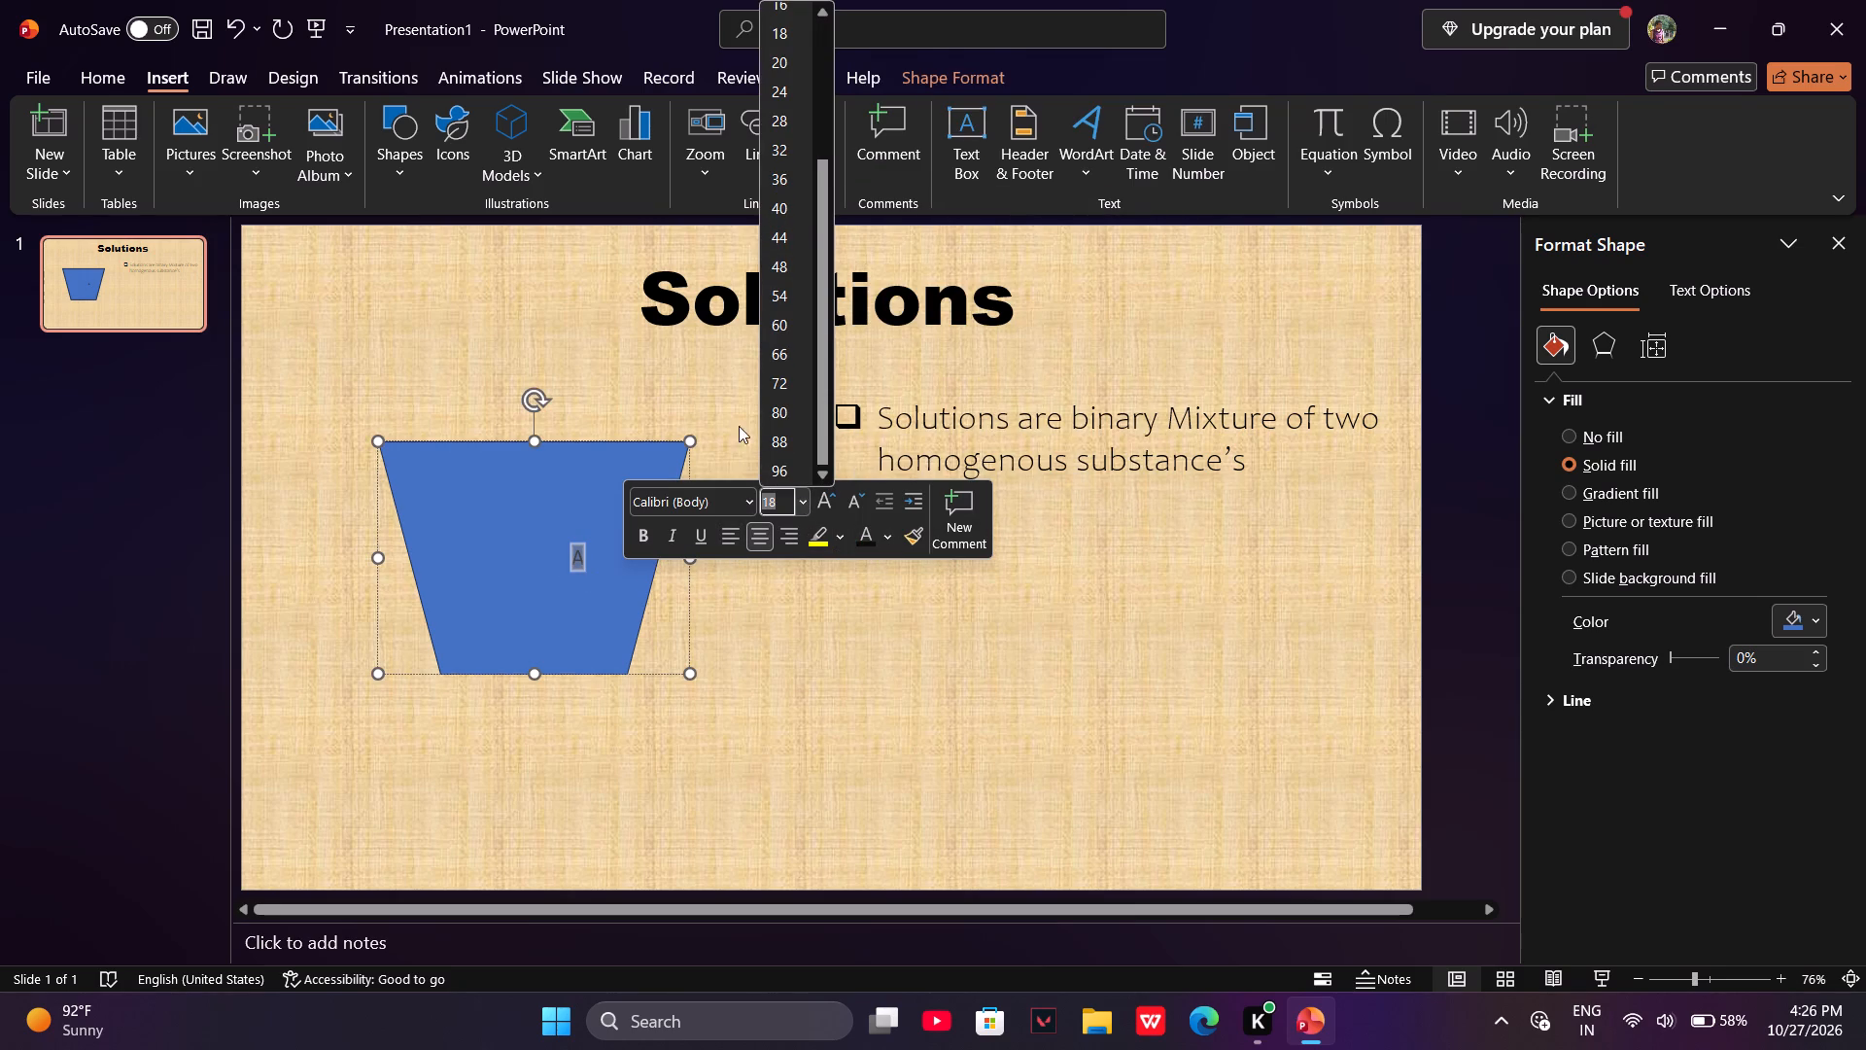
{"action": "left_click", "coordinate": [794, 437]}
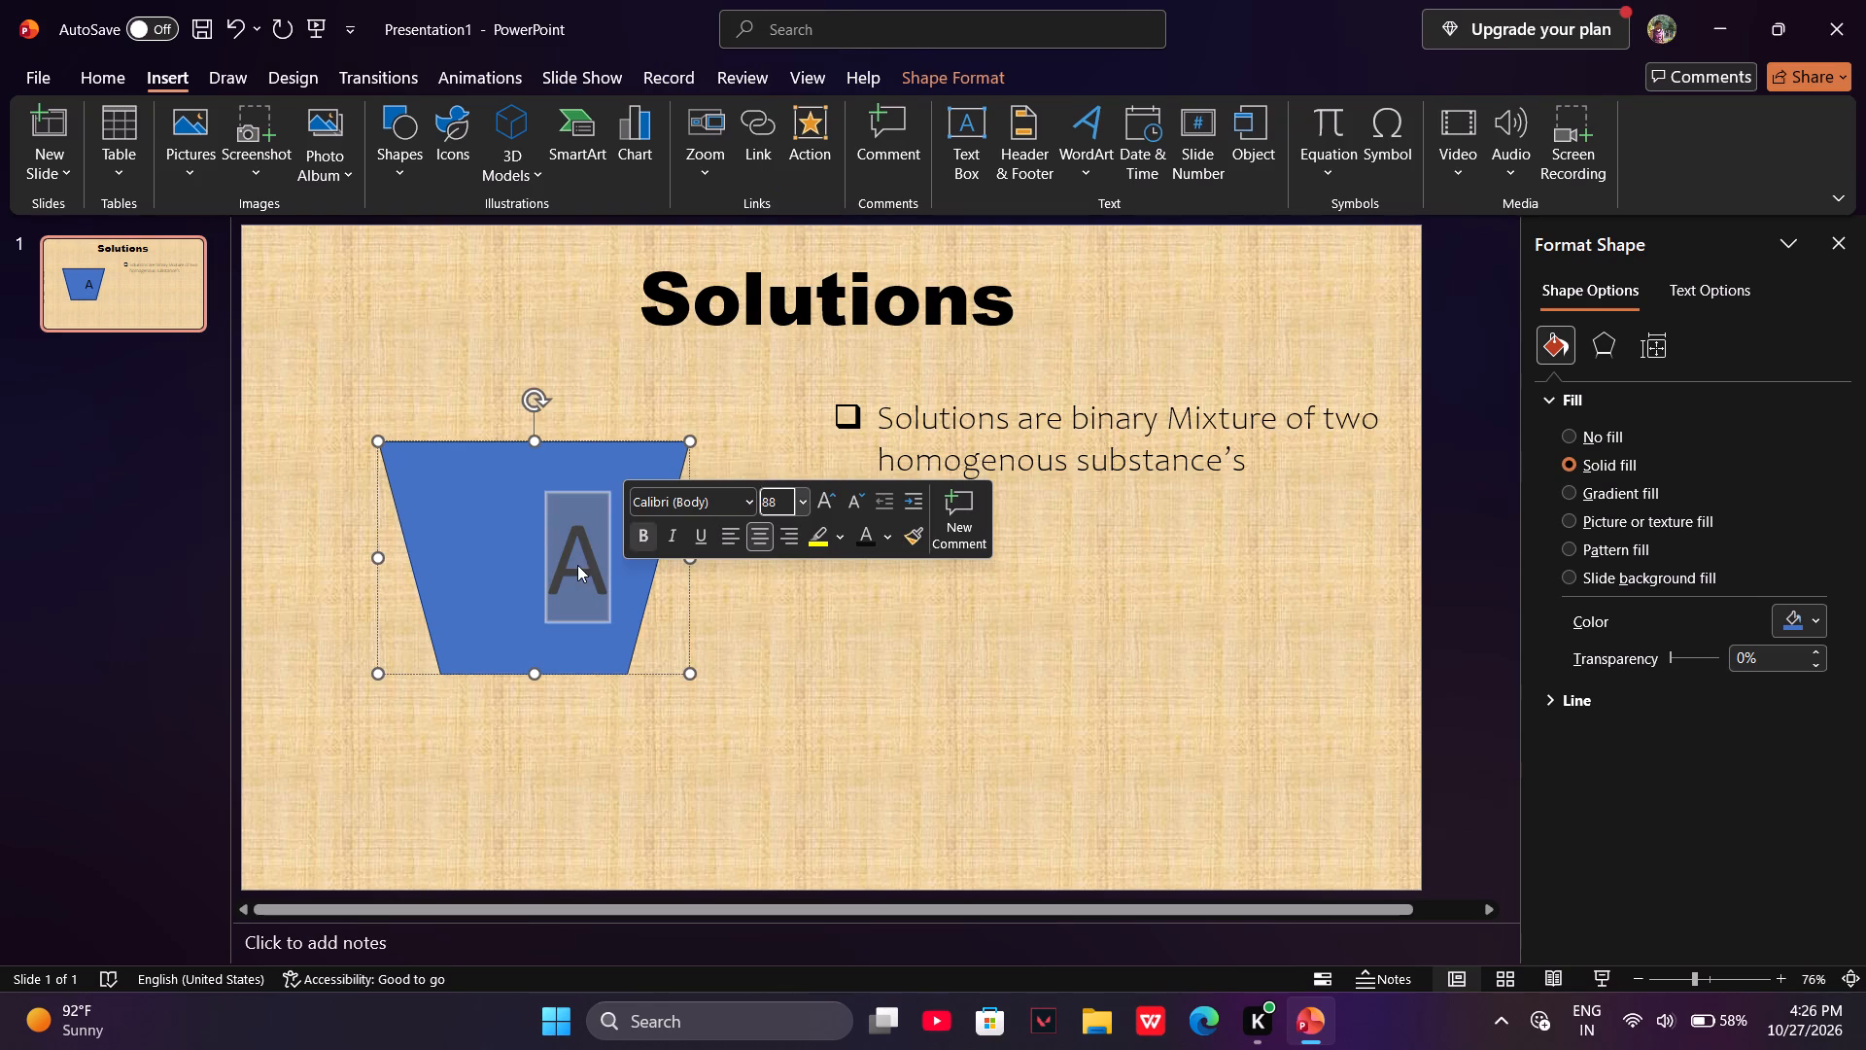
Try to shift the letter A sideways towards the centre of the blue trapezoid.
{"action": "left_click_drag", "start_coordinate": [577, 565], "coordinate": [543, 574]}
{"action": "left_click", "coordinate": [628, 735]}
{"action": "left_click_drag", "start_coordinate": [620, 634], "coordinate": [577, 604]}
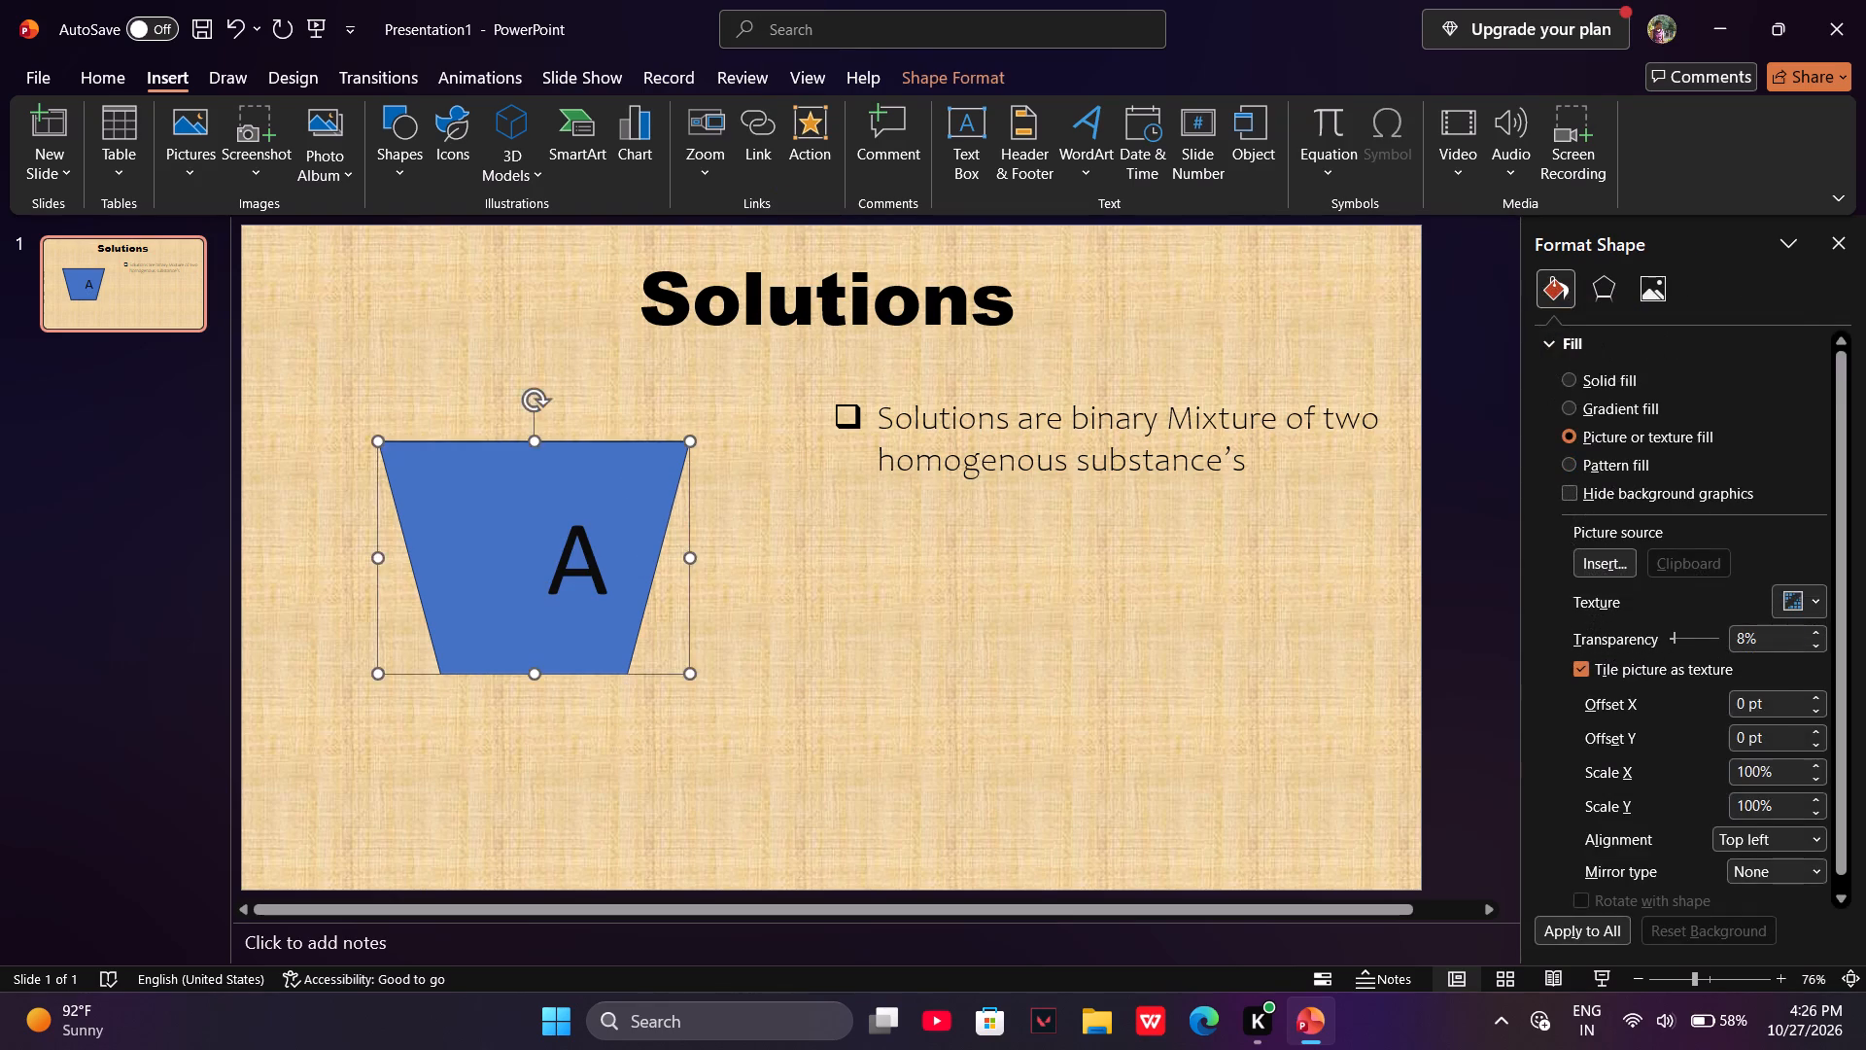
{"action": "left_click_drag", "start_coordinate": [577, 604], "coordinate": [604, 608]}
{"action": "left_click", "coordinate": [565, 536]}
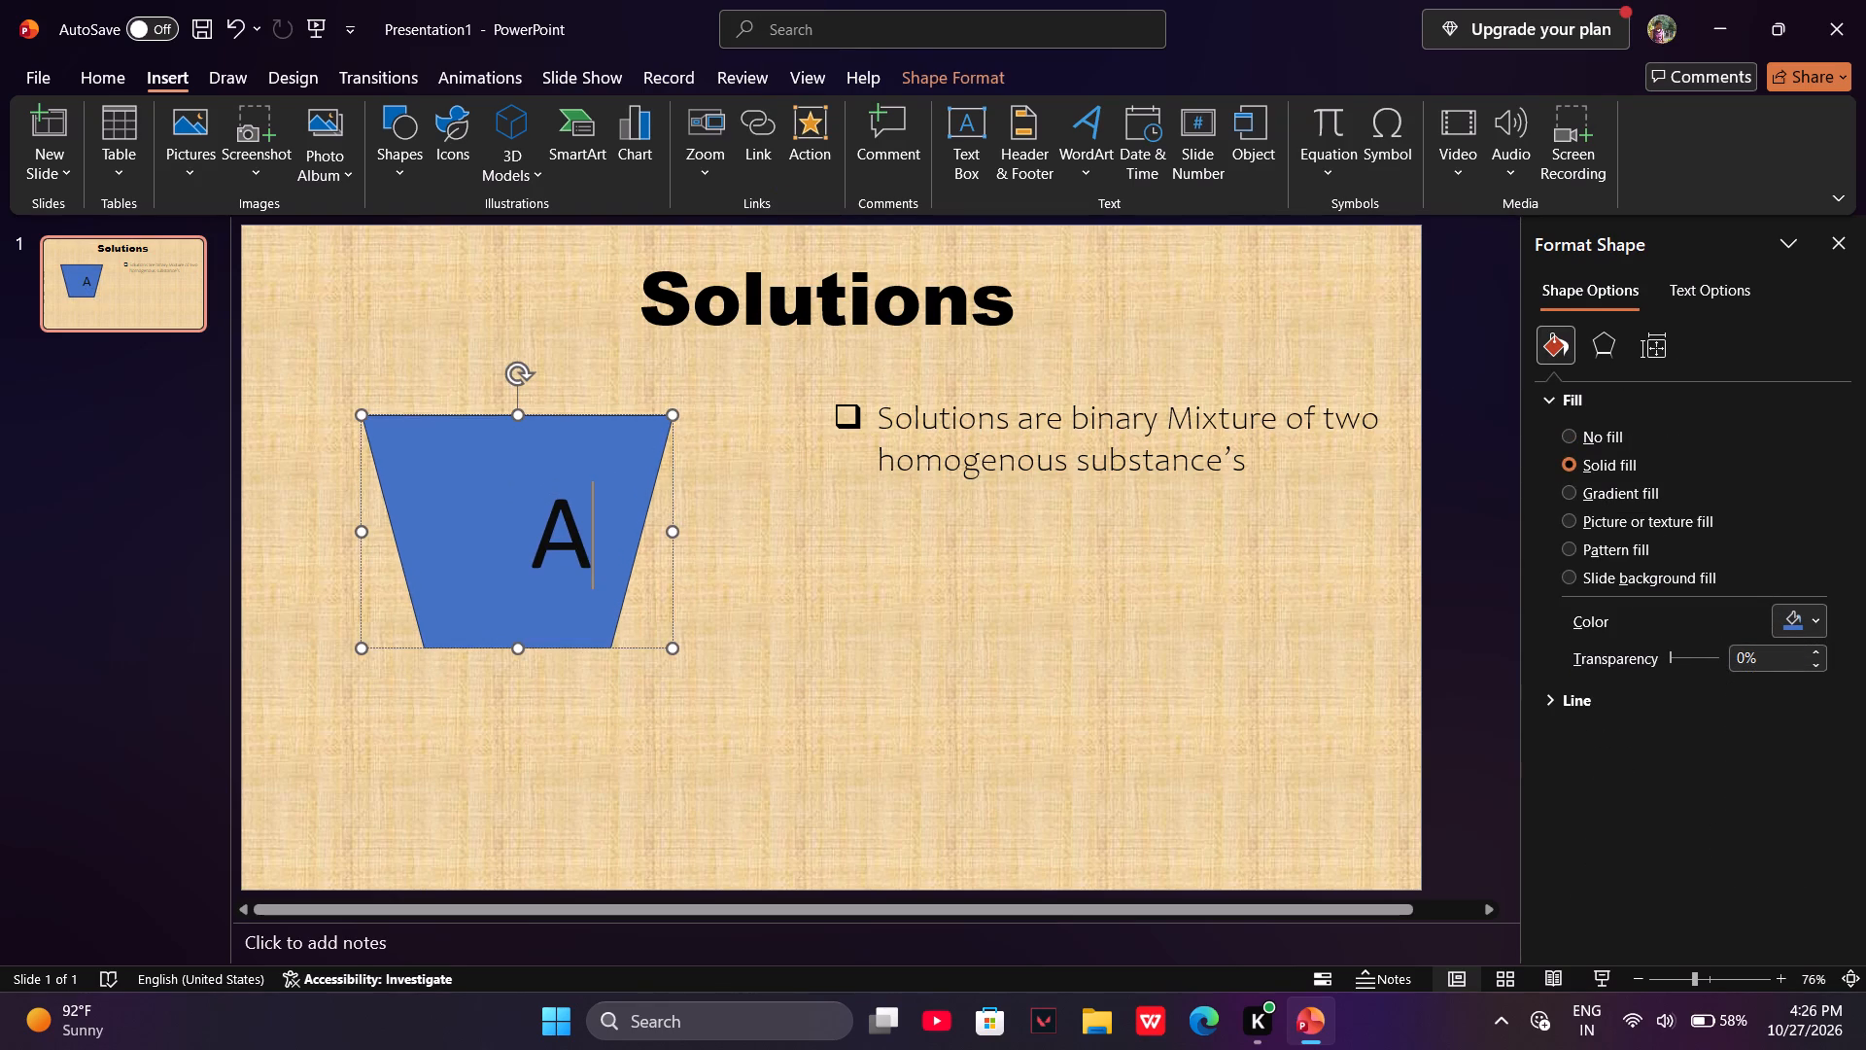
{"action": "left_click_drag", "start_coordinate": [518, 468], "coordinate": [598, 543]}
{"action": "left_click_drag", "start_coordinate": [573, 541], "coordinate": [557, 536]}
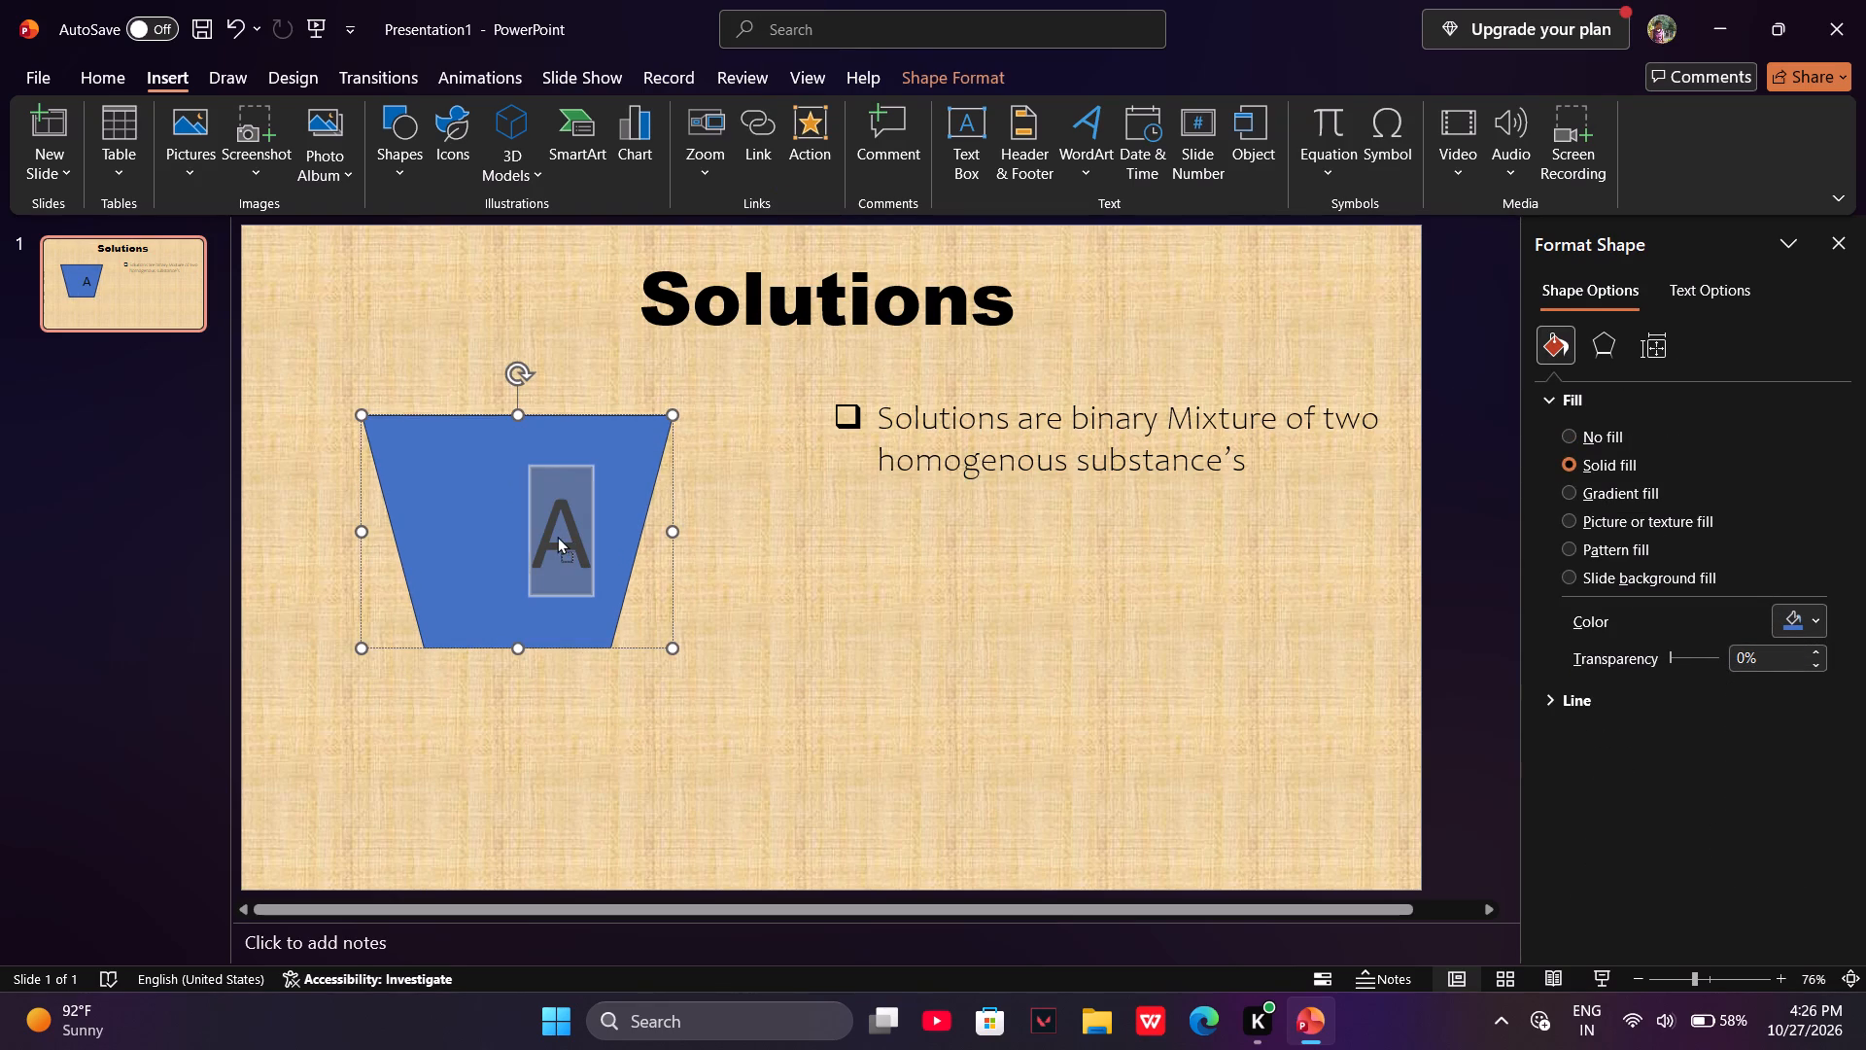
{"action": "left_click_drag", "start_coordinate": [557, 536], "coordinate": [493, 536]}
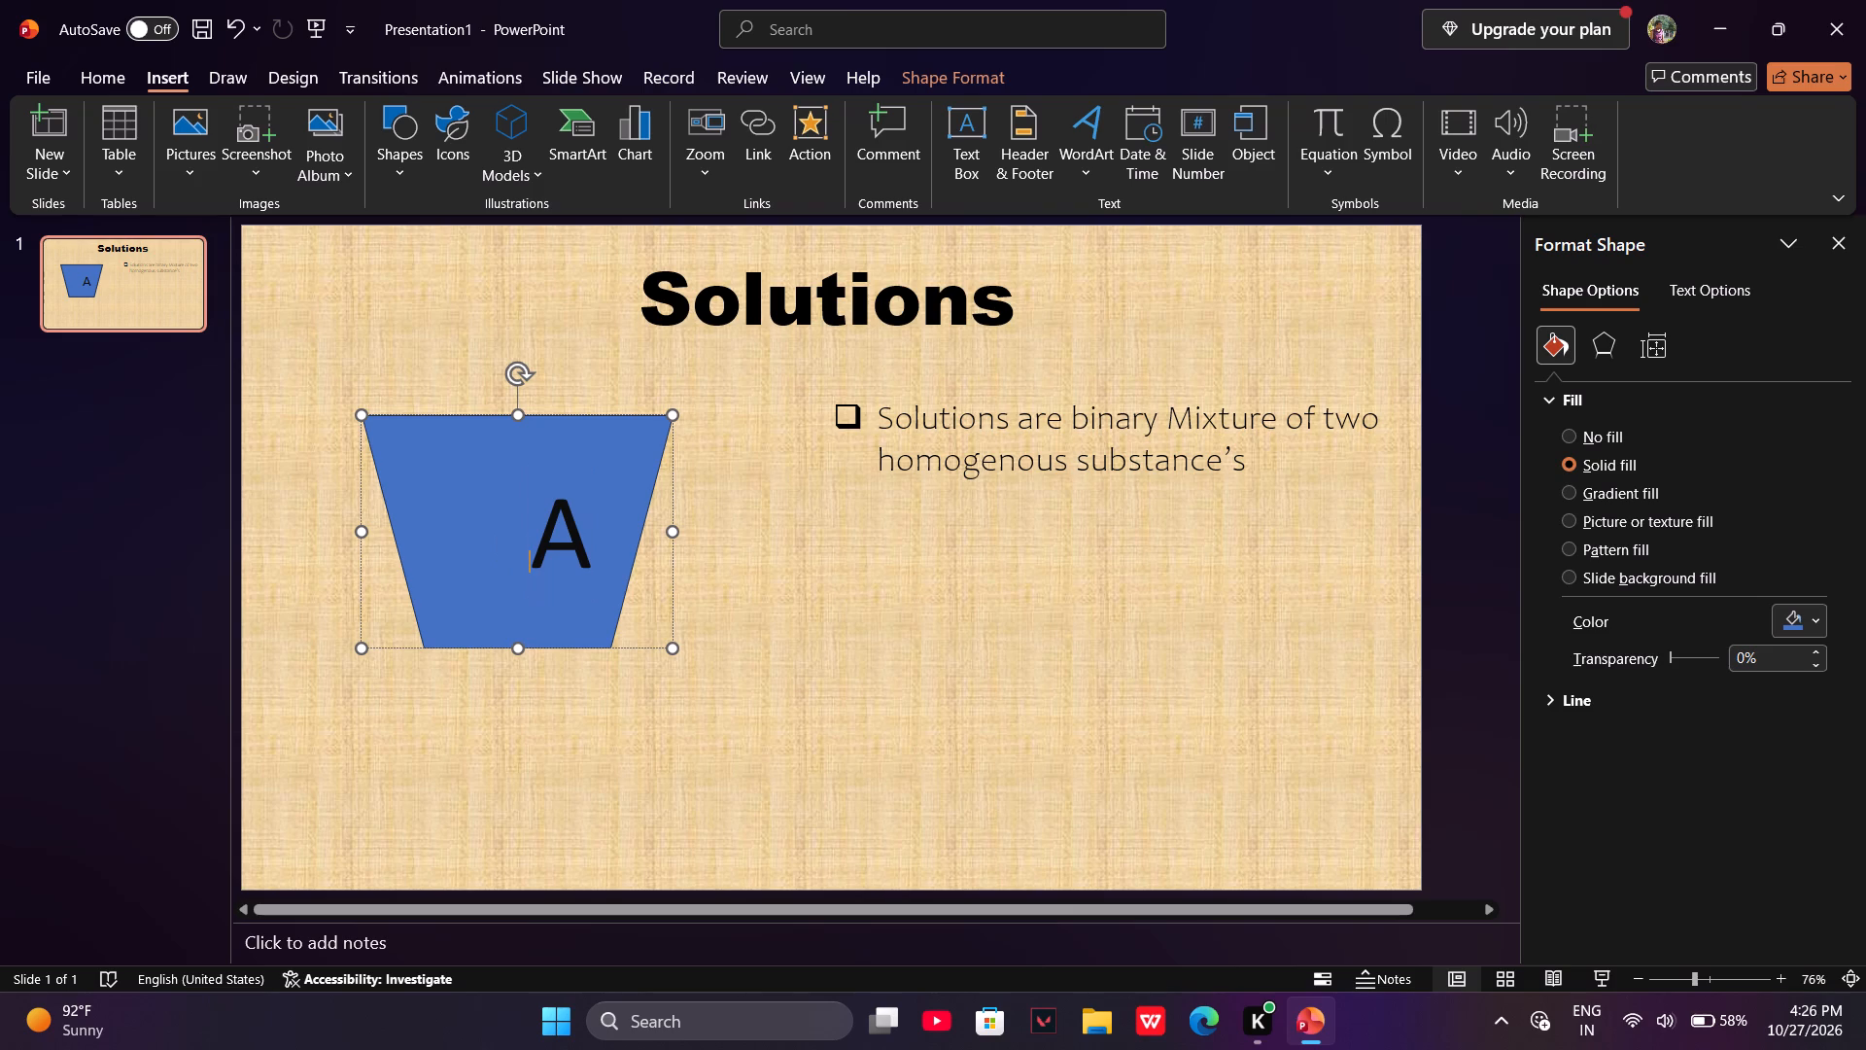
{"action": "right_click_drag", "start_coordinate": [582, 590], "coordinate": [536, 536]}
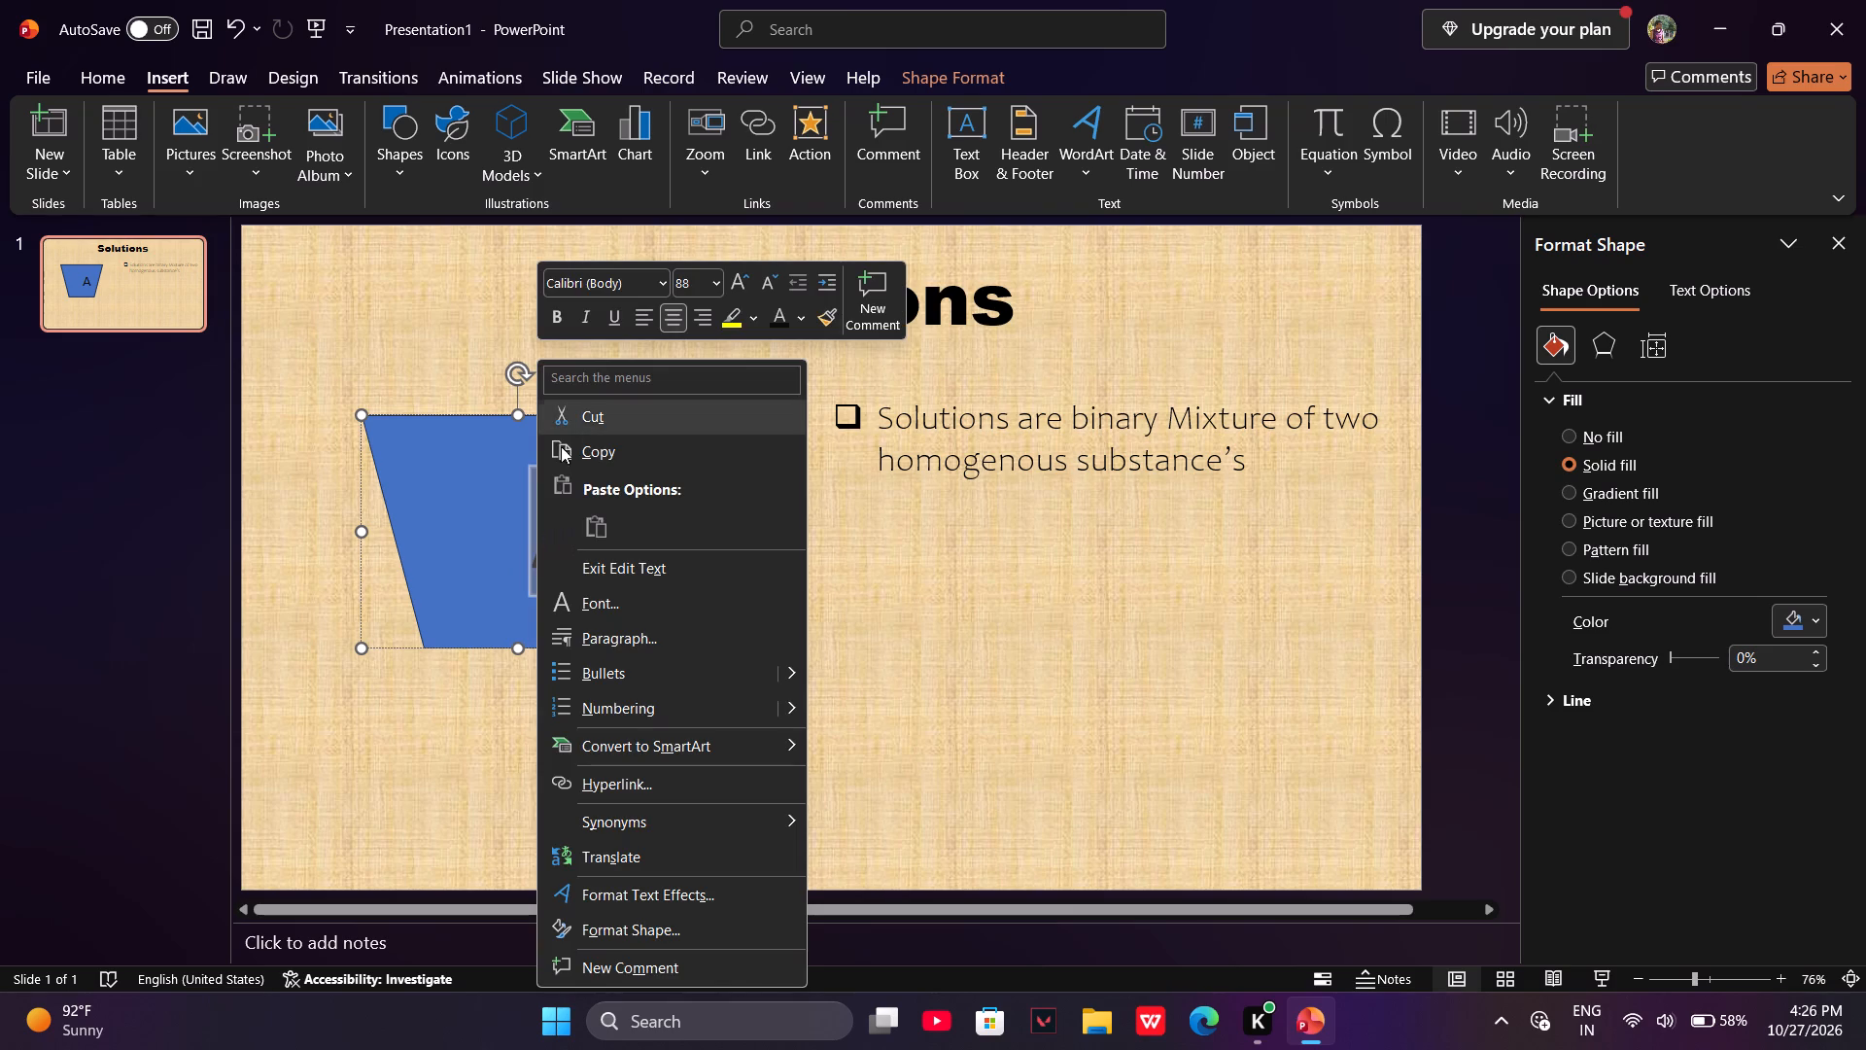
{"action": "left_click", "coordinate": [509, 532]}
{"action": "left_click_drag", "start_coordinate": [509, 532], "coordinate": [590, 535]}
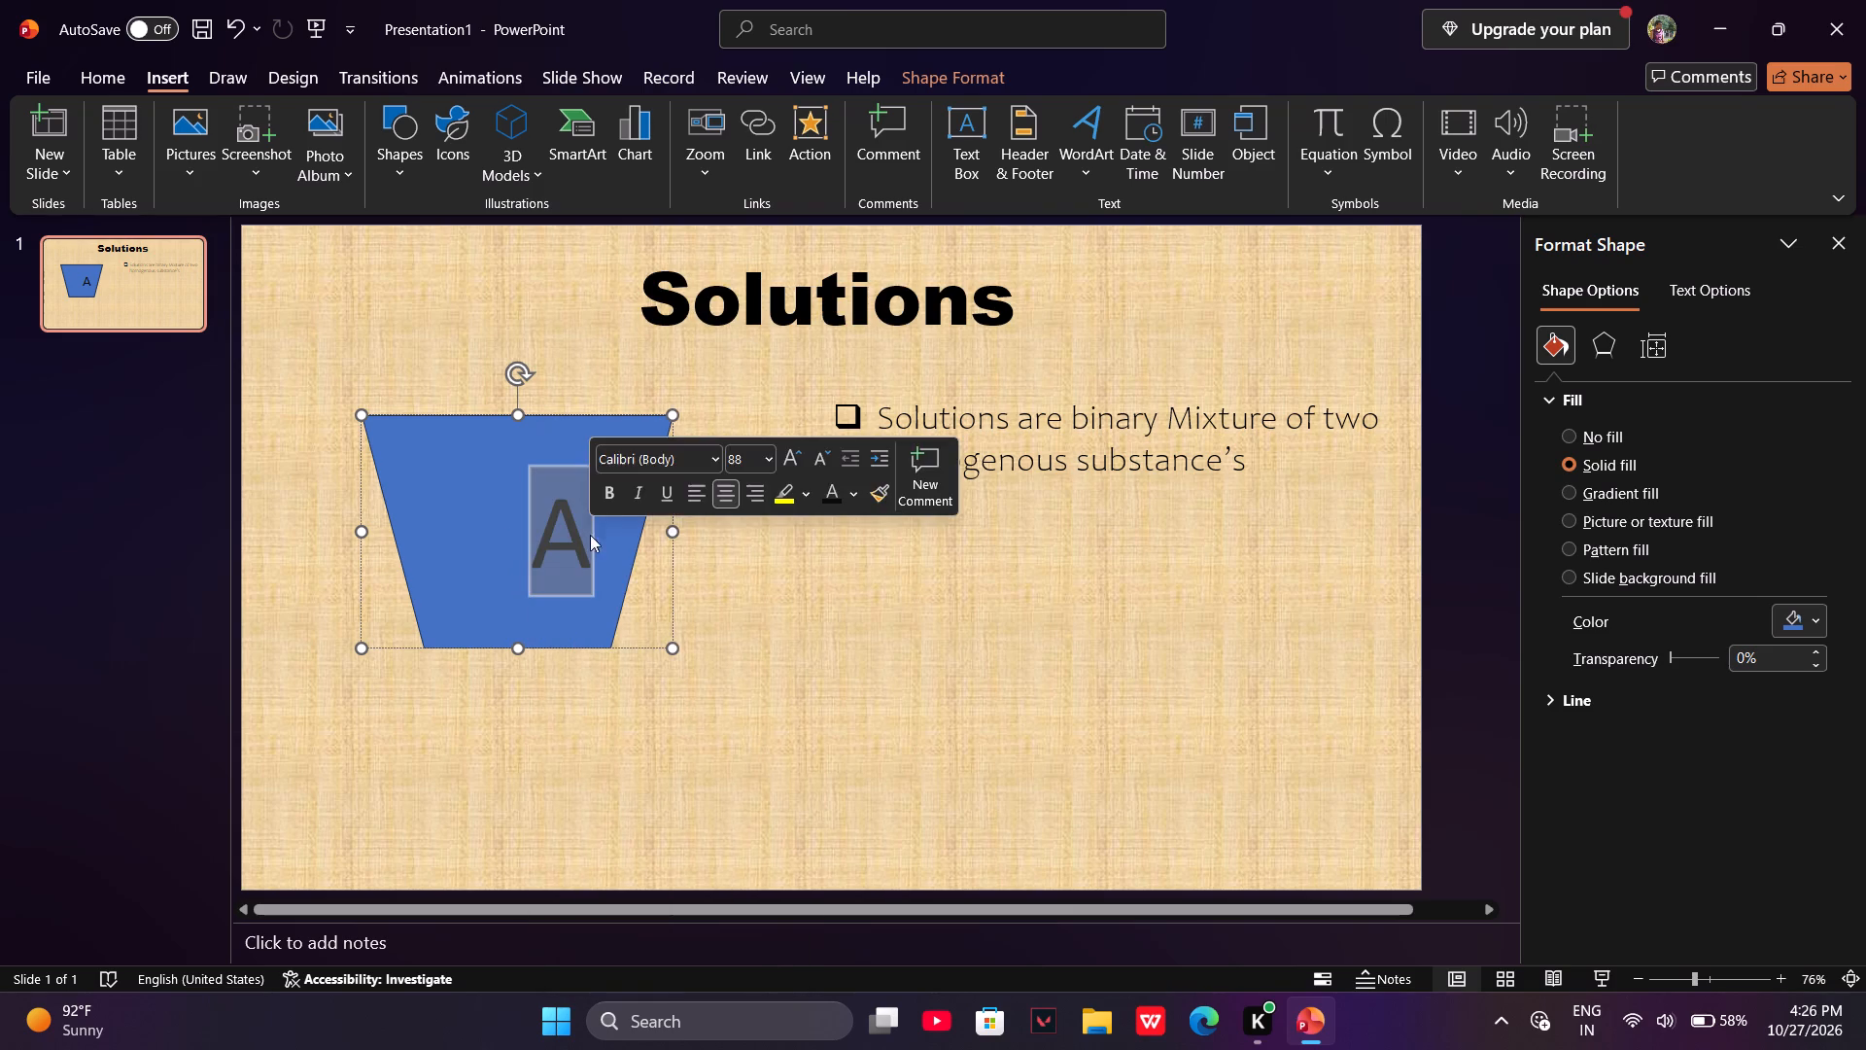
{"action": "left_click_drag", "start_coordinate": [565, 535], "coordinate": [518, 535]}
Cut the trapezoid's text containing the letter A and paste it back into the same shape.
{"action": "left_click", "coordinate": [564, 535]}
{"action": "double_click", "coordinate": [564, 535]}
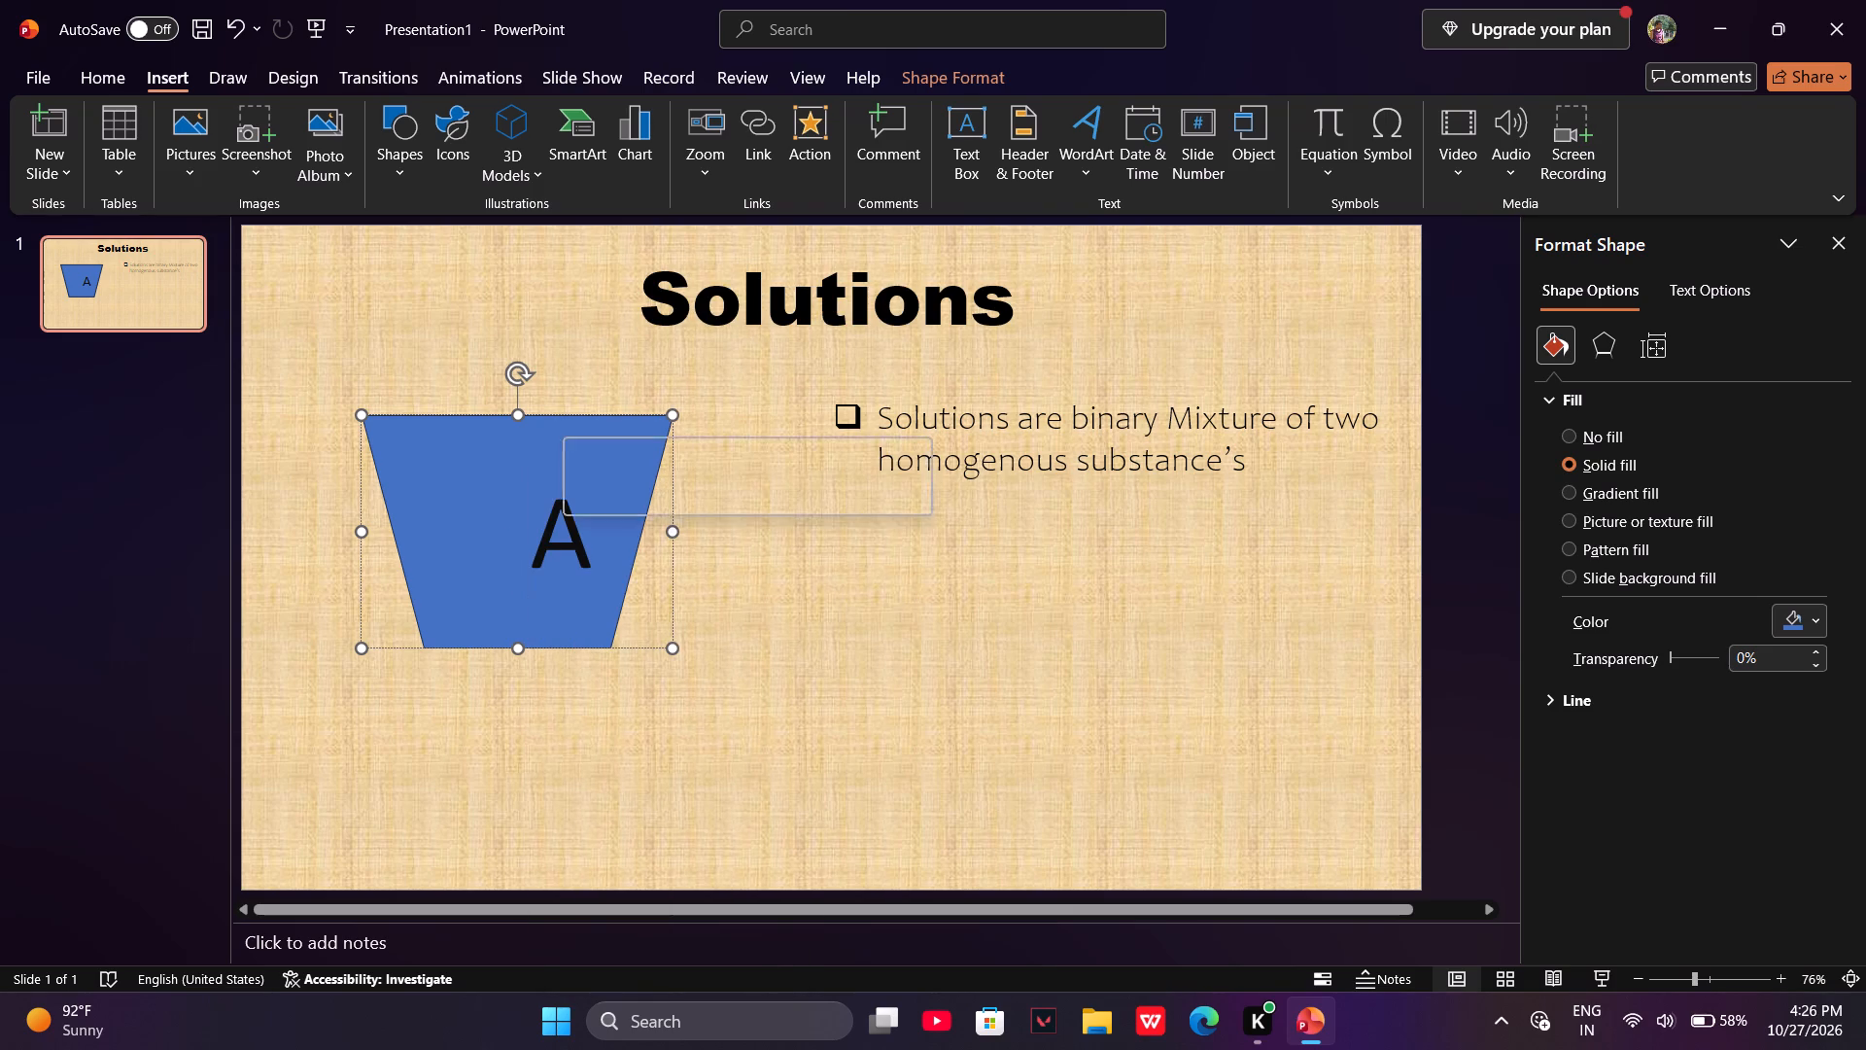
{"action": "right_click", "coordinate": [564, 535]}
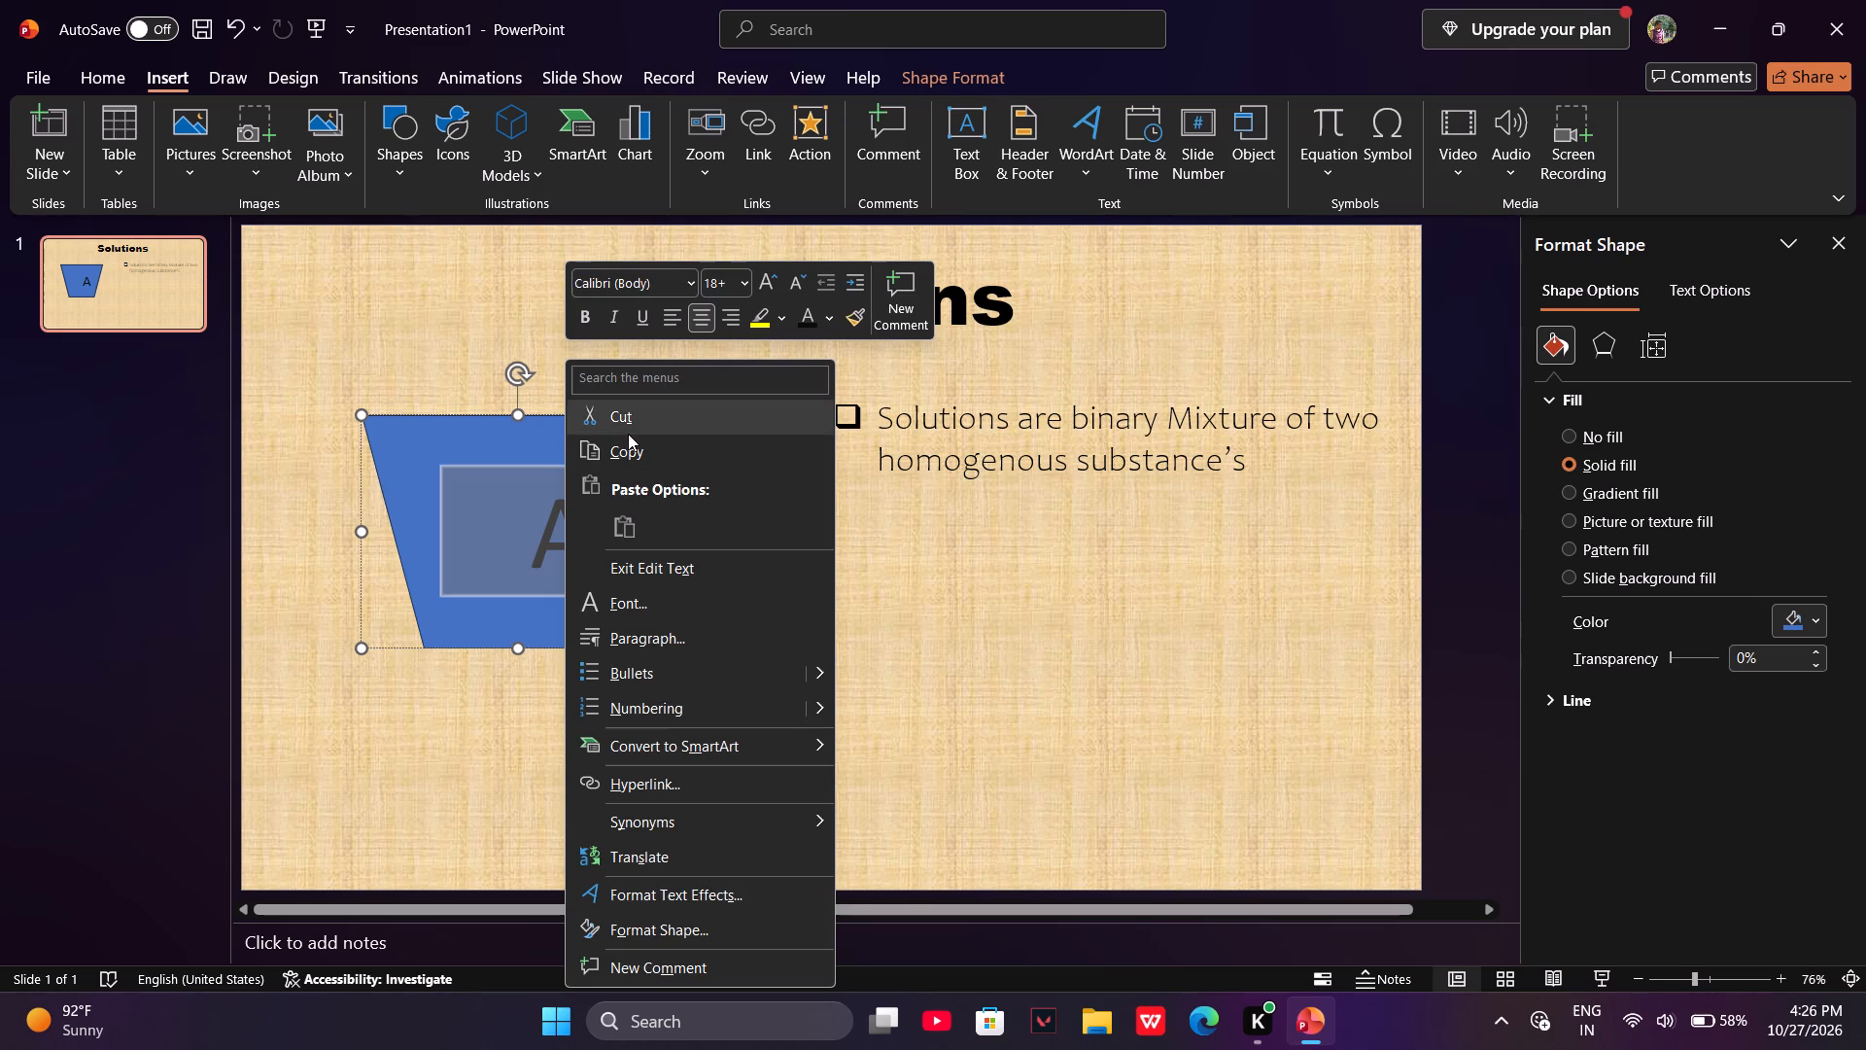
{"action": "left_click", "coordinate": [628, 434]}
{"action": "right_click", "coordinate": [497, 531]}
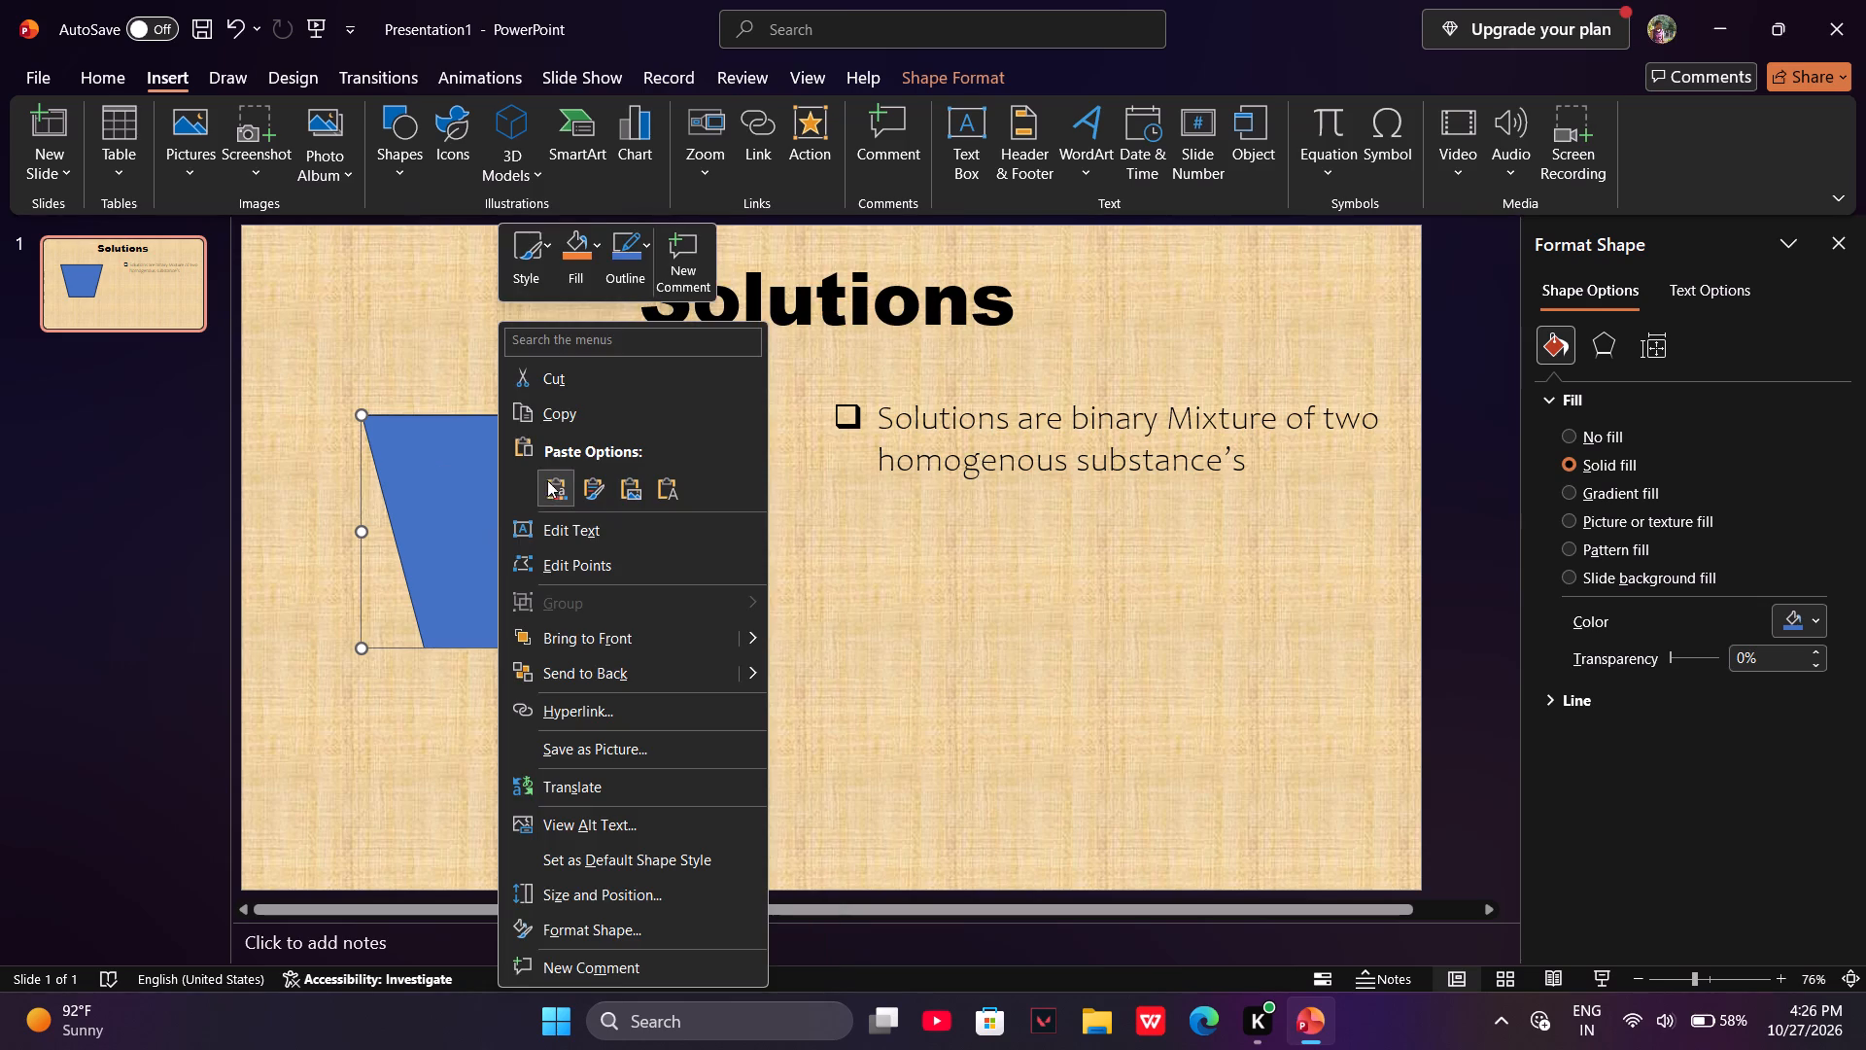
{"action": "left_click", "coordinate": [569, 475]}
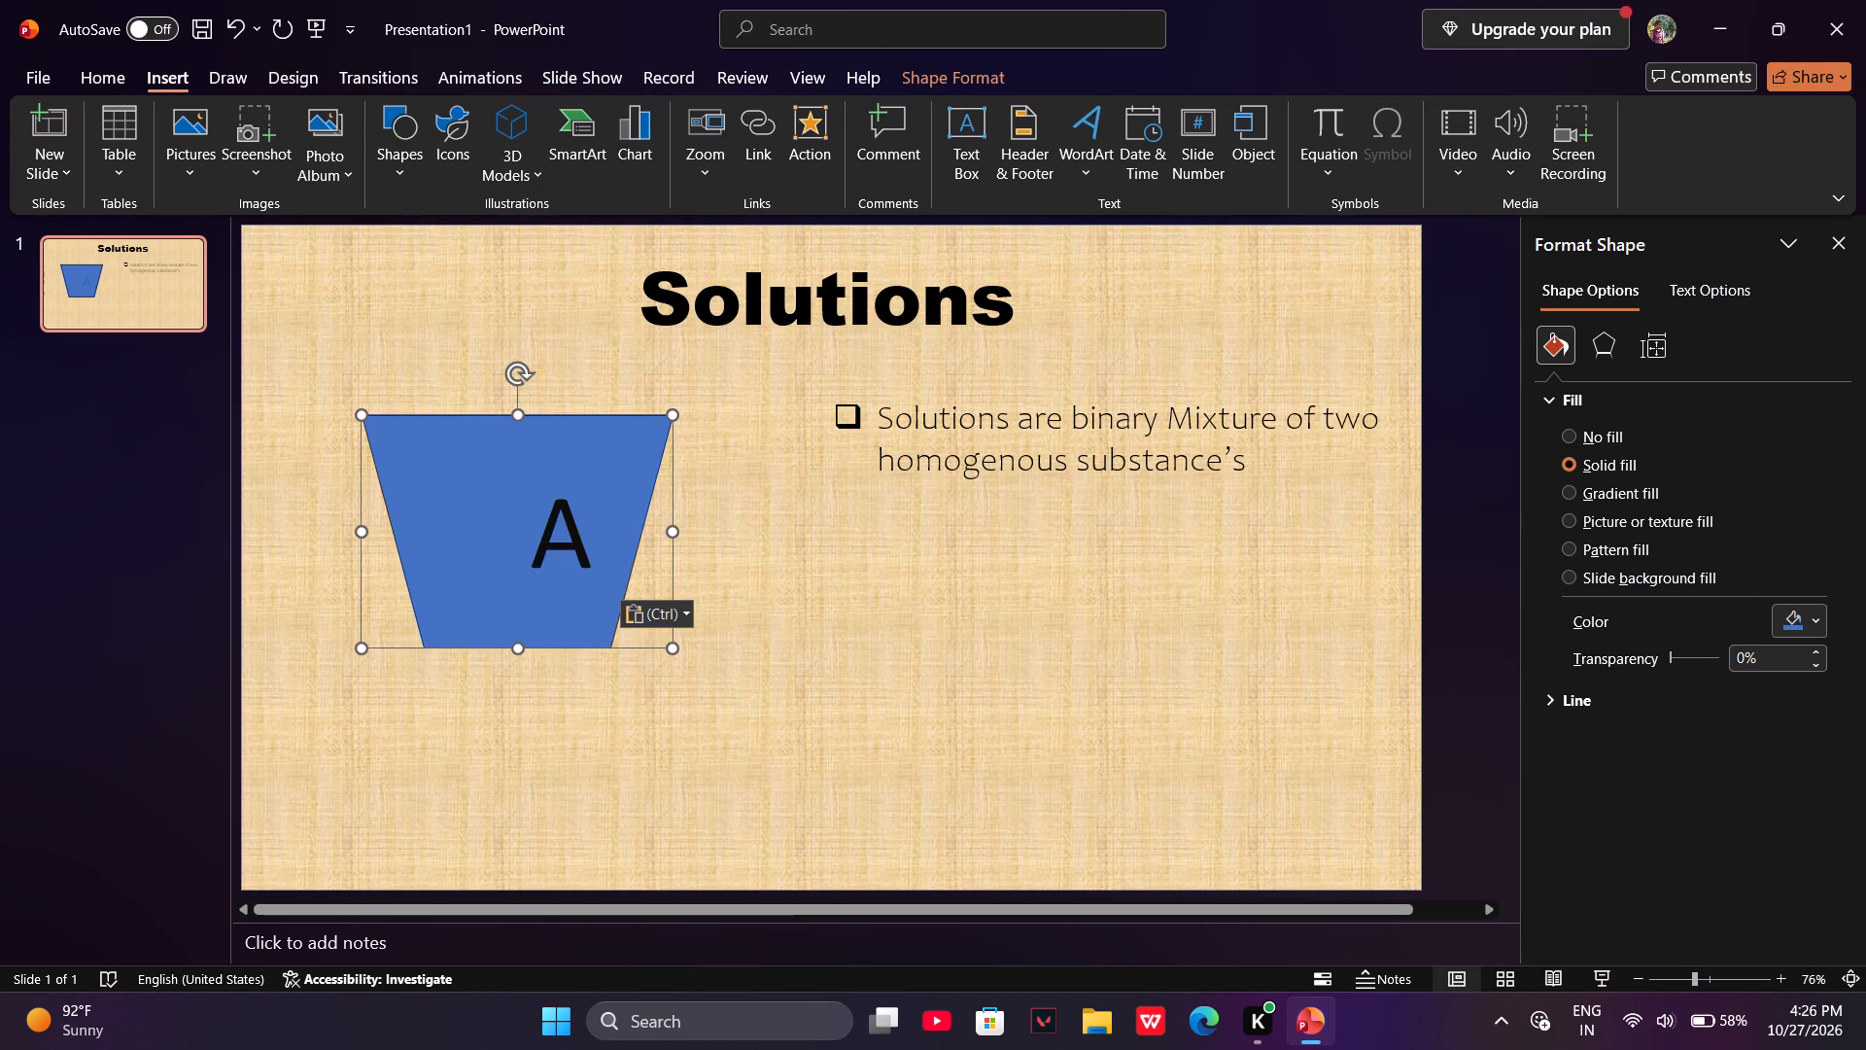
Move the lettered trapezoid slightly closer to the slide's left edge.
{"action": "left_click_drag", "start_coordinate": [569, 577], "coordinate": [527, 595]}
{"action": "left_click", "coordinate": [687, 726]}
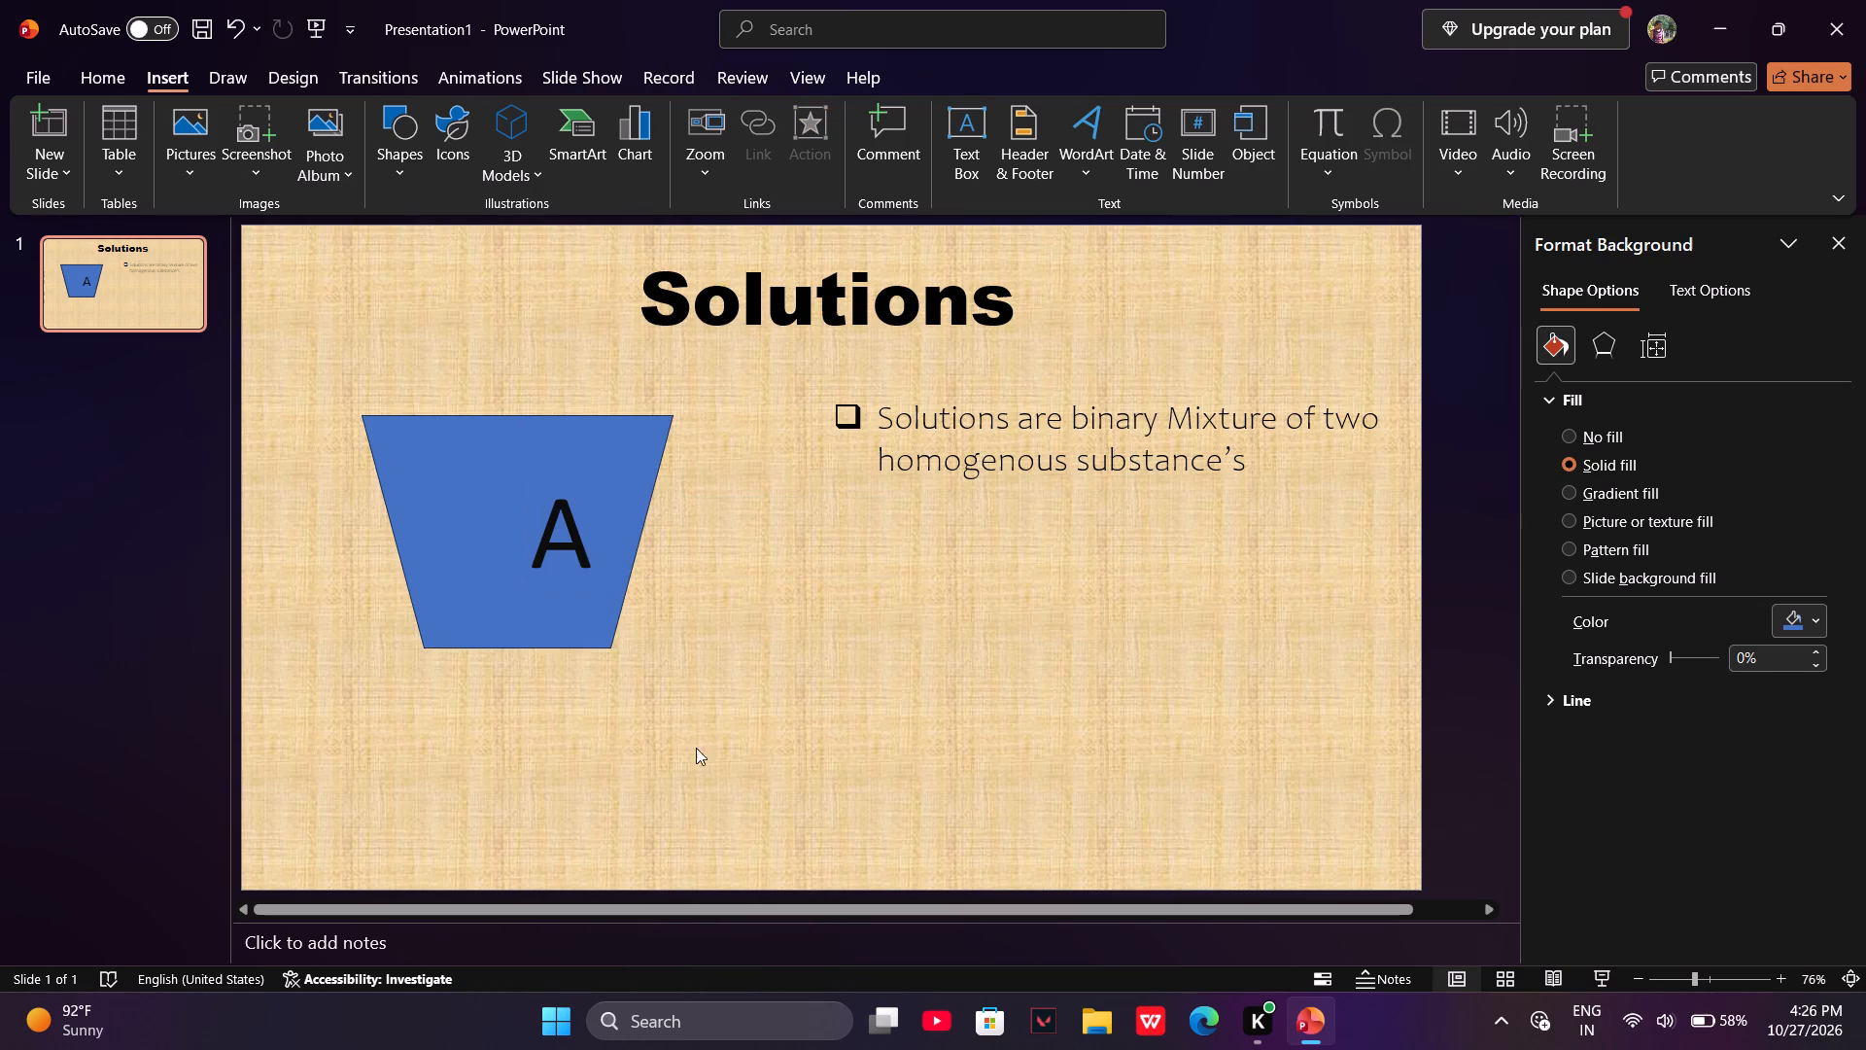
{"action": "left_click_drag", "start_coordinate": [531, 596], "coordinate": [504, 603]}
Cut the letter A out of the blue trapezoid.
{"action": "left_click", "coordinate": [509, 528]}
{"action": "left_click_drag", "start_coordinate": [513, 523], "coordinate": [564, 540]}
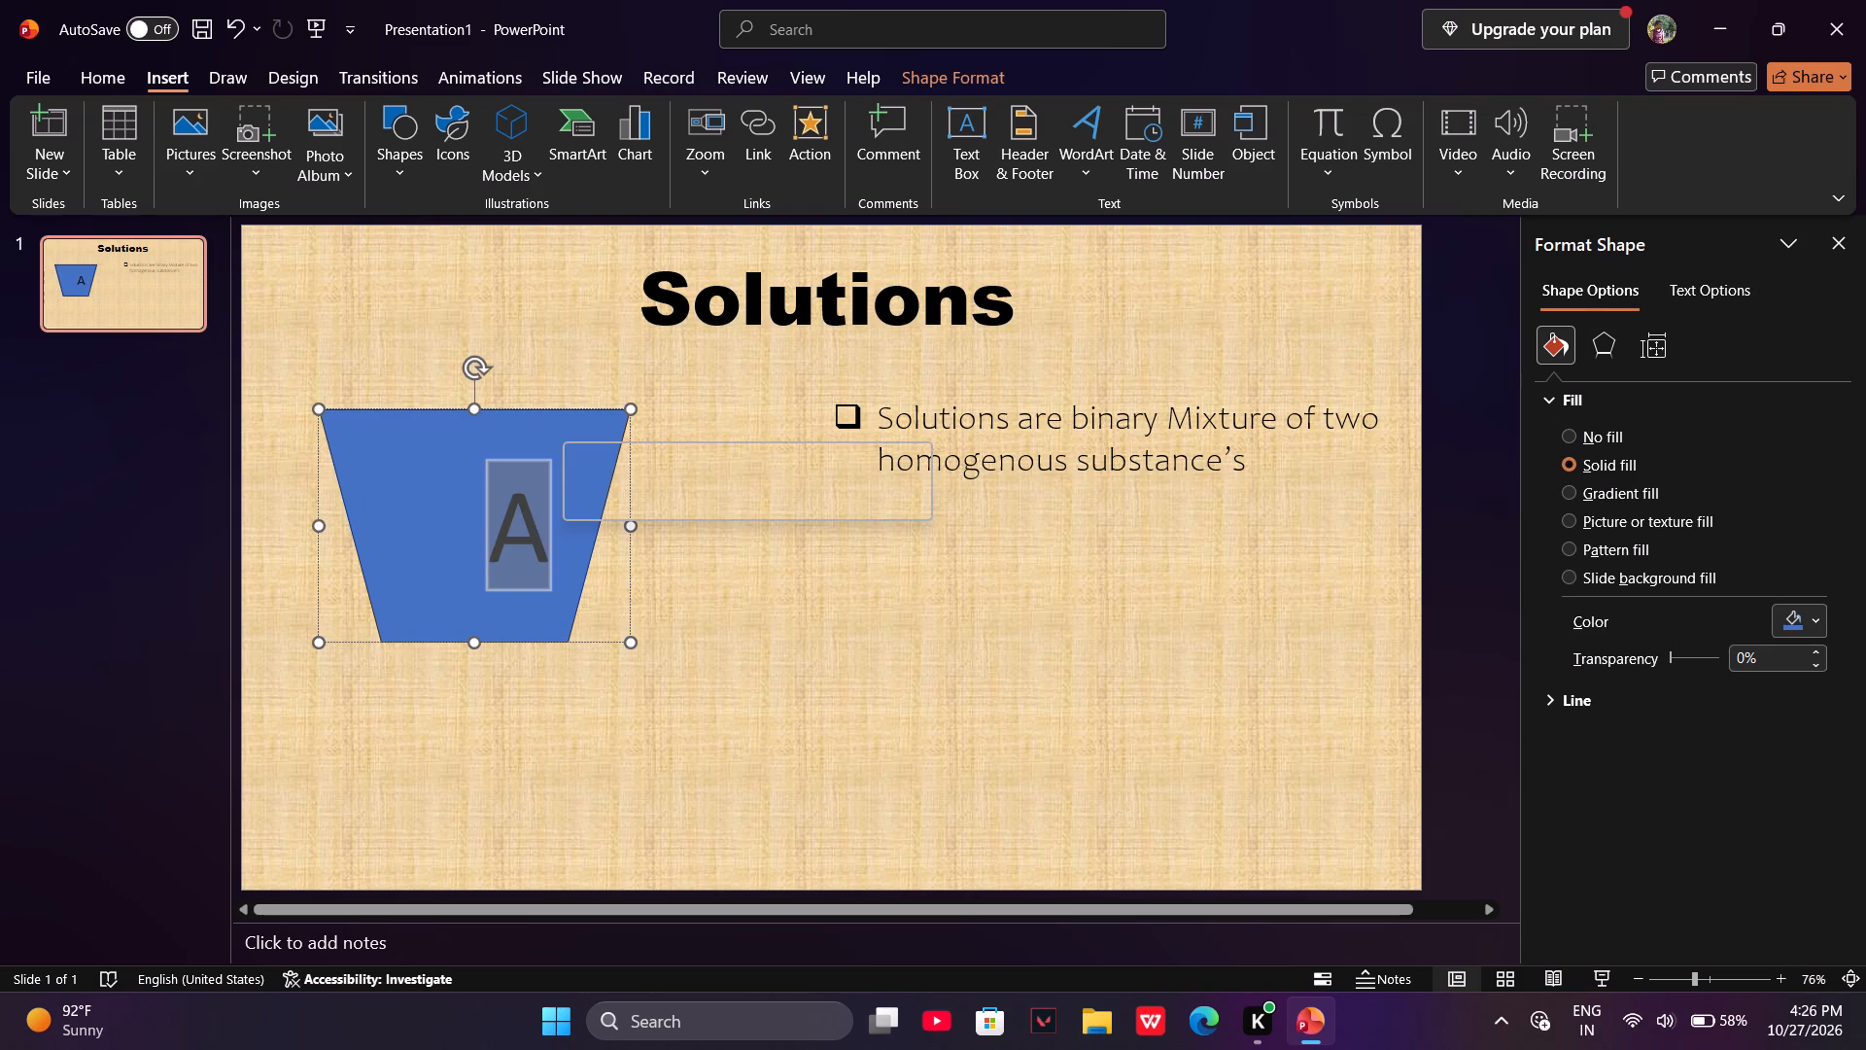
{"action": "right_click", "coordinate": [548, 514]}
{"action": "left_click", "coordinate": [581, 426]}
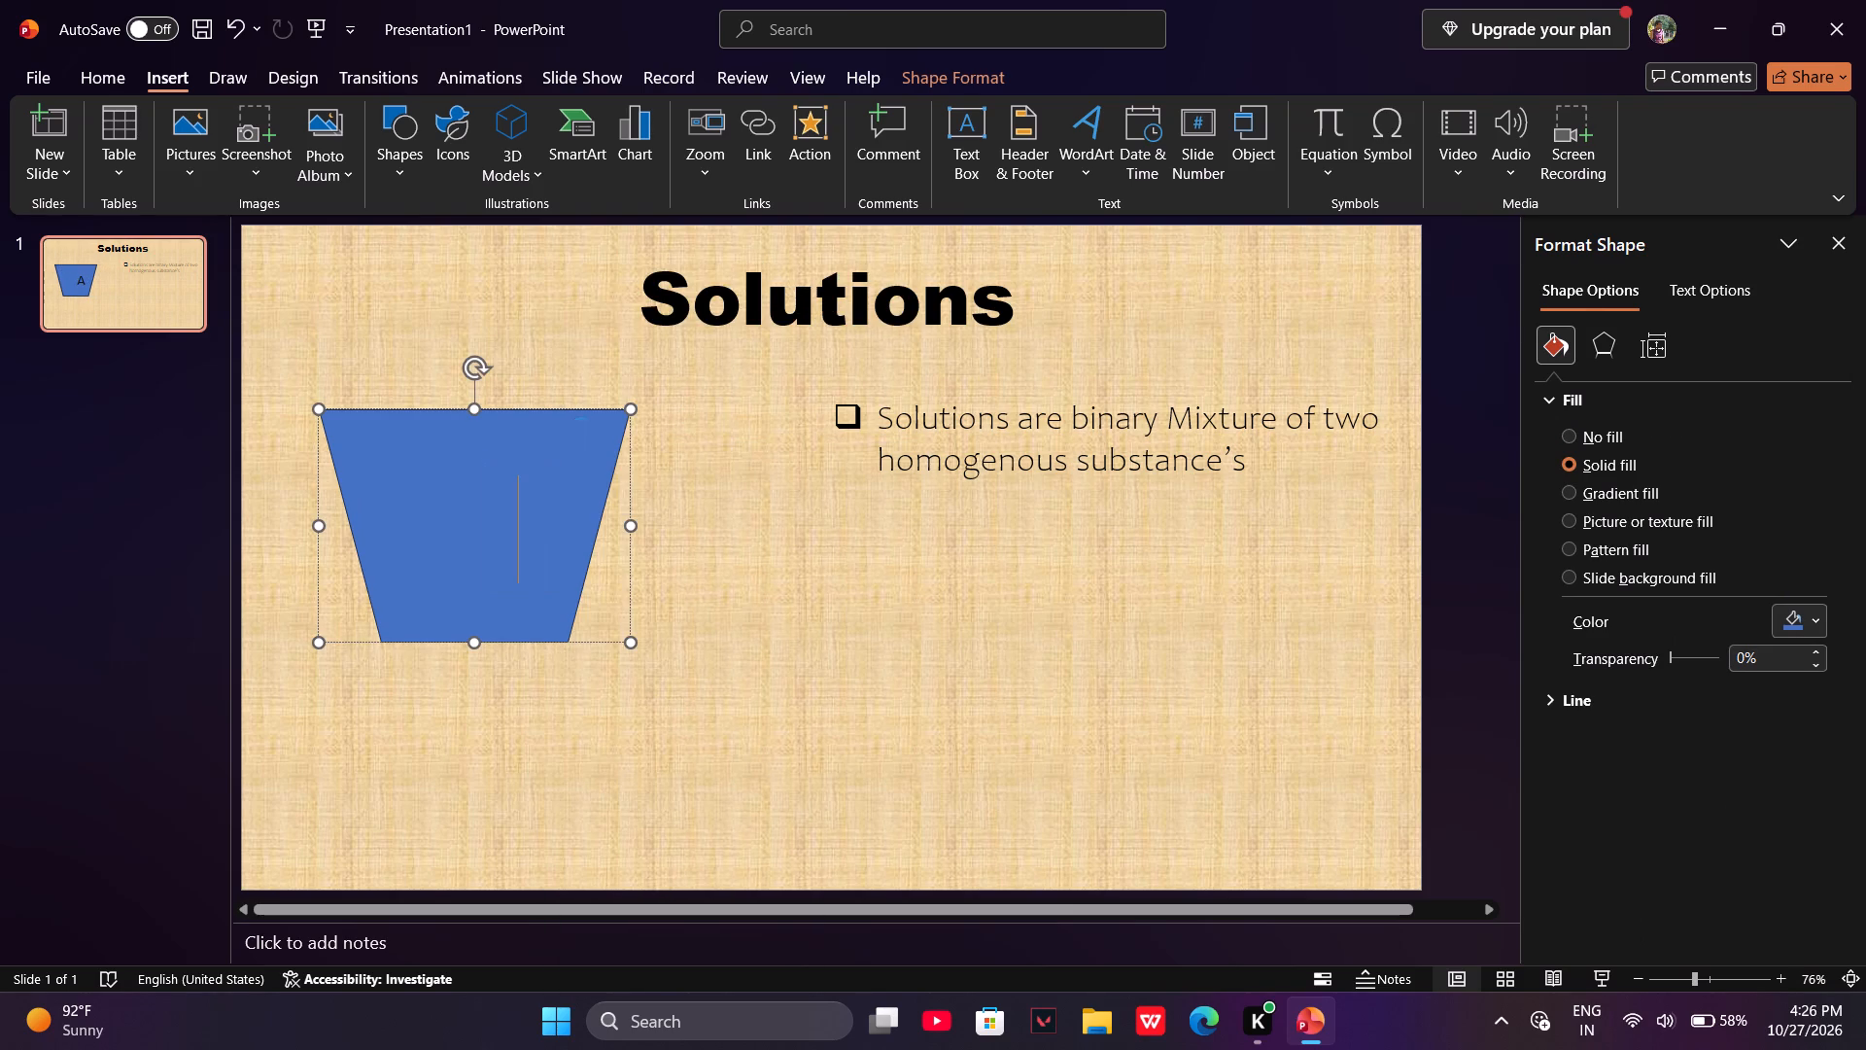
{"action": "left_click", "coordinate": [603, 701]}
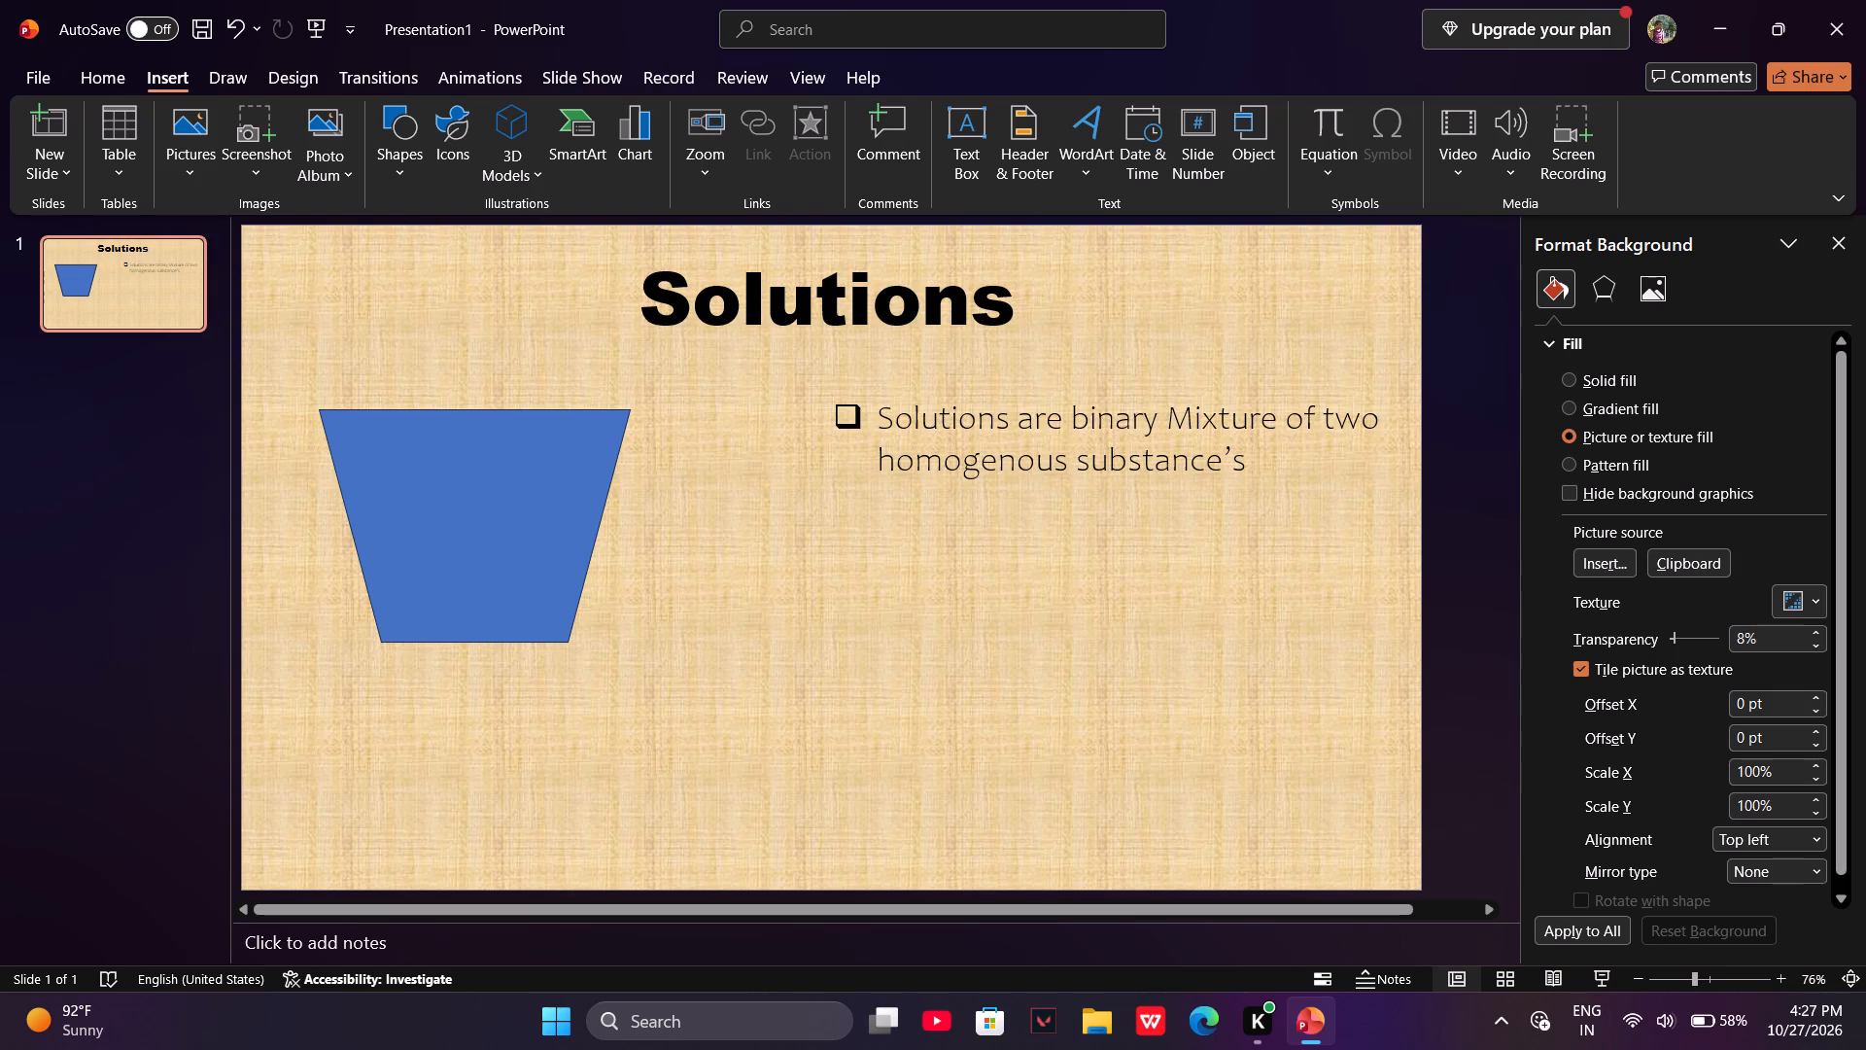
Move the blank trapezoid a little closer to the bulleted text, keeping it in the empty area beside it.
{"action": "left_click_drag", "start_coordinate": [305, 378], "coordinate": [708, 837]}
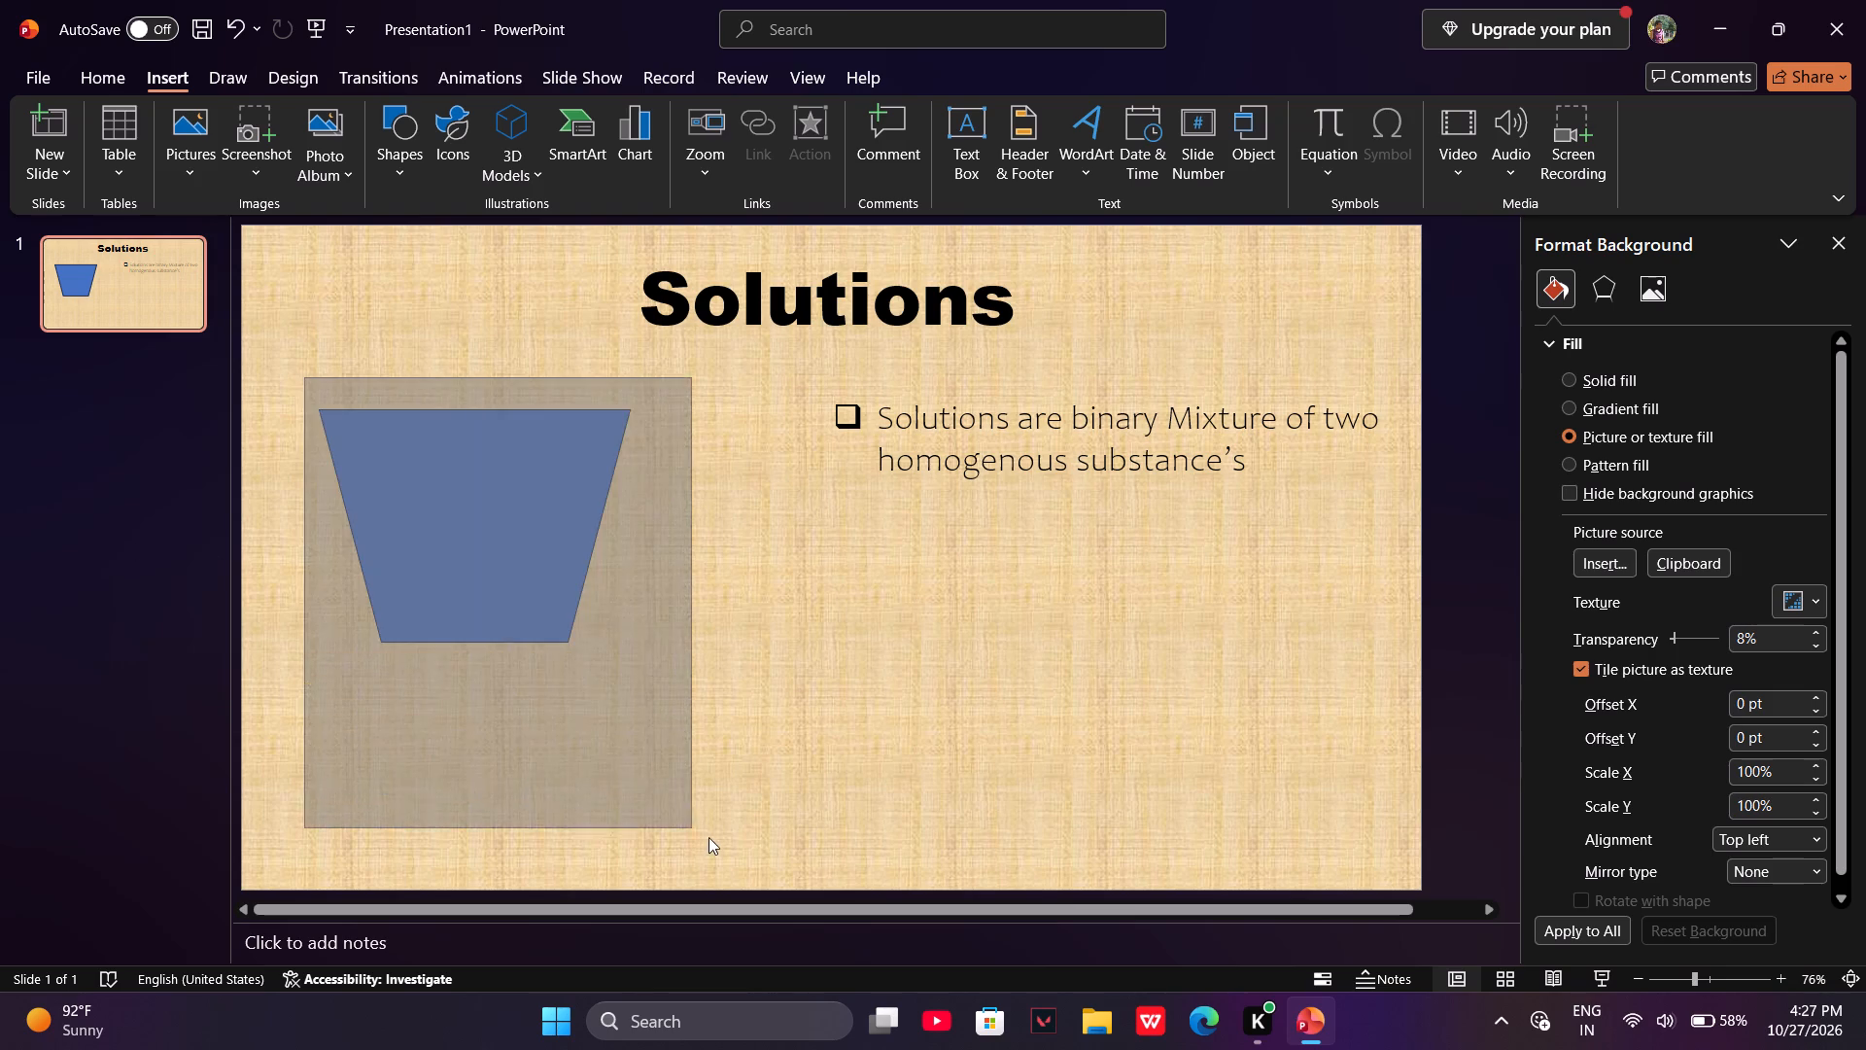
{"action": "left_click_drag", "start_coordinate": [708, 837], "coordinate": [709, 829]}
{"action": "left_click_drag", "start_coordinate": [412, 514], "coordinate": [467, 519]}
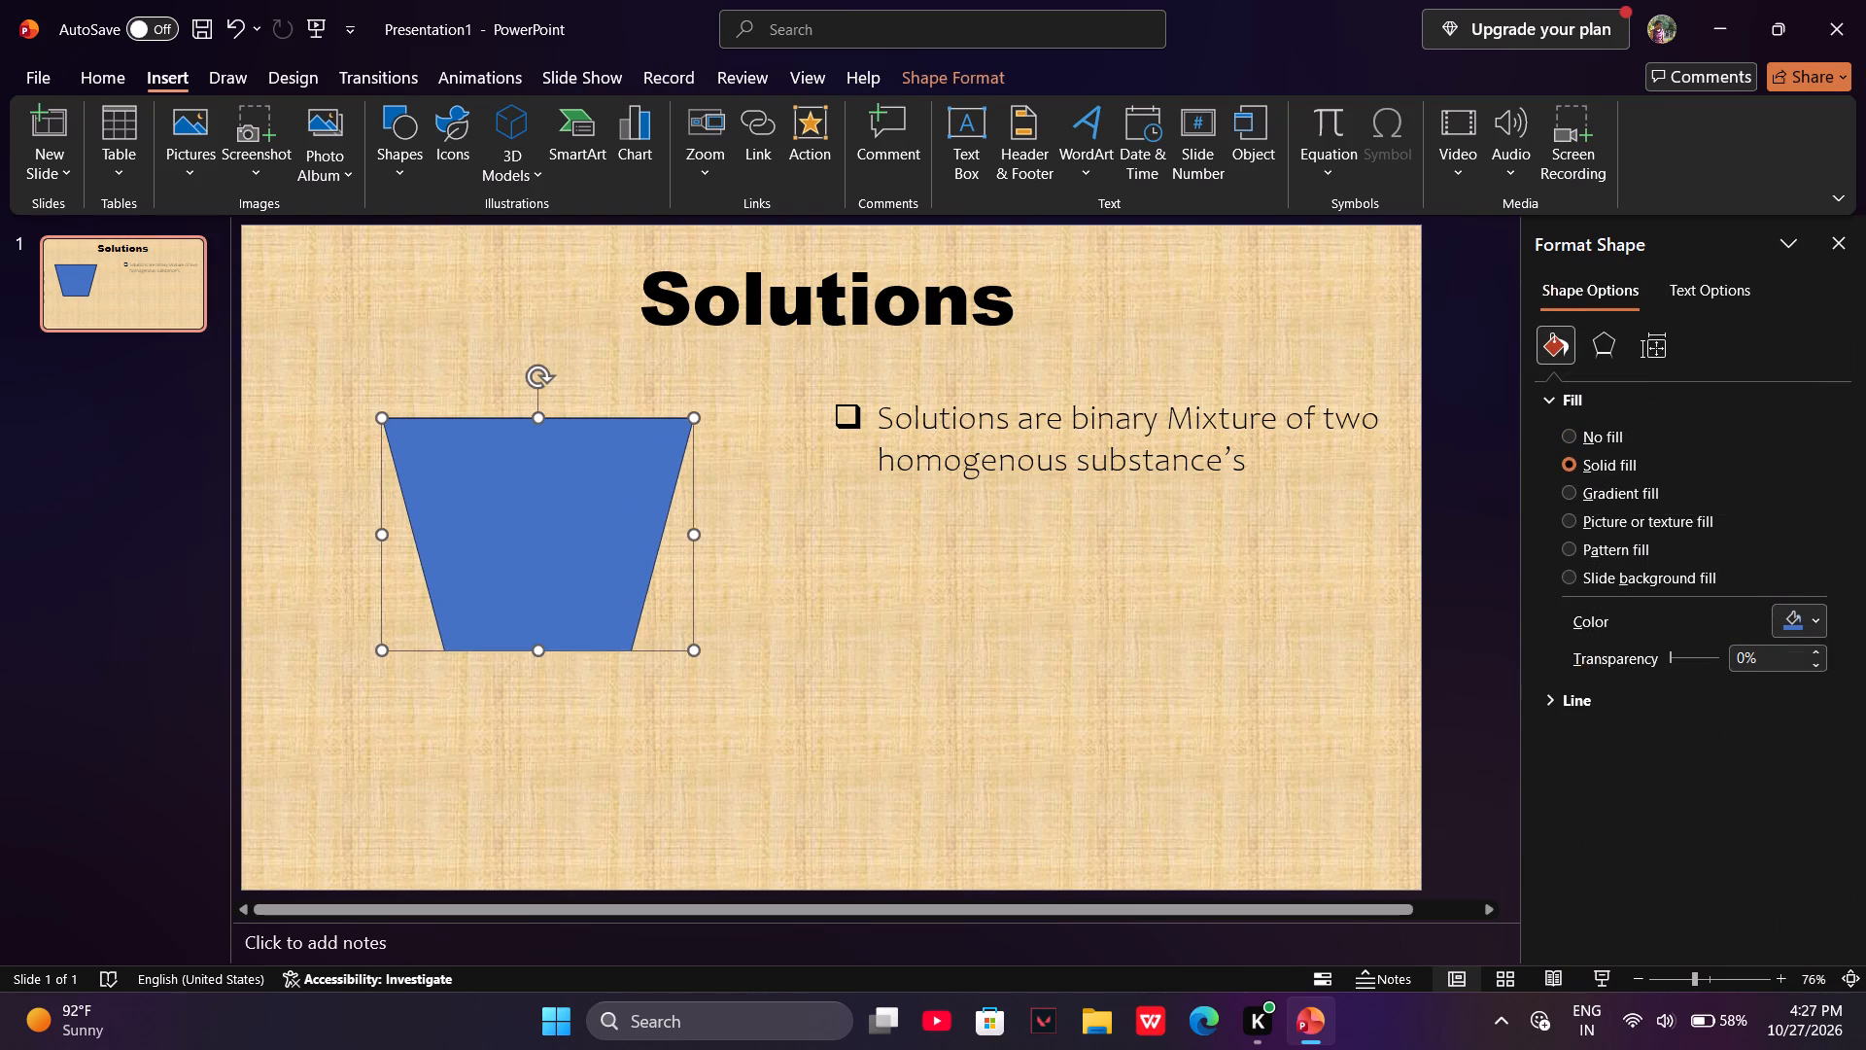
{"action": "right_click", "coordinate": [543, 548]}
{"action": "left_click", "coordinate": [1040, 677]}
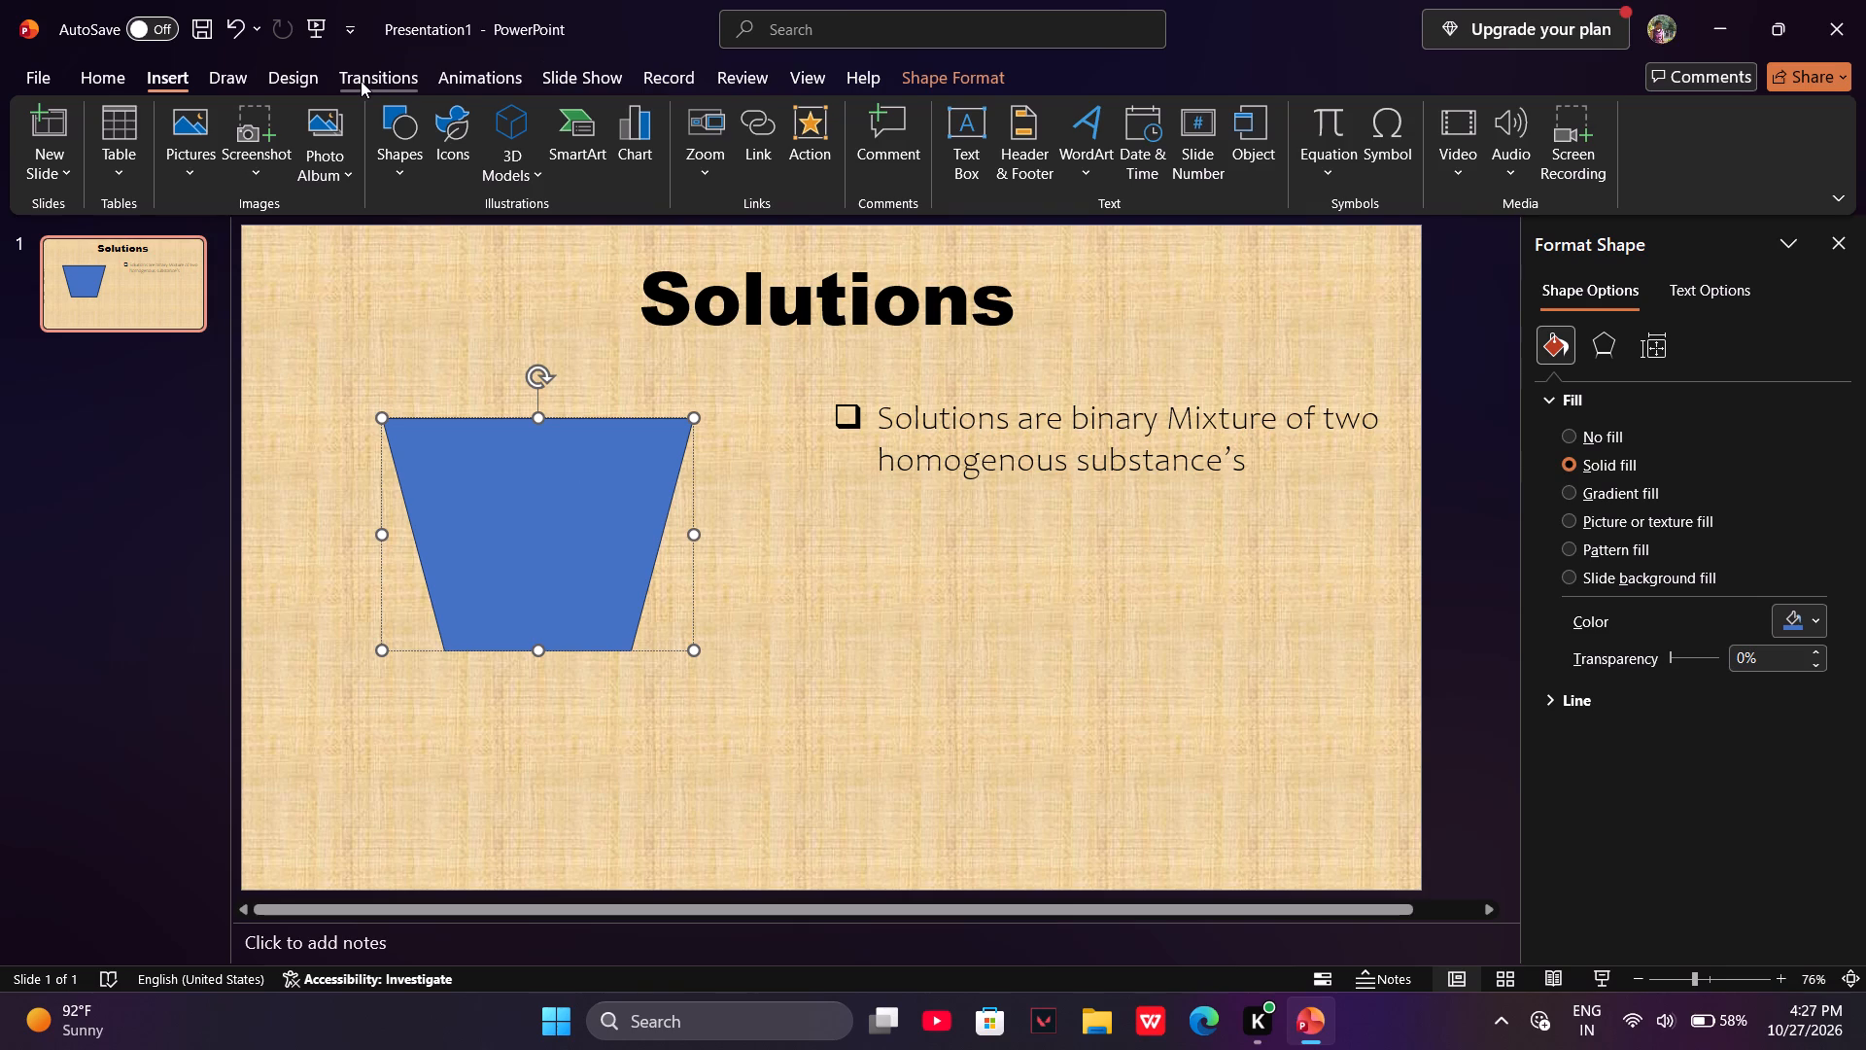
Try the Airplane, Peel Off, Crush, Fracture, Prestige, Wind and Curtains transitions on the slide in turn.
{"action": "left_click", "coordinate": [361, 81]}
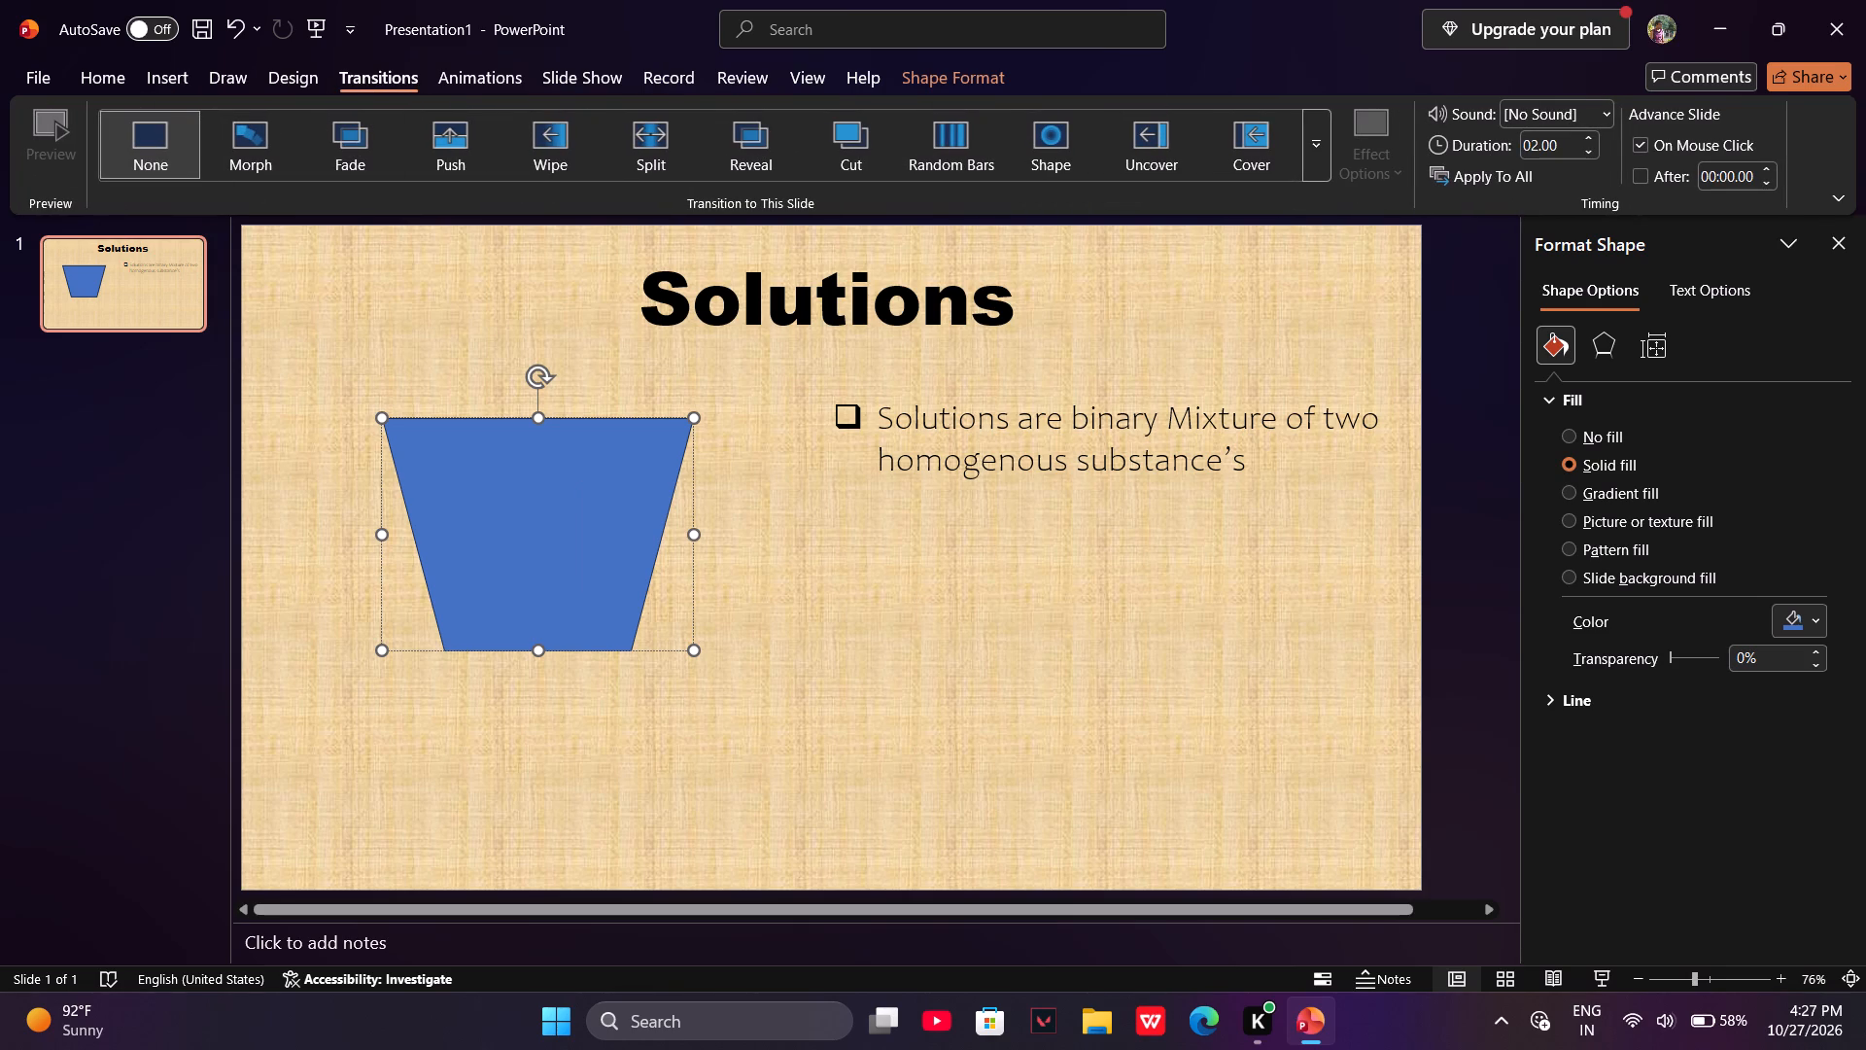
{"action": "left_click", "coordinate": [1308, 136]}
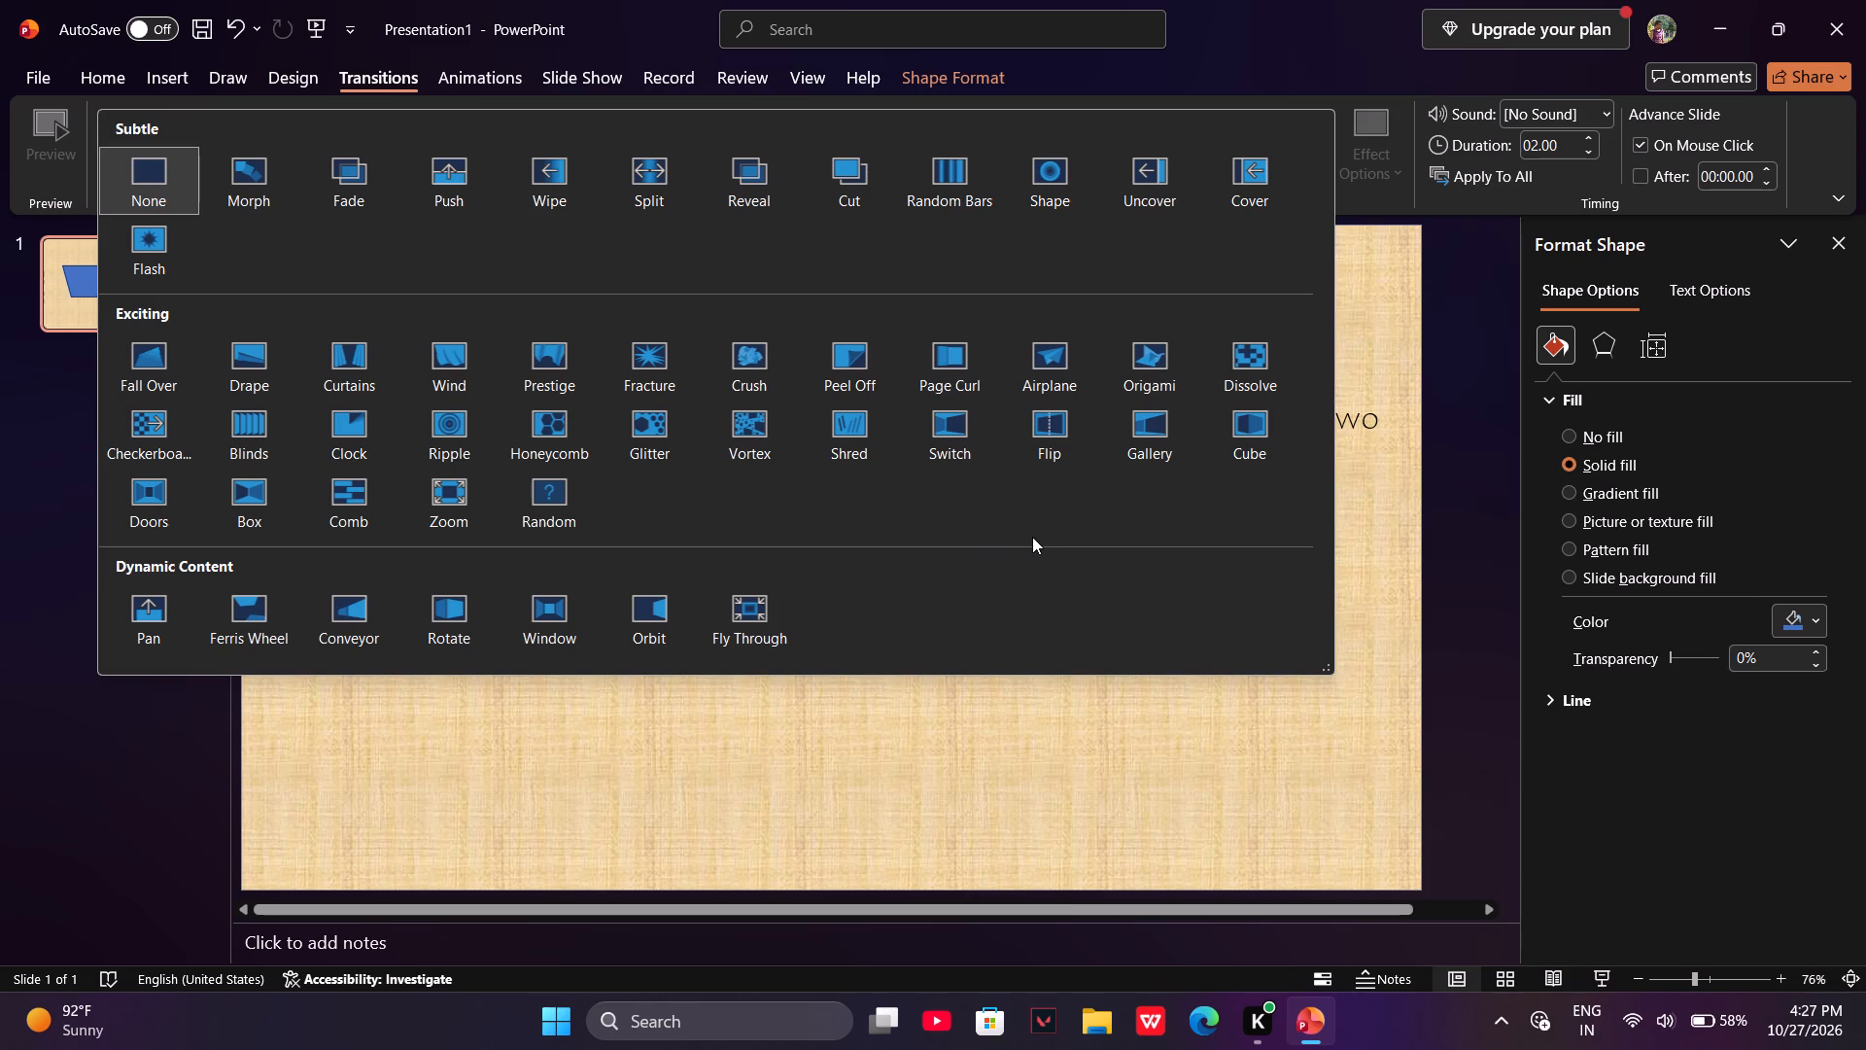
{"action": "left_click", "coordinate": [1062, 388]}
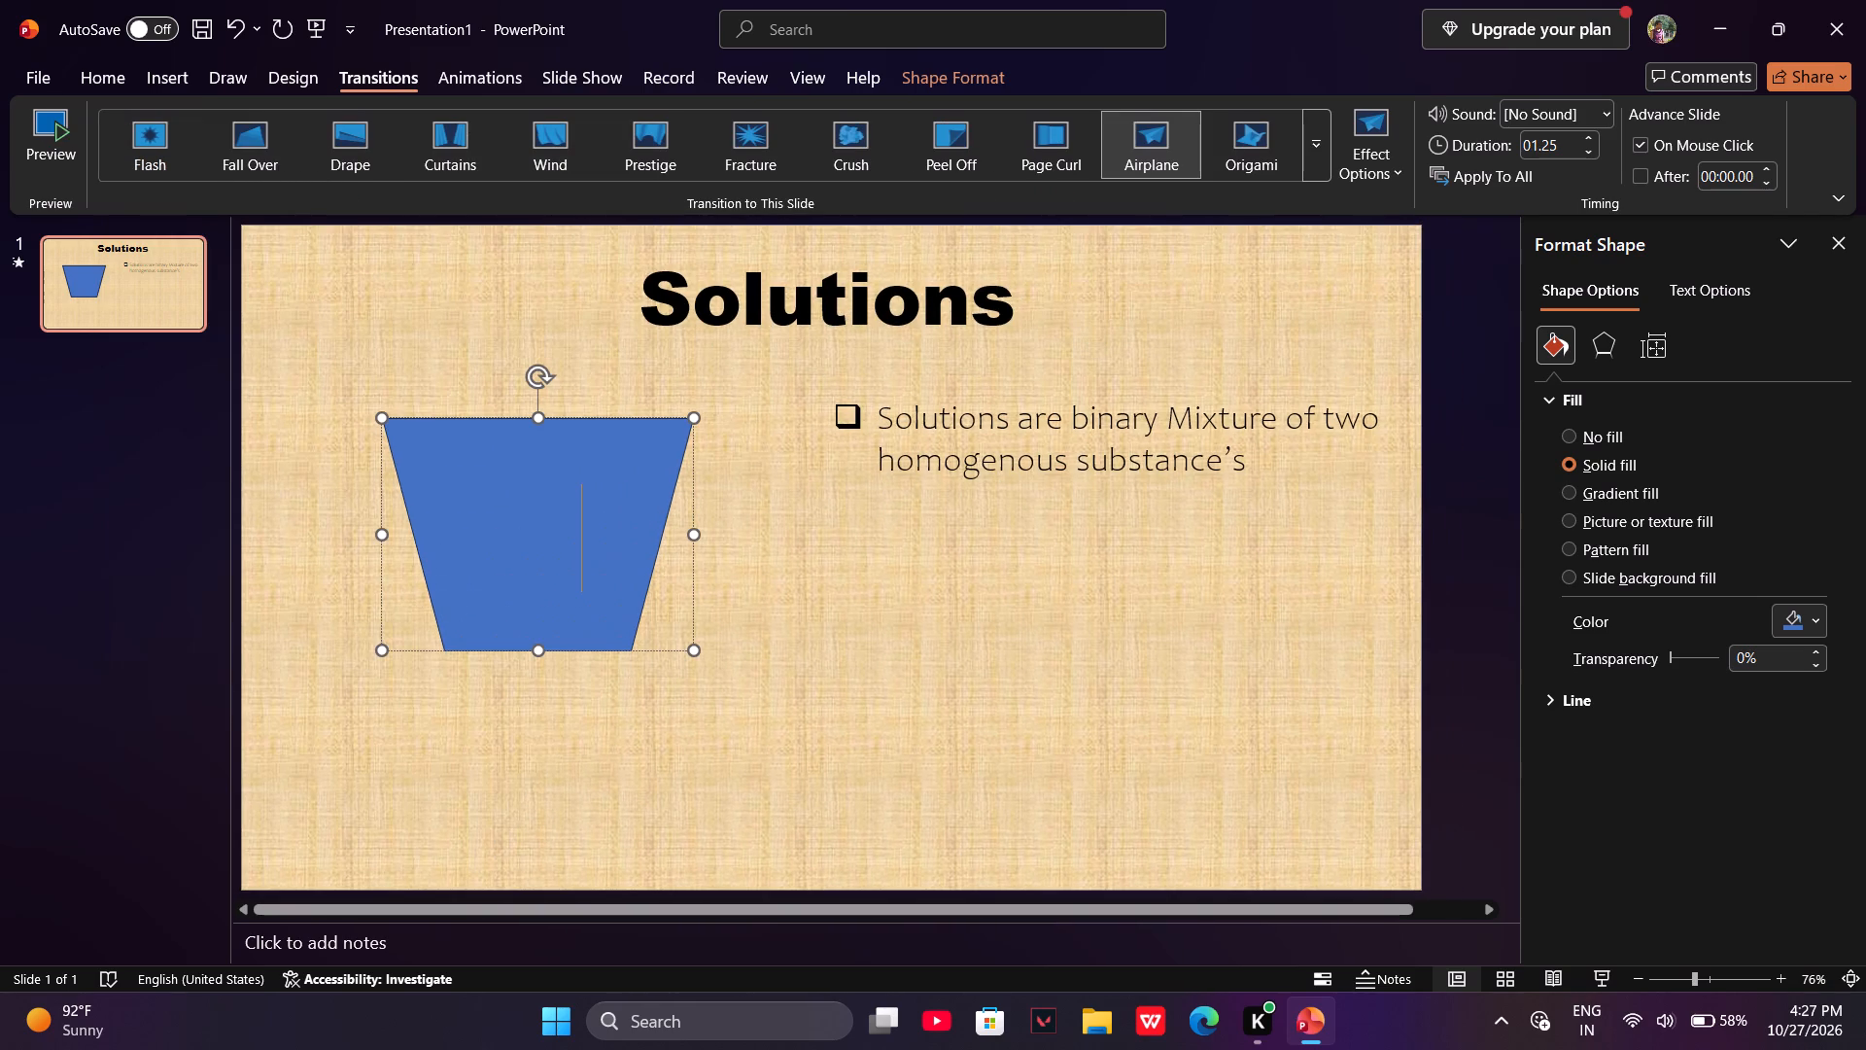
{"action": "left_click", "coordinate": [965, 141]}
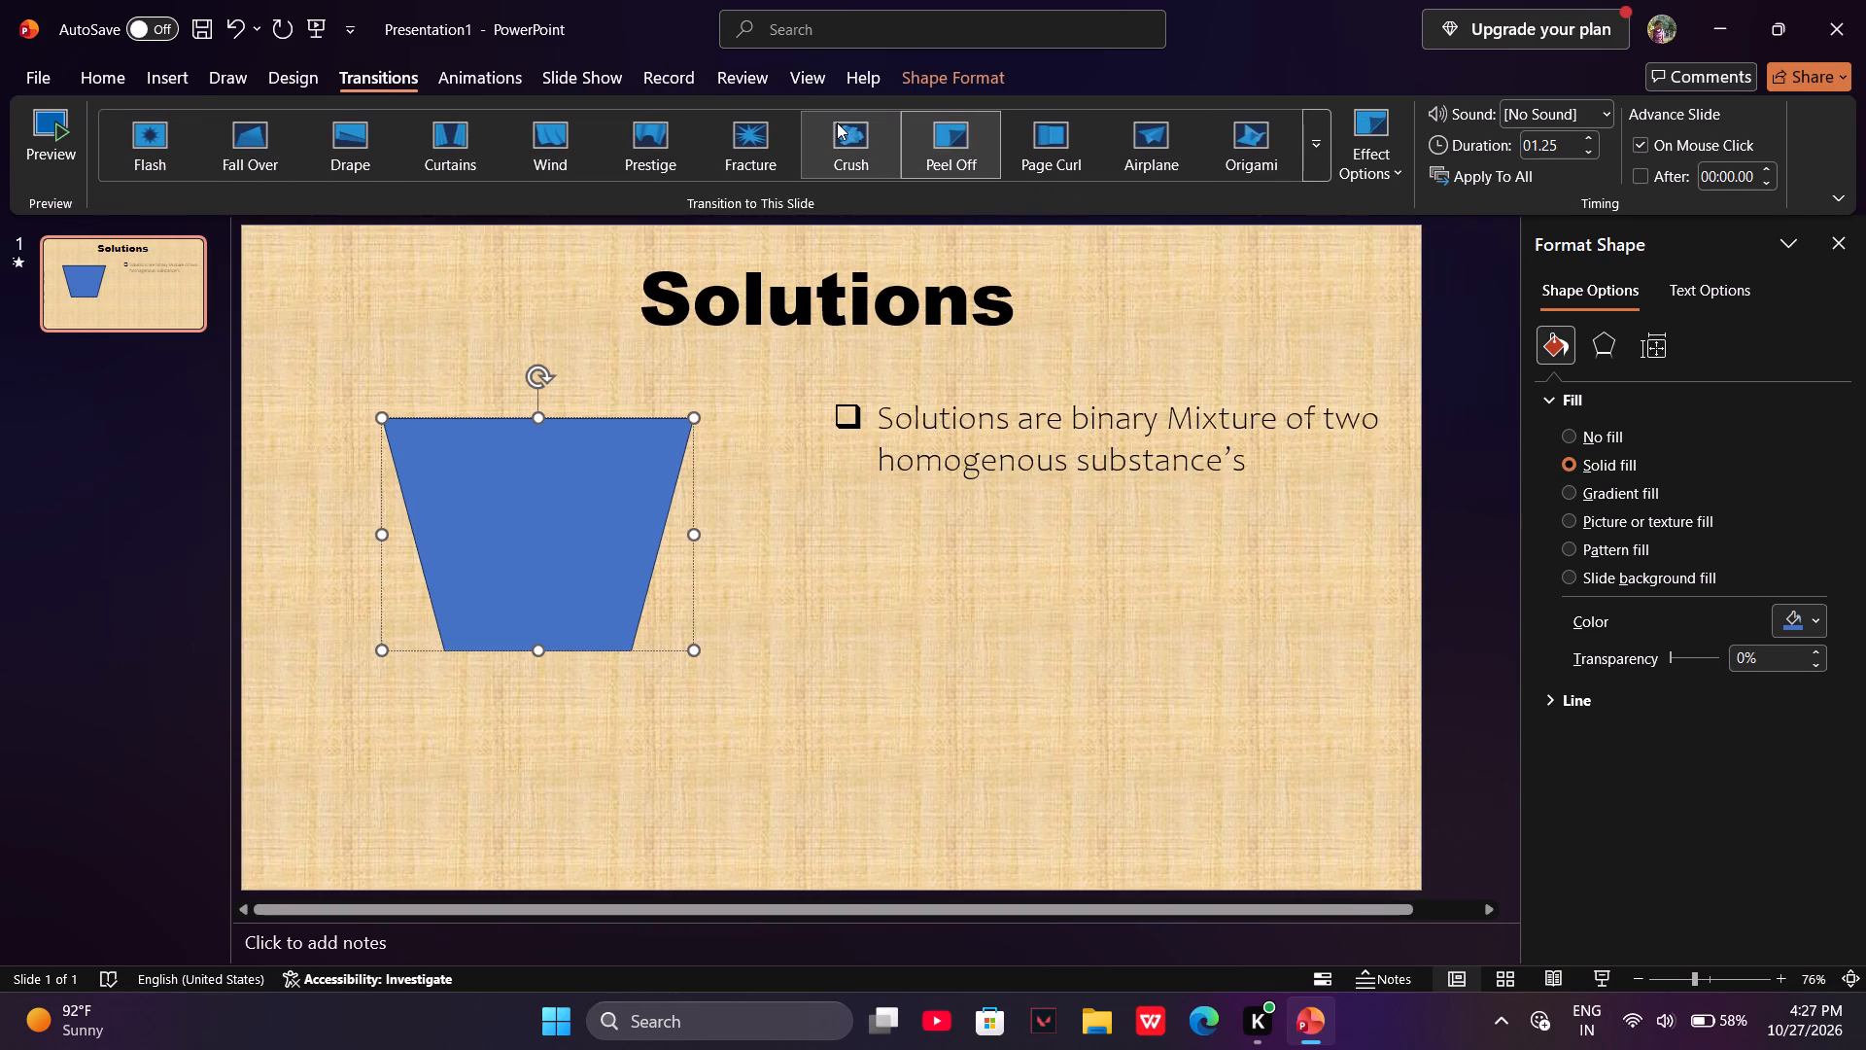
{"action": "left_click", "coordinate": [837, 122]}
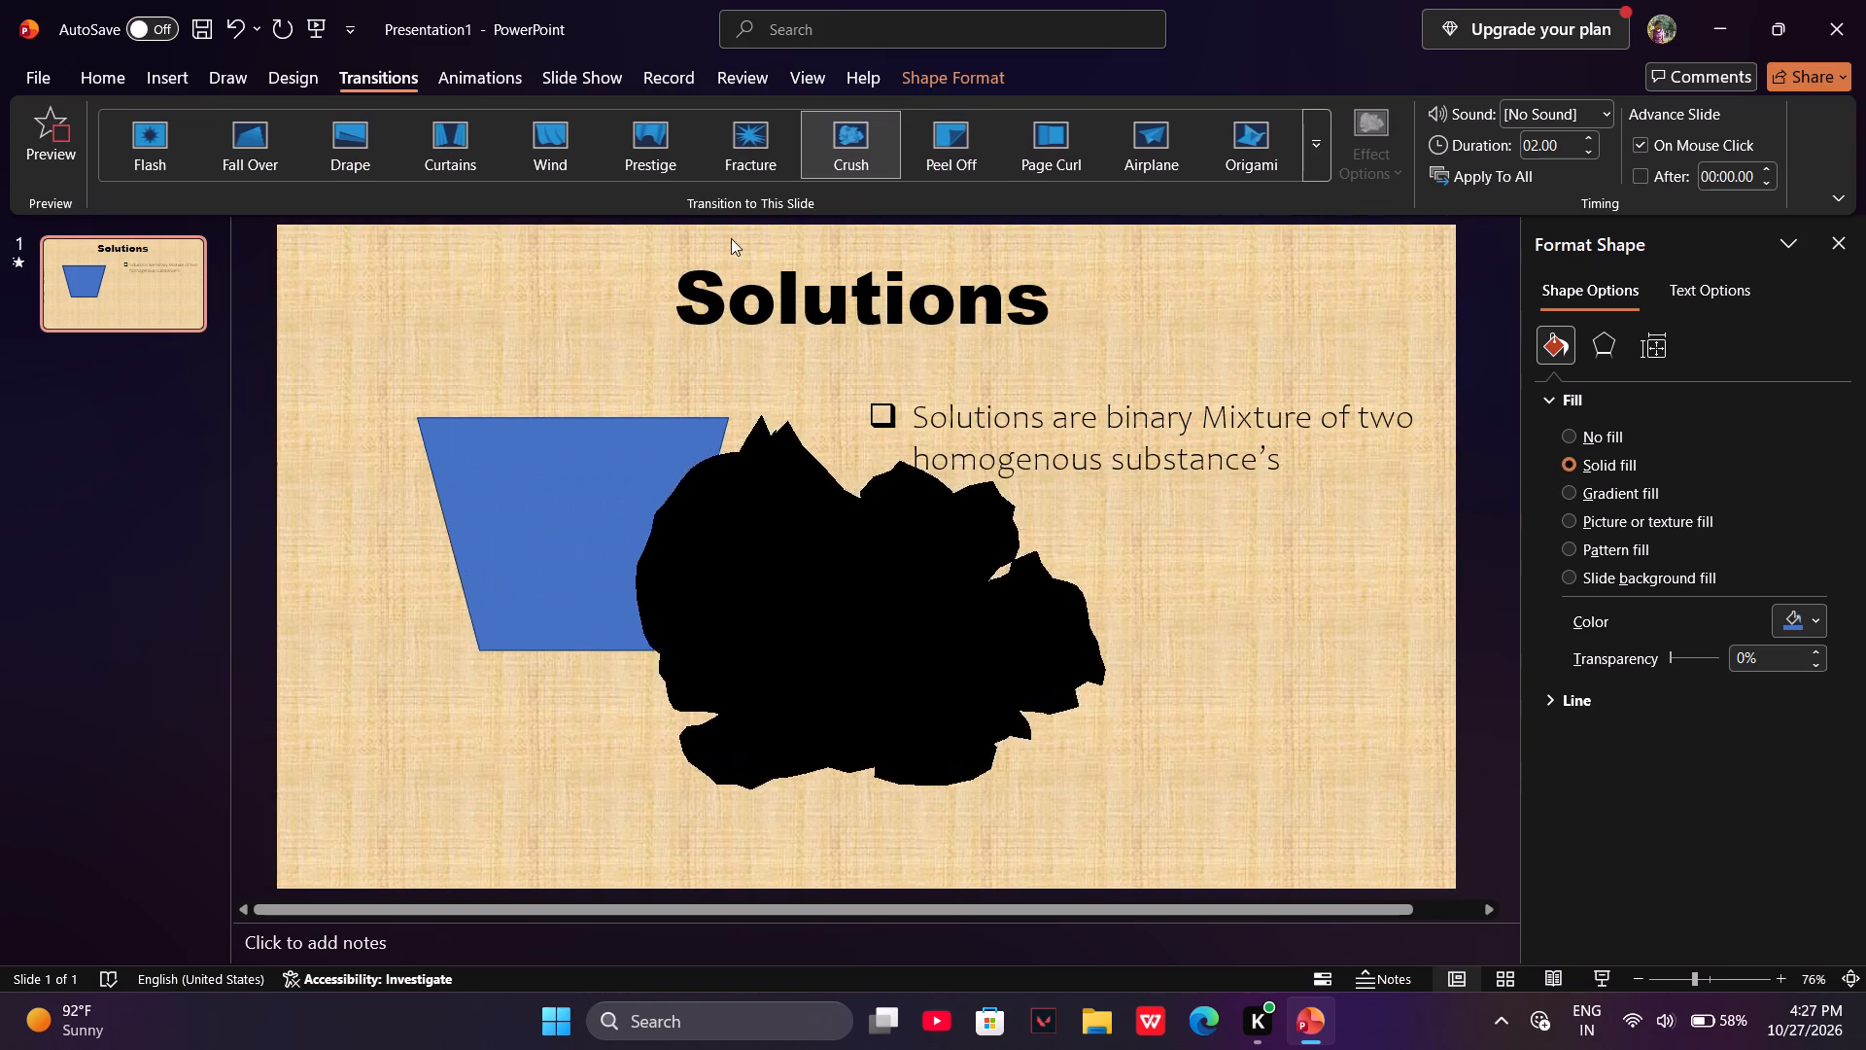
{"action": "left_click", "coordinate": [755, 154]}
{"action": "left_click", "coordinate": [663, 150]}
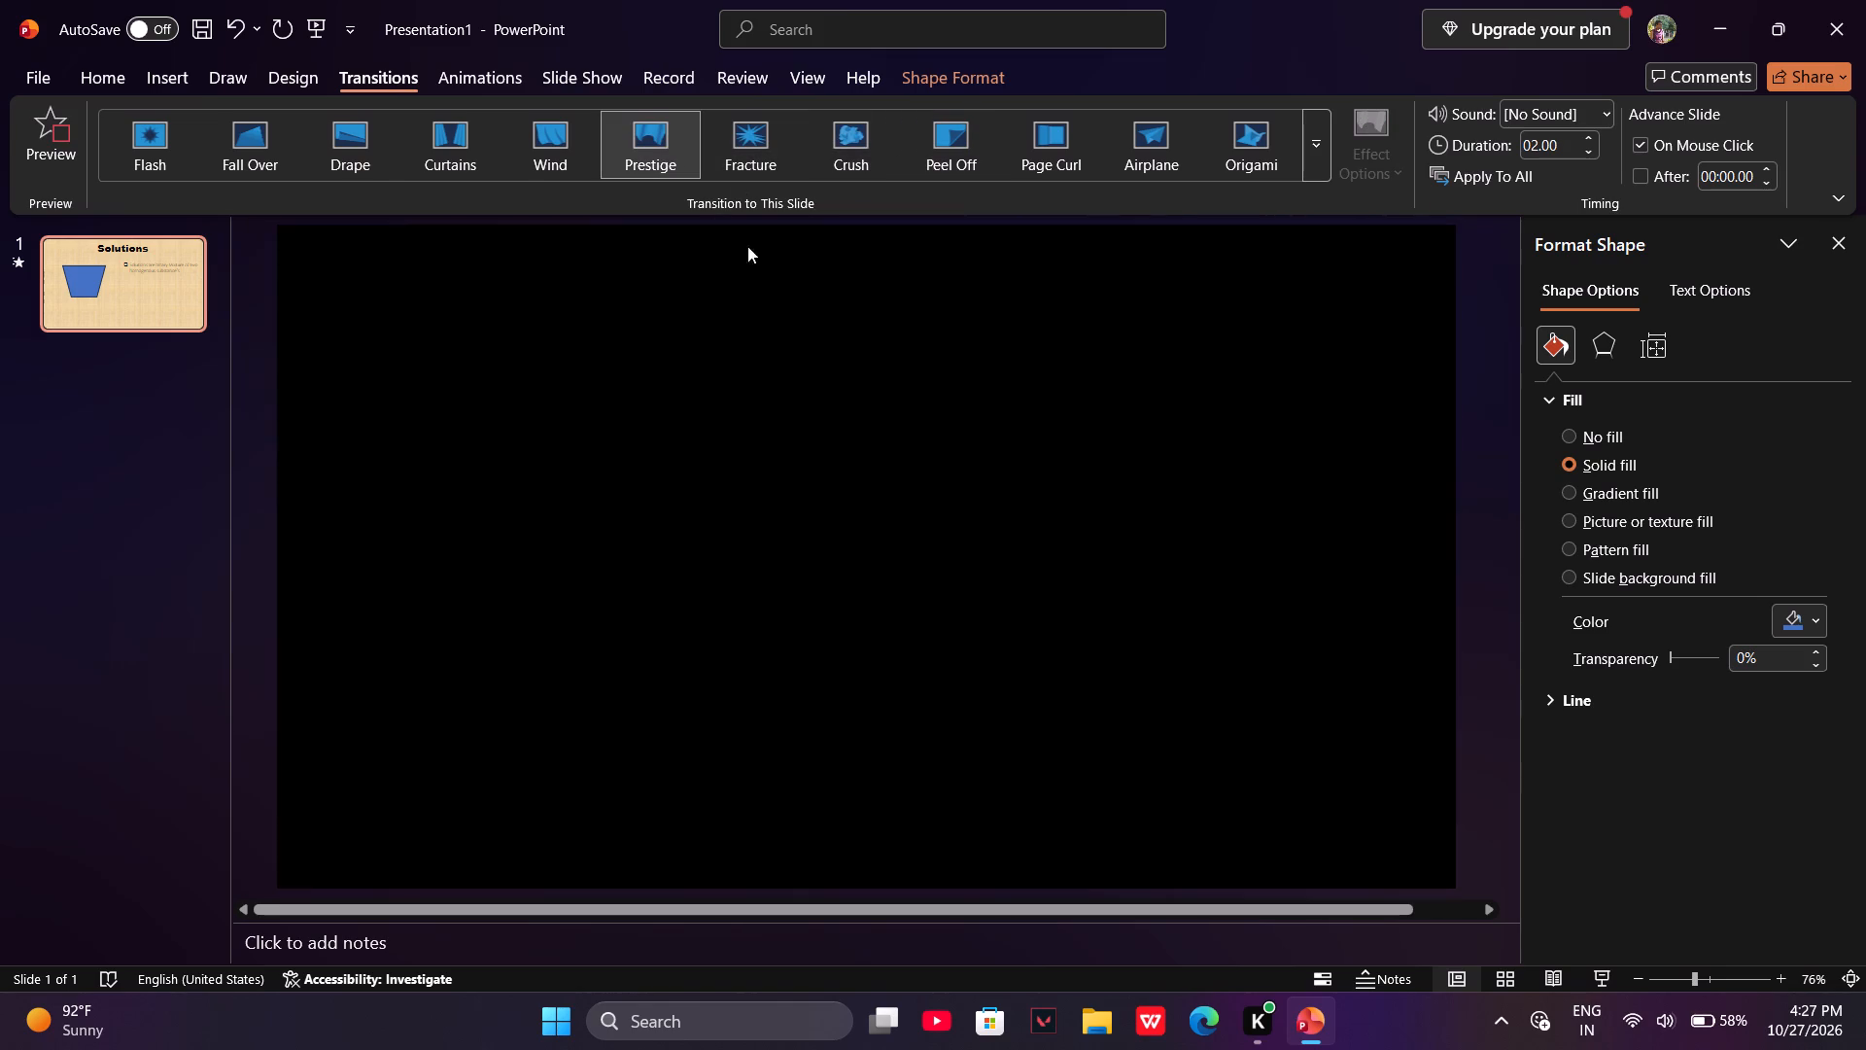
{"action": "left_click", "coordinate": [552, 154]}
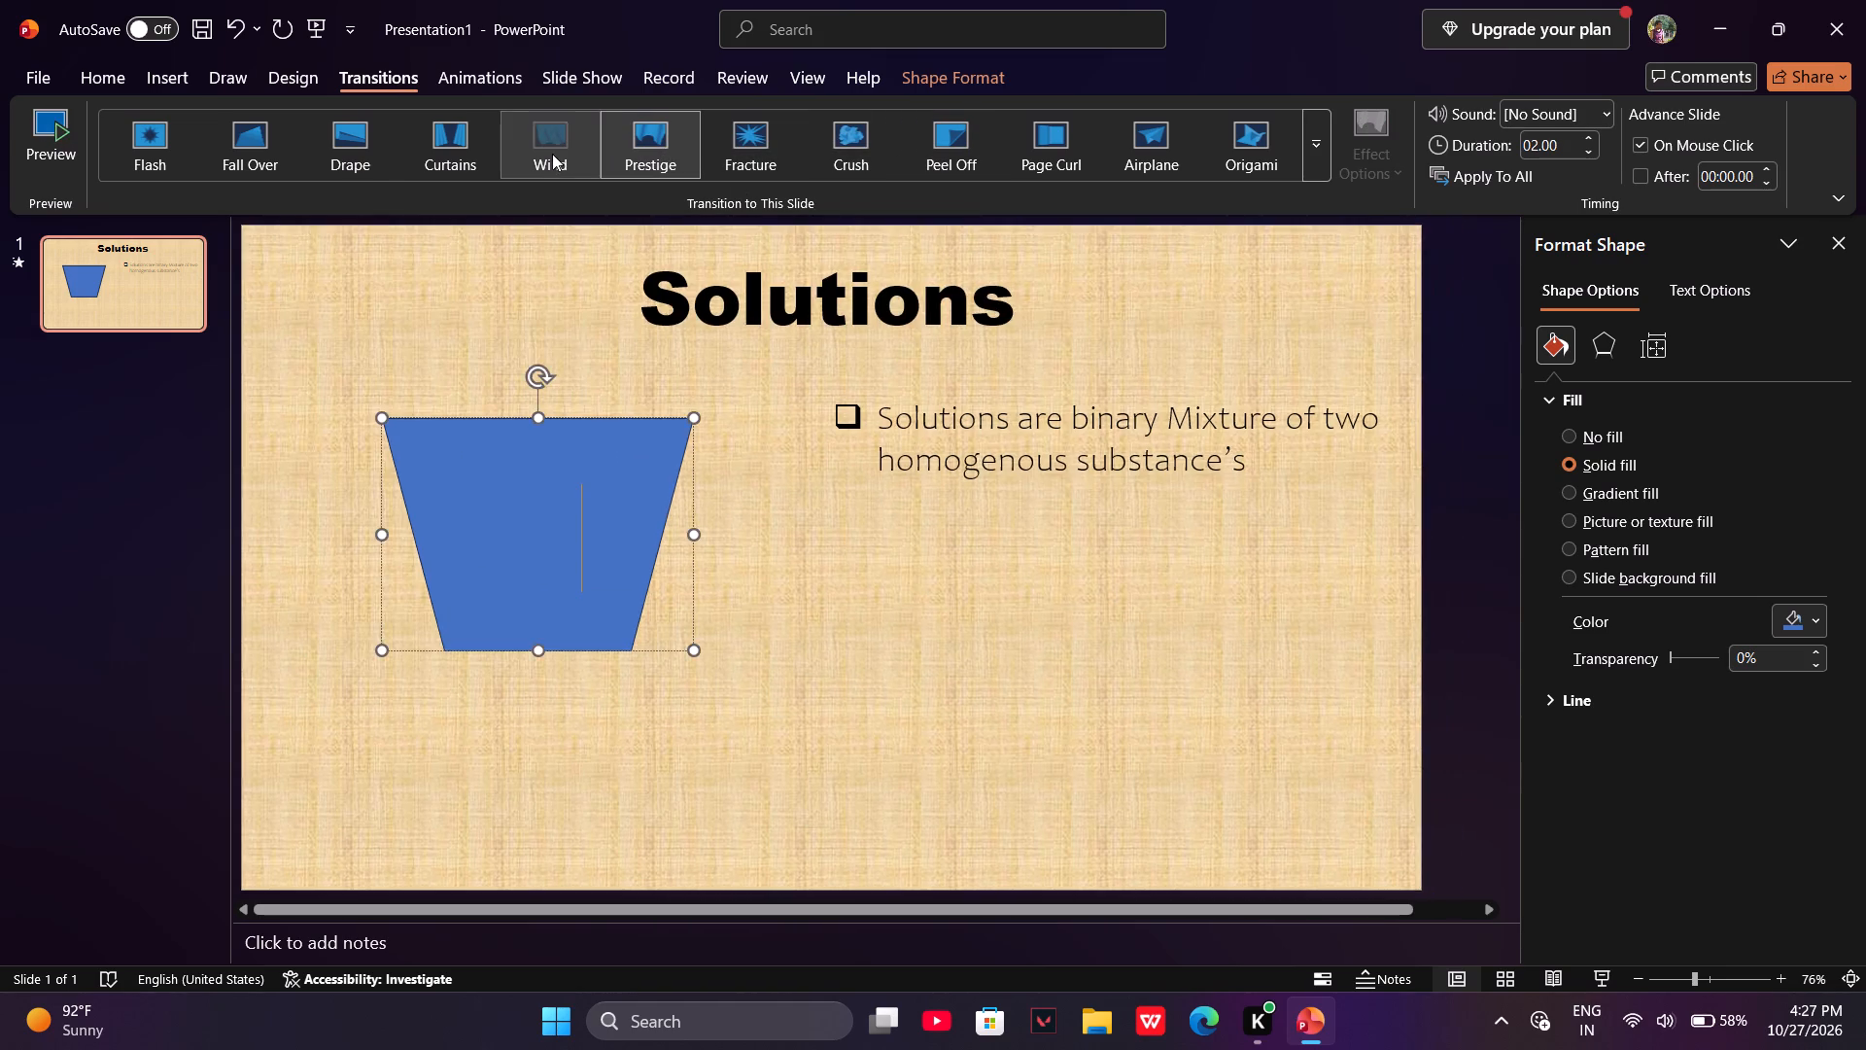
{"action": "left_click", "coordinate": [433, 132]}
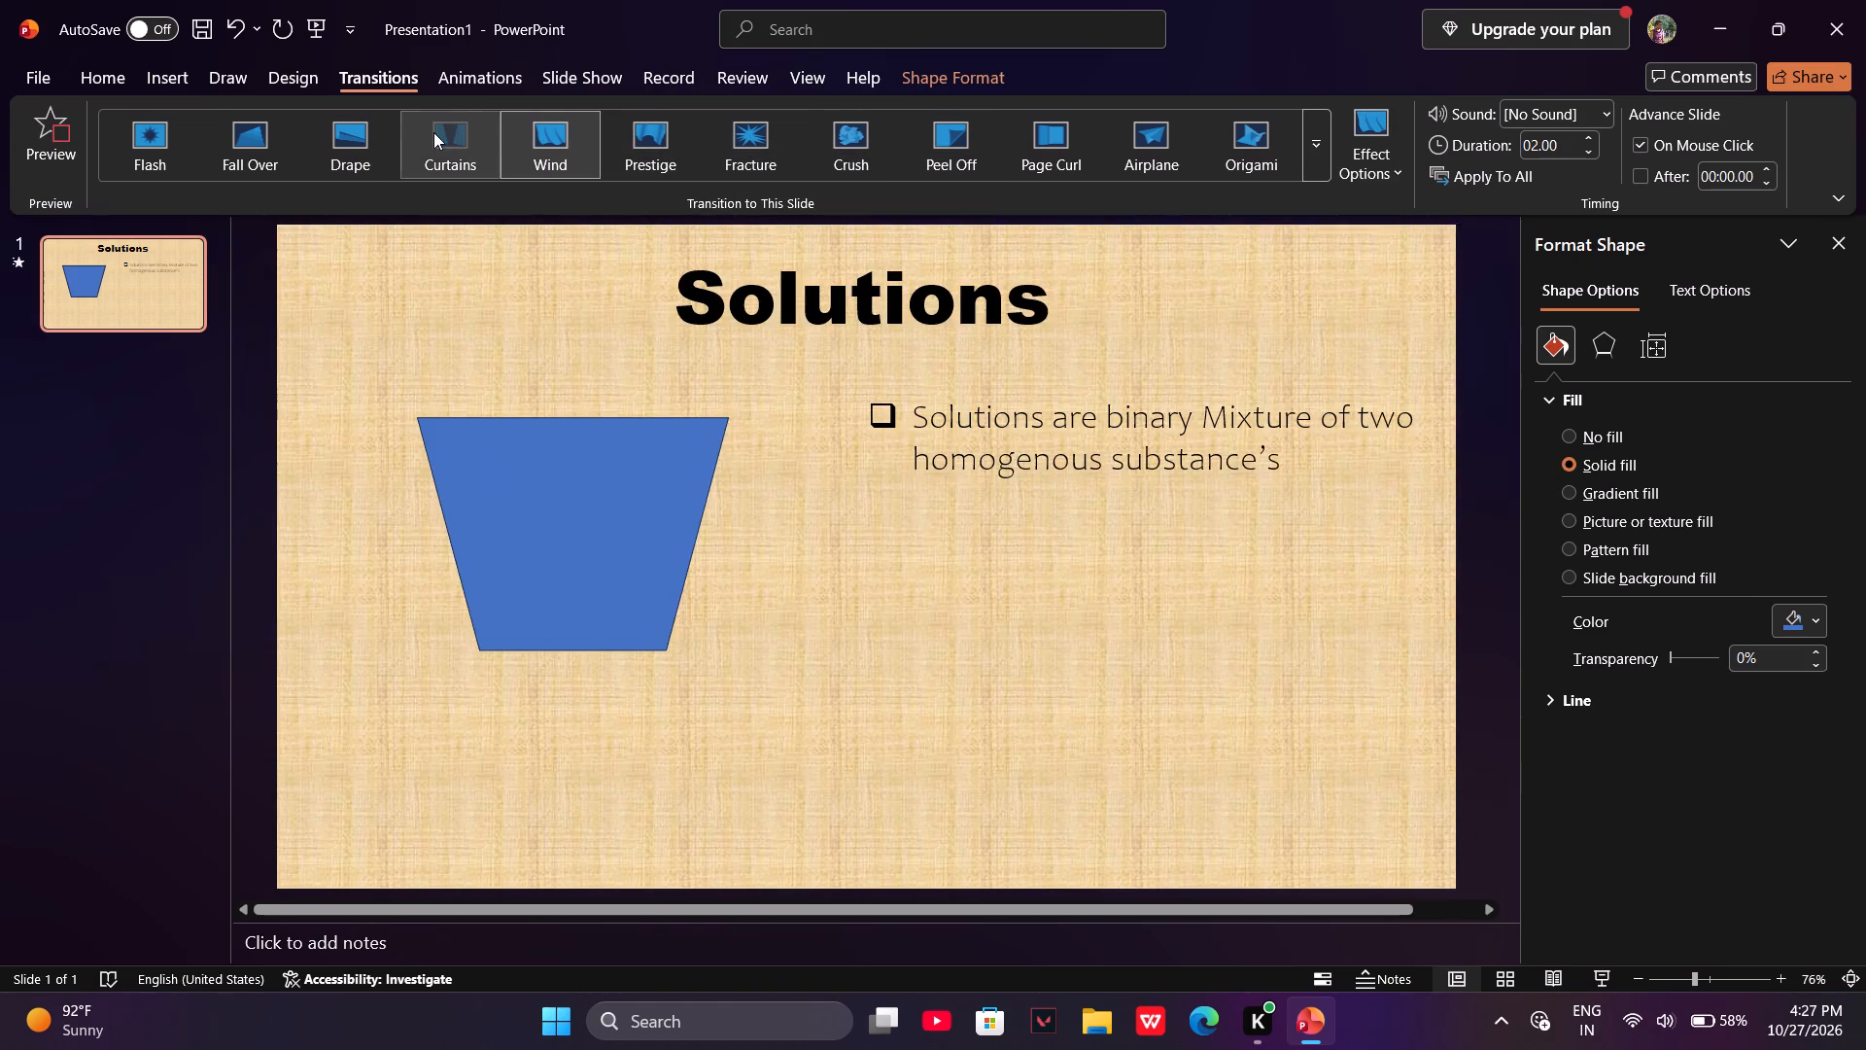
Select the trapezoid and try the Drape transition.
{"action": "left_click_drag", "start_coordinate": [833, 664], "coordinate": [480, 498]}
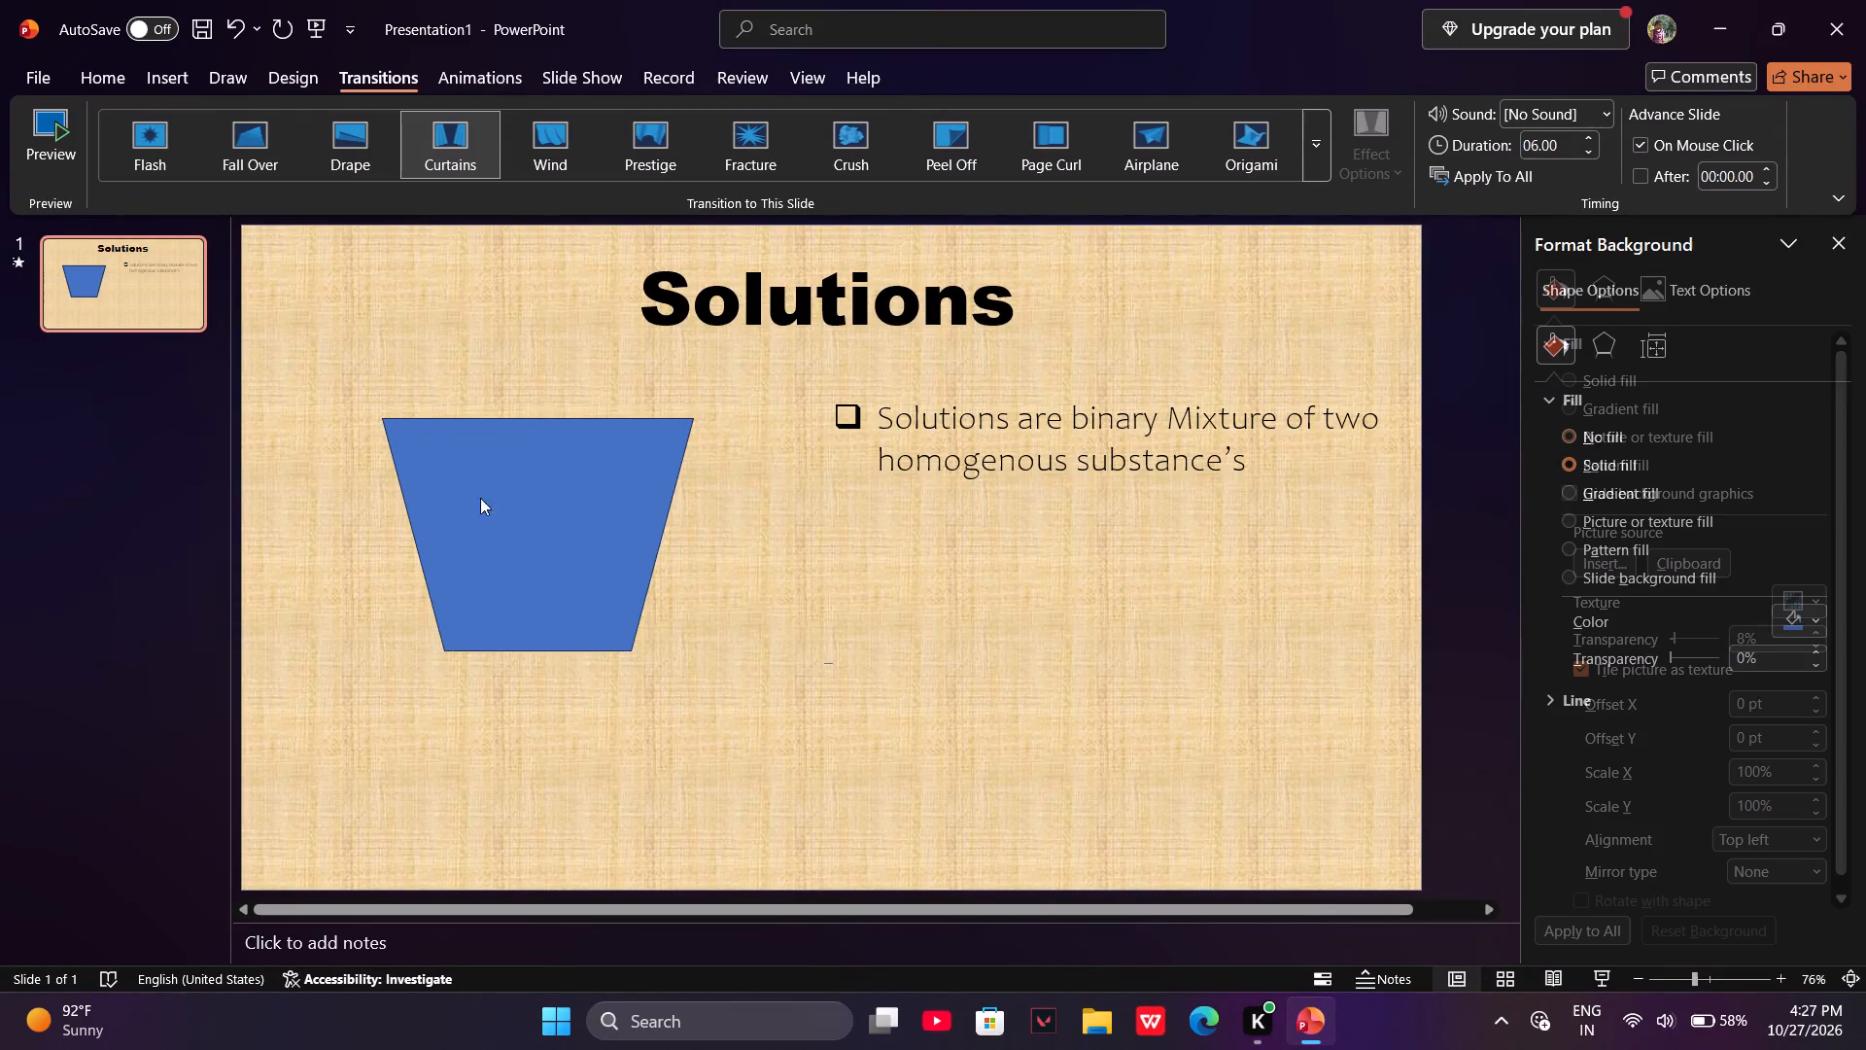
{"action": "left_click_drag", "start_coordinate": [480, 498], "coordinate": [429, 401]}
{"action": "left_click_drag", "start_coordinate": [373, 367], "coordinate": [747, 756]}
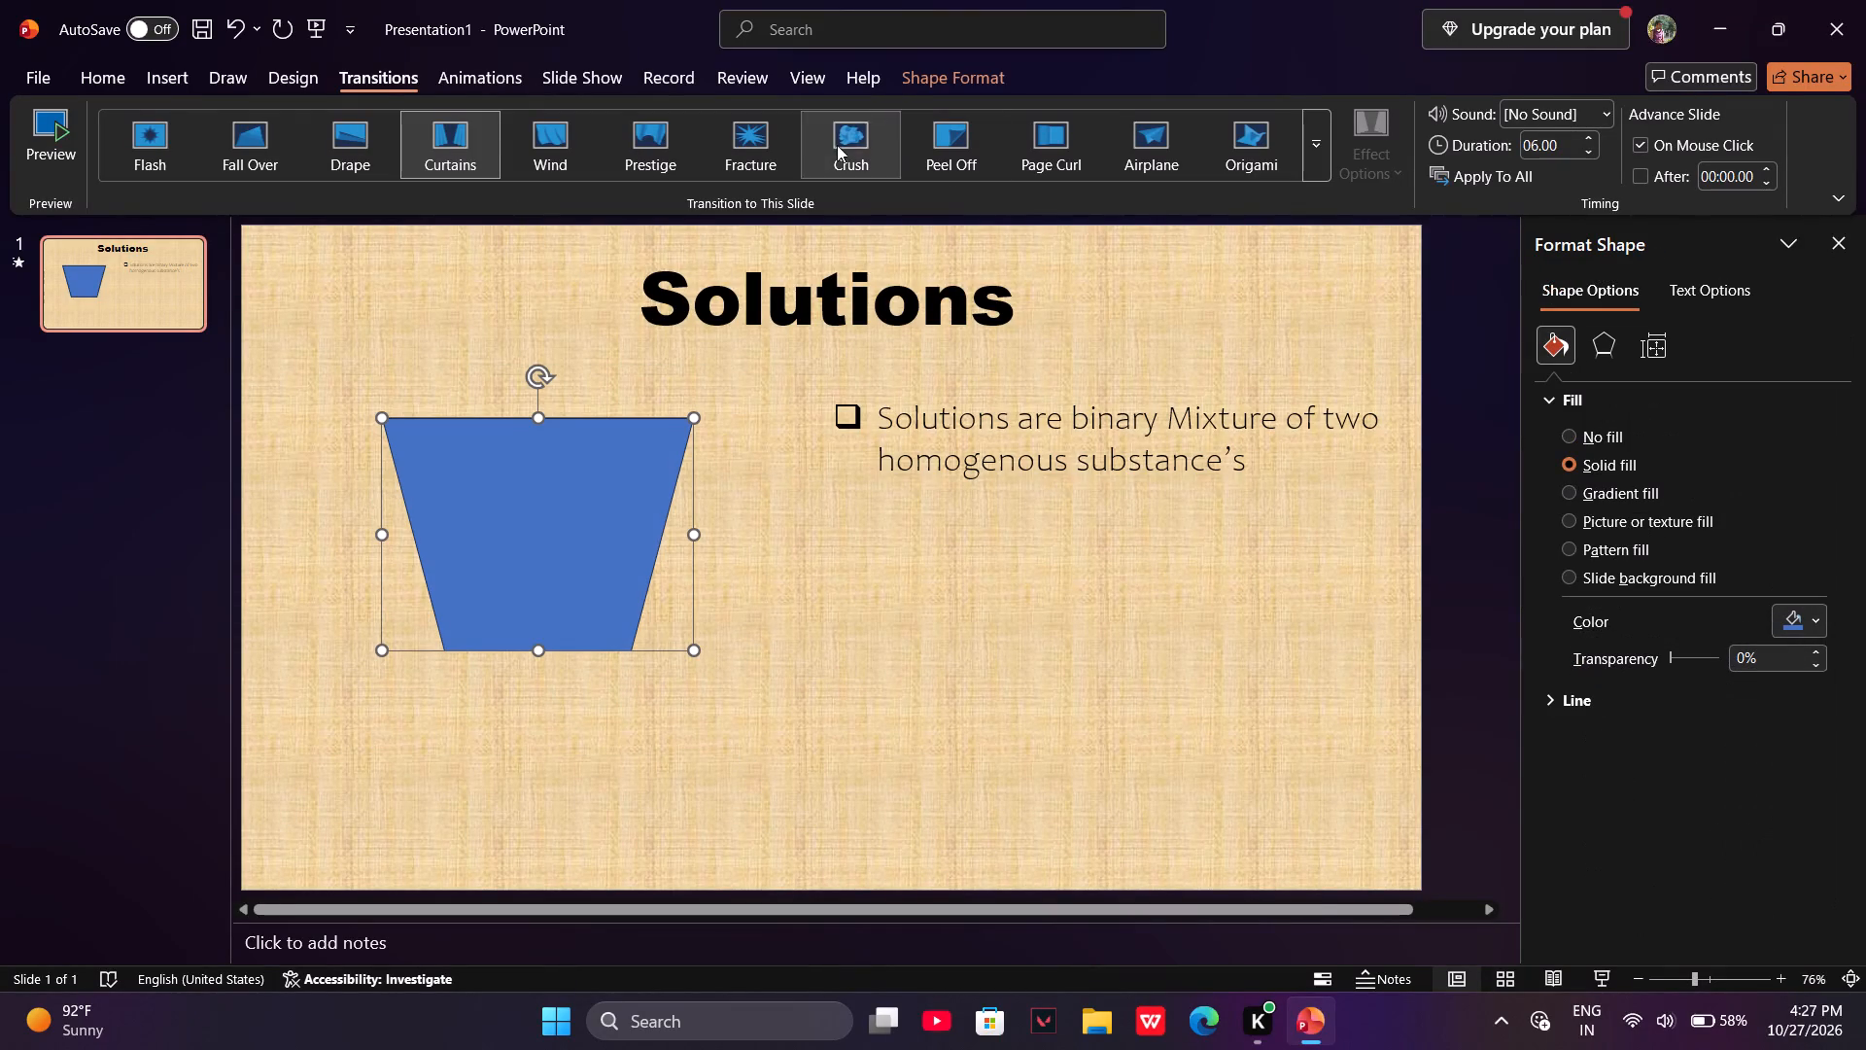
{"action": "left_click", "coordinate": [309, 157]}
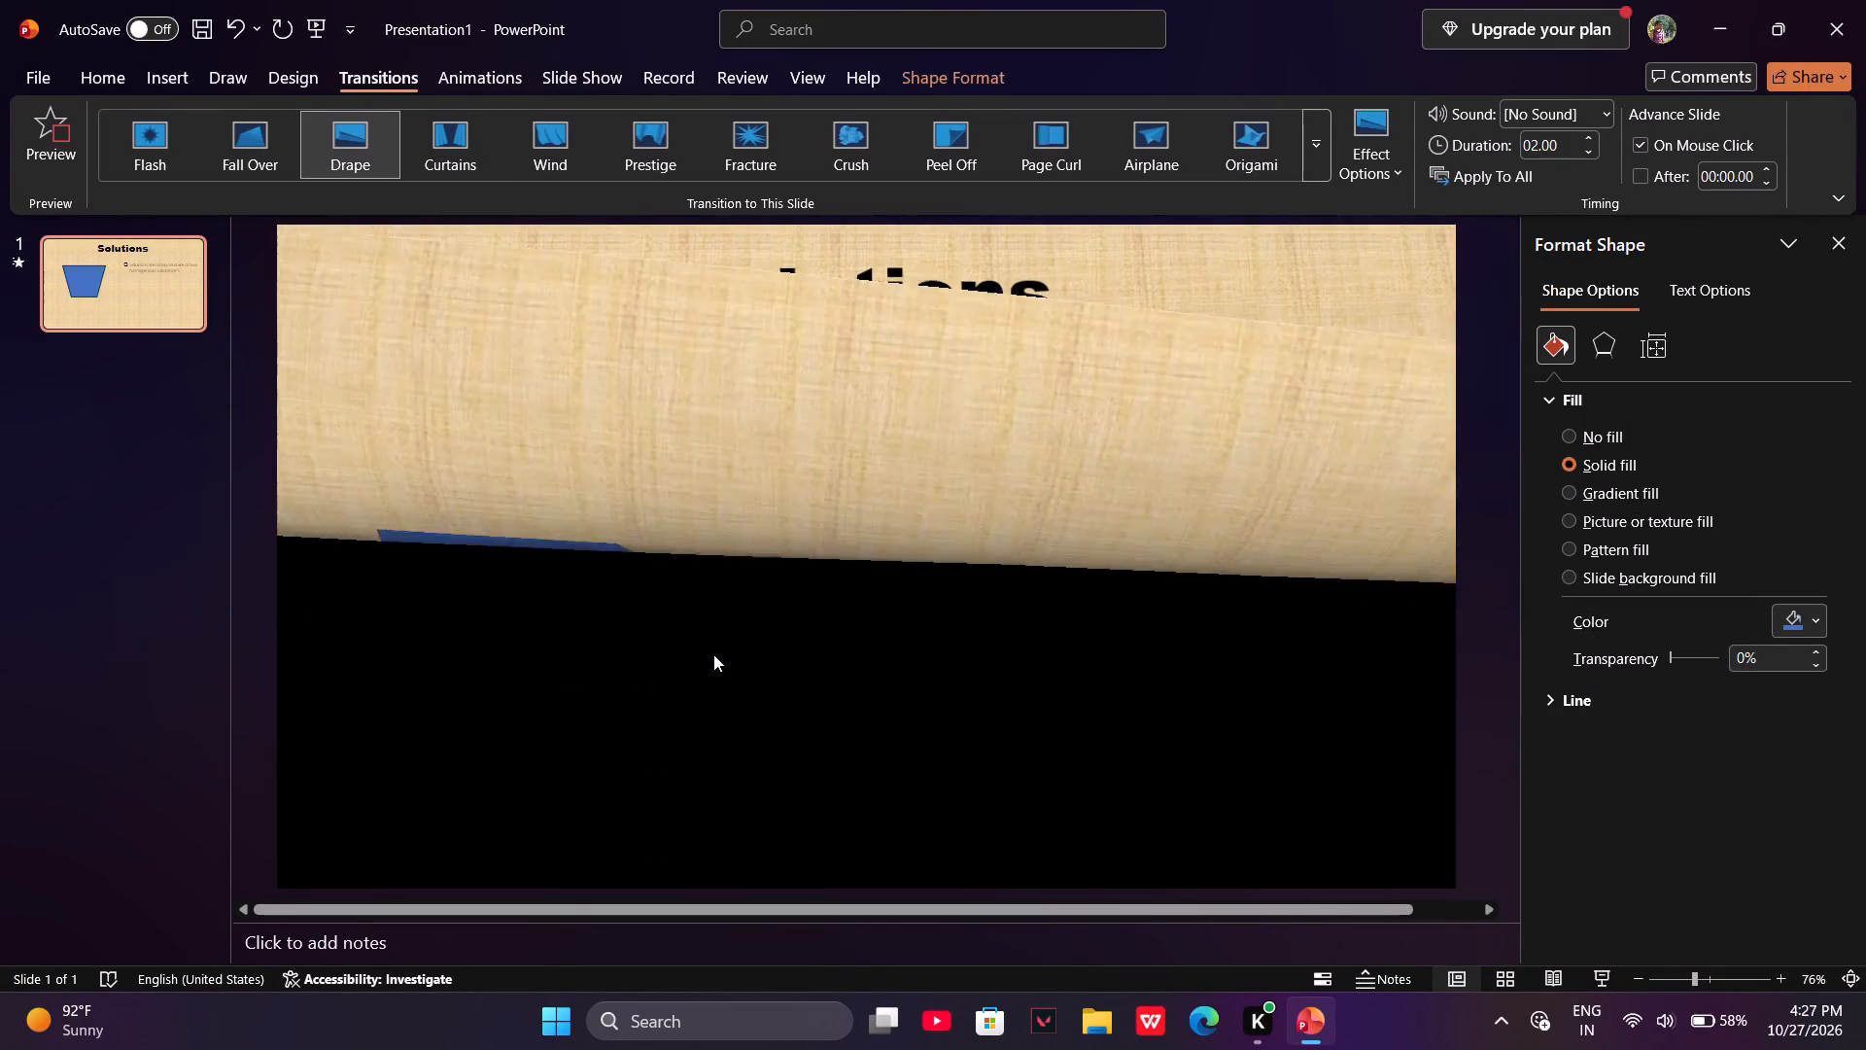
Reselect the trapezoid and apply the Fall Over transition to the slide.
{"action": "left_click_drag", "start_coordinate": [751, 718], "coordinate": [675, 698]}
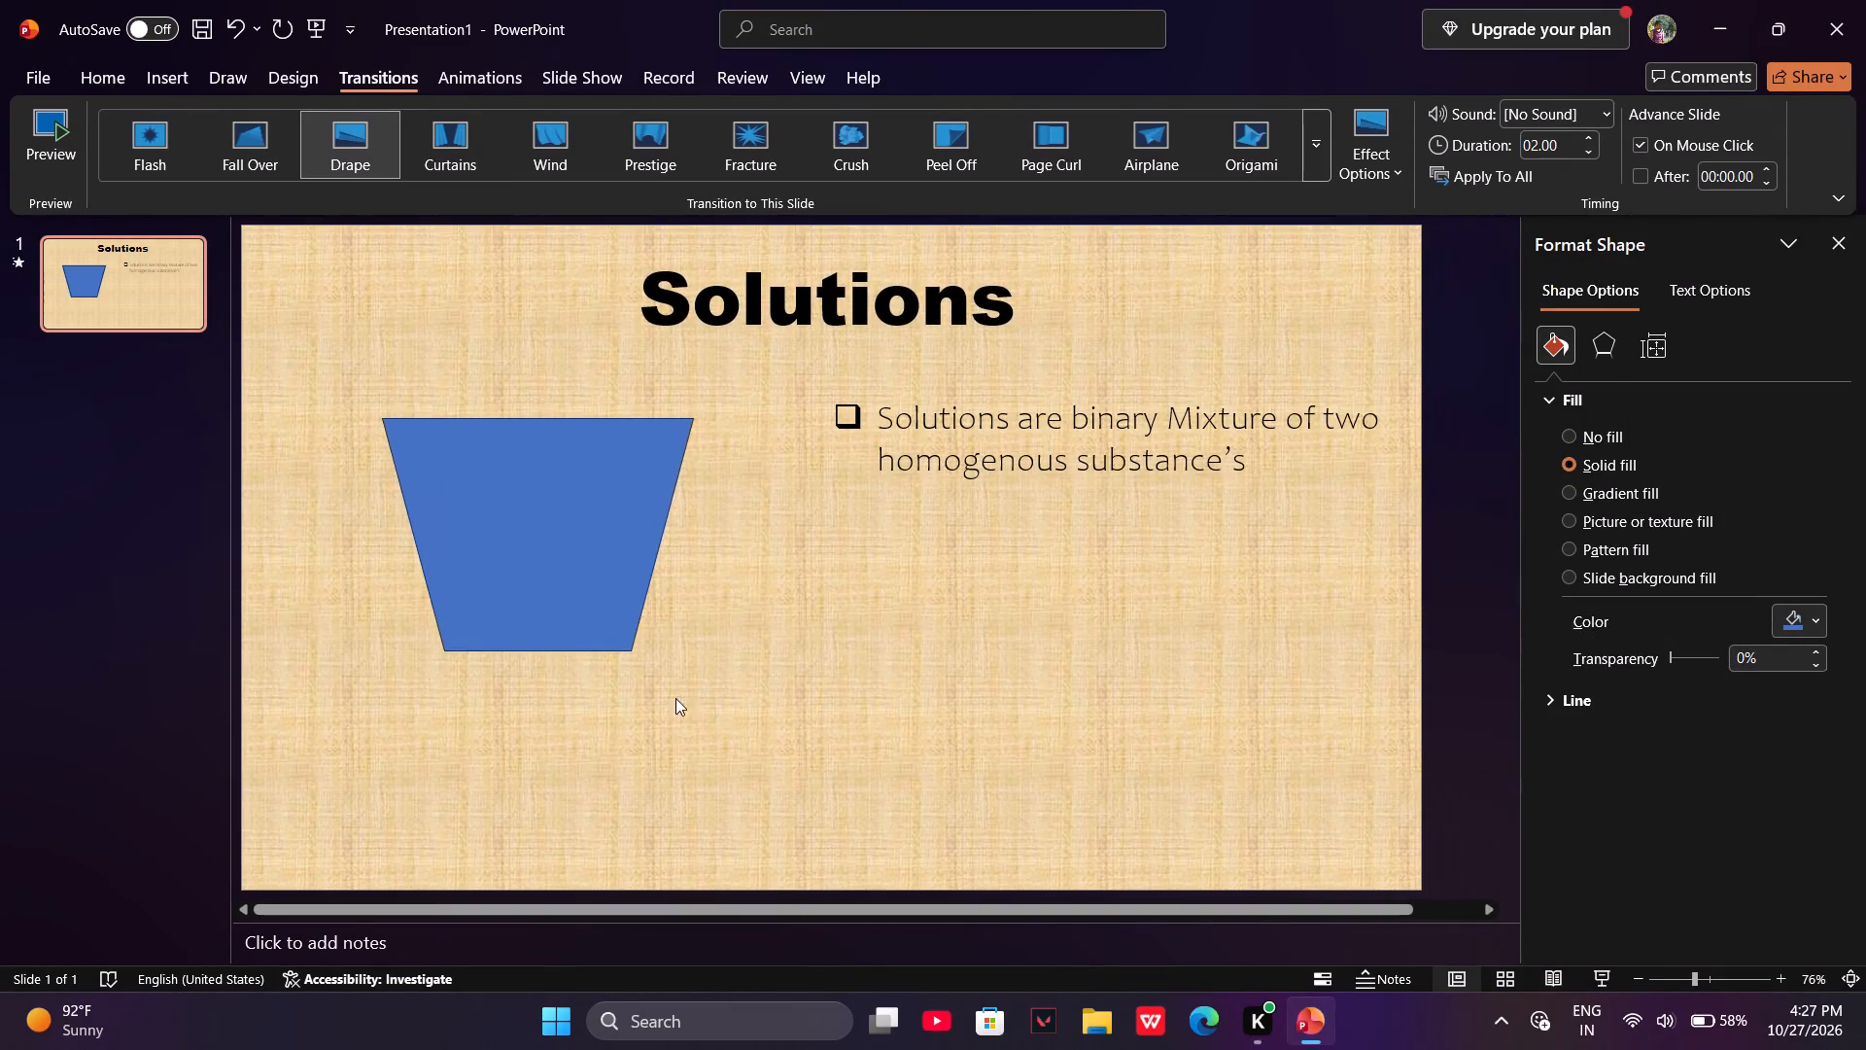
{"action": "left_click_drag", "start_coordinate": [675, 698], "coordinate": [289, 367]}
{"action": "left_click", "coordinate": [233, 119]}
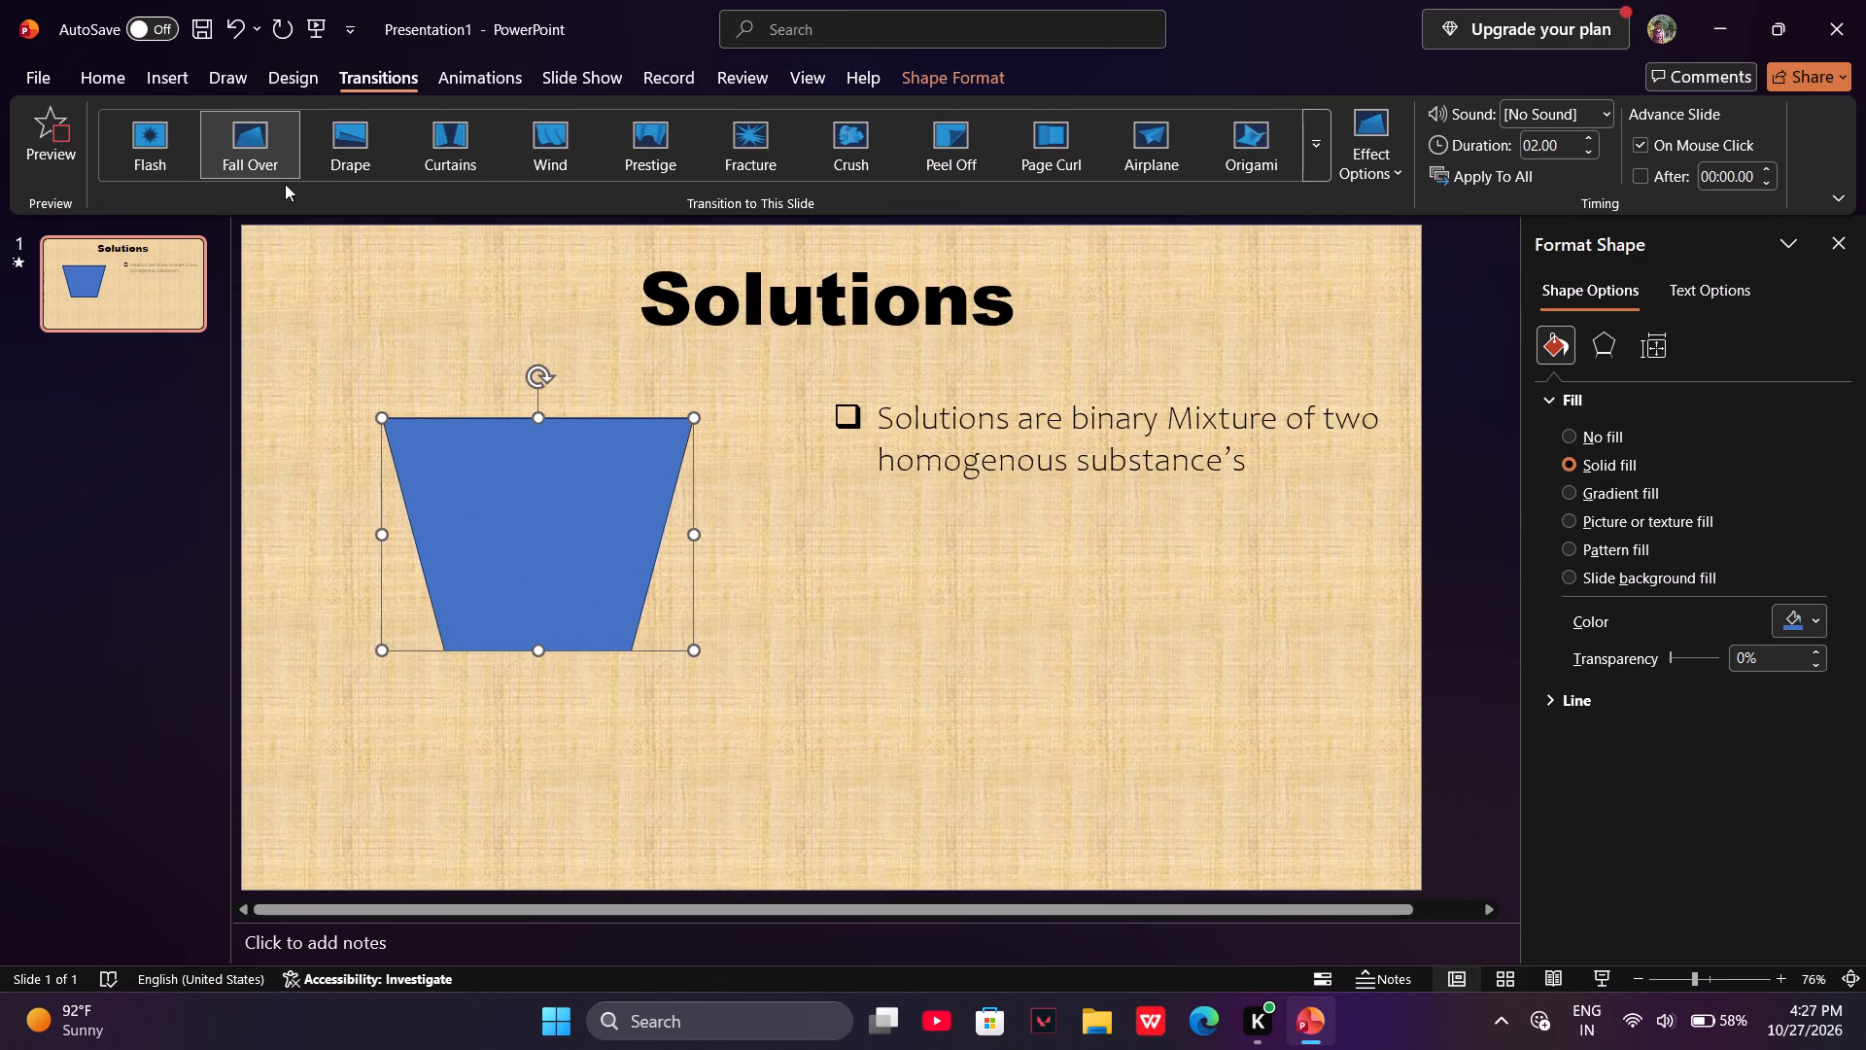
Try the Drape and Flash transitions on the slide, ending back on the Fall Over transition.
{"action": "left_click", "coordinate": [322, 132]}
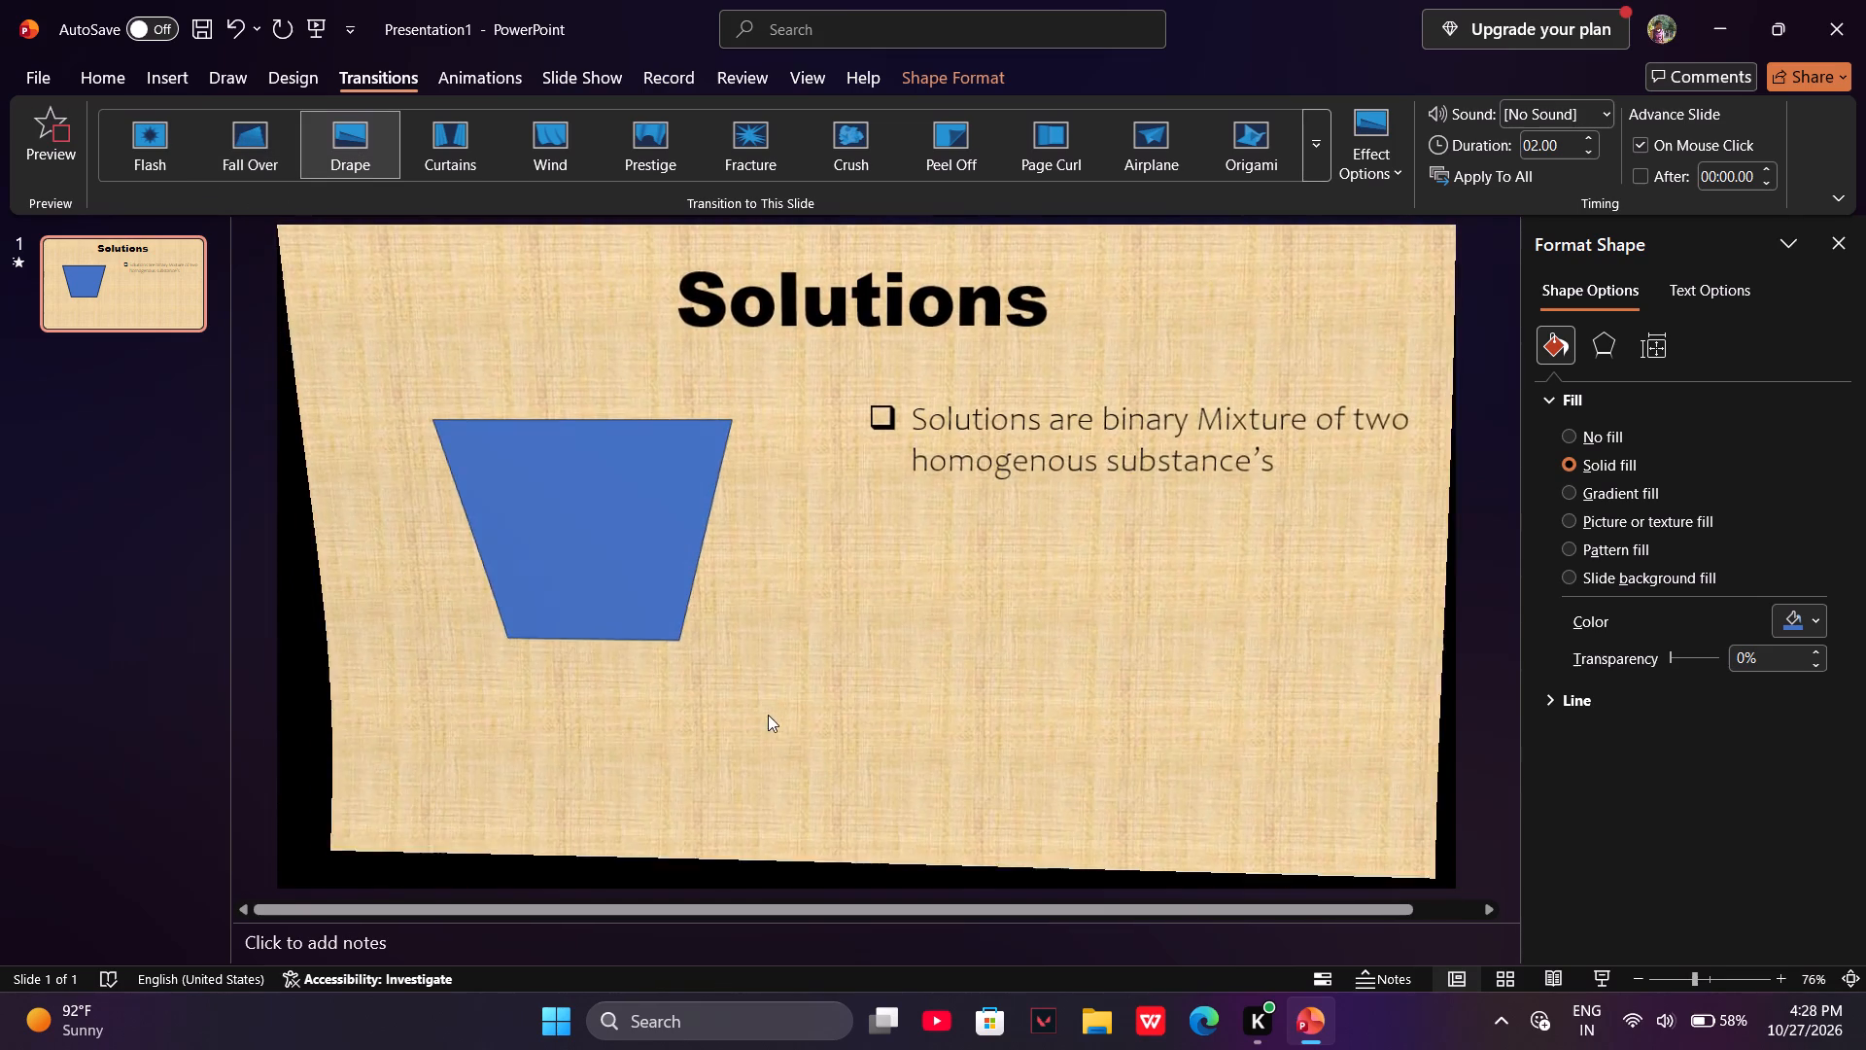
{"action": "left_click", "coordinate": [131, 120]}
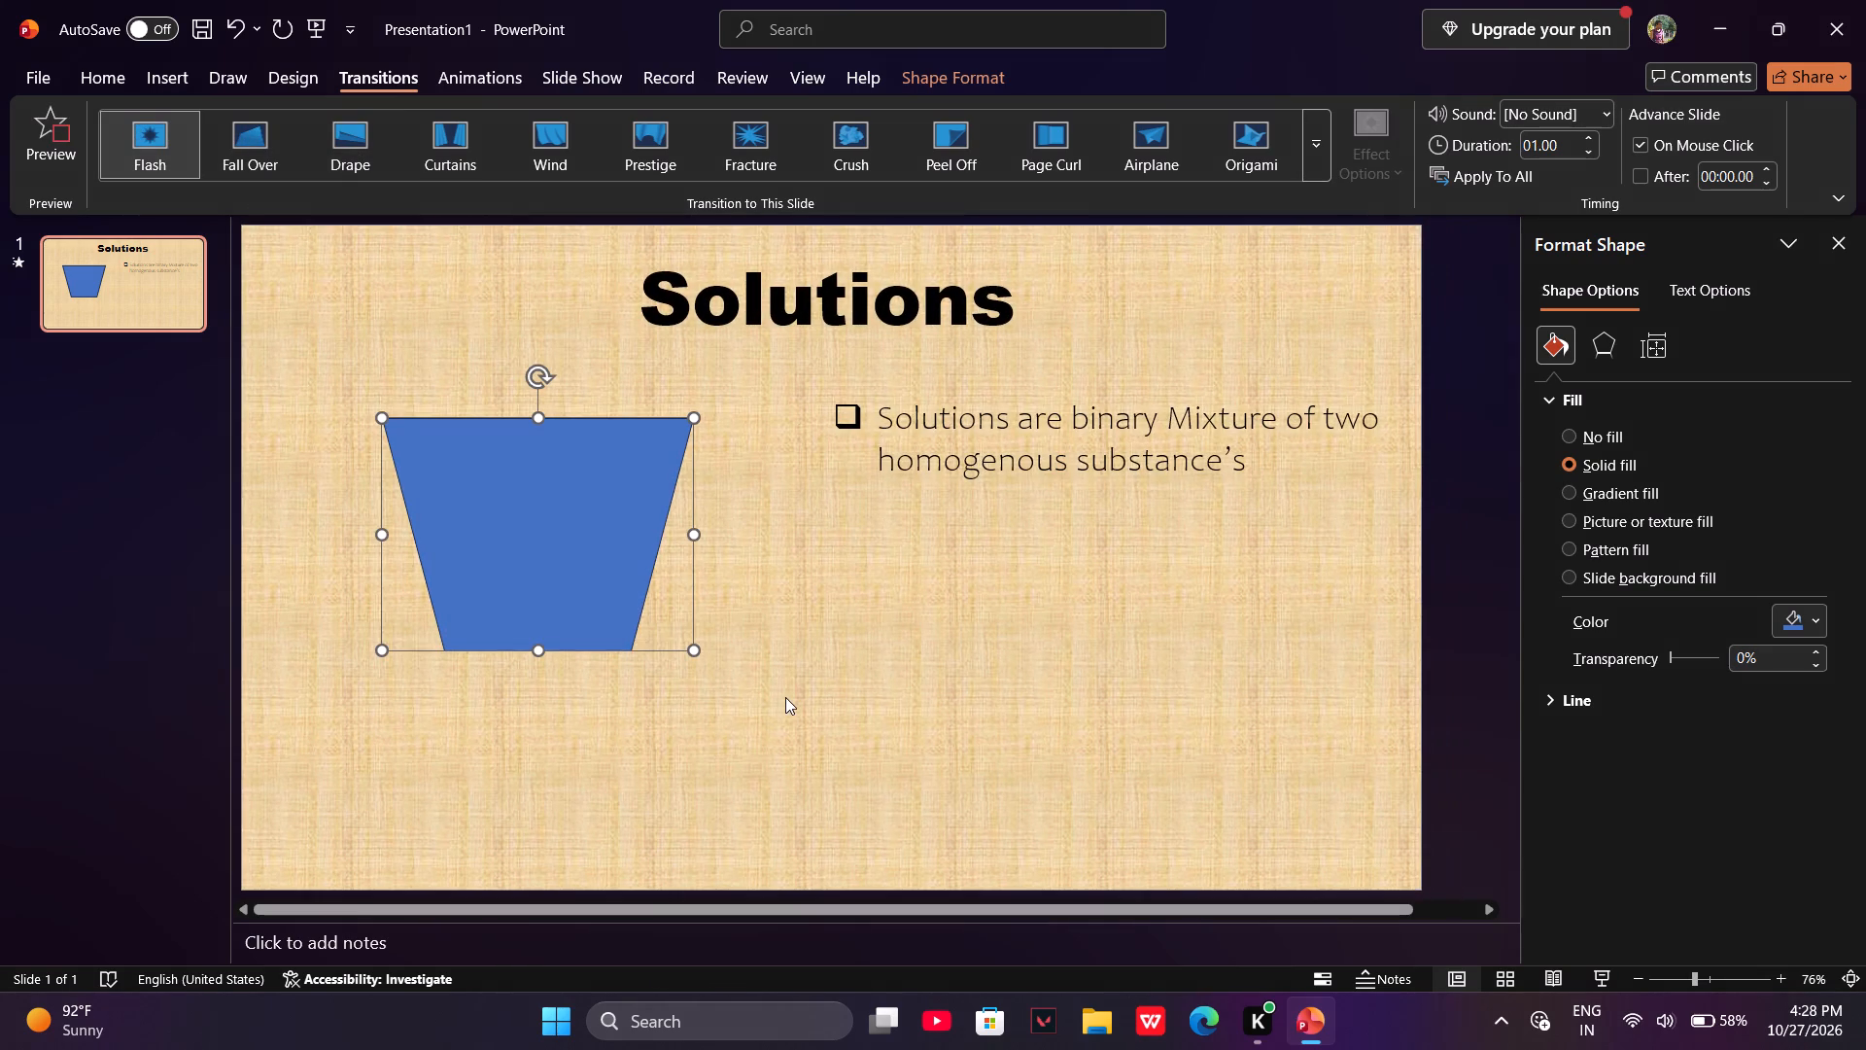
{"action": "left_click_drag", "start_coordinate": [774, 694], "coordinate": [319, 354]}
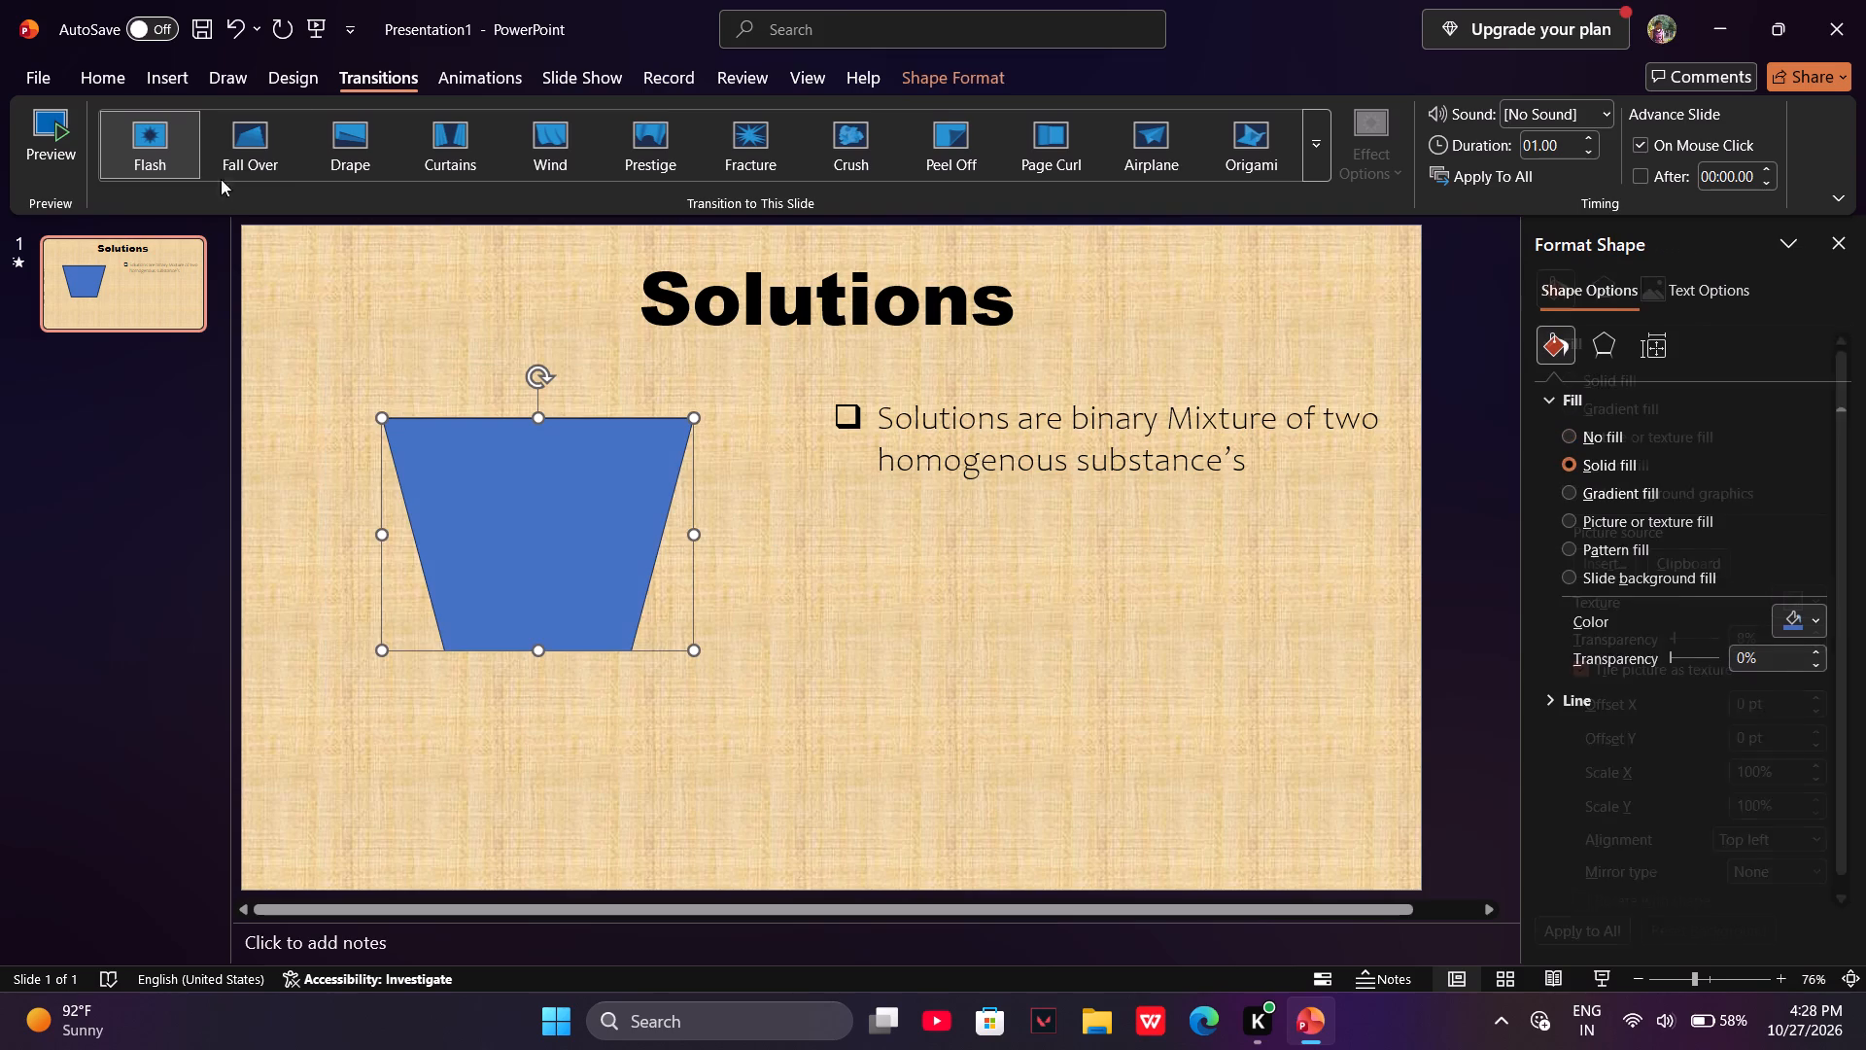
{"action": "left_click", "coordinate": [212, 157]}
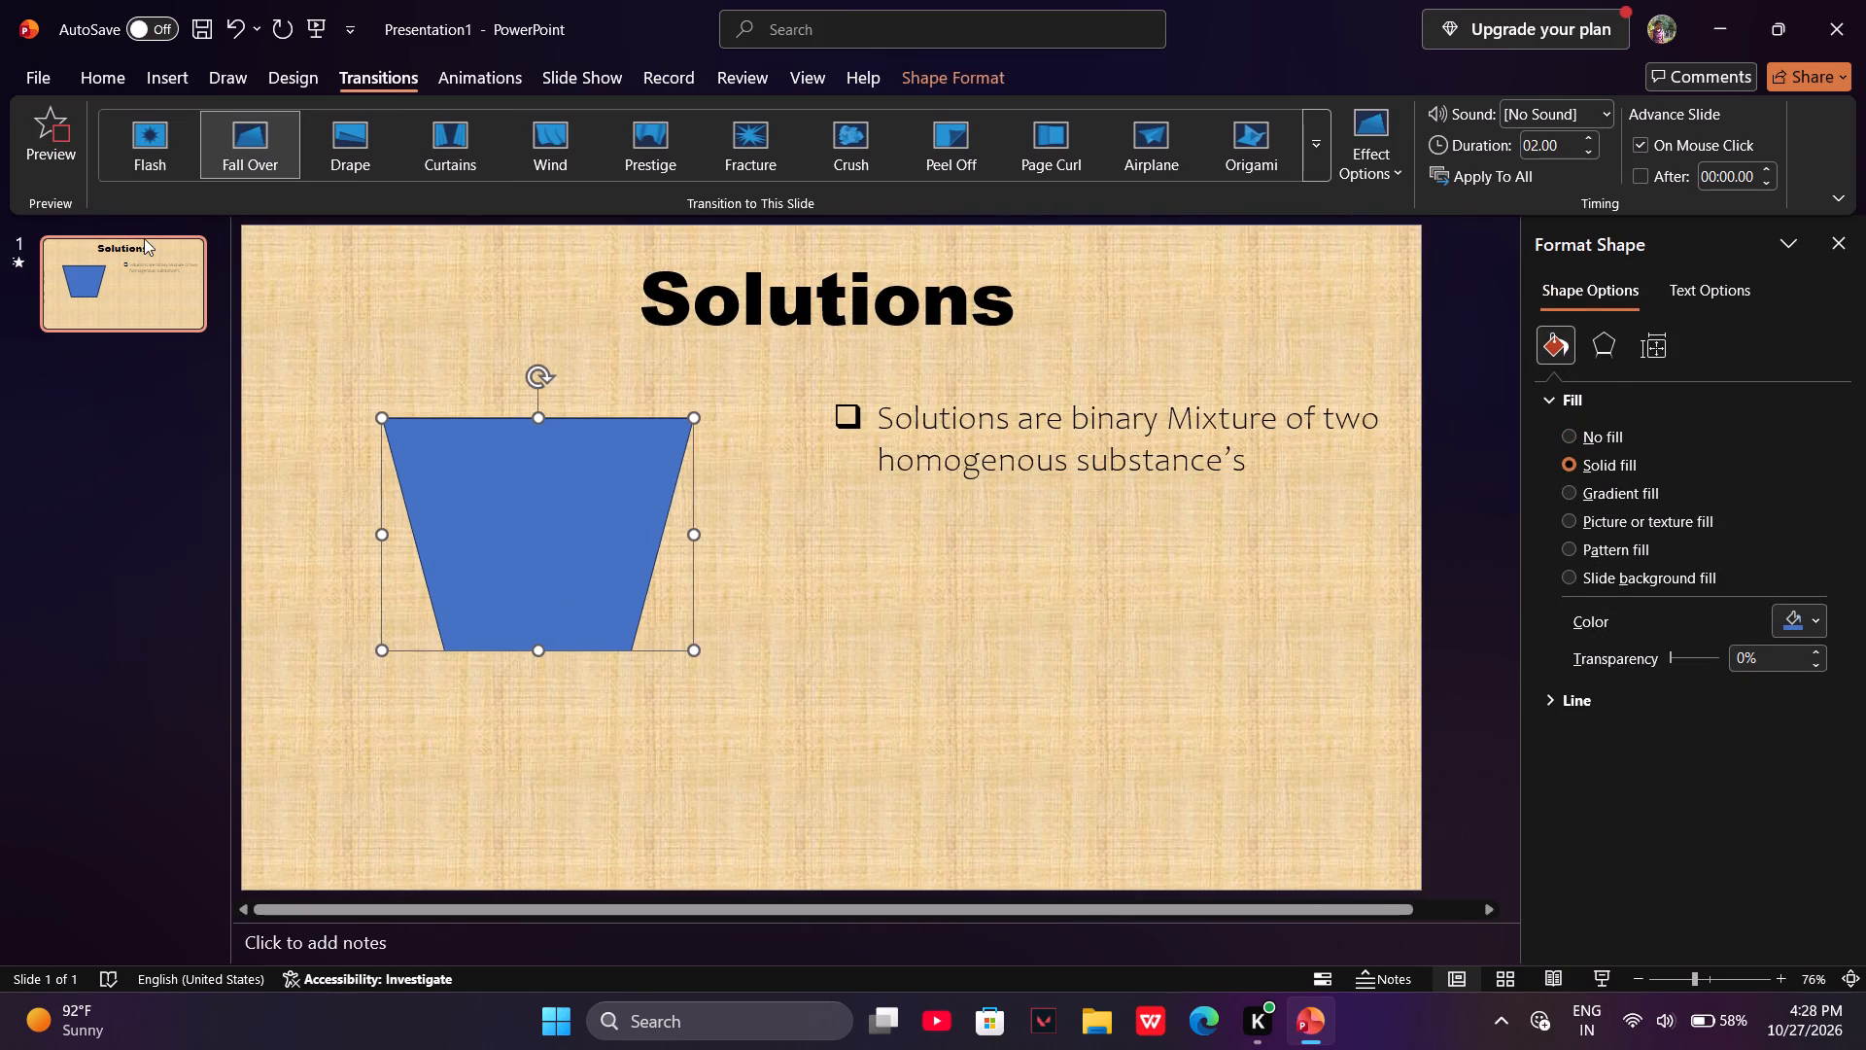
Add a new blank title slide and arrange the slides so the Solutions slide comes first.
{"action": "right_click", "coordinate": [144, 238]}
{"action": "left_click", "coordinate": [169, 345]}
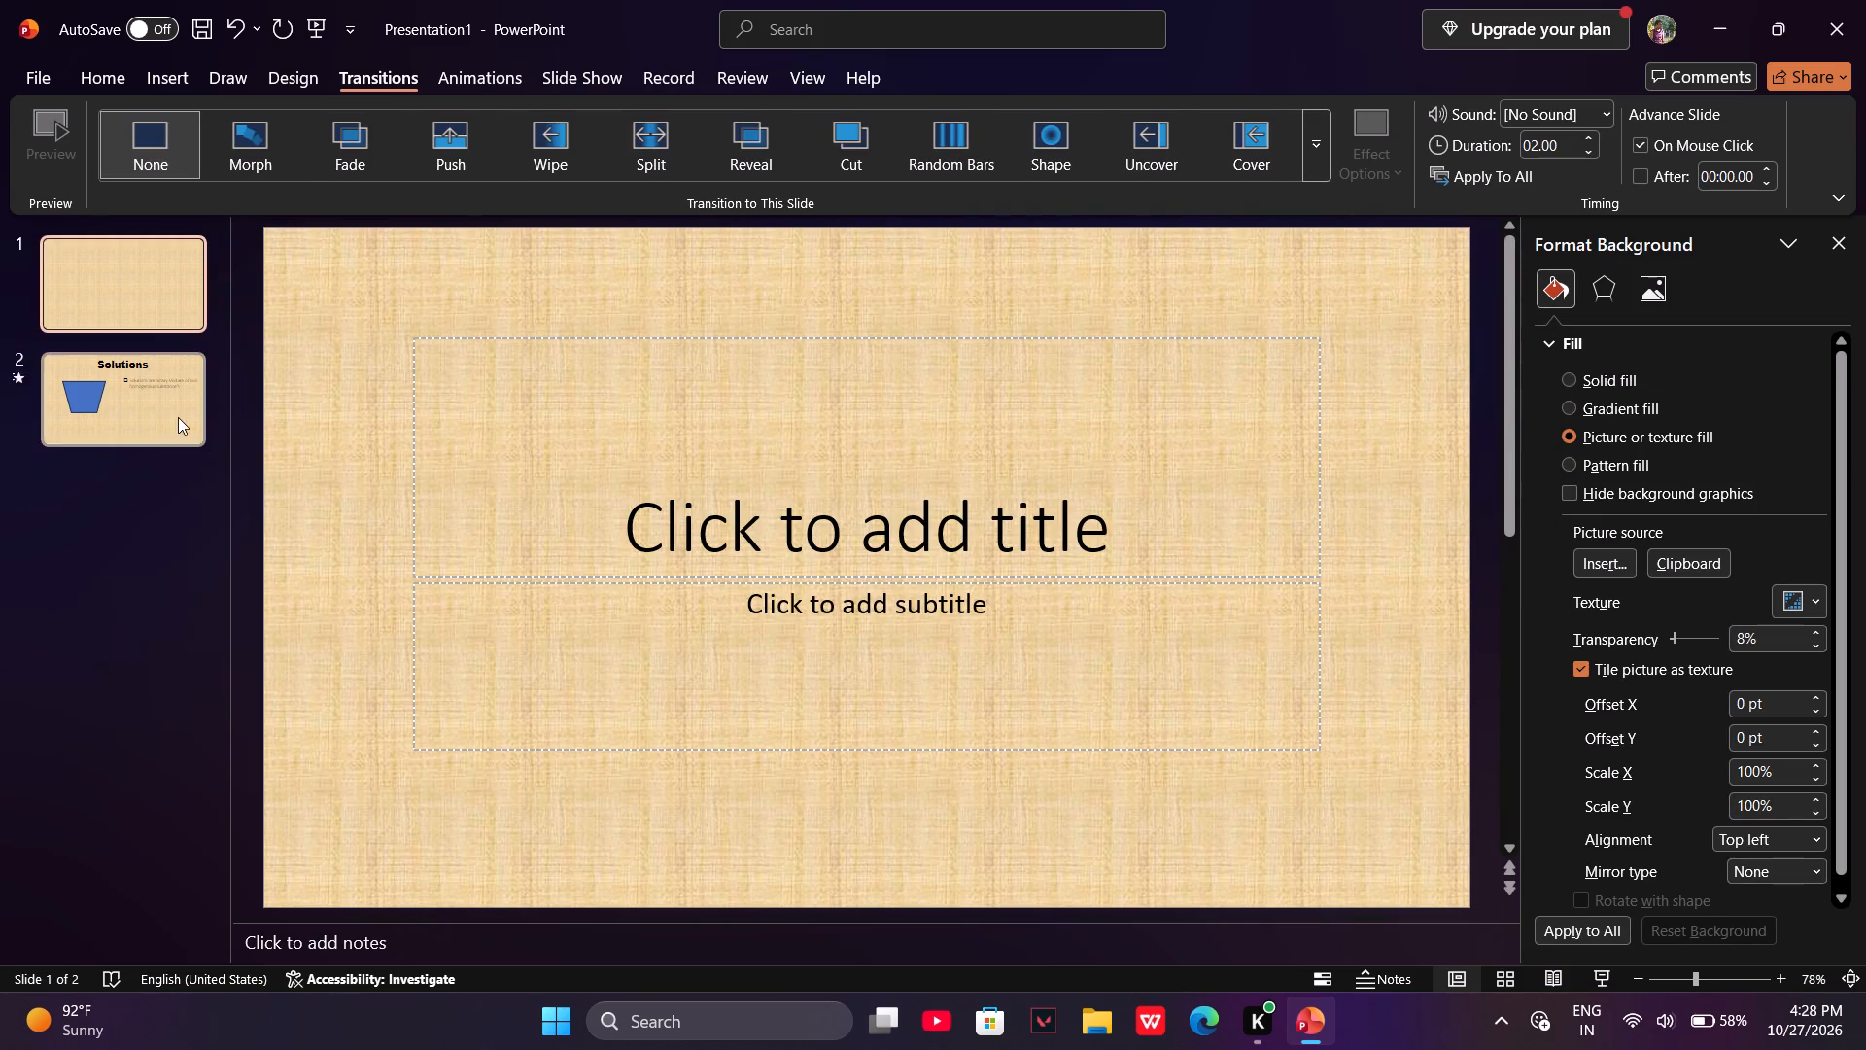
{"action": "left_click_drag", "start_coordinate": [178, 417], "coordinate": [131, 286]}
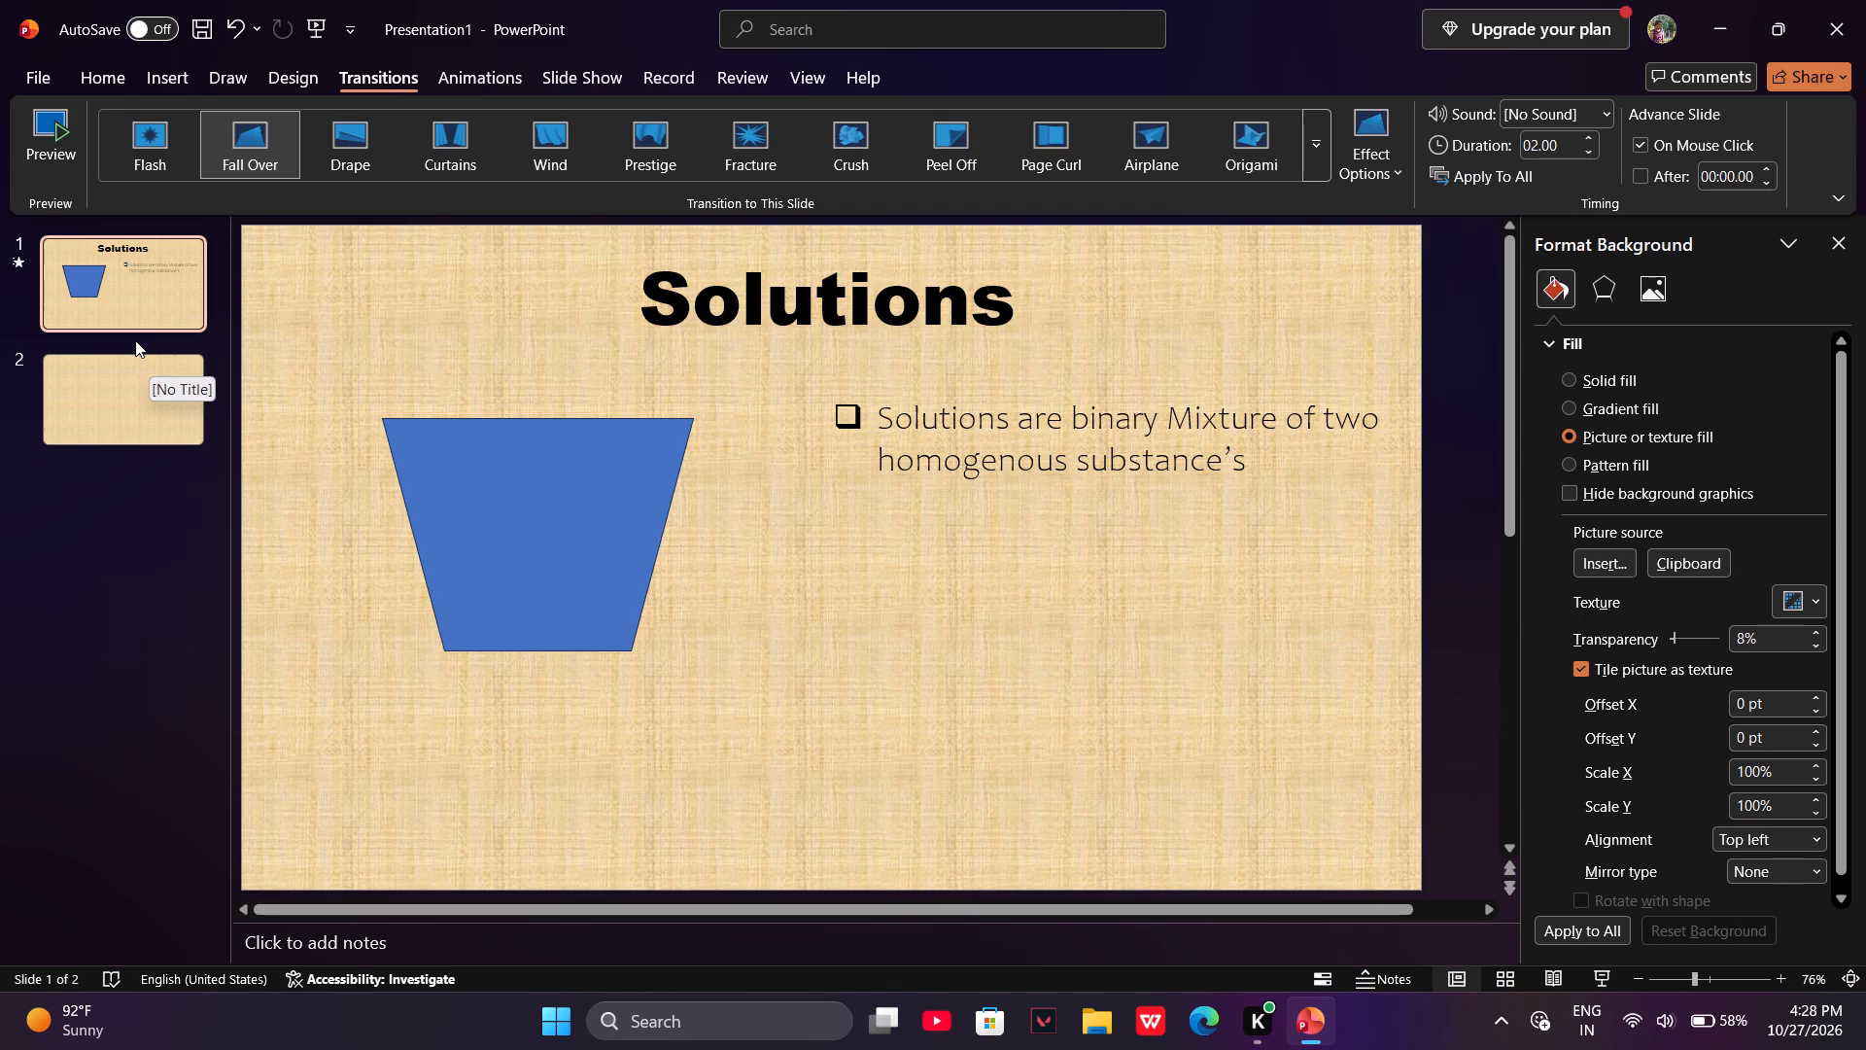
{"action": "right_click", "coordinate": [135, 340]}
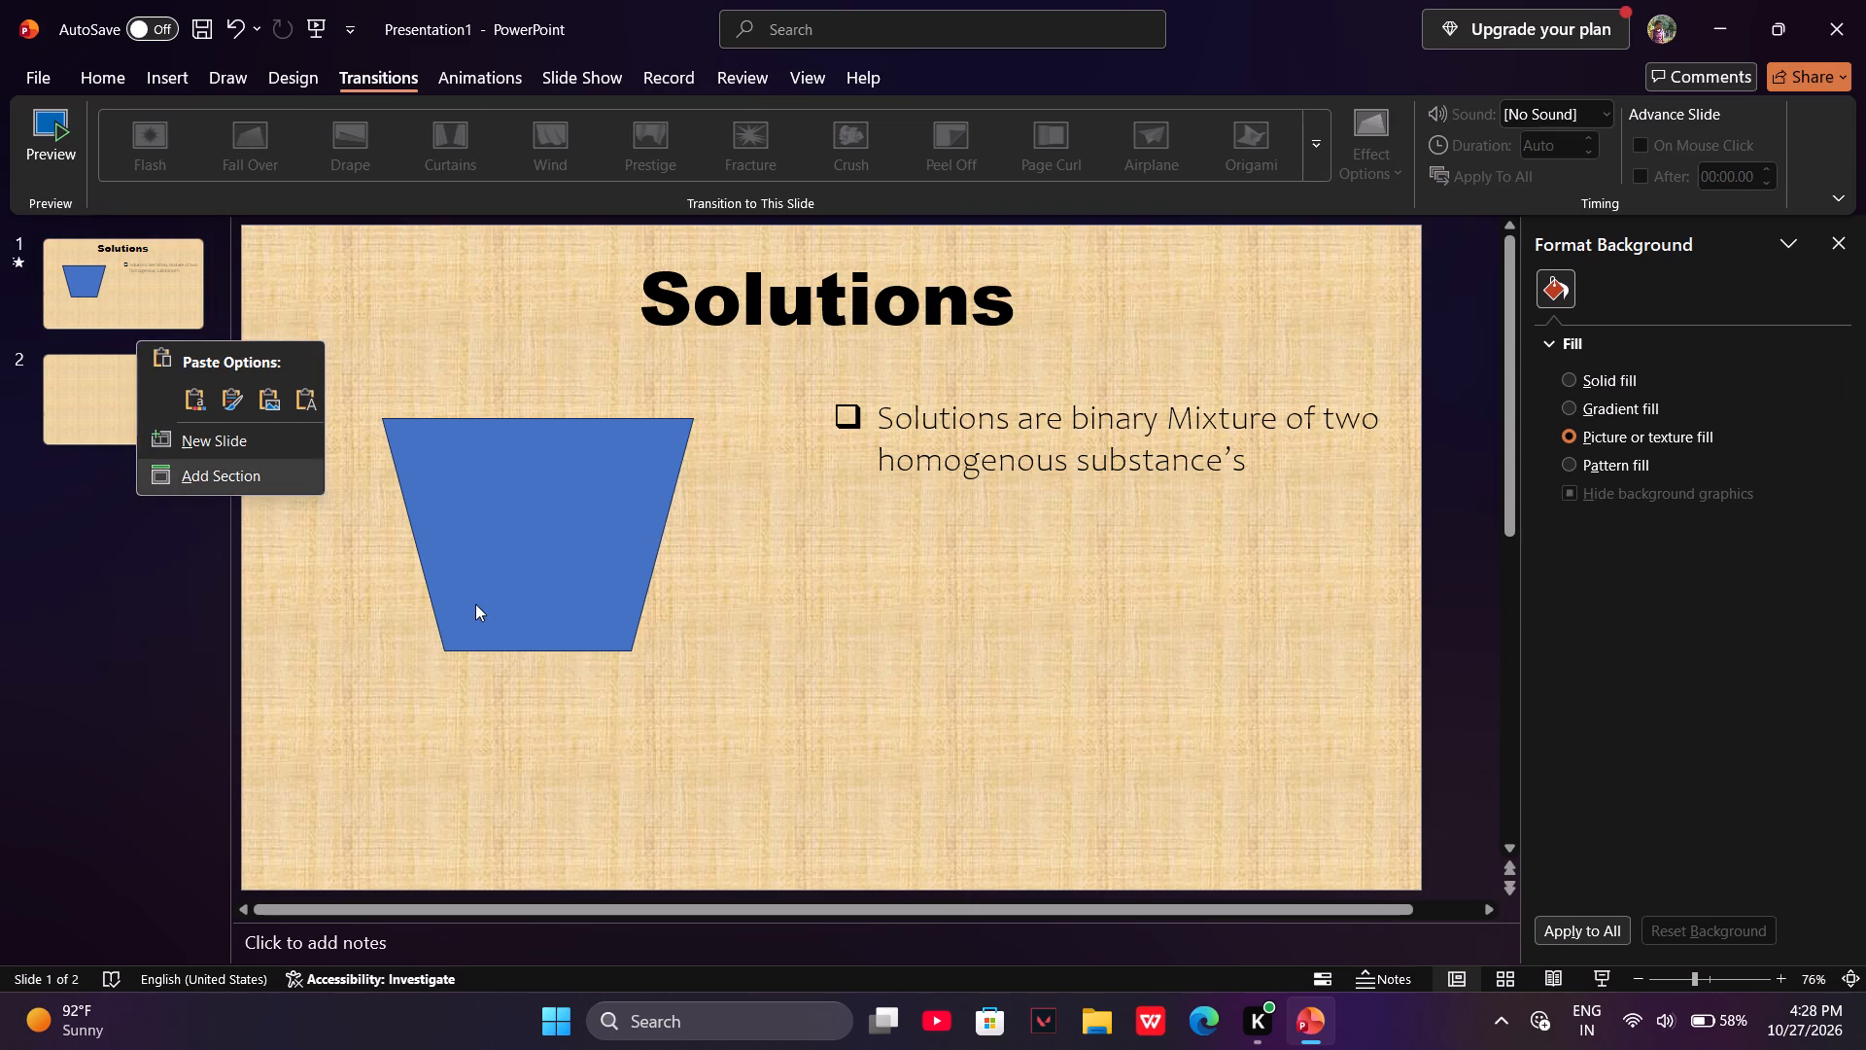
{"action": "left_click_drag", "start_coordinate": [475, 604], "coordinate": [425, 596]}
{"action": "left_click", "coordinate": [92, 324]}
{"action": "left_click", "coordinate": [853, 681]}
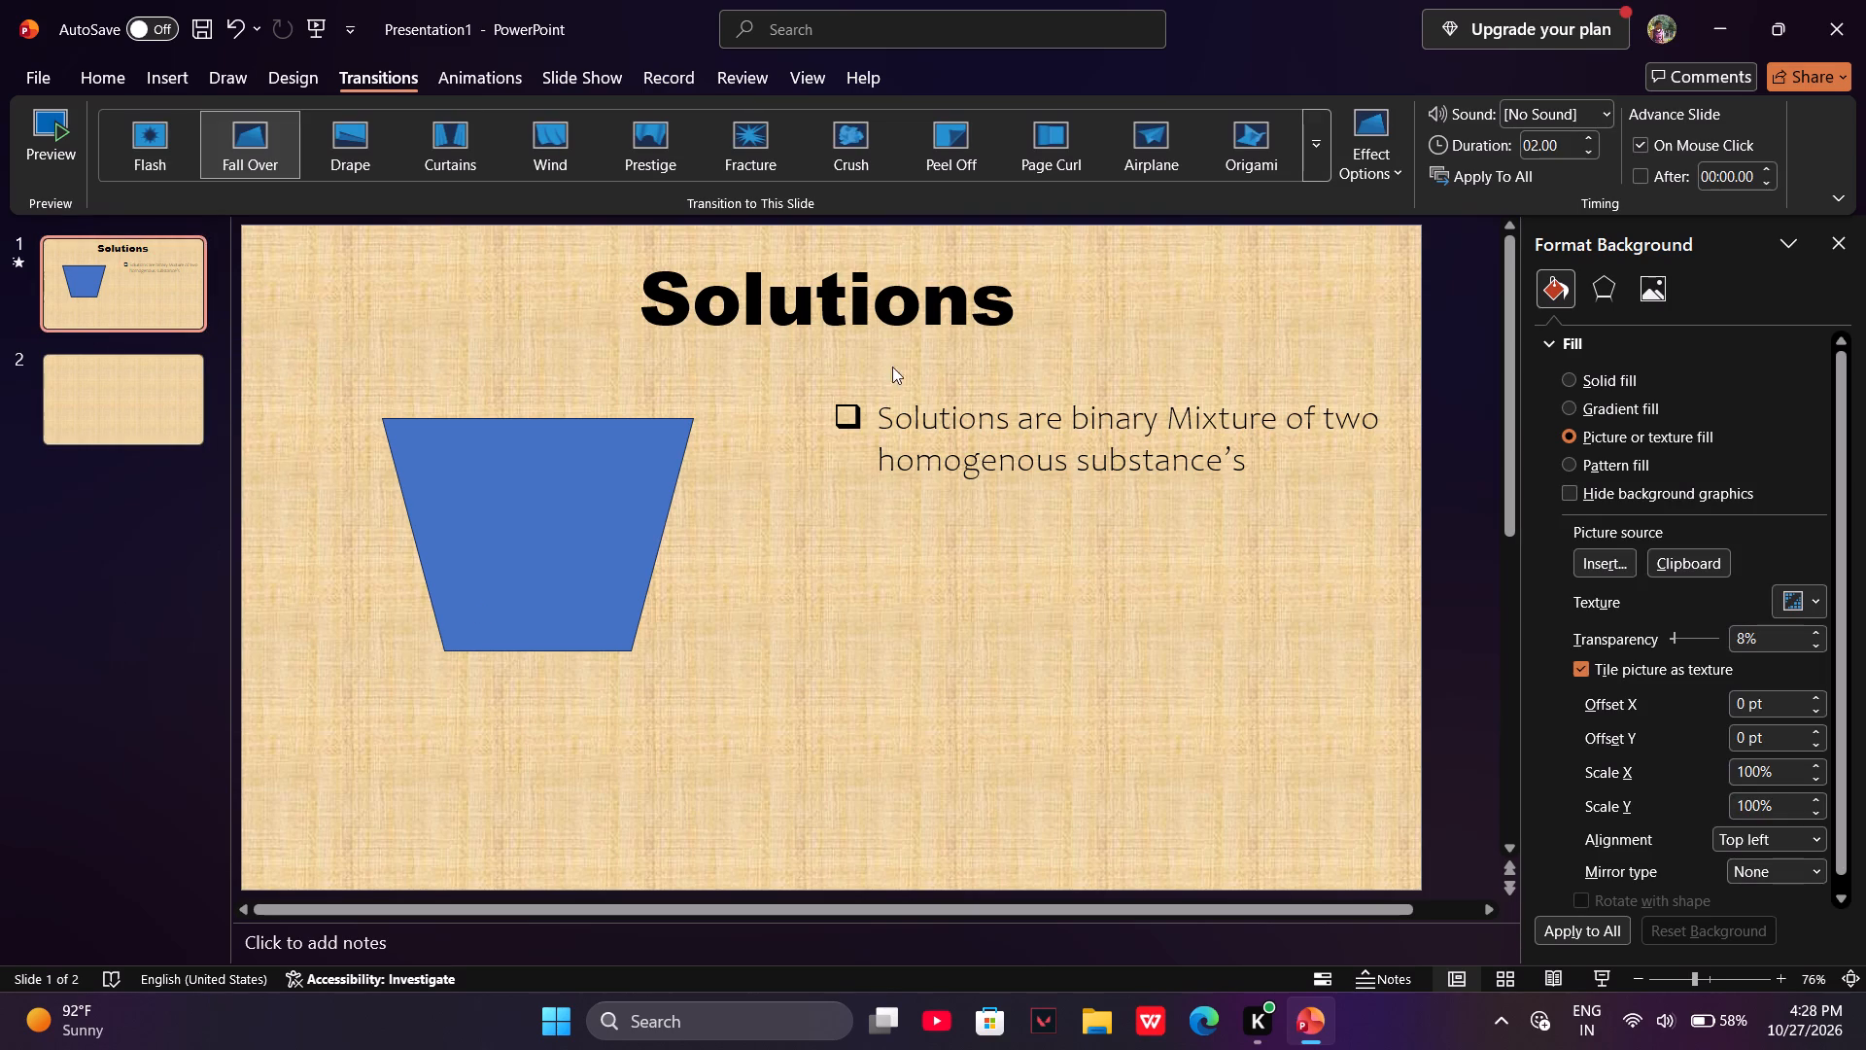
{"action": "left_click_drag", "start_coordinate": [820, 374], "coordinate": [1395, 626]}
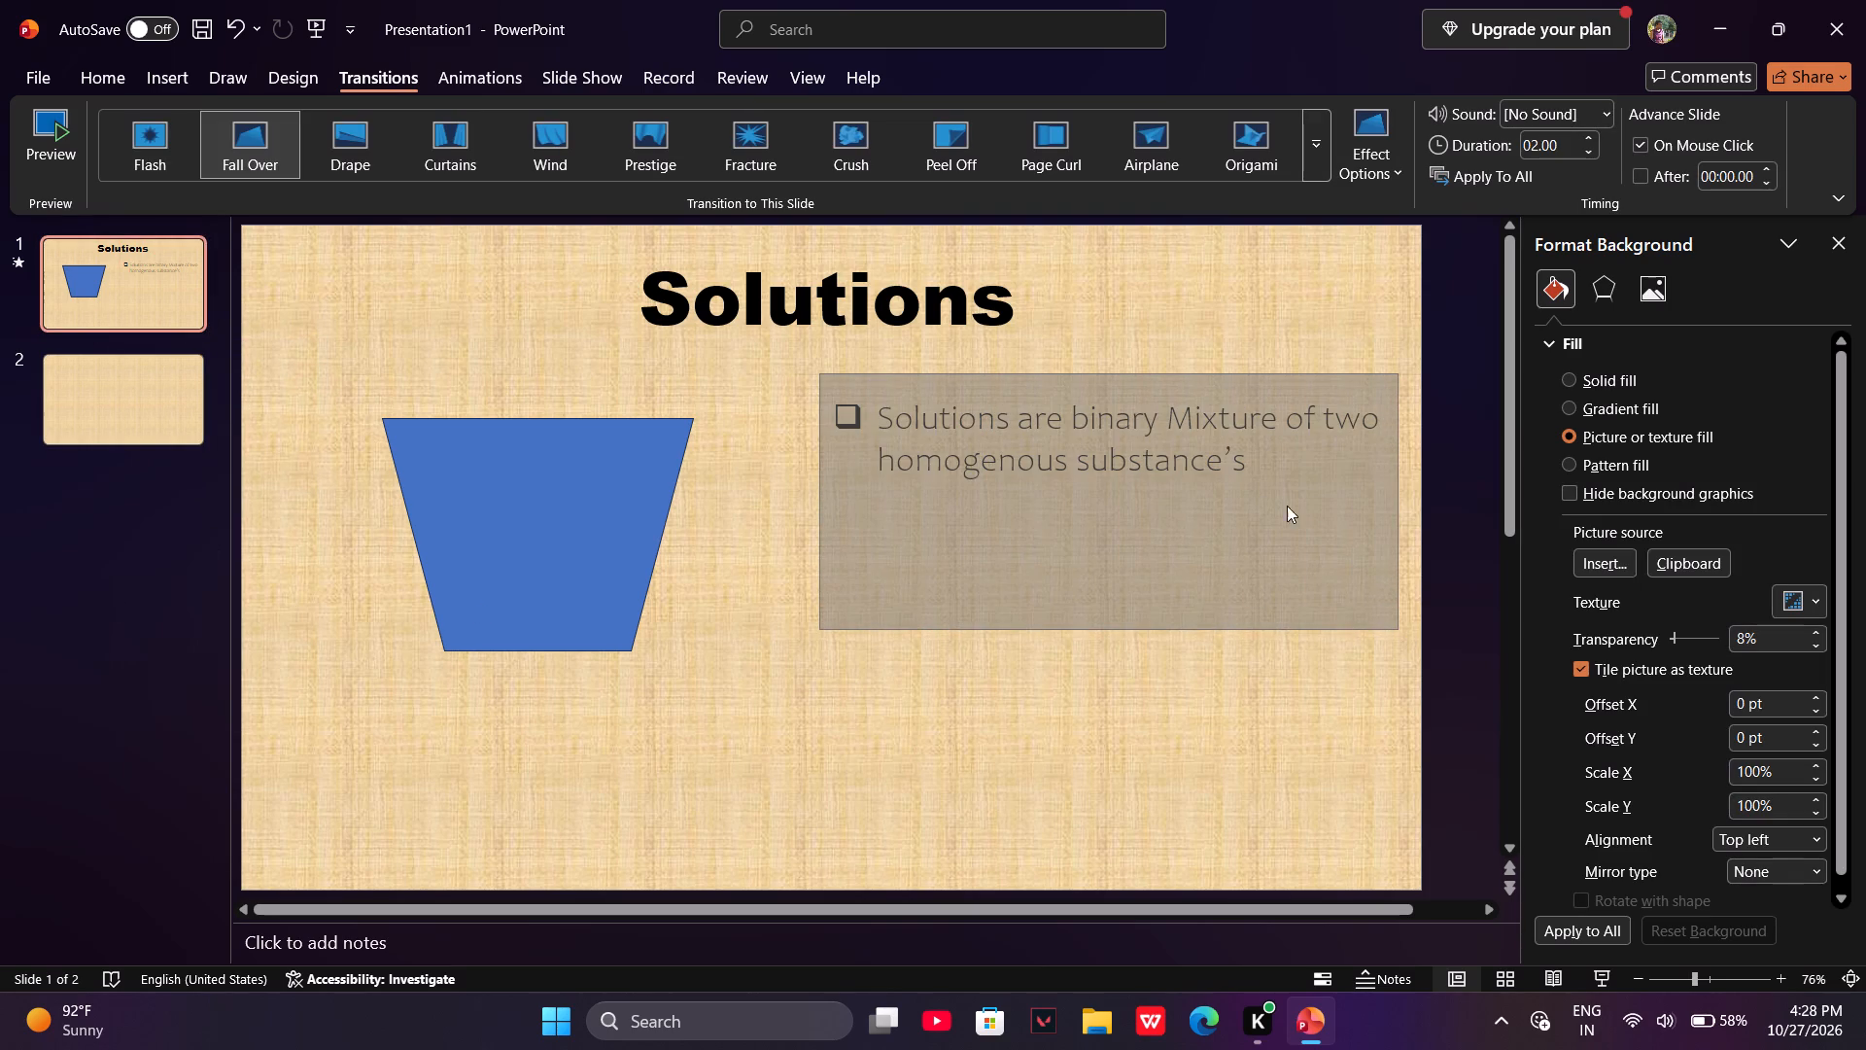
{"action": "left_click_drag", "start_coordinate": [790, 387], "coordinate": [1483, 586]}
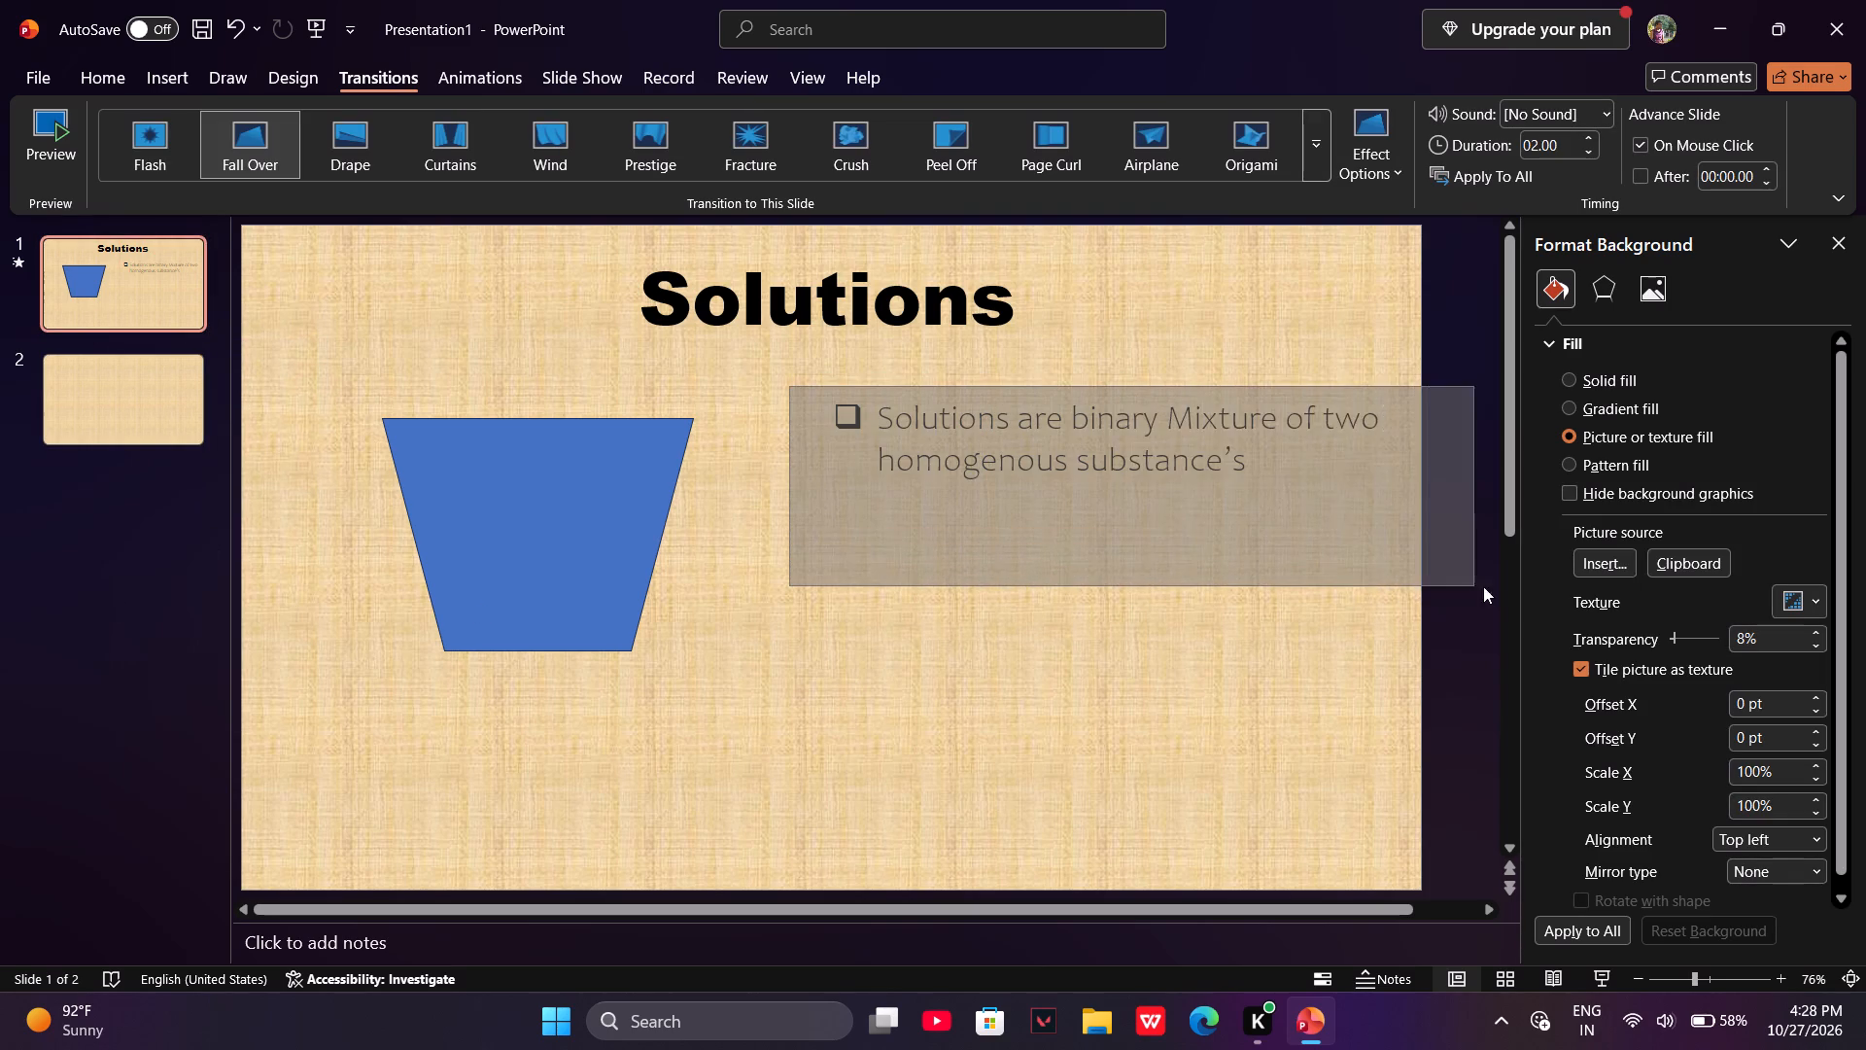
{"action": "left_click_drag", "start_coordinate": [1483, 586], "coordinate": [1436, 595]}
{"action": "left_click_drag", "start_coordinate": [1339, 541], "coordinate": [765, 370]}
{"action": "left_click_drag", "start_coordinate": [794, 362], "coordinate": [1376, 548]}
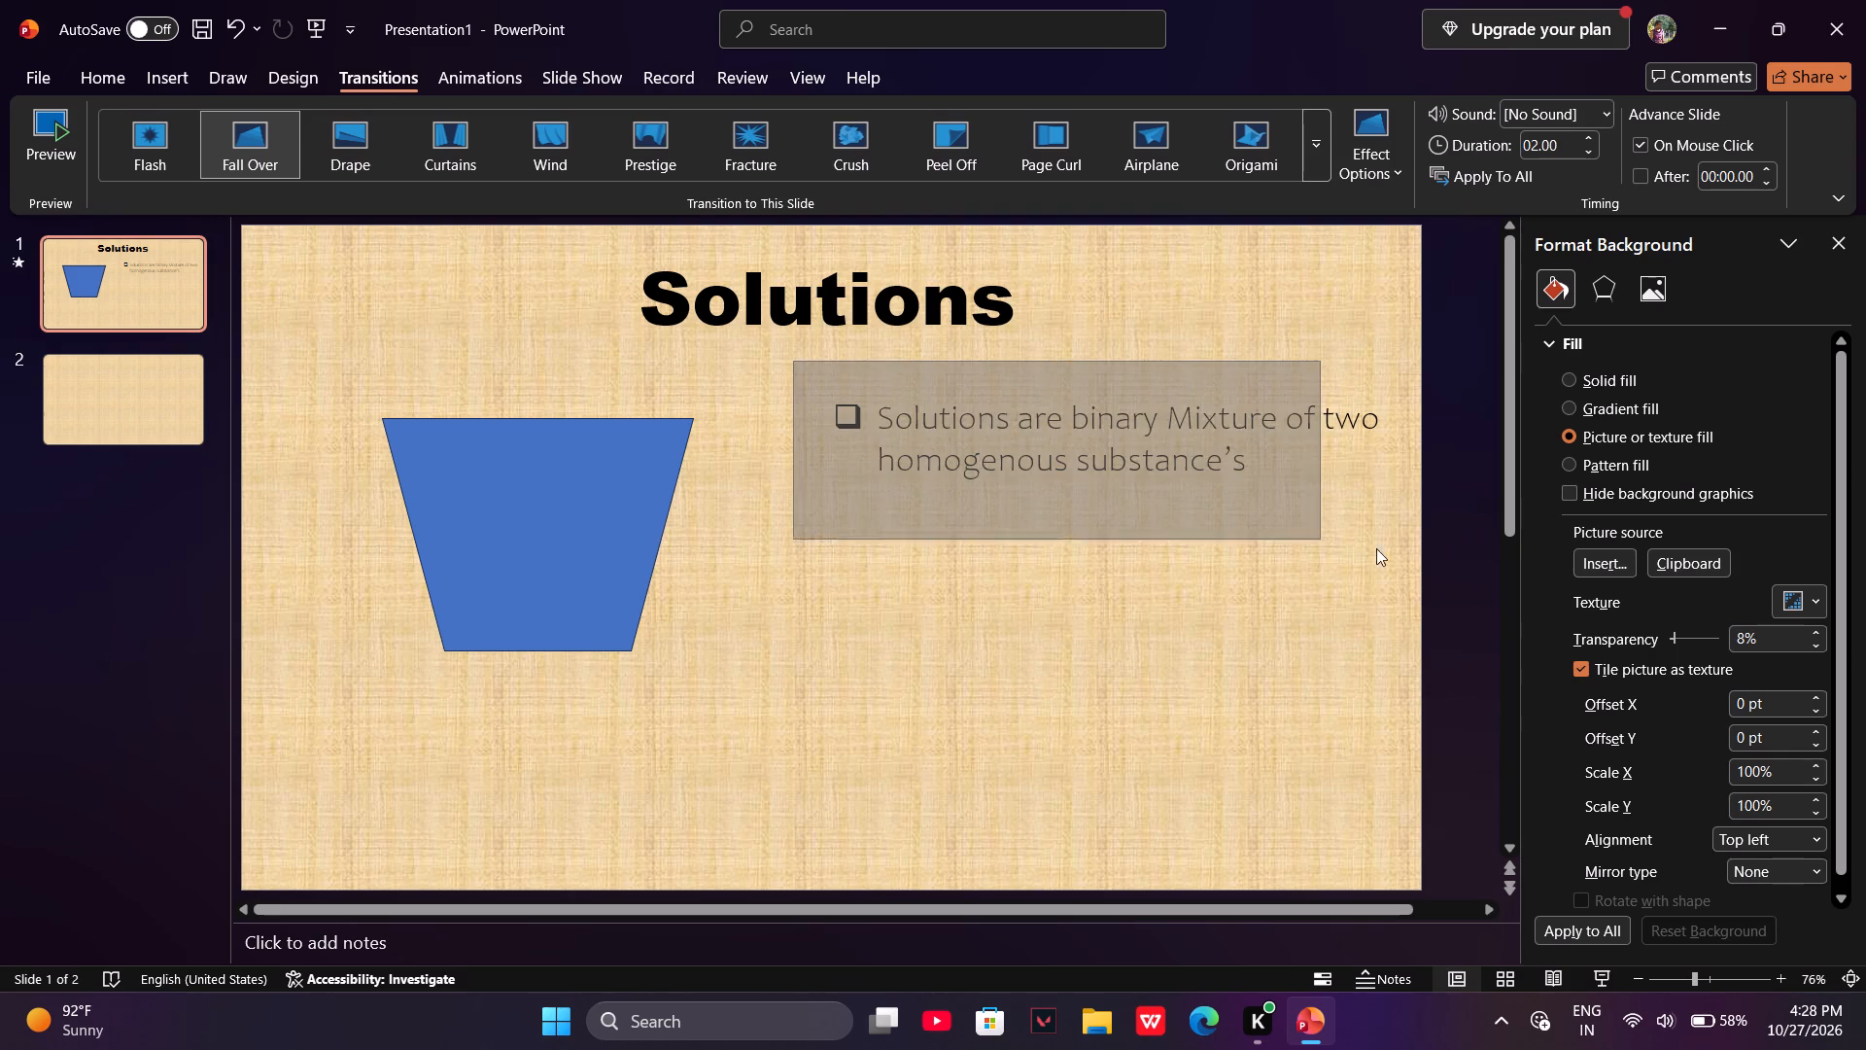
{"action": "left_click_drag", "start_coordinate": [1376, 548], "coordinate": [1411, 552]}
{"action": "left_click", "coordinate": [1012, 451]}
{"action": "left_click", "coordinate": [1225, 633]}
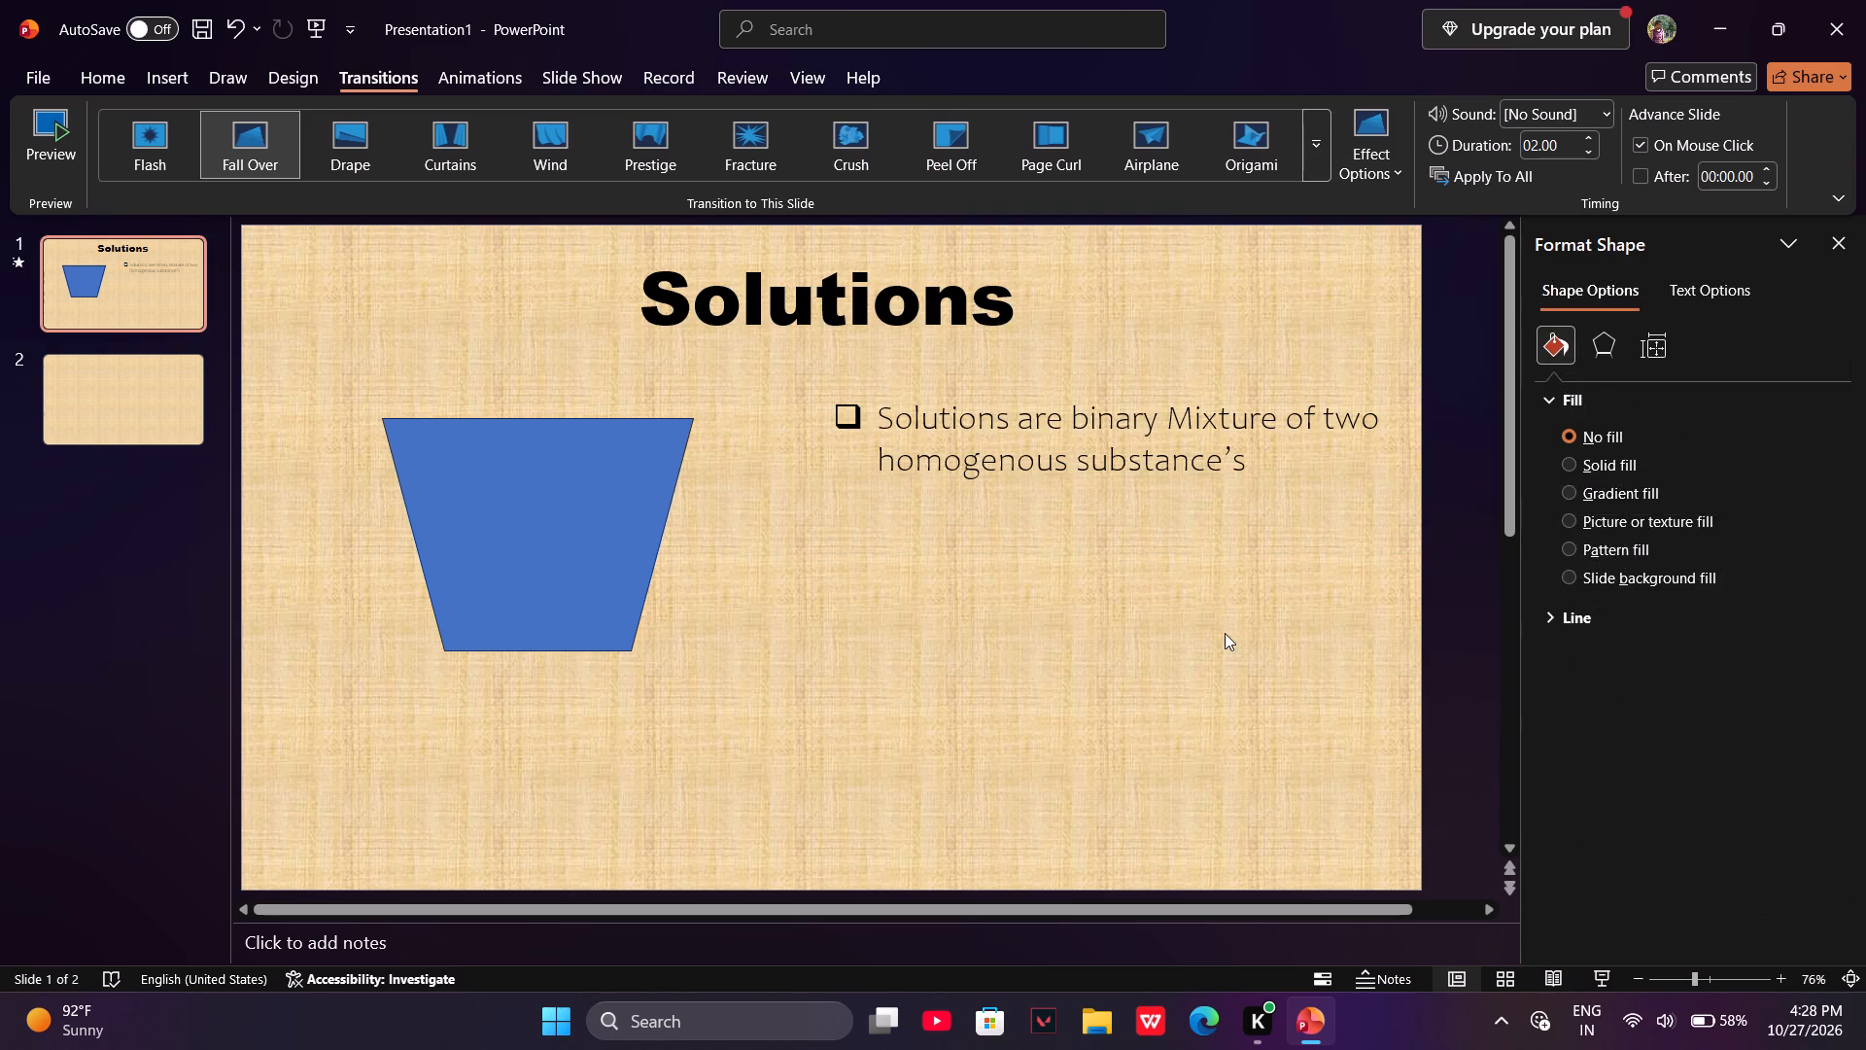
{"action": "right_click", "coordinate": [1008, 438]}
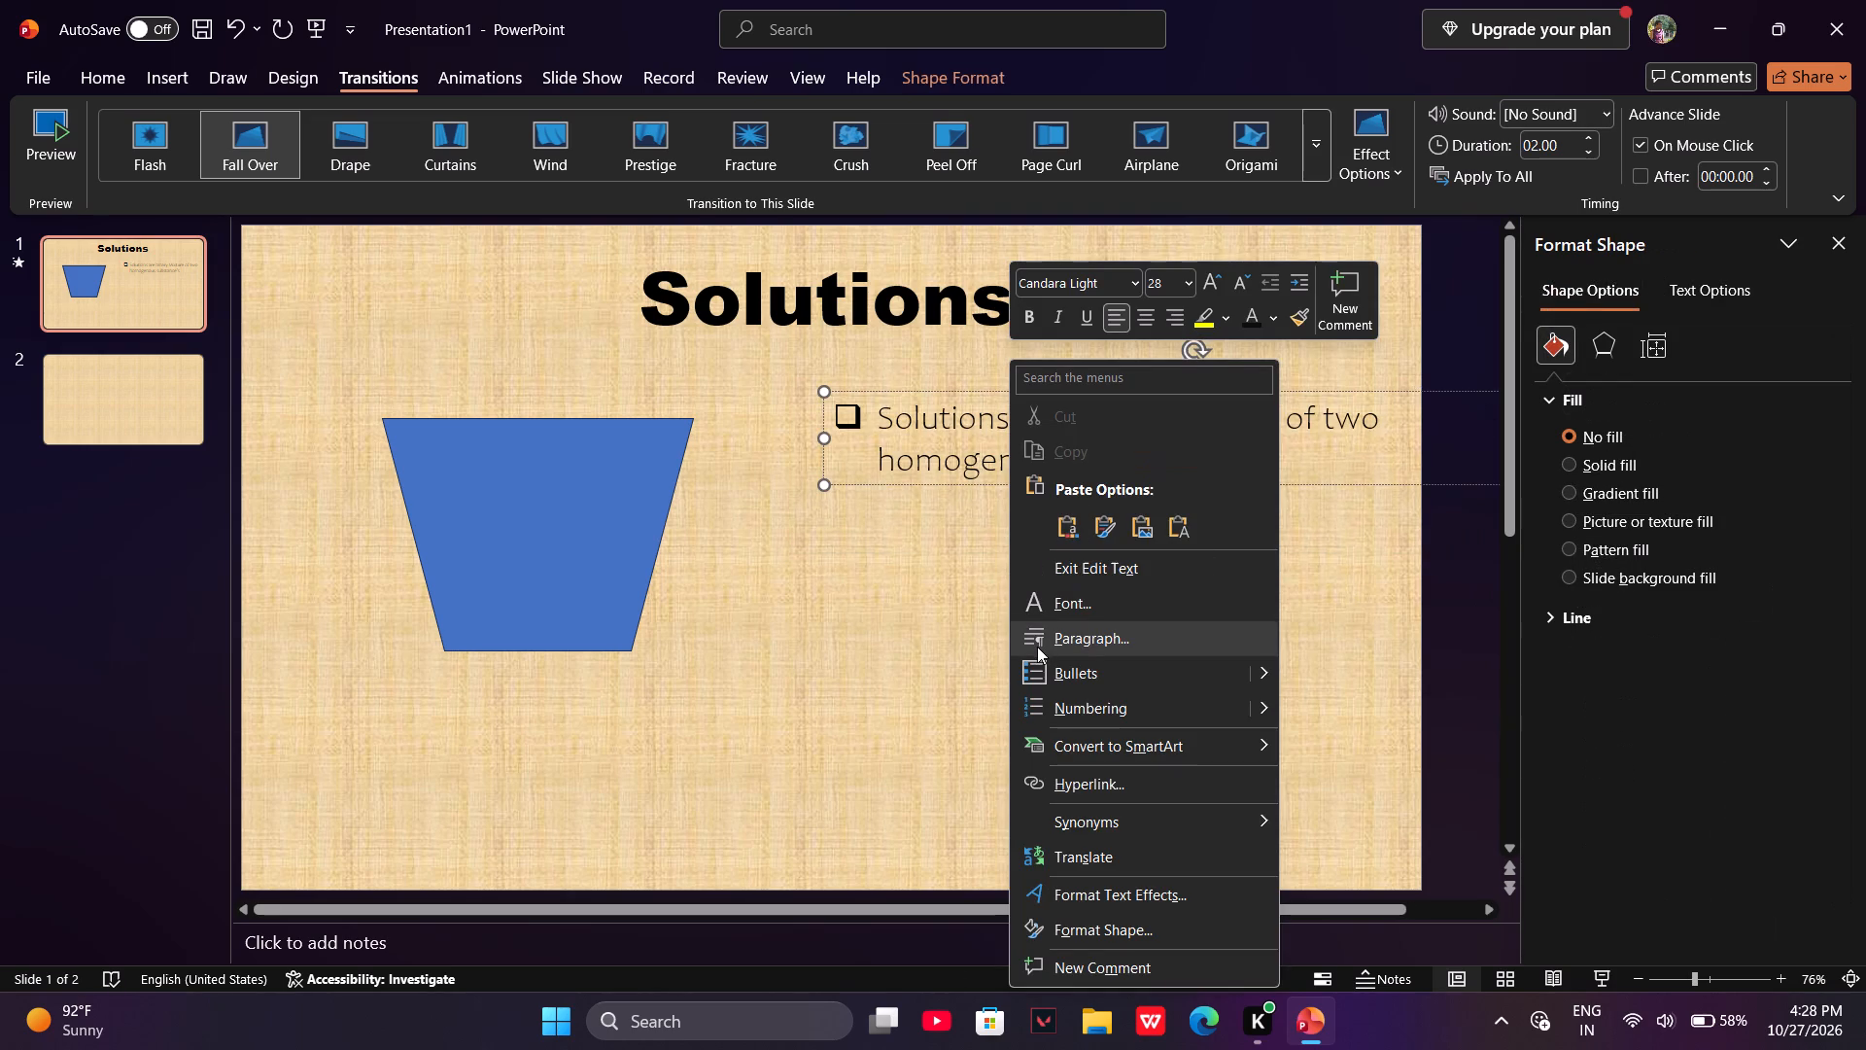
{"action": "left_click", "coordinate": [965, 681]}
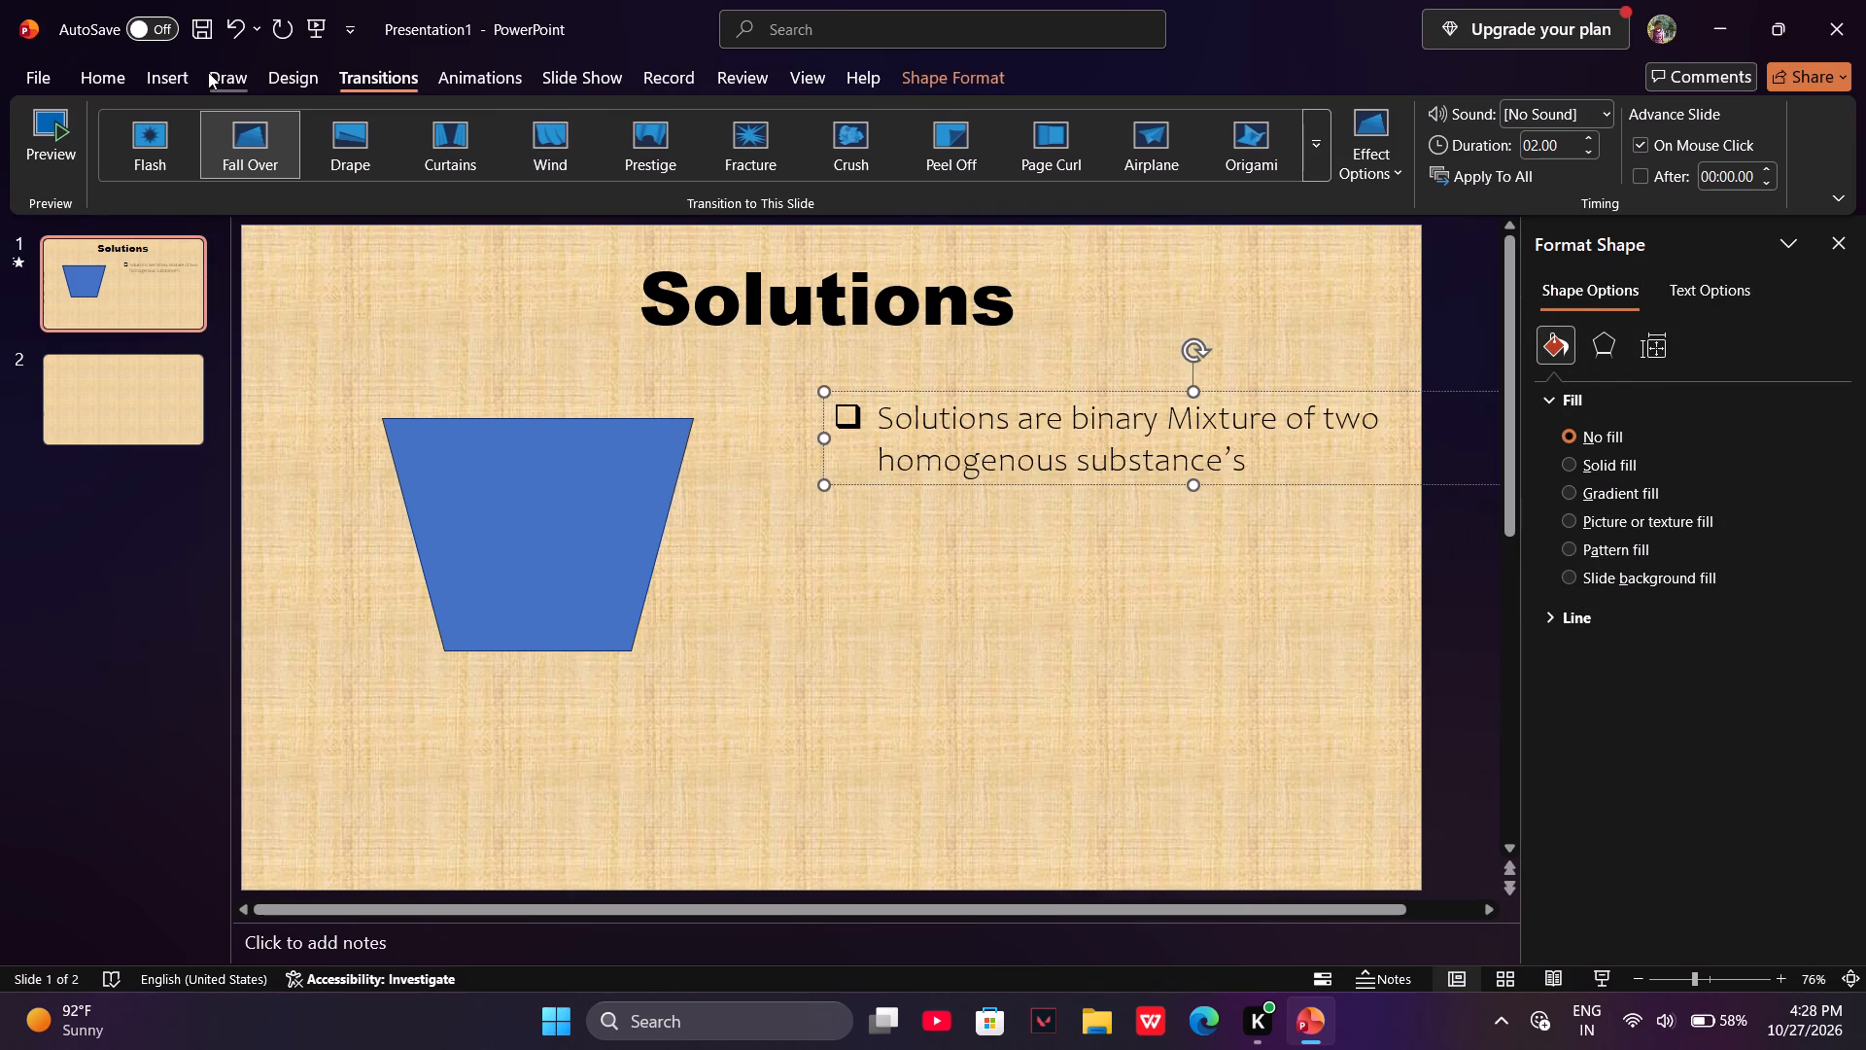
Insert a small empty text box on the Solutions slide just below the bulleted definition.
{"action": "left_click", "coordinate": [170, 72]}
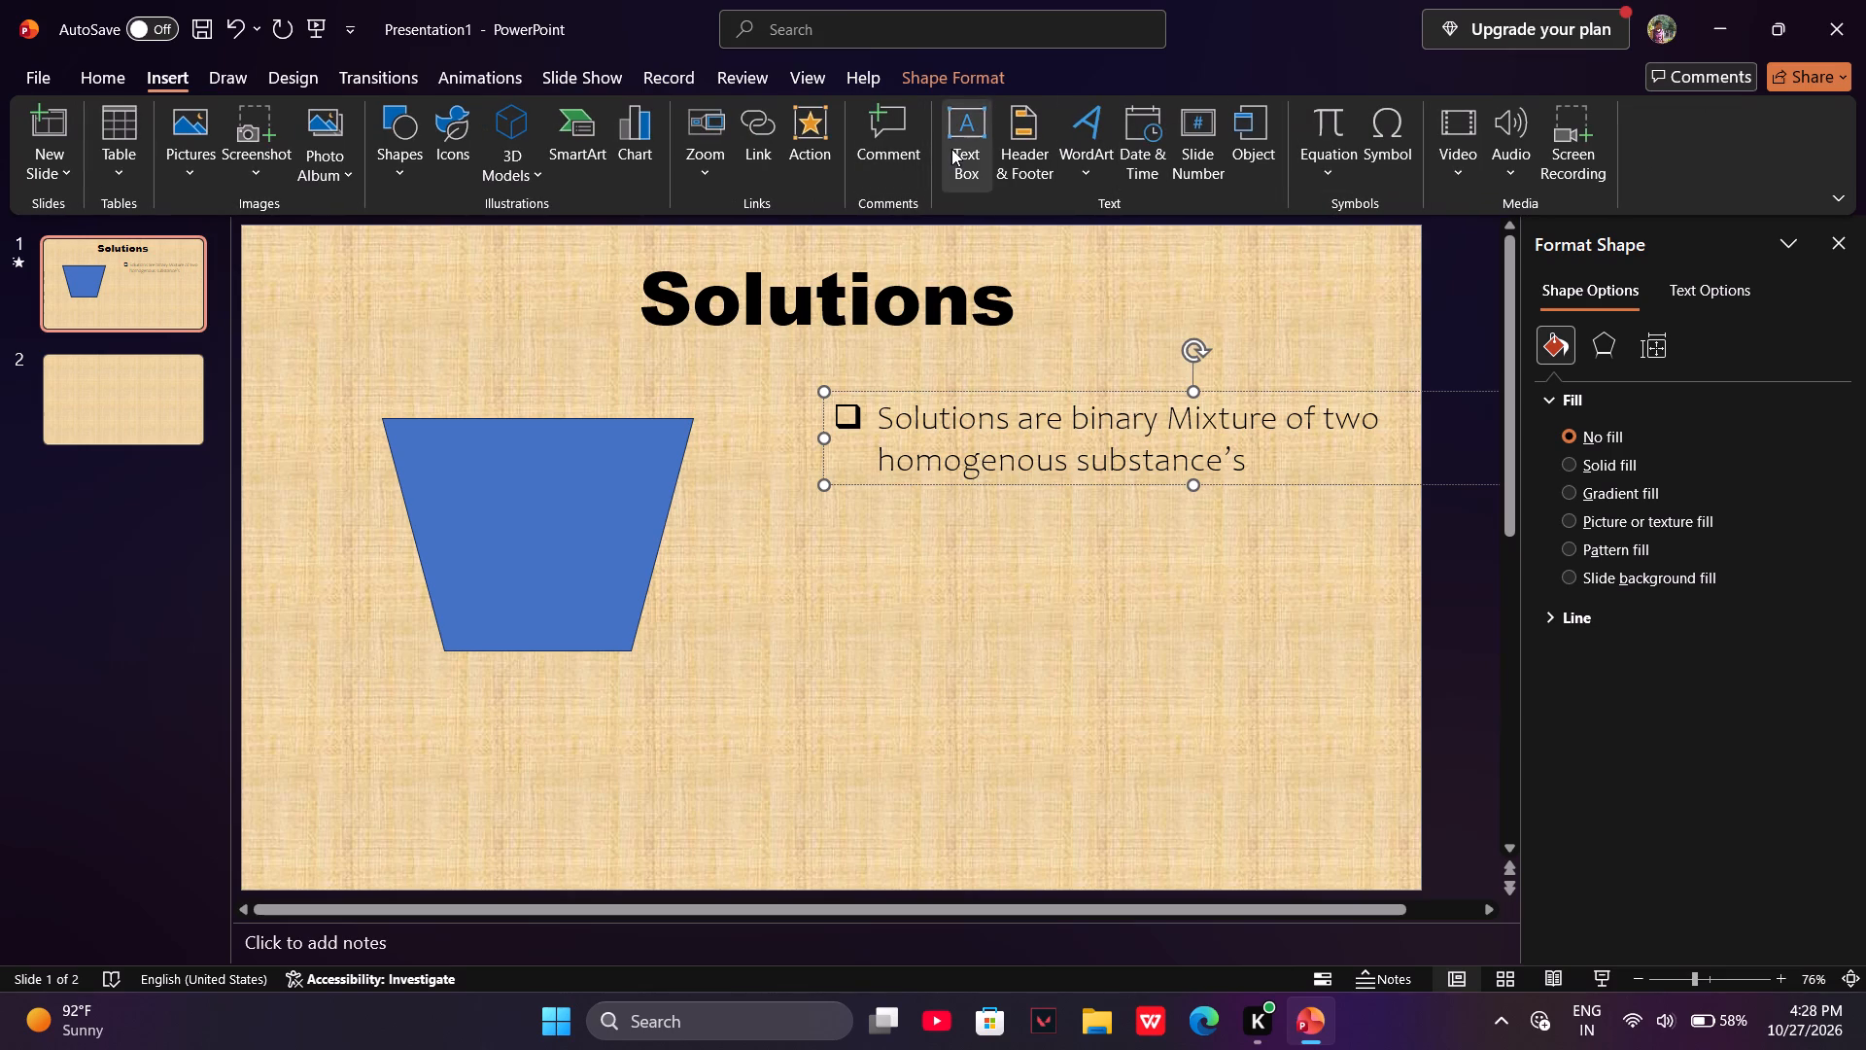
{"action": "left_click", "coordinate": [951, 149]}
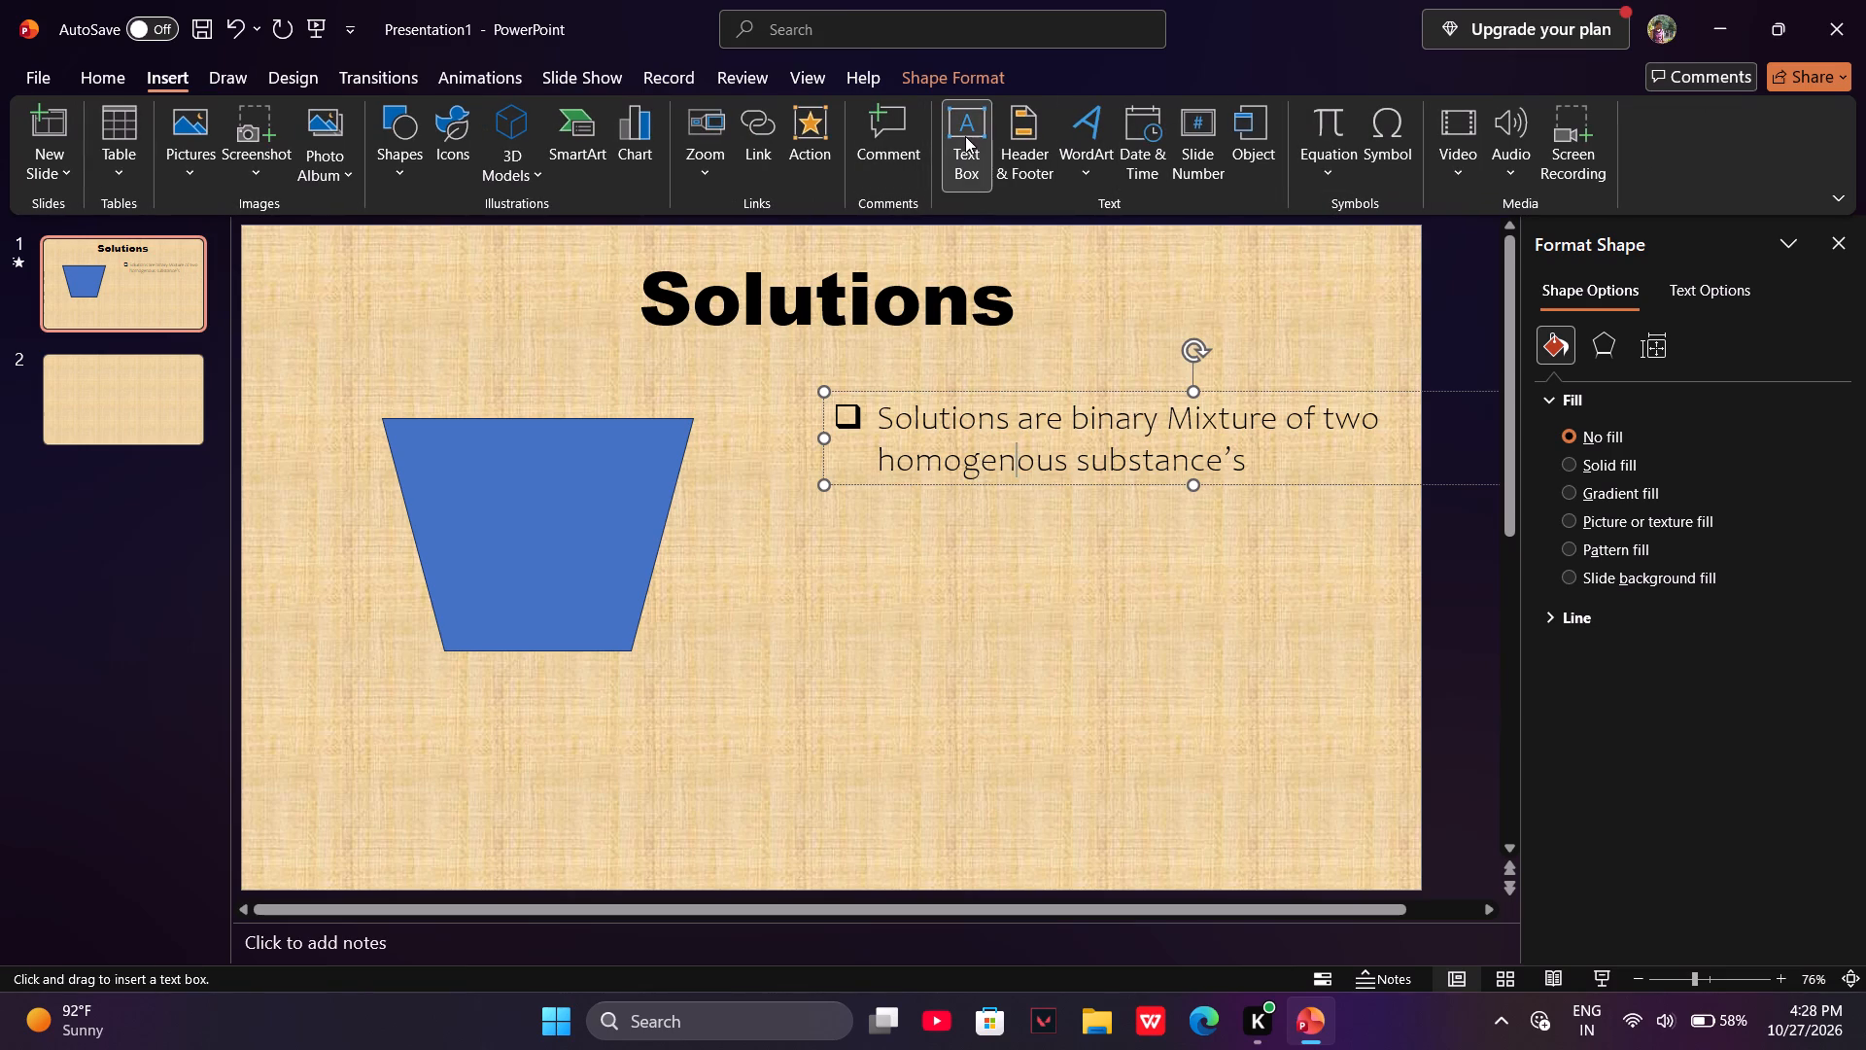
{"action": "right_click", "coordinate": [965, 136]}
{"action": "left_click", "coordinate": [944, 778]}
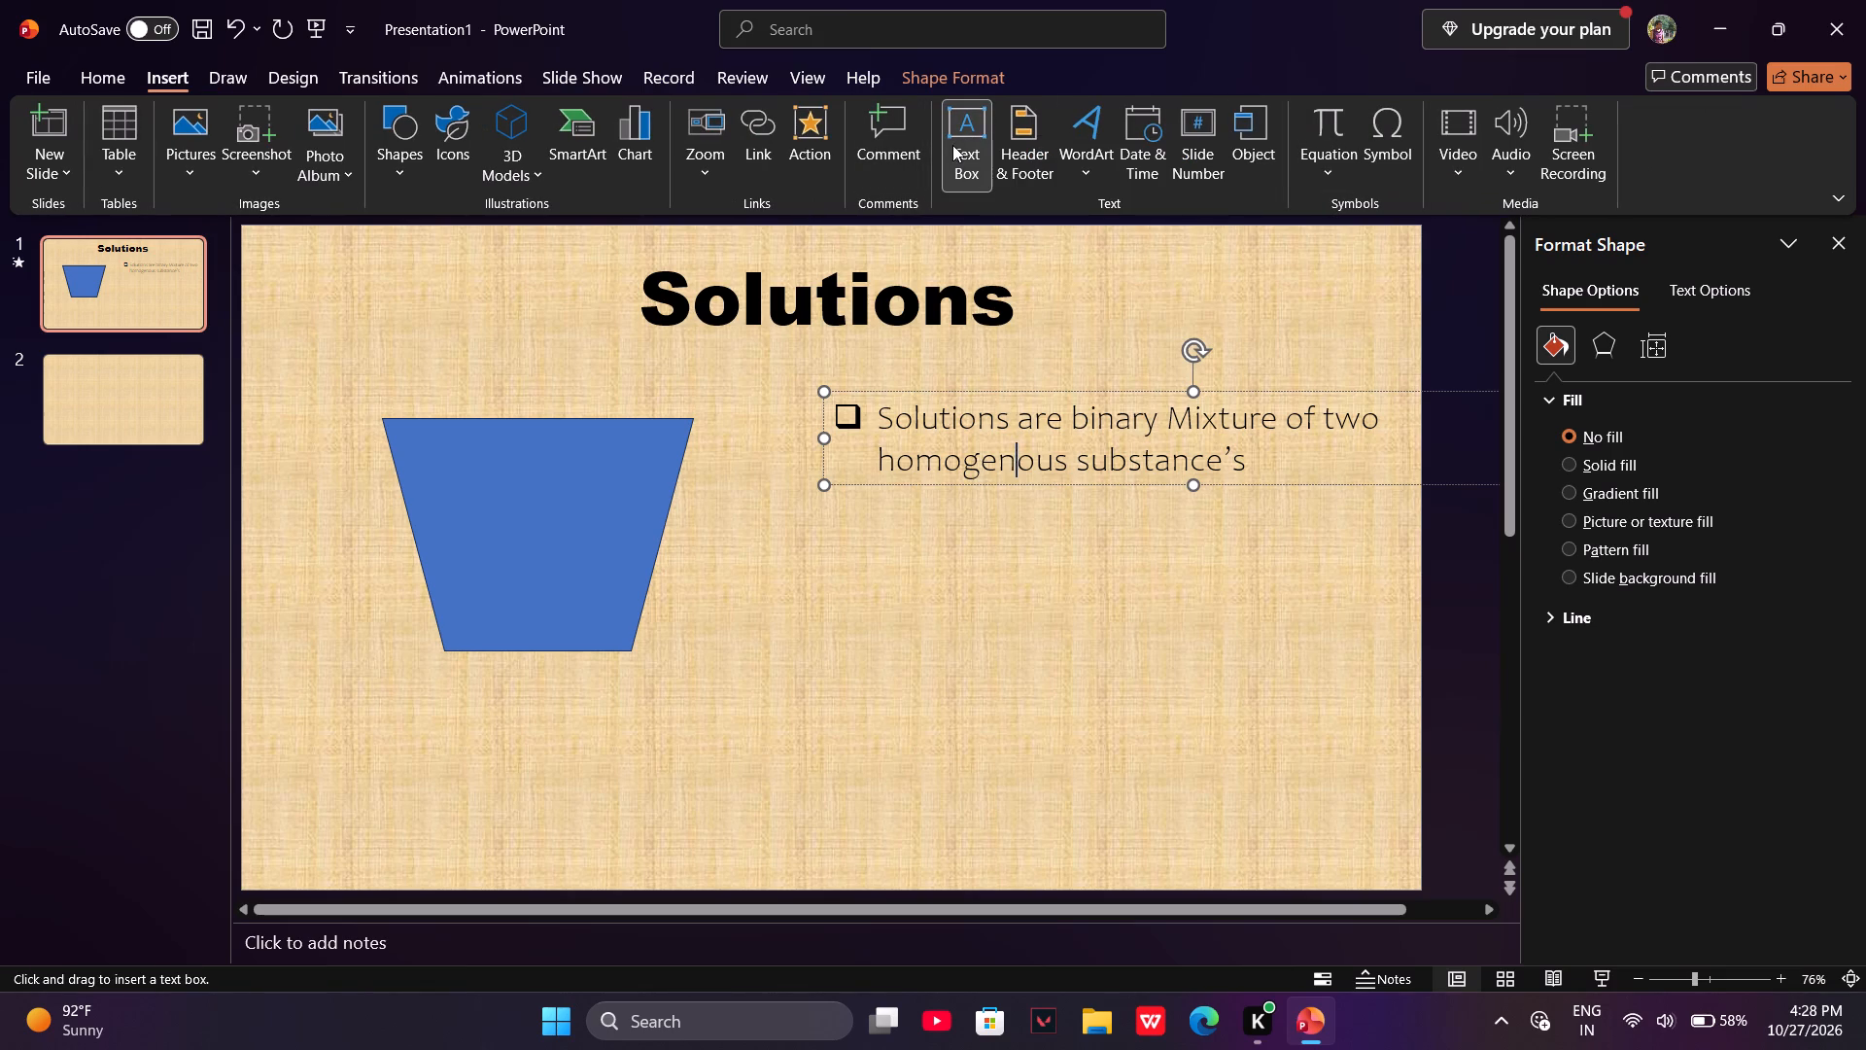
{"action": "right_click", "coordinate": [952, 145]}
{"action": "left_click", "coordinate": [952, 141]}
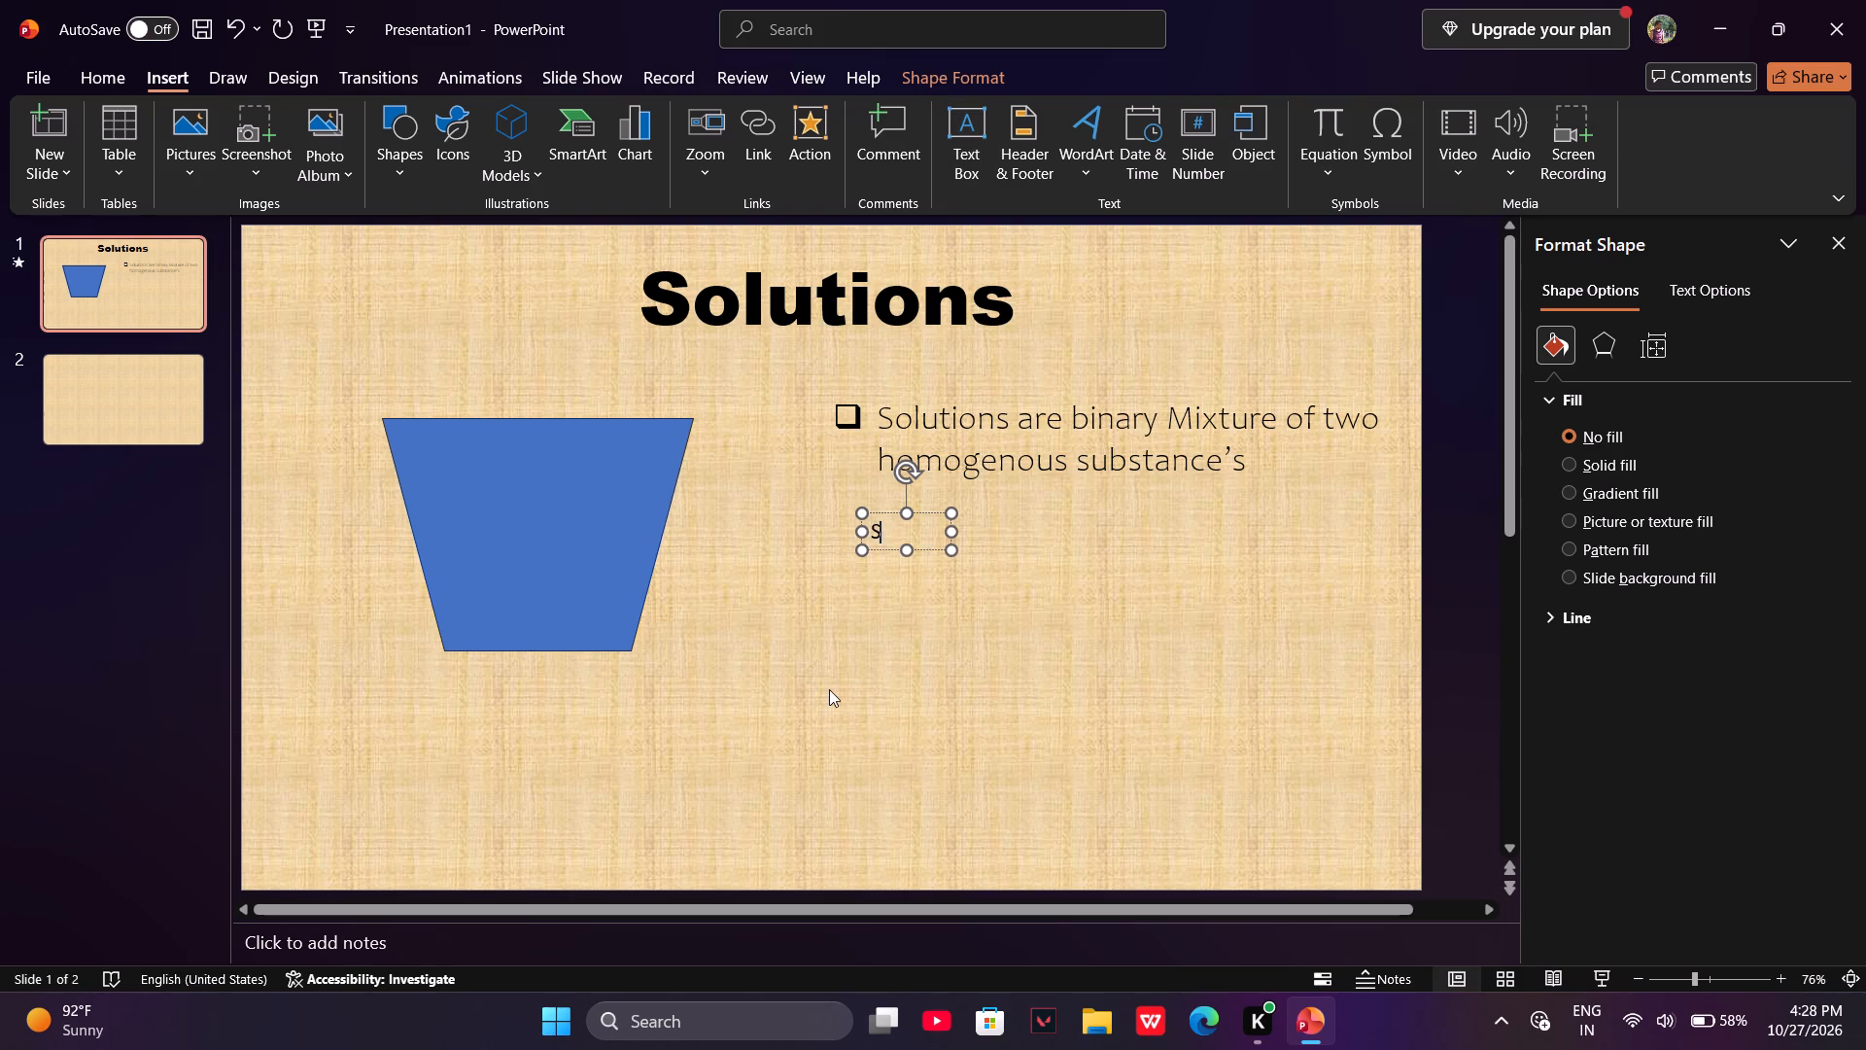
{"action": "key", "text": "BackSpace"}
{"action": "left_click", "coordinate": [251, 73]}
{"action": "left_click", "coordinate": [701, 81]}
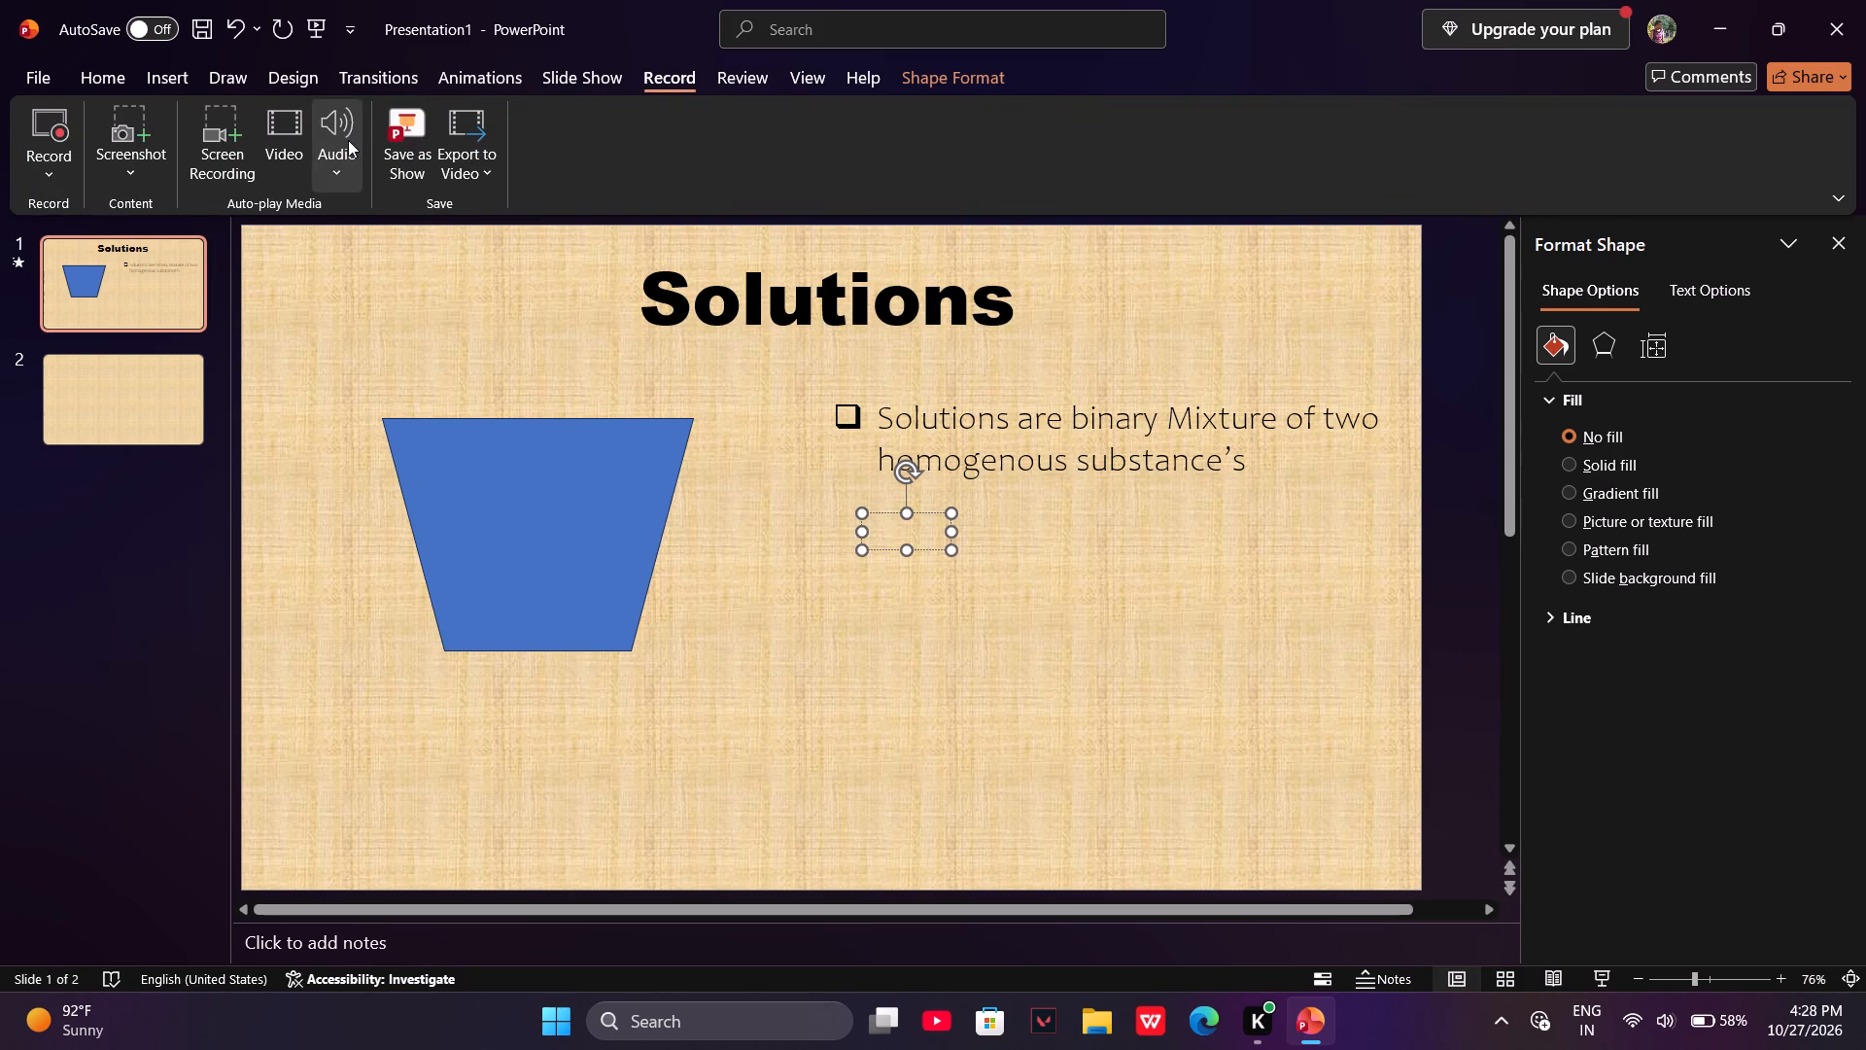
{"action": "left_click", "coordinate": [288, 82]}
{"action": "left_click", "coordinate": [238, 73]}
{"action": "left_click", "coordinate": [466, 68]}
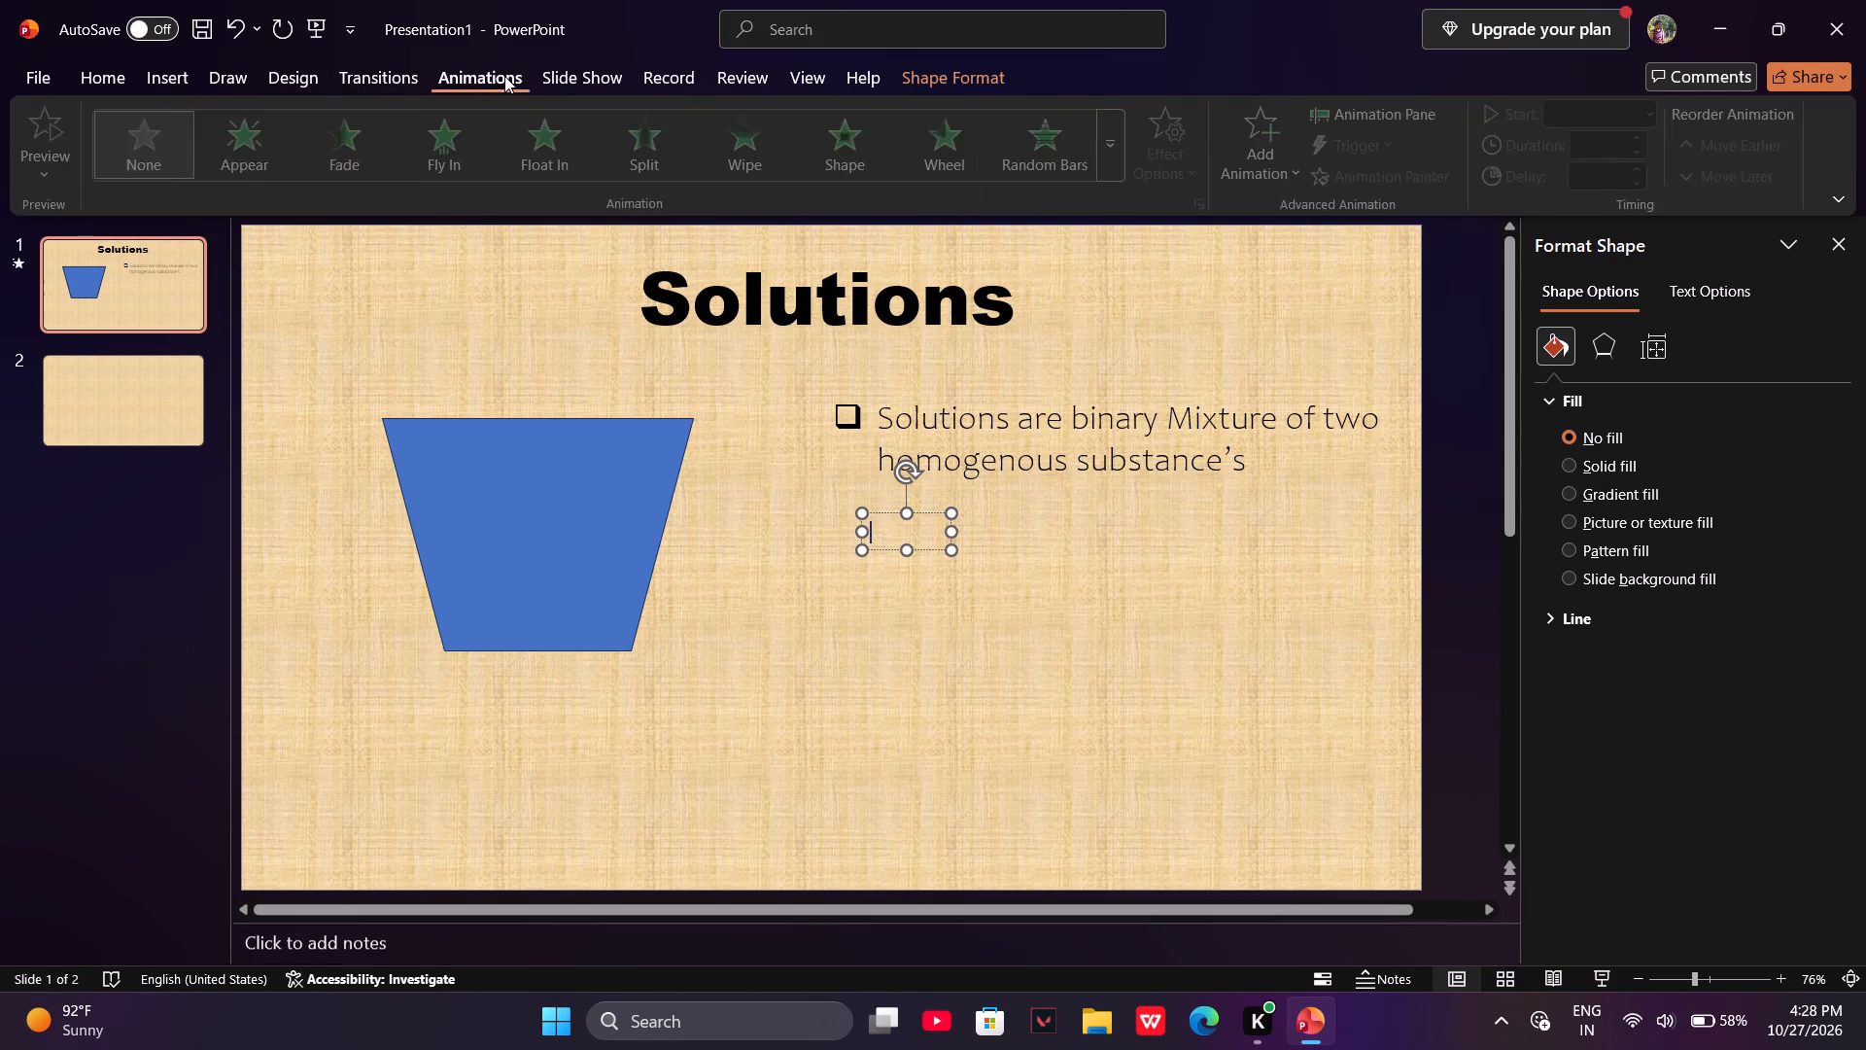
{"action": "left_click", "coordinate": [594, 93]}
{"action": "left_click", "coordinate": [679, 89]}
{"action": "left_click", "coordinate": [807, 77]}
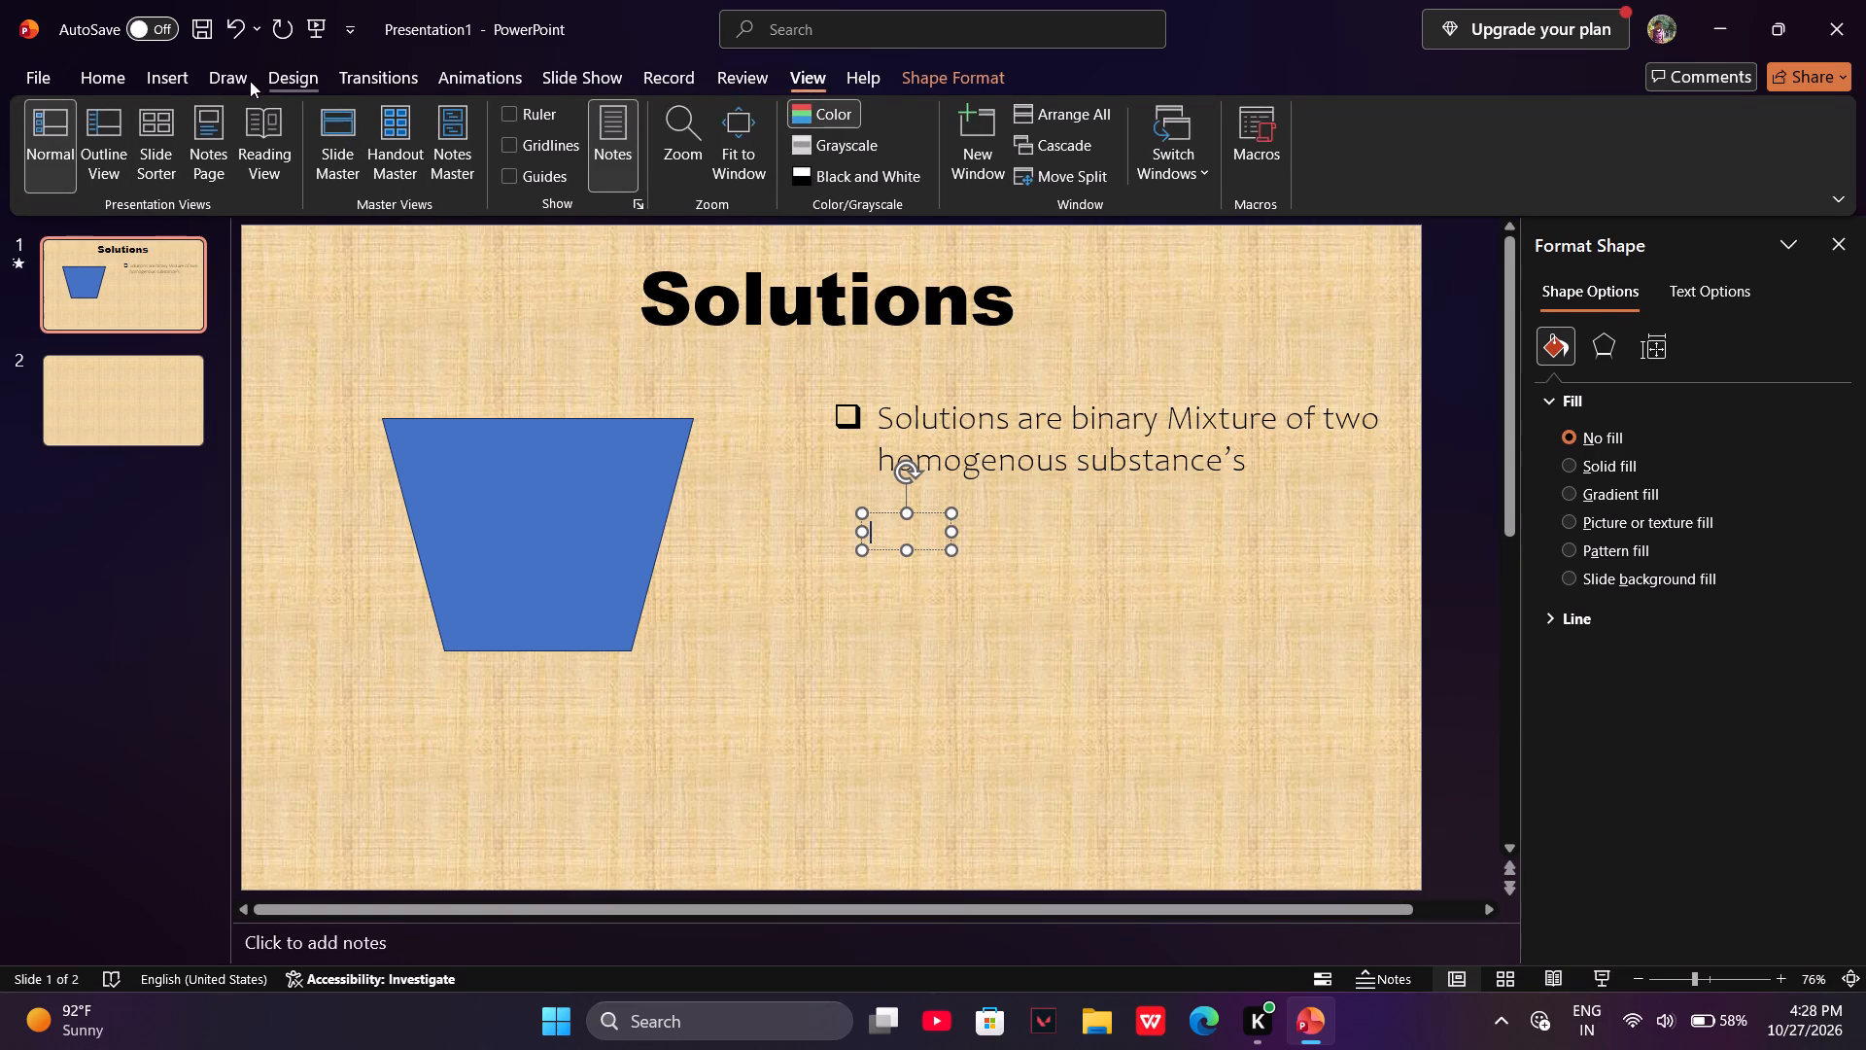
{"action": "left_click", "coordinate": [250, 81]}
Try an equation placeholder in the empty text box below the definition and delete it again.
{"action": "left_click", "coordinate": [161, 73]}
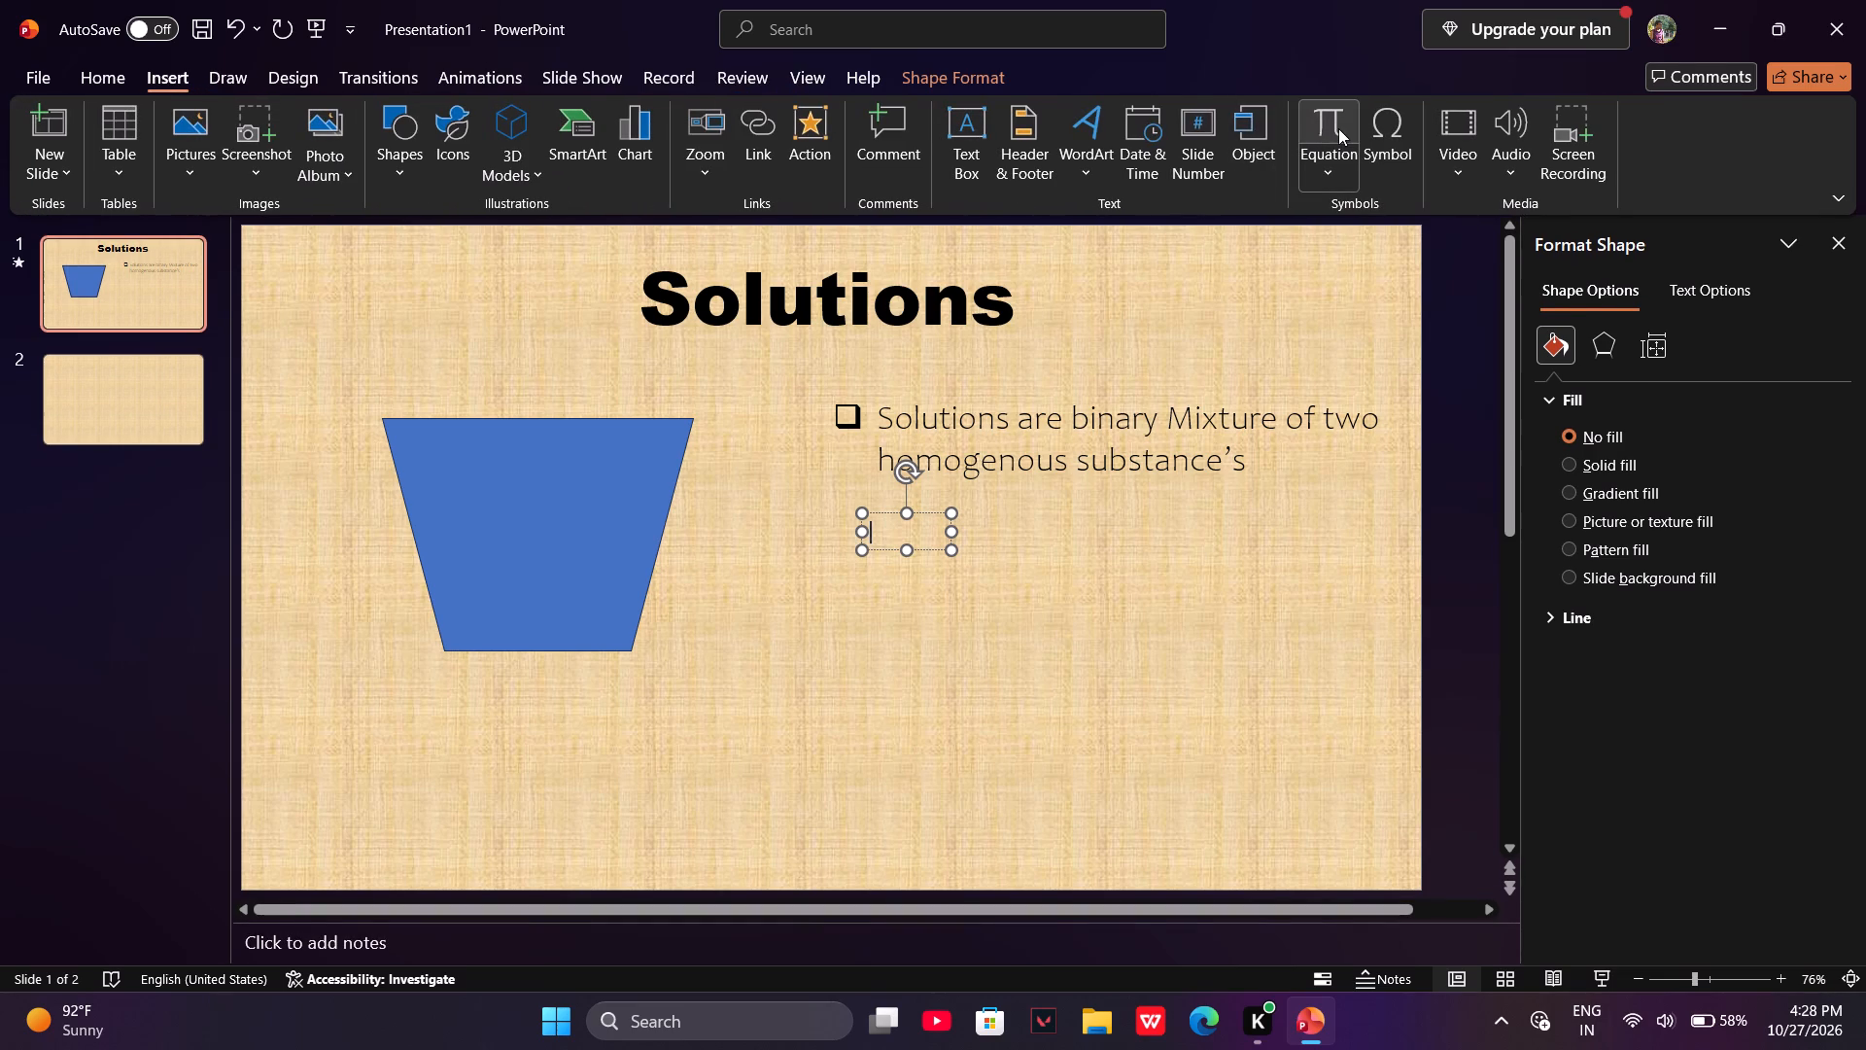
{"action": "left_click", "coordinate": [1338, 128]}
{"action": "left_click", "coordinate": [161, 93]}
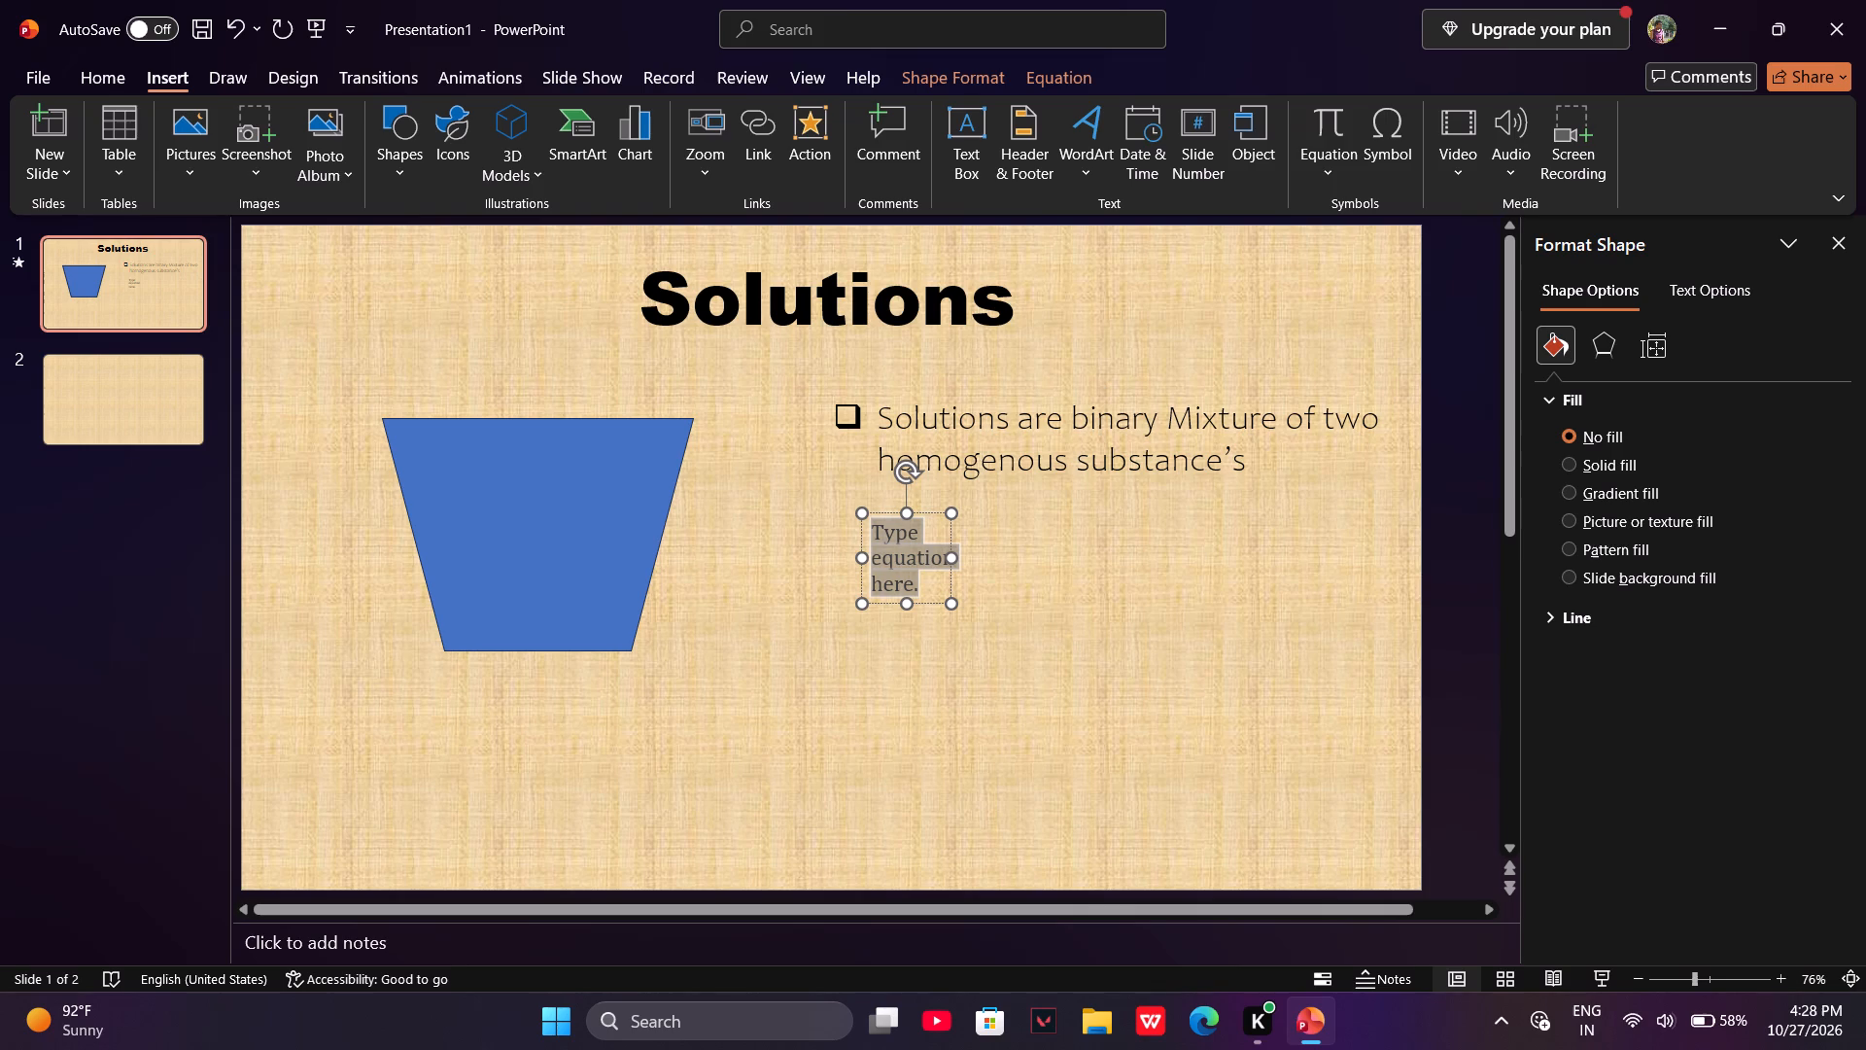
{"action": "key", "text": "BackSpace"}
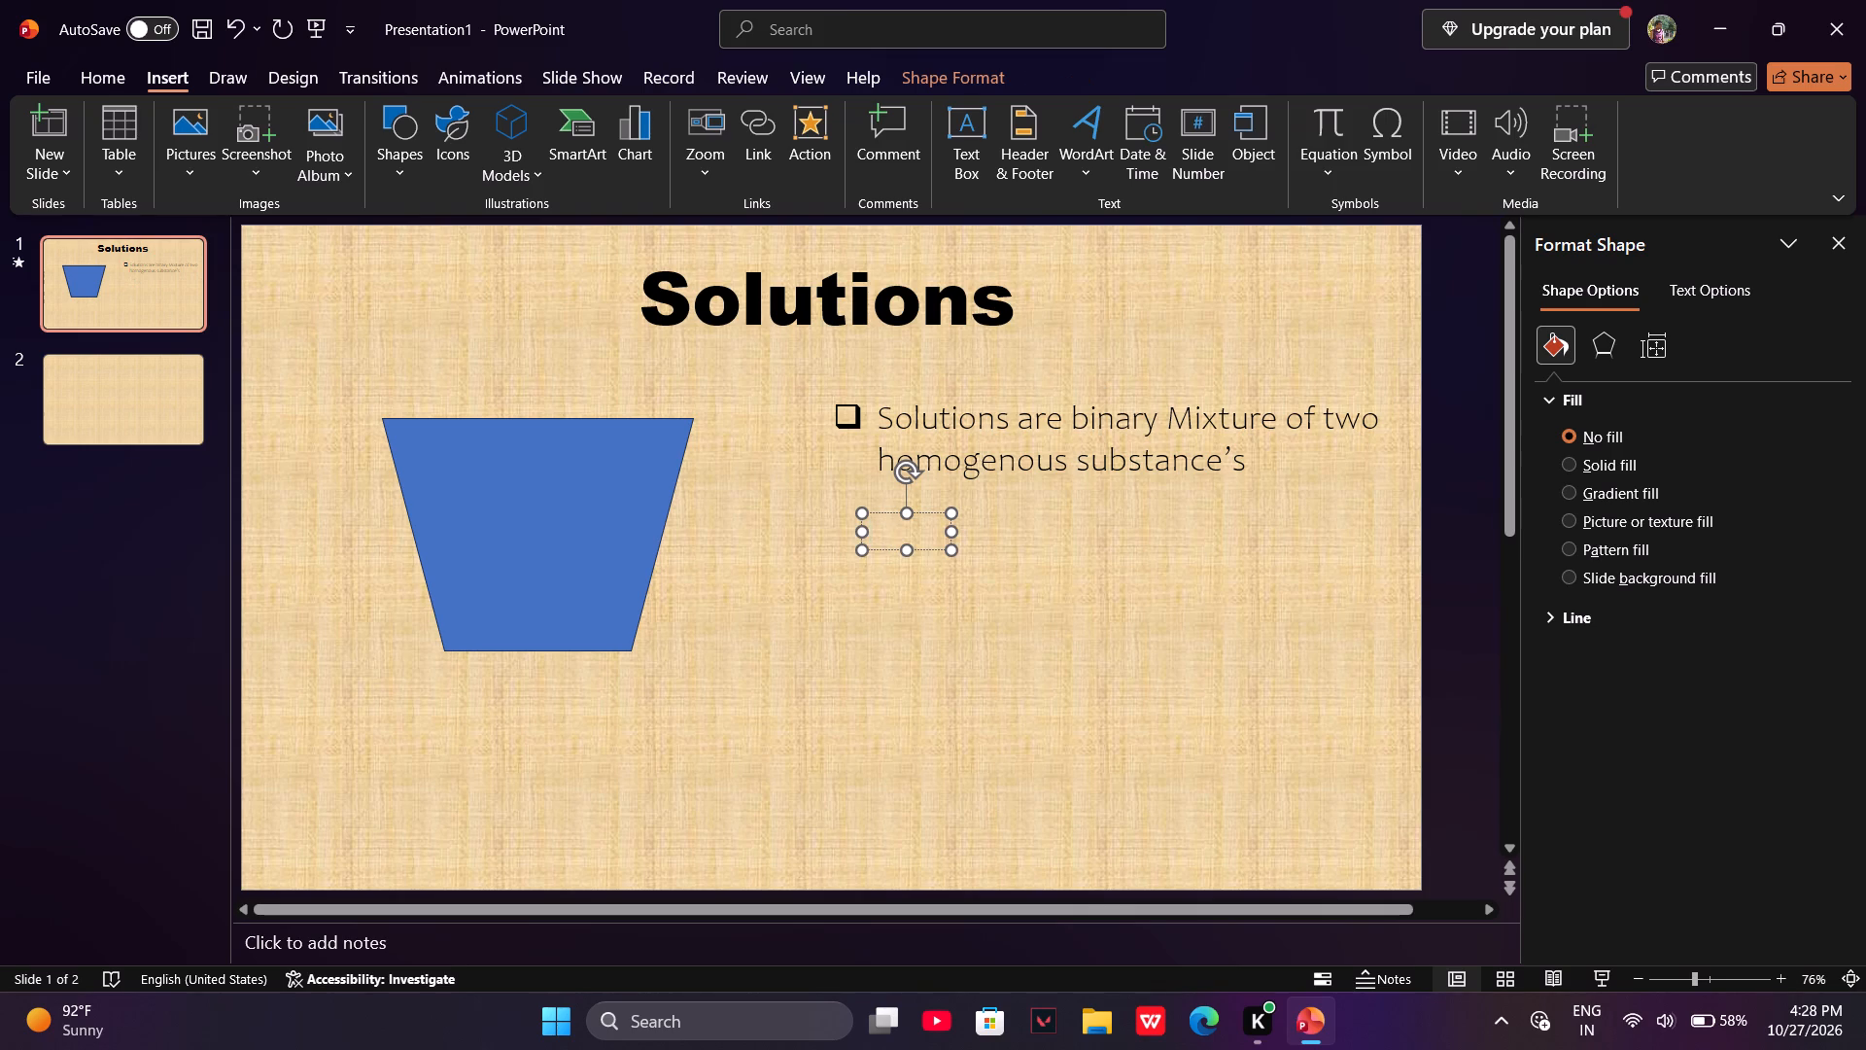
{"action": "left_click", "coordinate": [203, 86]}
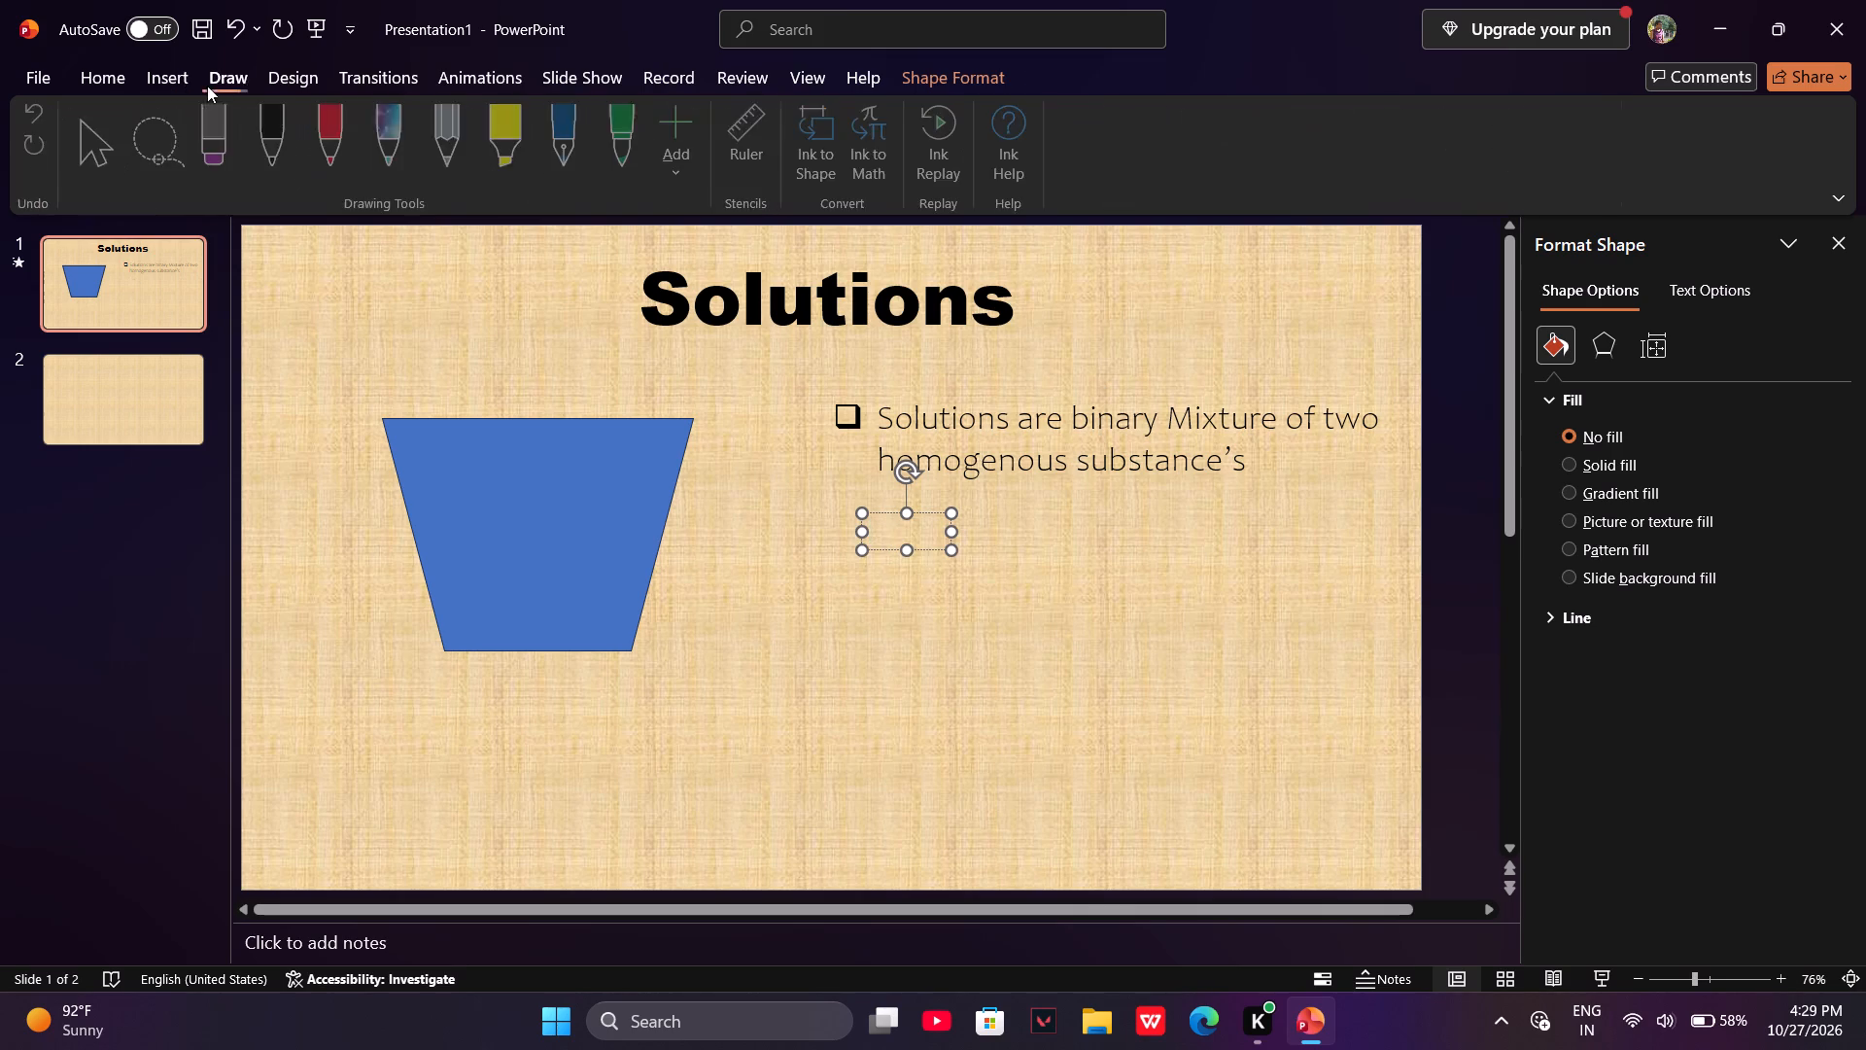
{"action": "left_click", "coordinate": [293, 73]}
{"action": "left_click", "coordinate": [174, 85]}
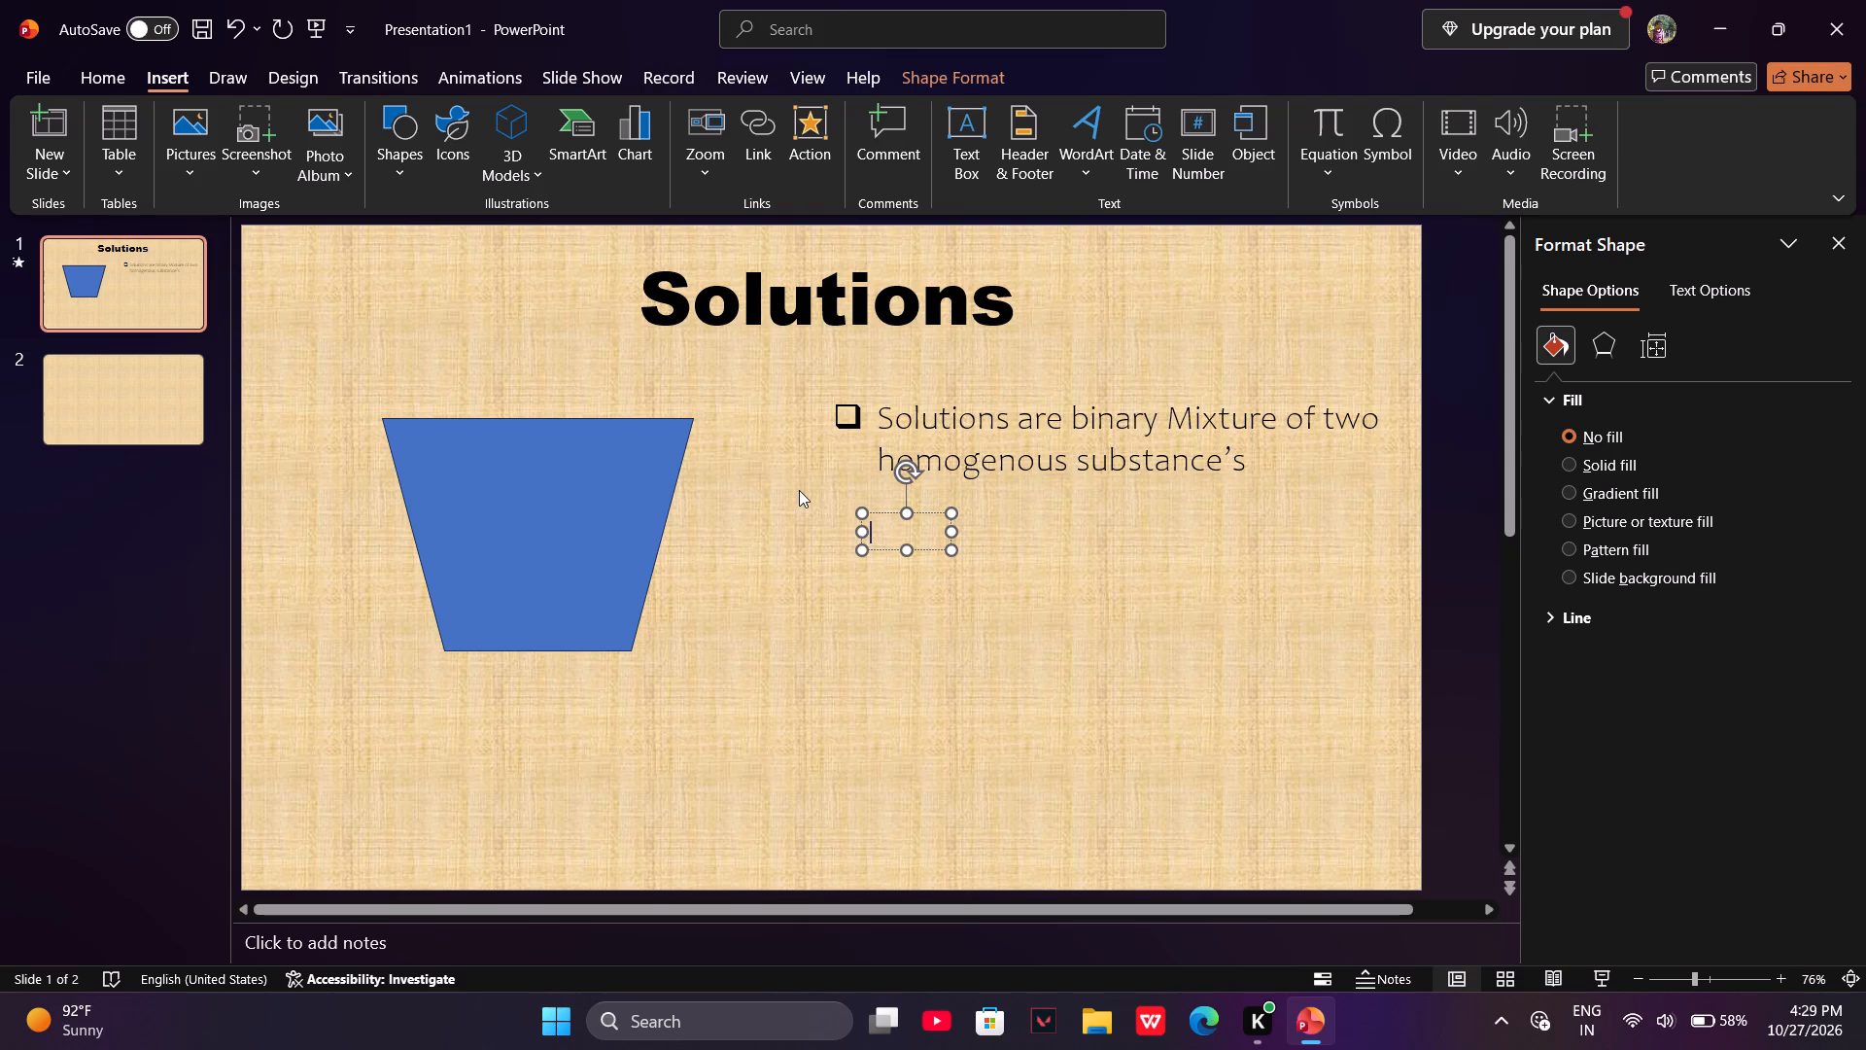
Widen the empty text box below the definition to span most of the bulleted text's width, leaving it blank.
{"action": "left_click_drag", "start_coordinate": [951, 537], "coordinate": [994, 537]}
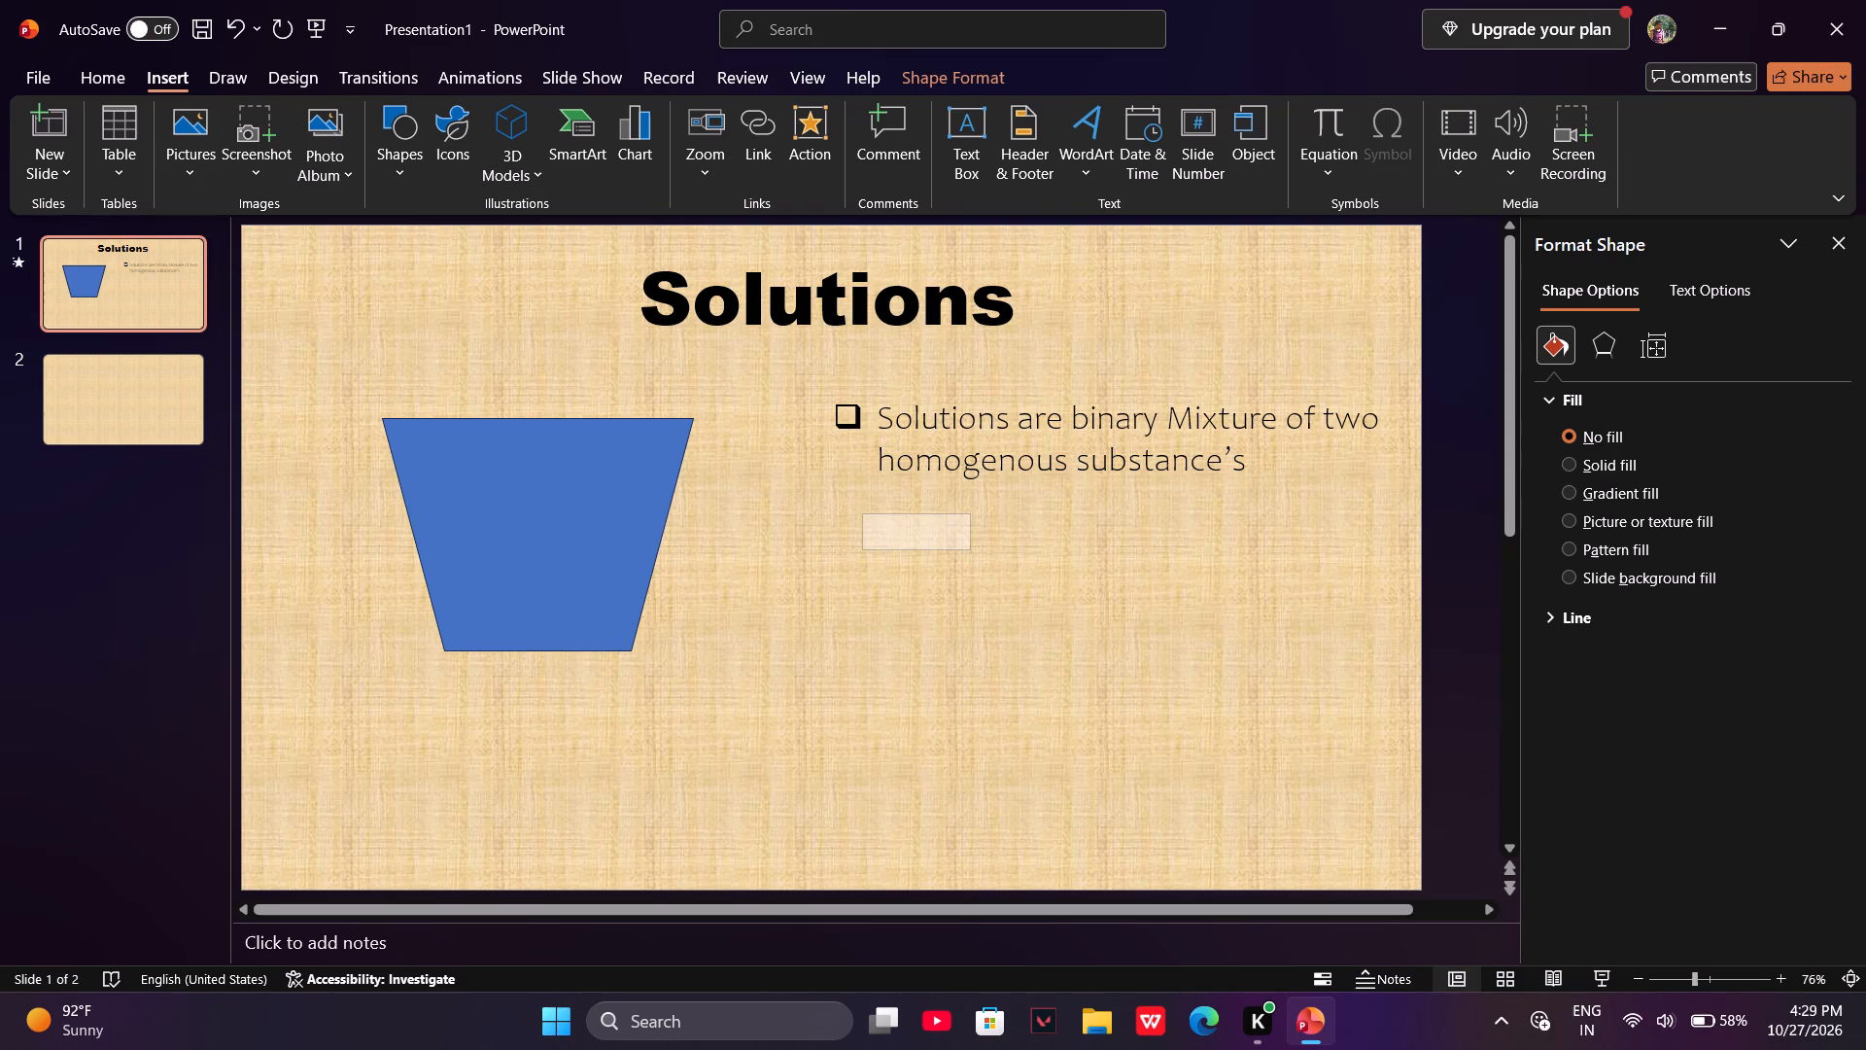
{"action": "left_click_drag", "start_coordinate": [994, 537], "coordinate": [1287, 570]}
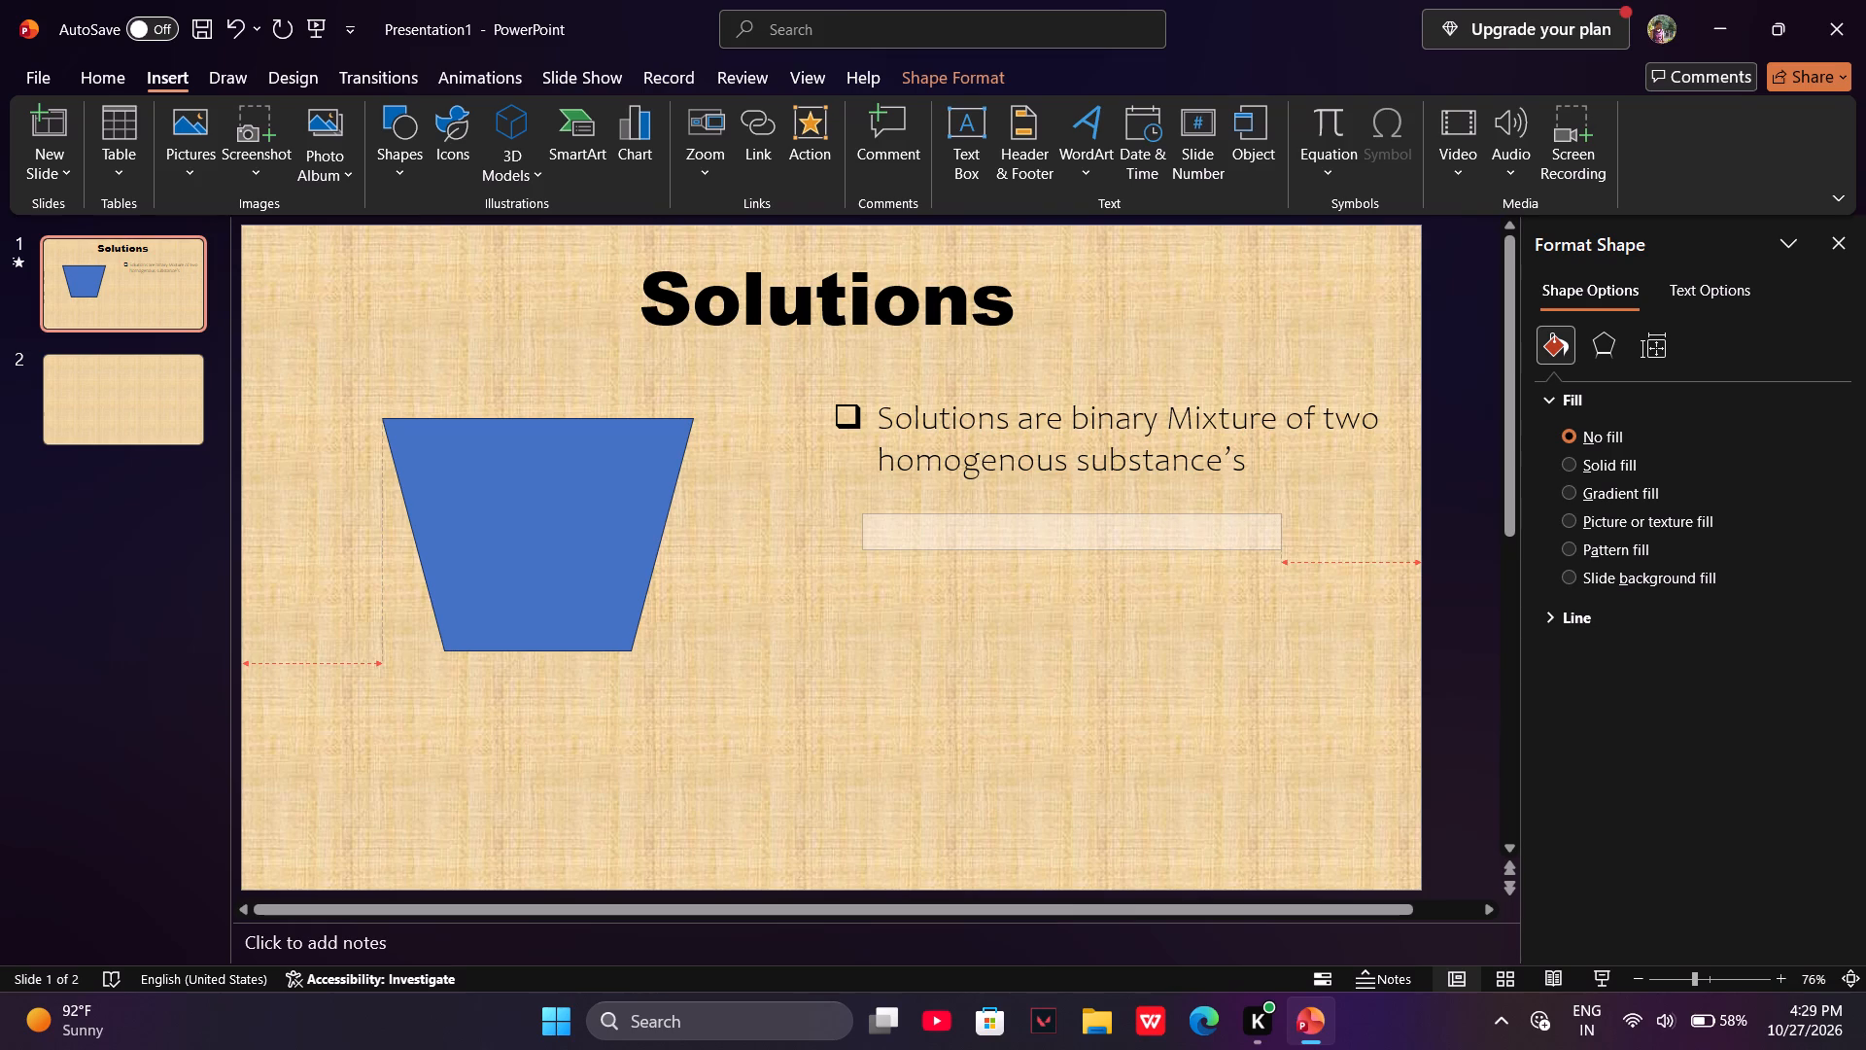
{"action": "left_click_drag", "start_coordinate": [1287, 570], "coordinate": [1262, 566]}
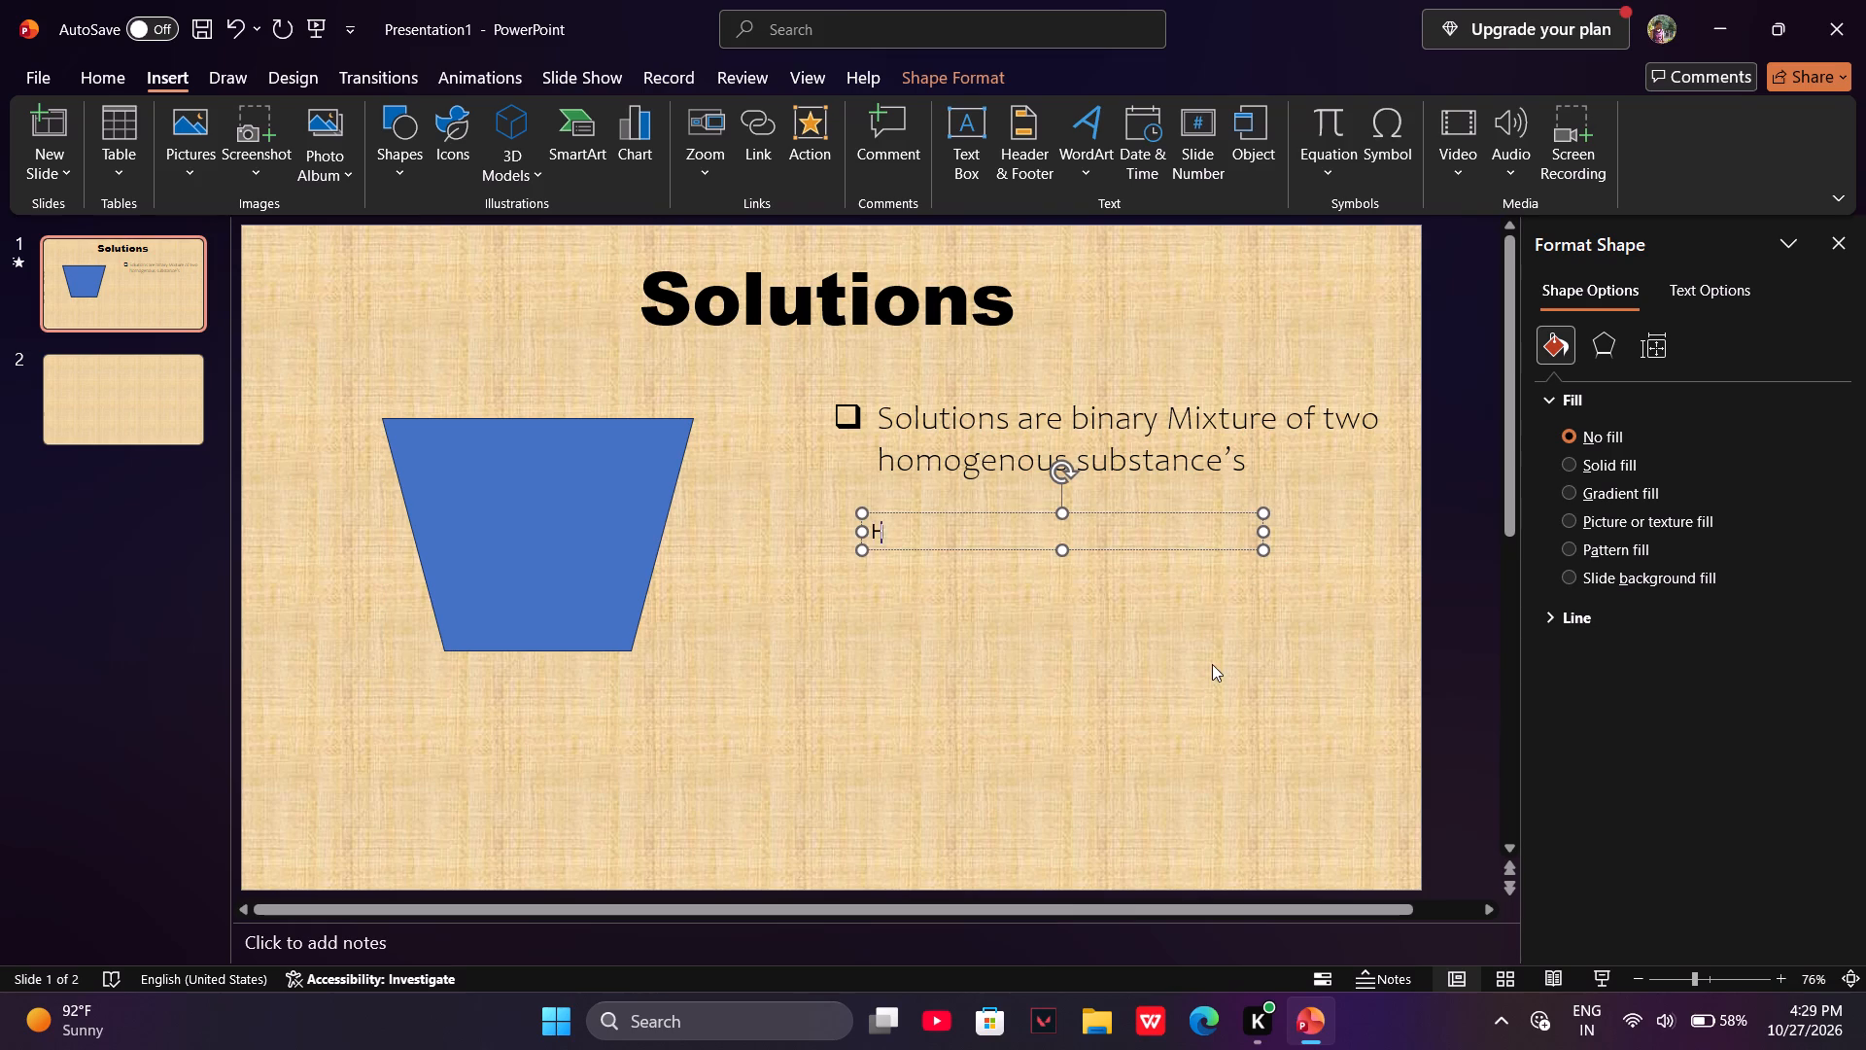
{"action": "key", "text": "BackSpace"}
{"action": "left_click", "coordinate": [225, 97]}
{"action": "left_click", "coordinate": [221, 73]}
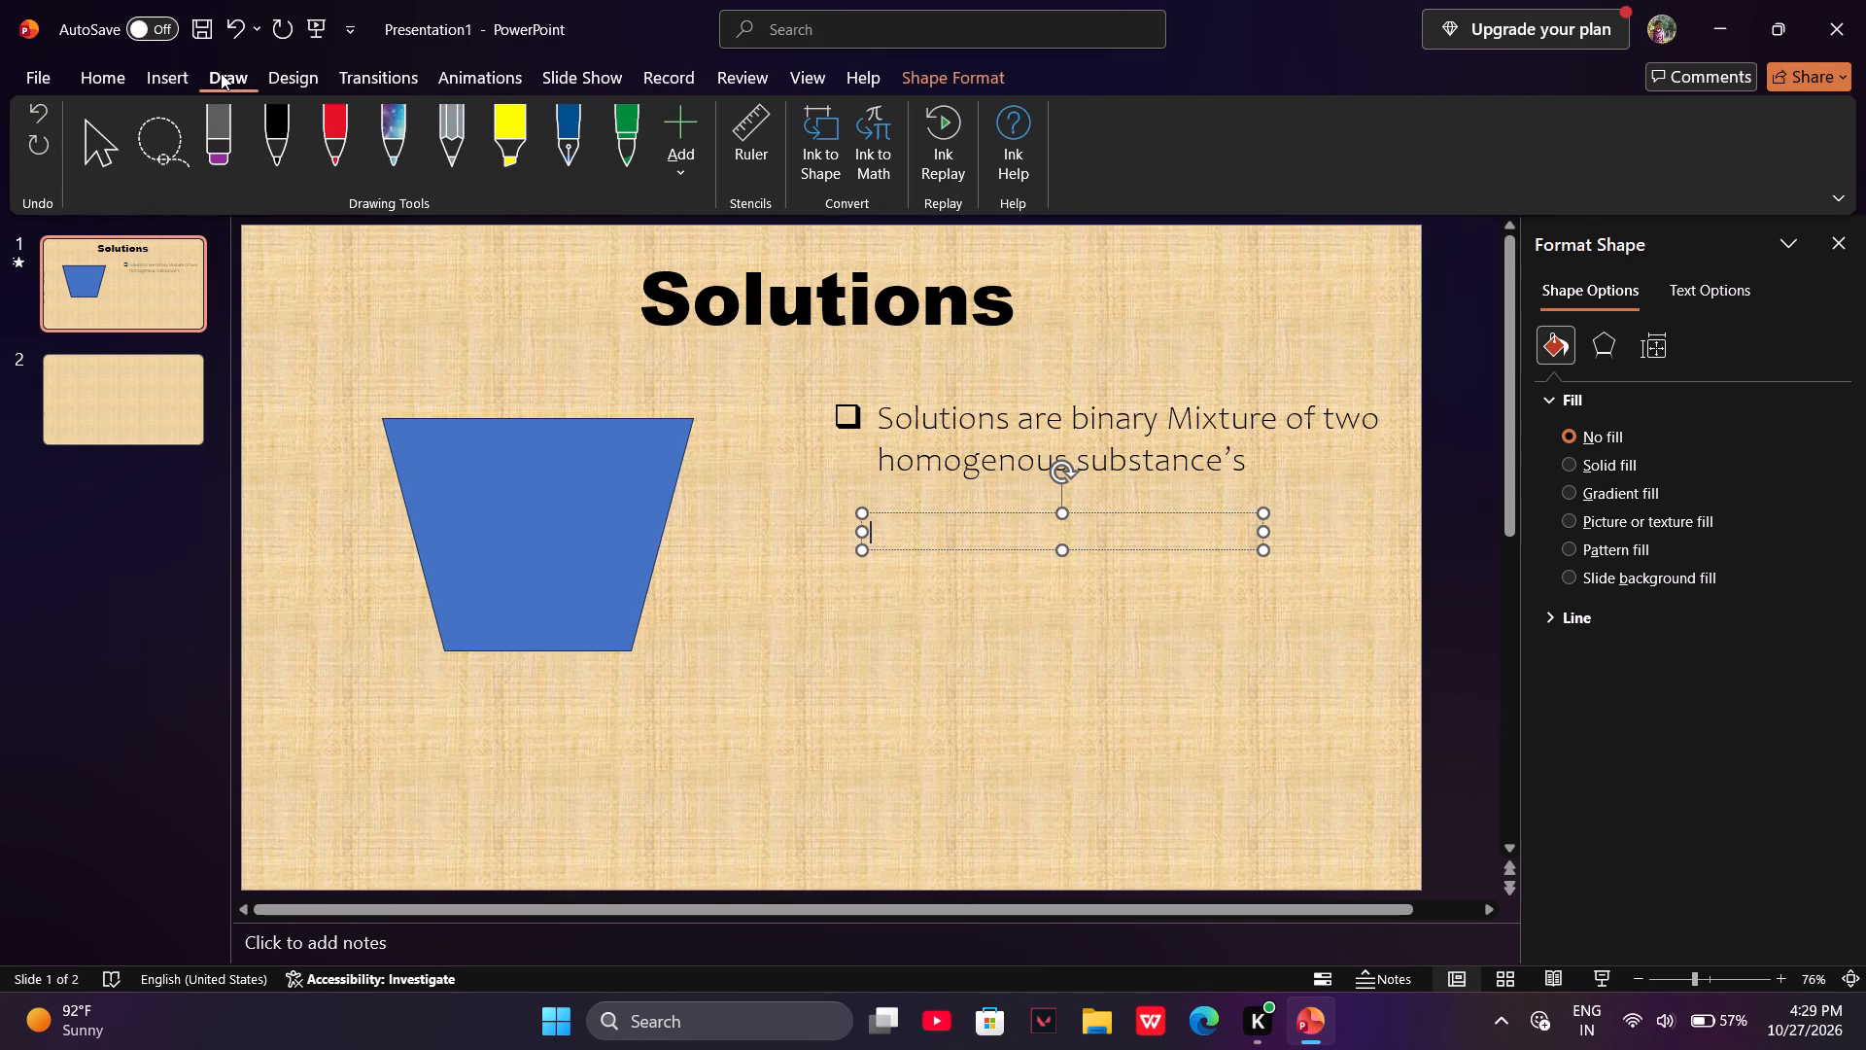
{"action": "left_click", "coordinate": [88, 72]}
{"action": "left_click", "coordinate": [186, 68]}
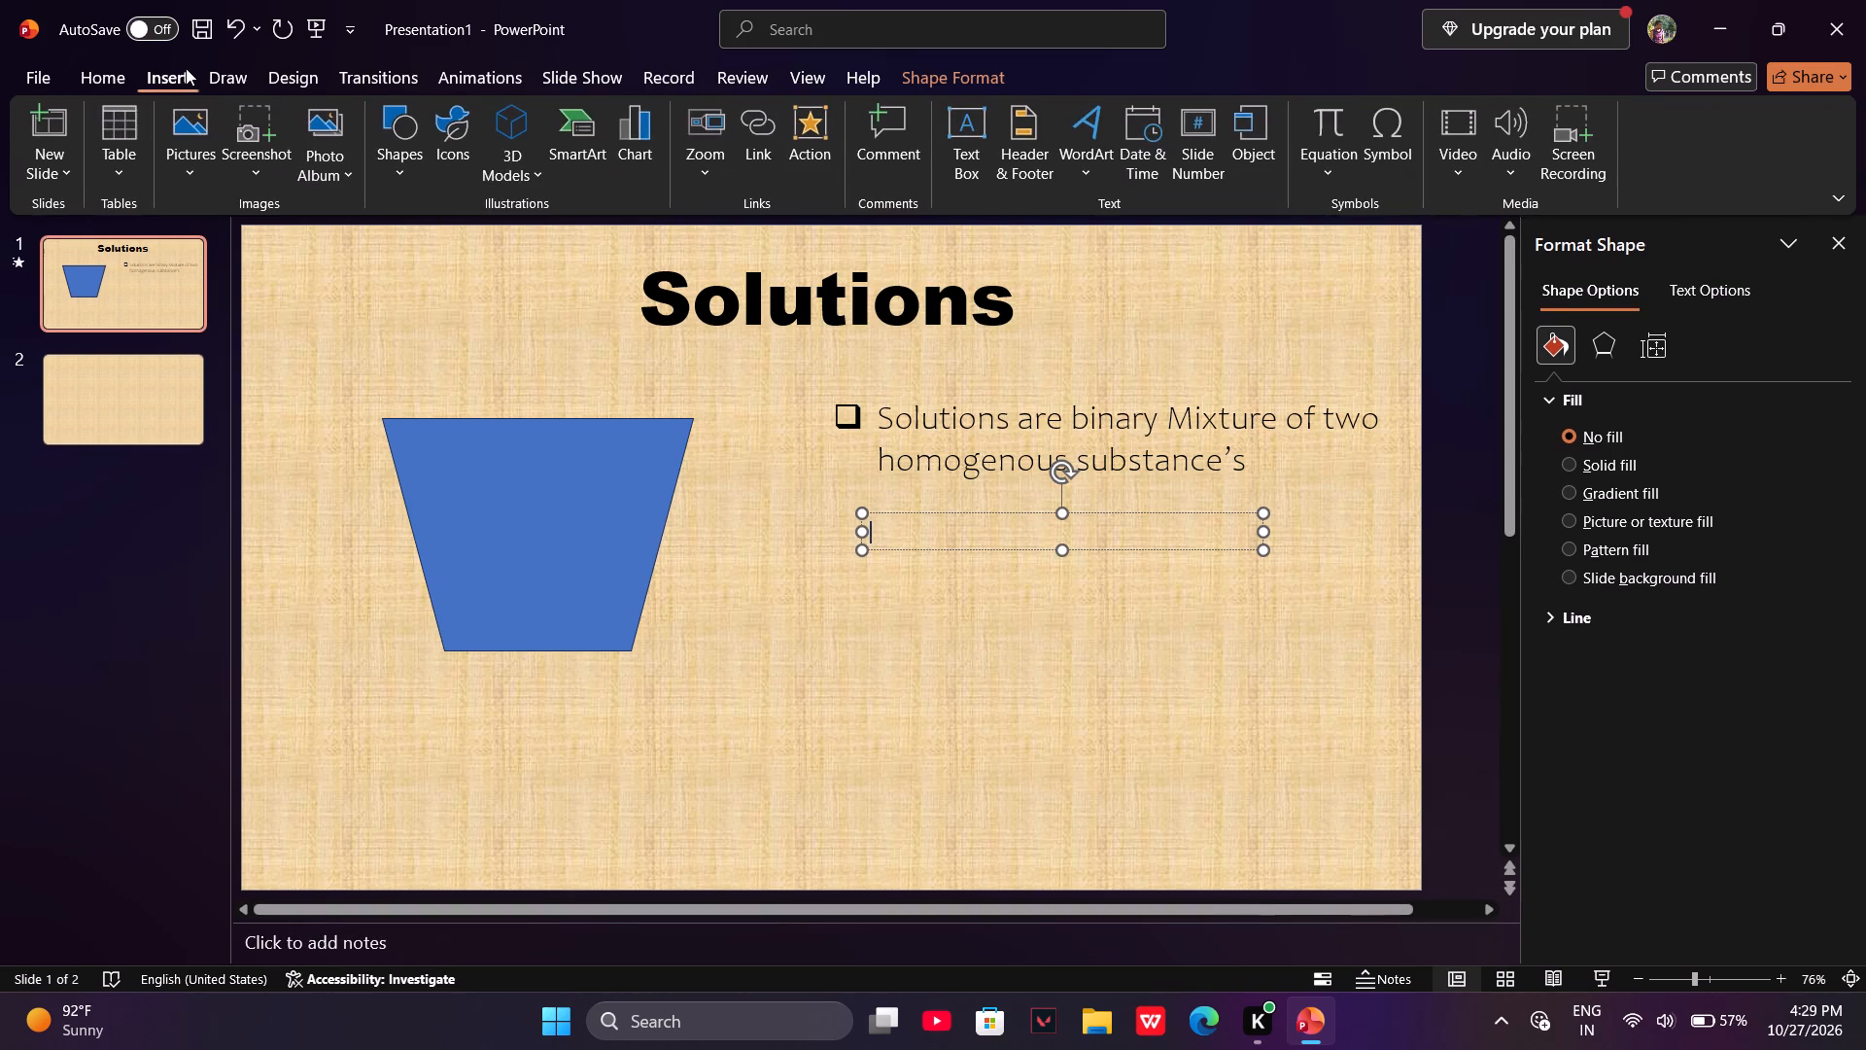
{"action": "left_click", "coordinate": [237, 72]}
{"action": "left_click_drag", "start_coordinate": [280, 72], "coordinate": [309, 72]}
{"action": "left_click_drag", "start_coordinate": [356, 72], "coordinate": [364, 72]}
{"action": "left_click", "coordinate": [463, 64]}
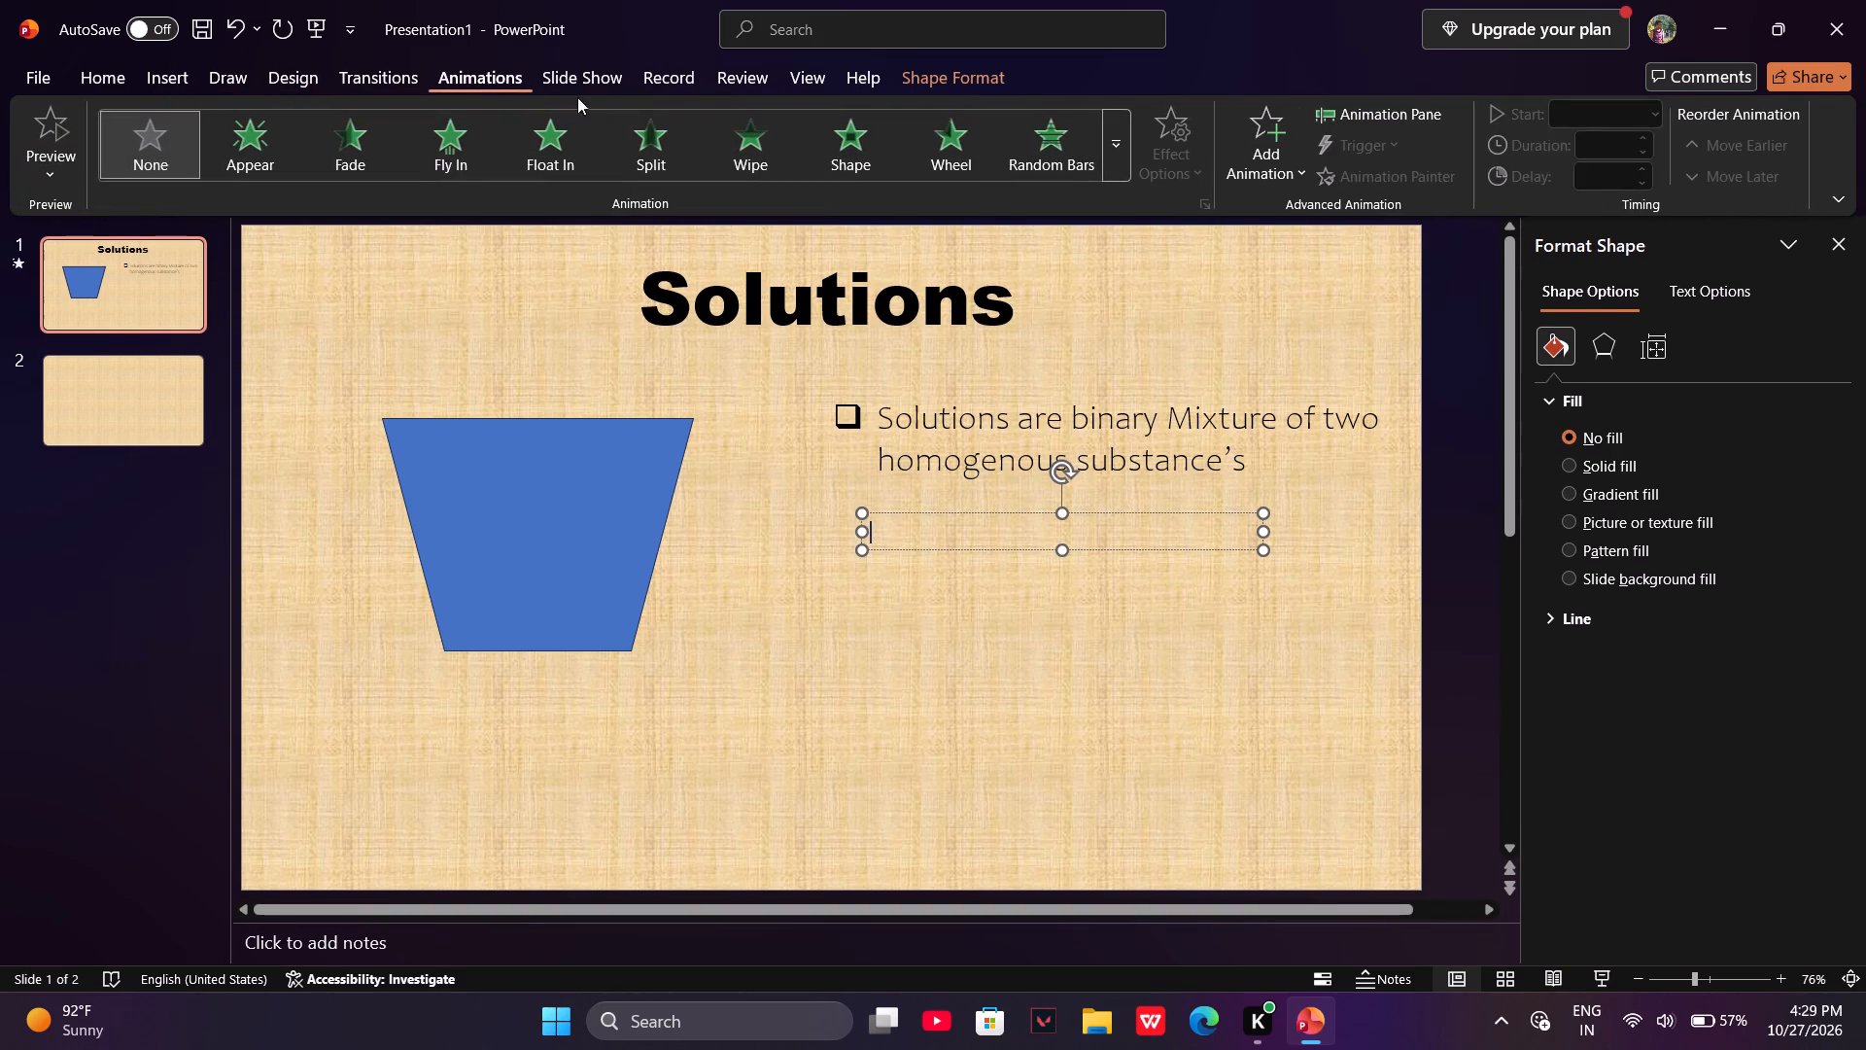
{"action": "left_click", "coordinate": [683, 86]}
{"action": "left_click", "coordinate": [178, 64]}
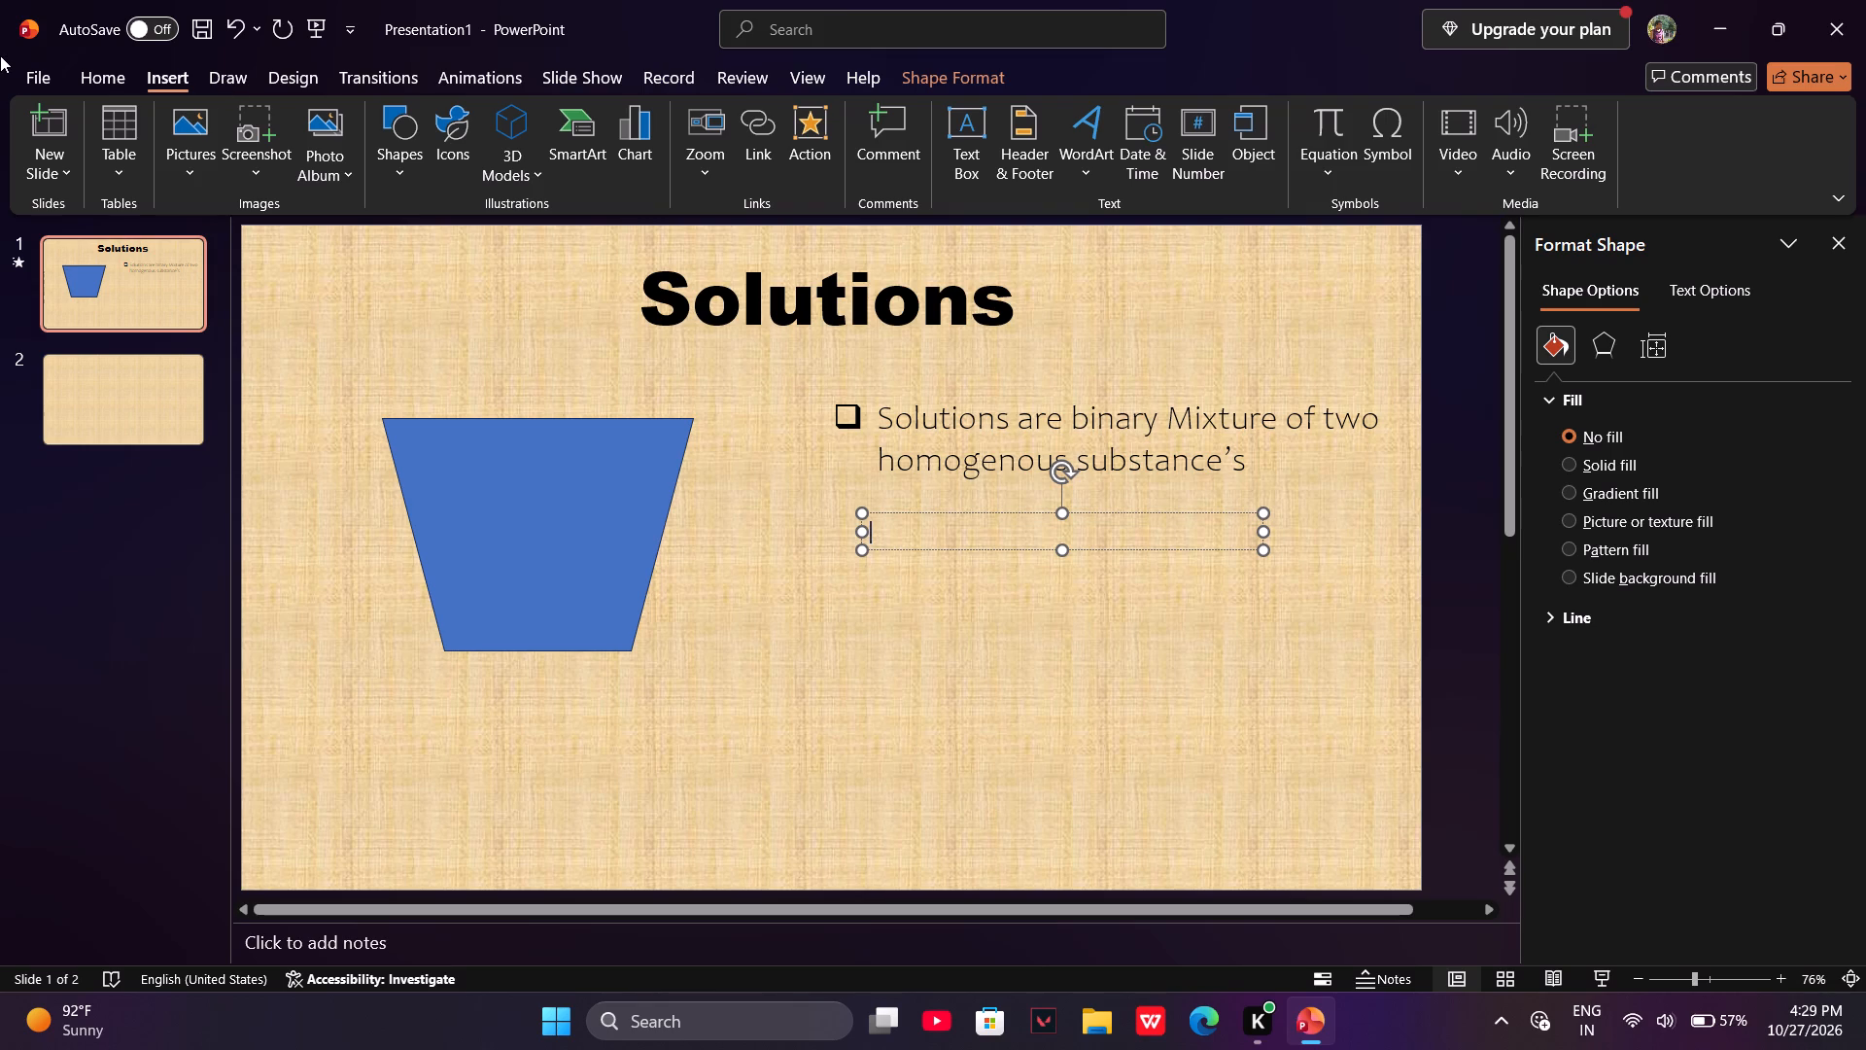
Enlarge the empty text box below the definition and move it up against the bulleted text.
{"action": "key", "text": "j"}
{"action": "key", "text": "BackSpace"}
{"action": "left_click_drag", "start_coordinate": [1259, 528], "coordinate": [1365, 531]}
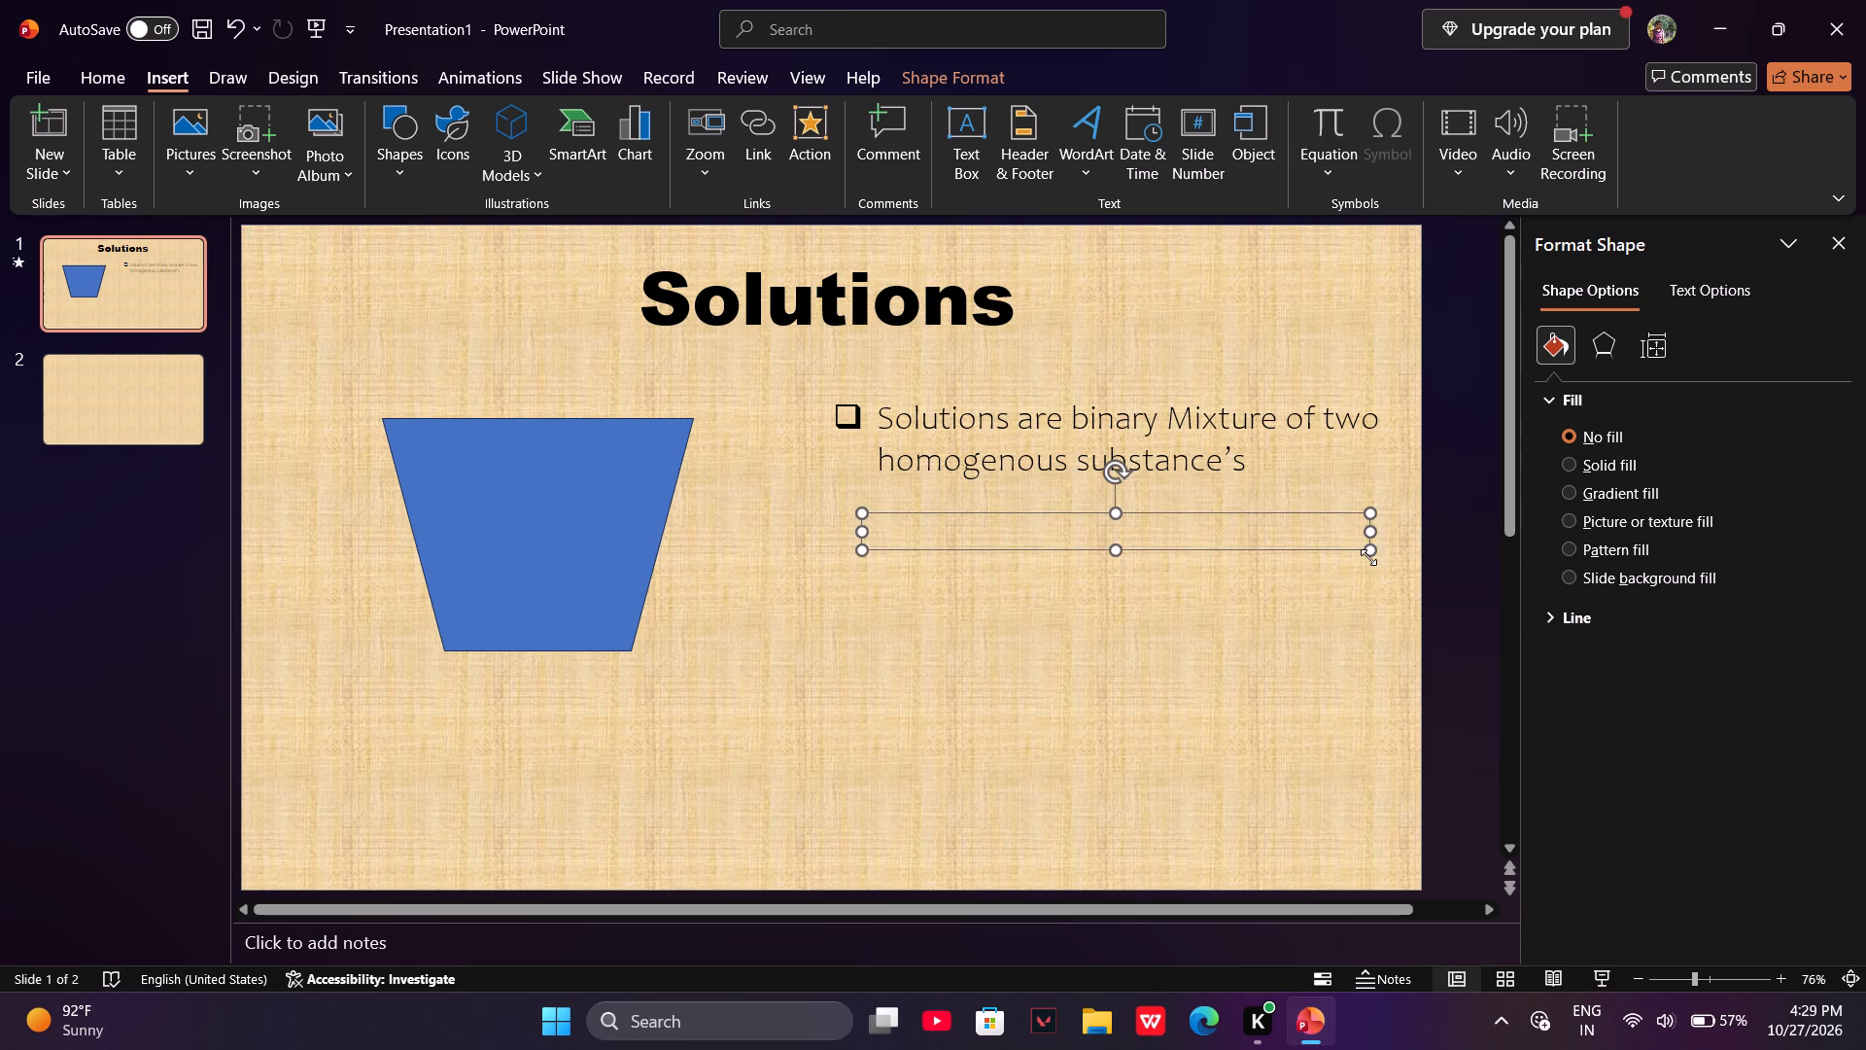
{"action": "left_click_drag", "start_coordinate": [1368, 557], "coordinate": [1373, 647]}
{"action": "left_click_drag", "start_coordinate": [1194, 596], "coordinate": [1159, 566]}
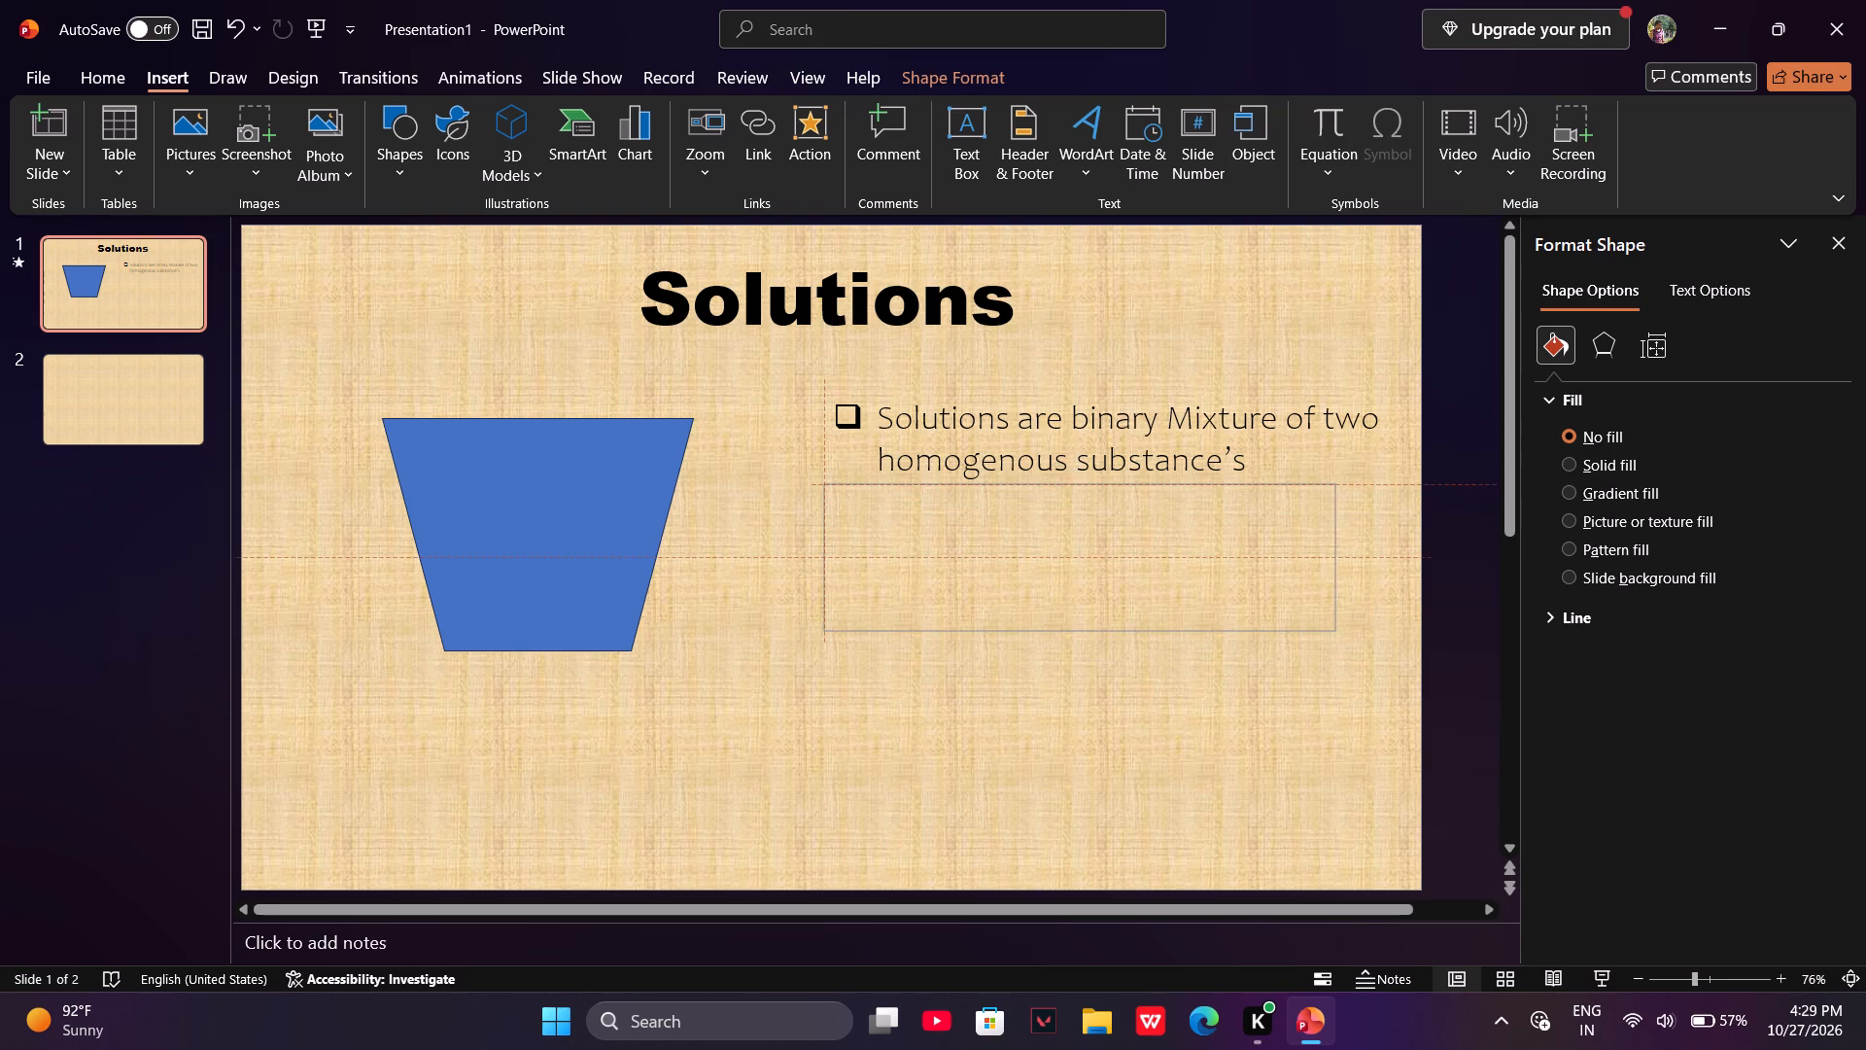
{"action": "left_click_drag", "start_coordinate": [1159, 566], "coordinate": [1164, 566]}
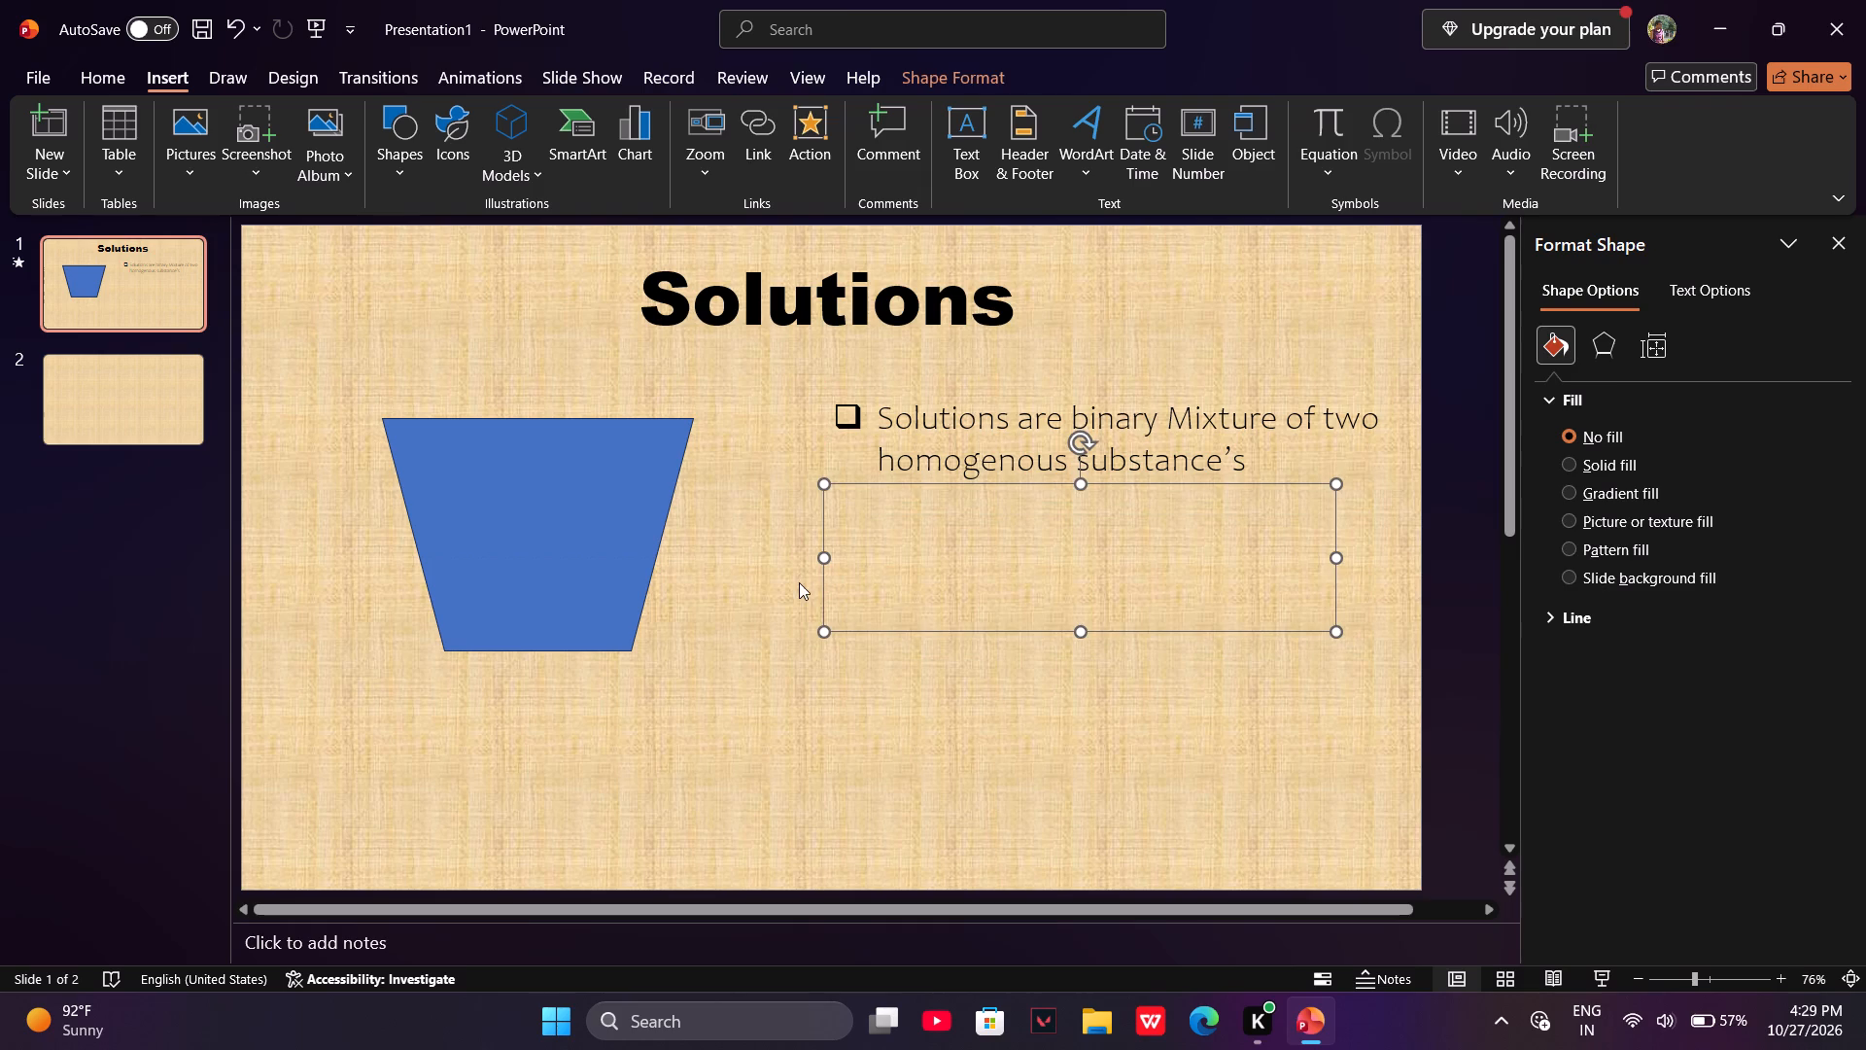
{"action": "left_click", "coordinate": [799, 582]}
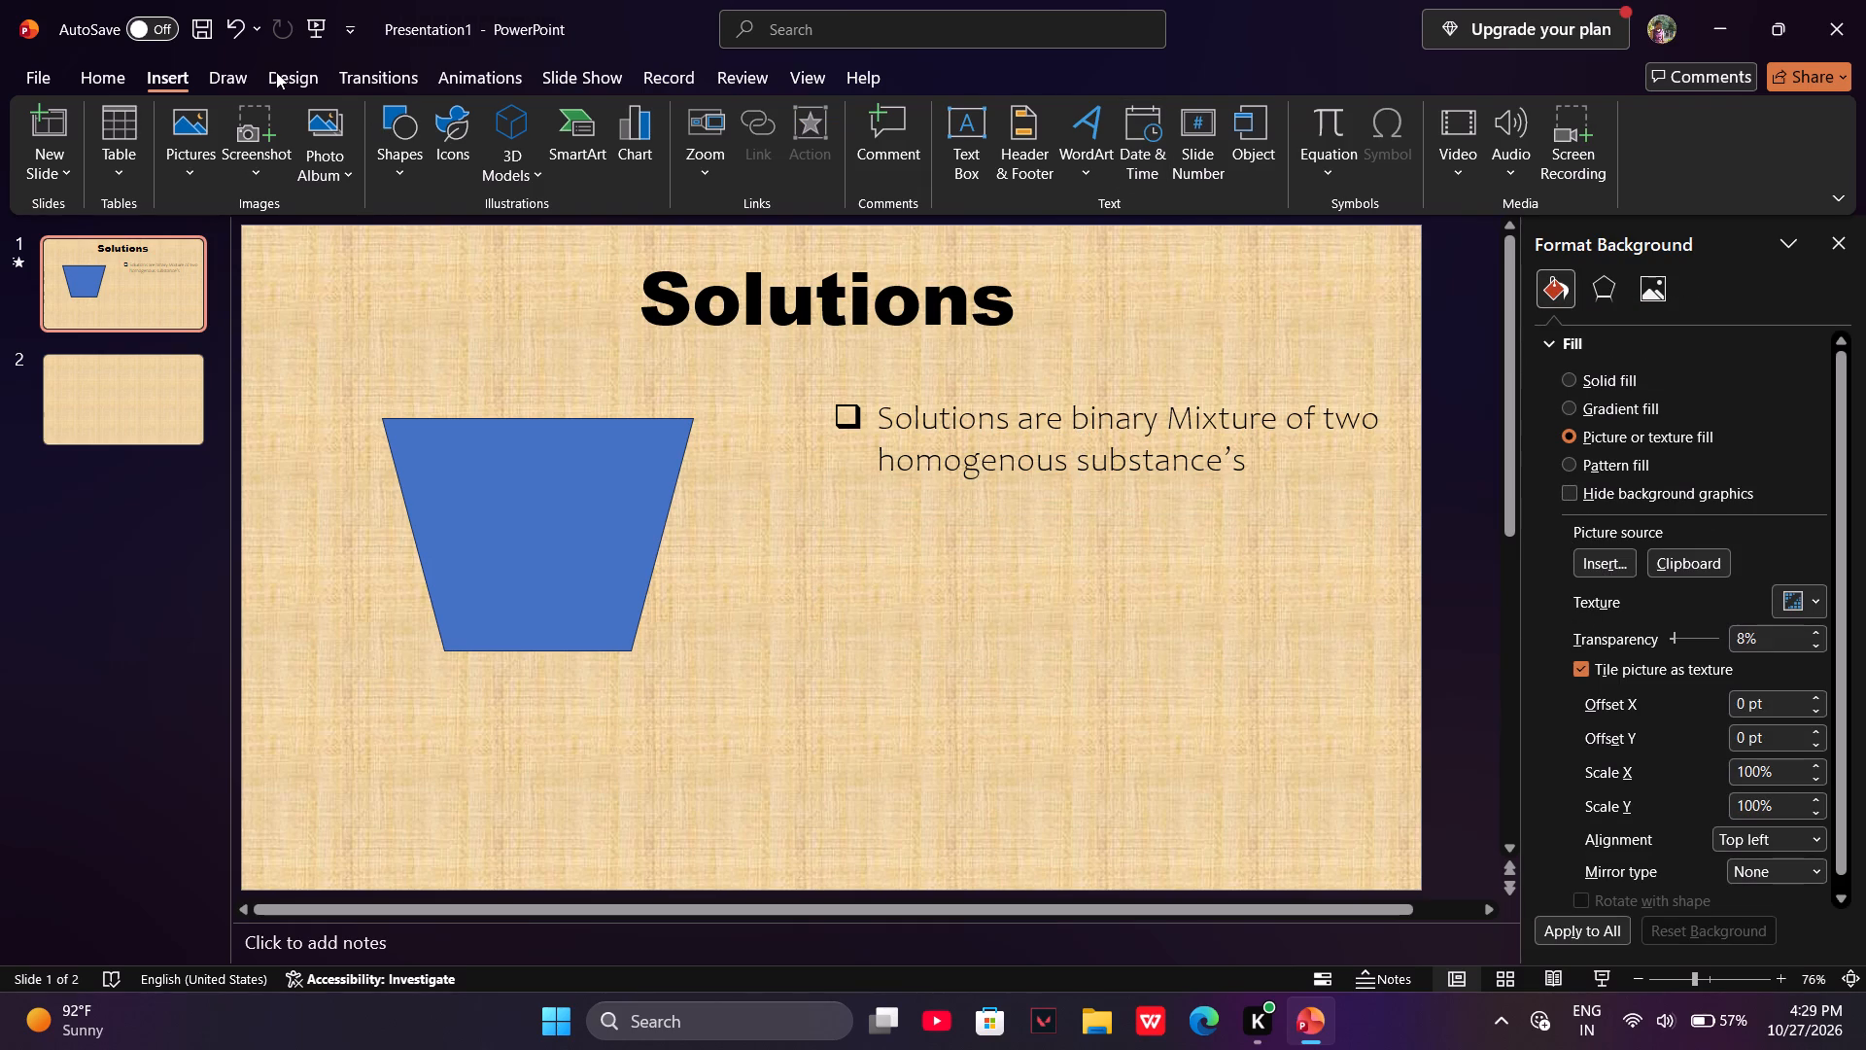
Insert a new blank text box directly beneath the bulleted definition, about as wide as the bulleted text.
{"action": "left_click", "coordinate": [217, 72]}
{"action": "left_click", "coordinate": [153, 76]}
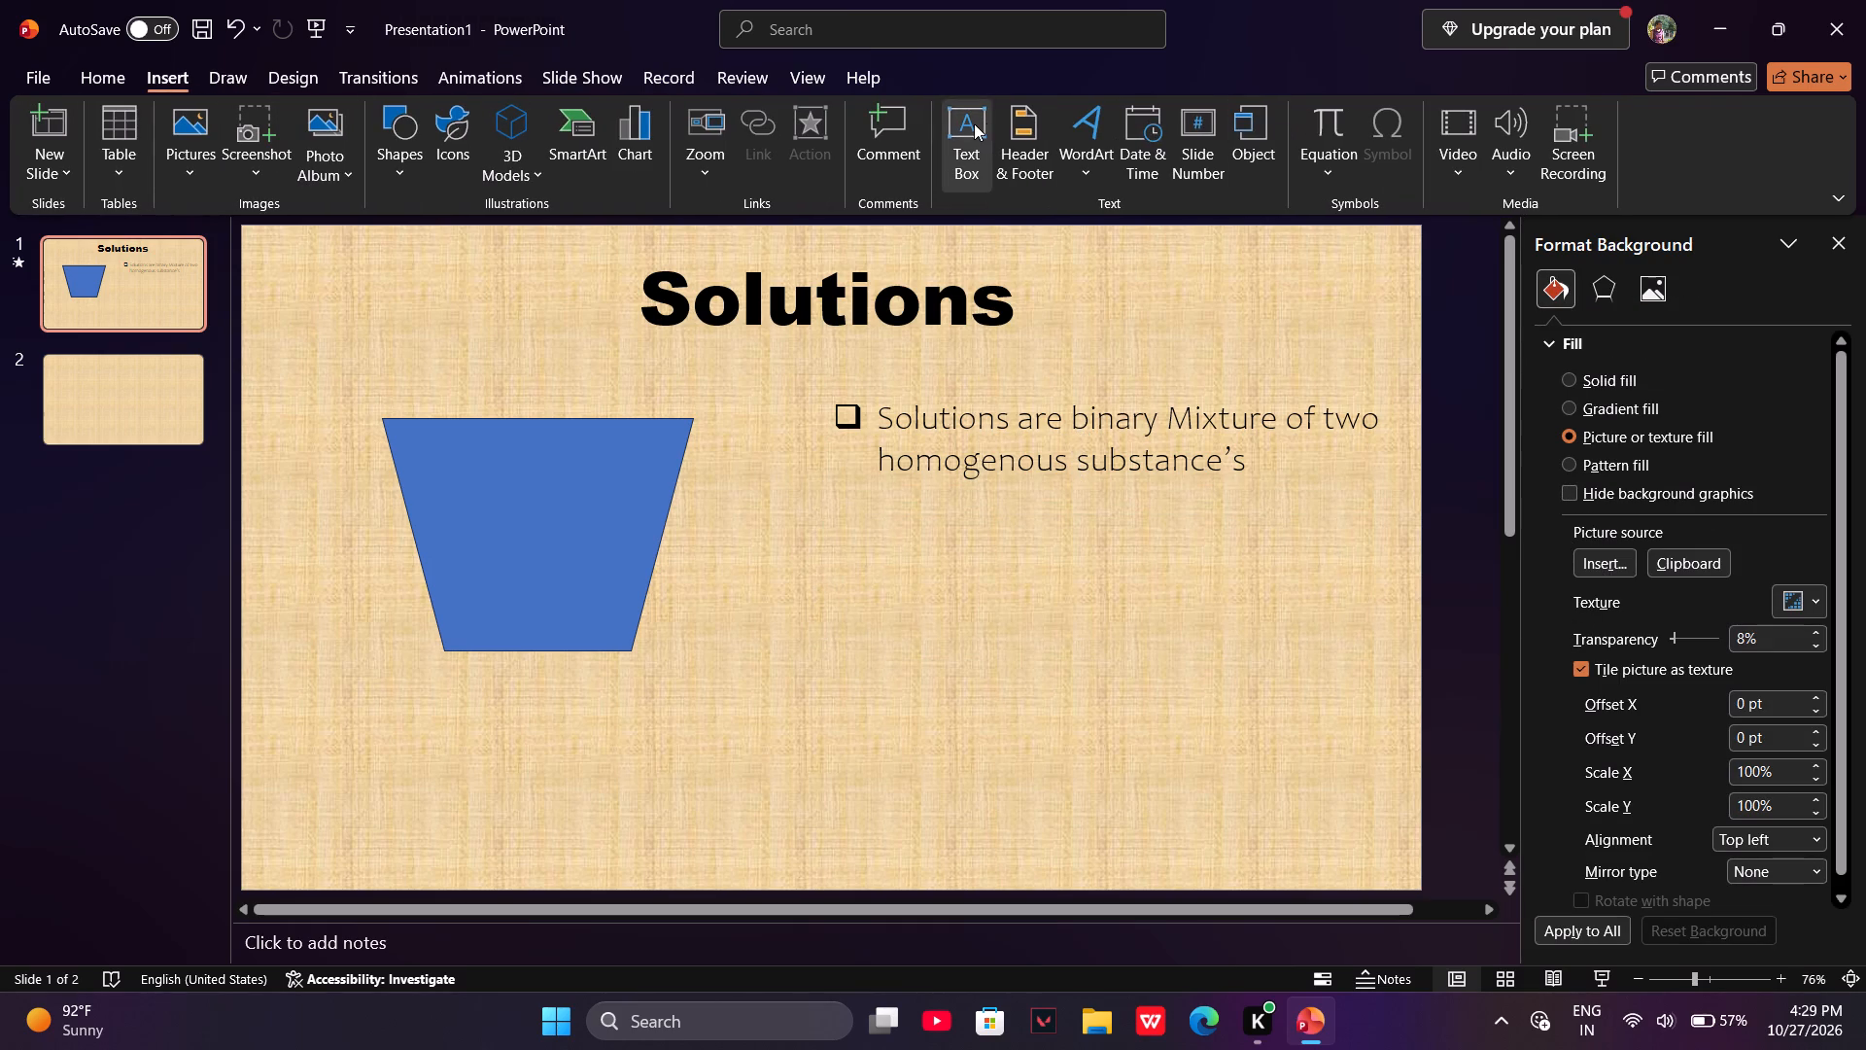
{"action": "left_click", "coordinate": [974, 123]}
{"action": "left_click_drag", "start_coordinate": [838, 472], "coordinate": [1283, 680]}
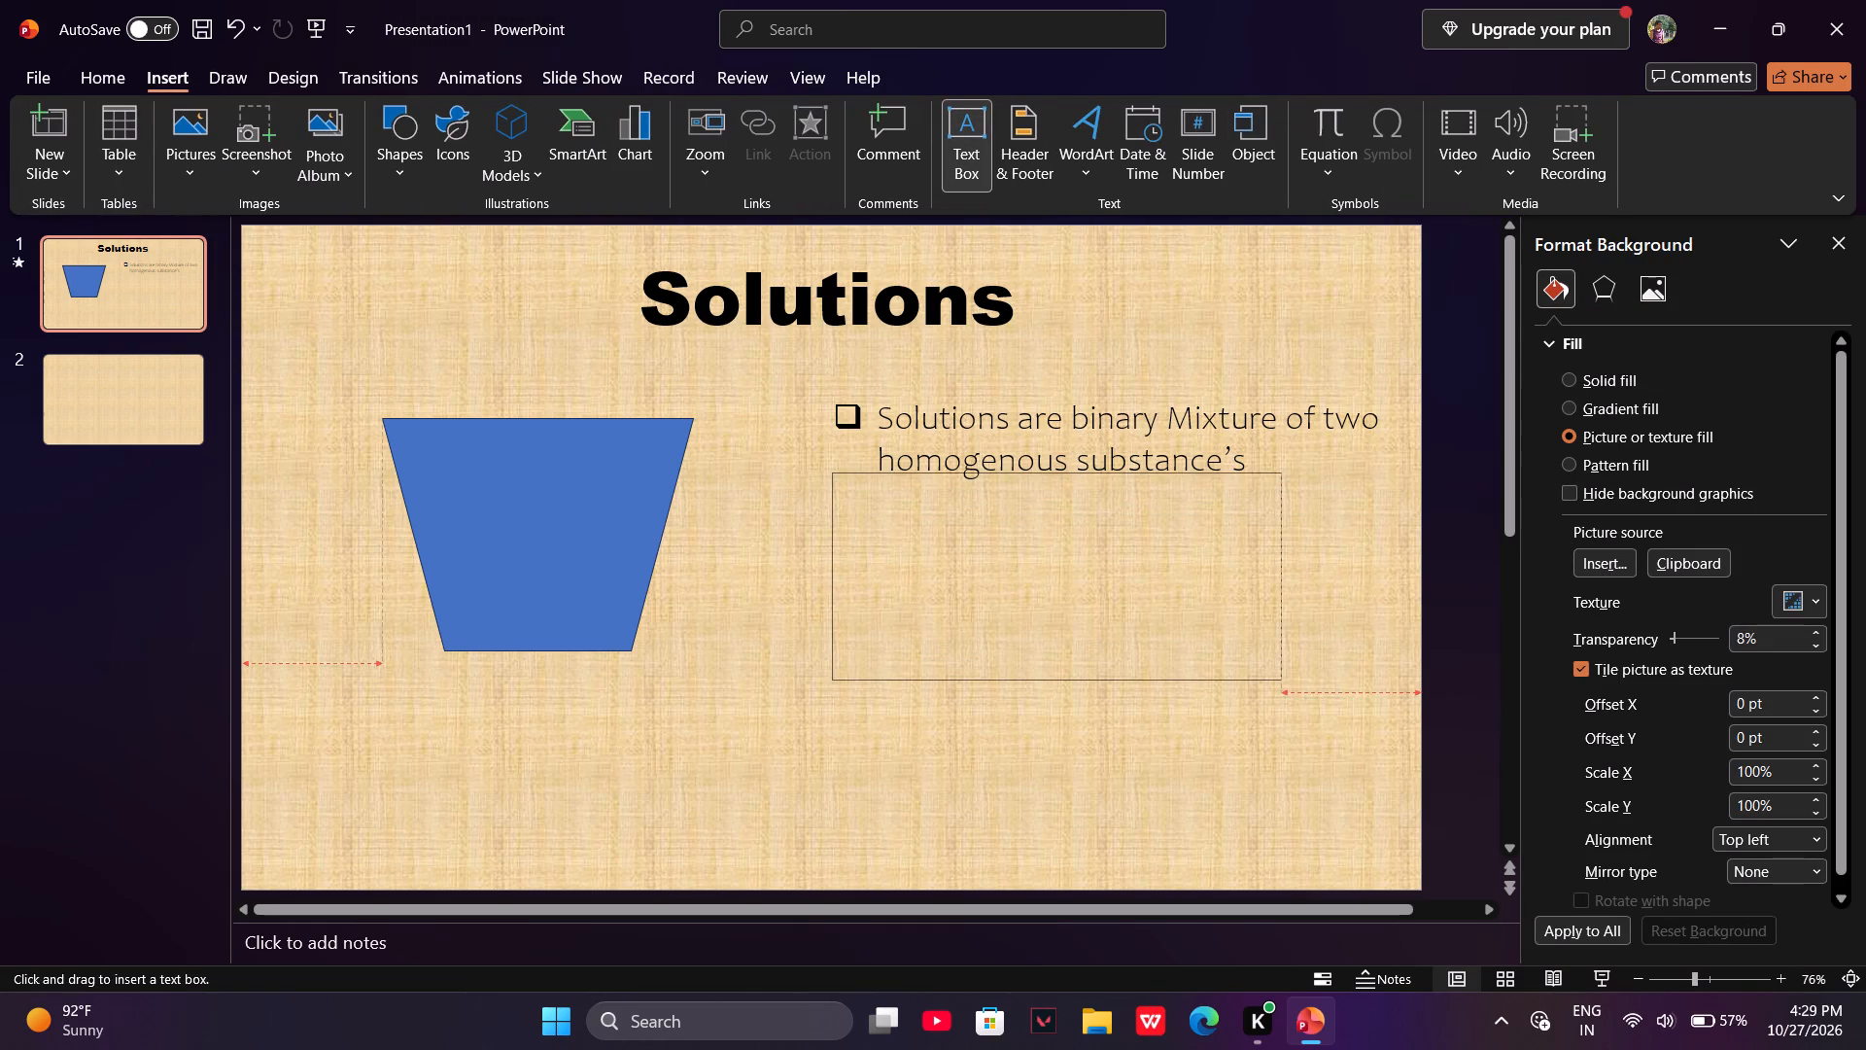
{"action": "left_click_drag", "start_coordinate": [1283, 680], "coordinate": [1394, 672]}
{"action": "left_click_drag", "start_coordinate": [1191, 548], "coordinate": [1182, 590]}
{"action": "left_click", "coordinate": [859, 532]}
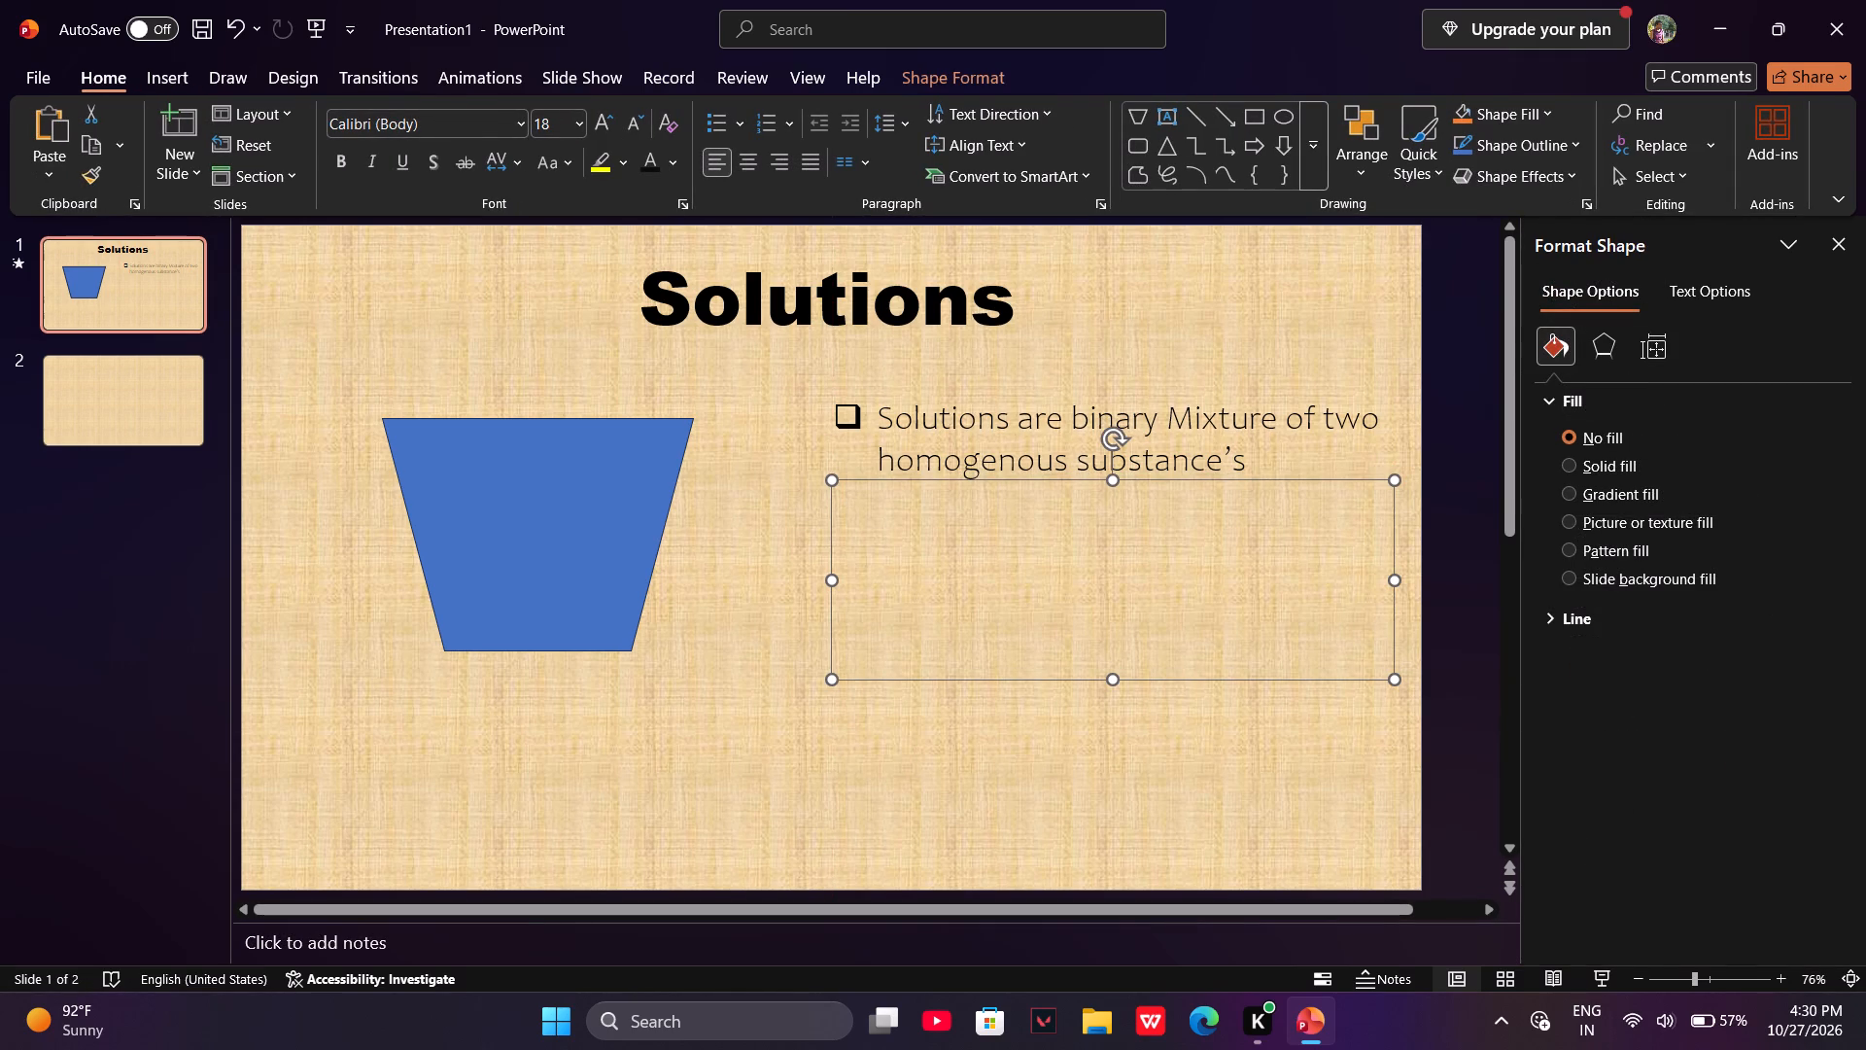
{"action": "type", "text": "ij"}
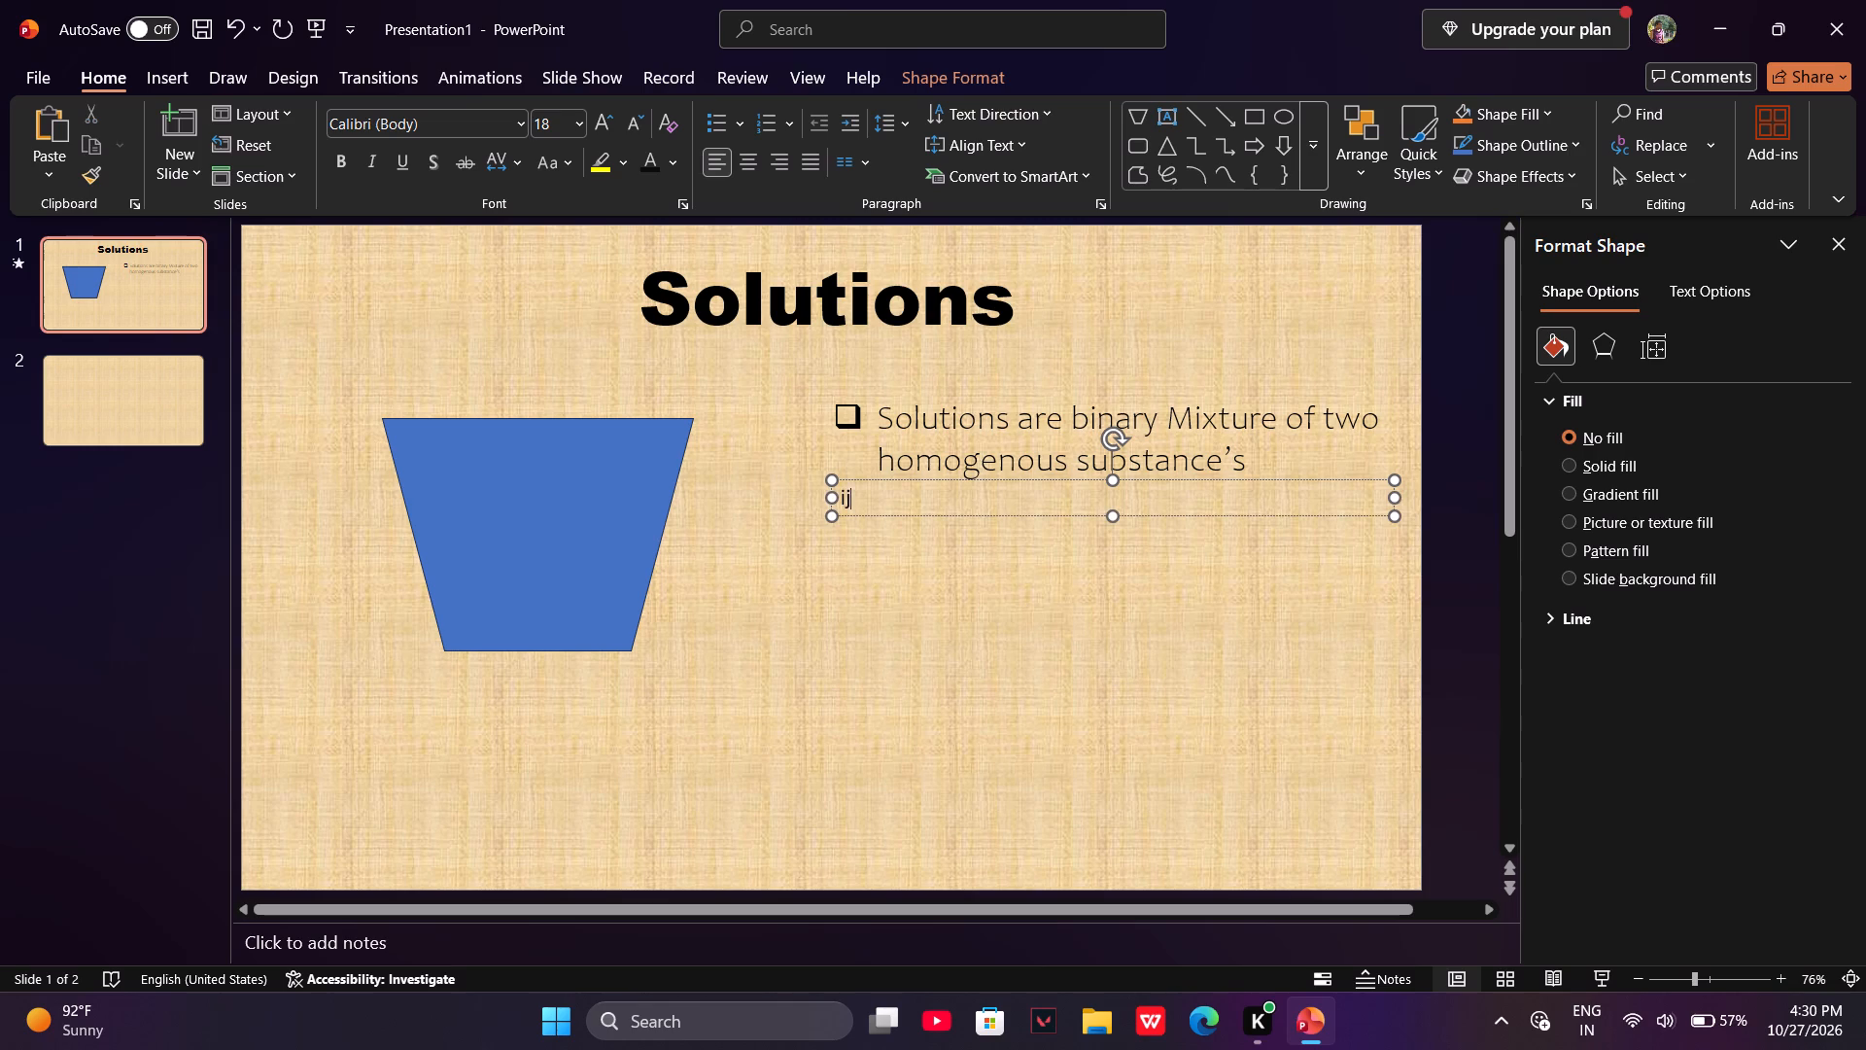
{"action": "key", "text": "BackSpace"}
{"action": "key", "text": "BackSpace"}
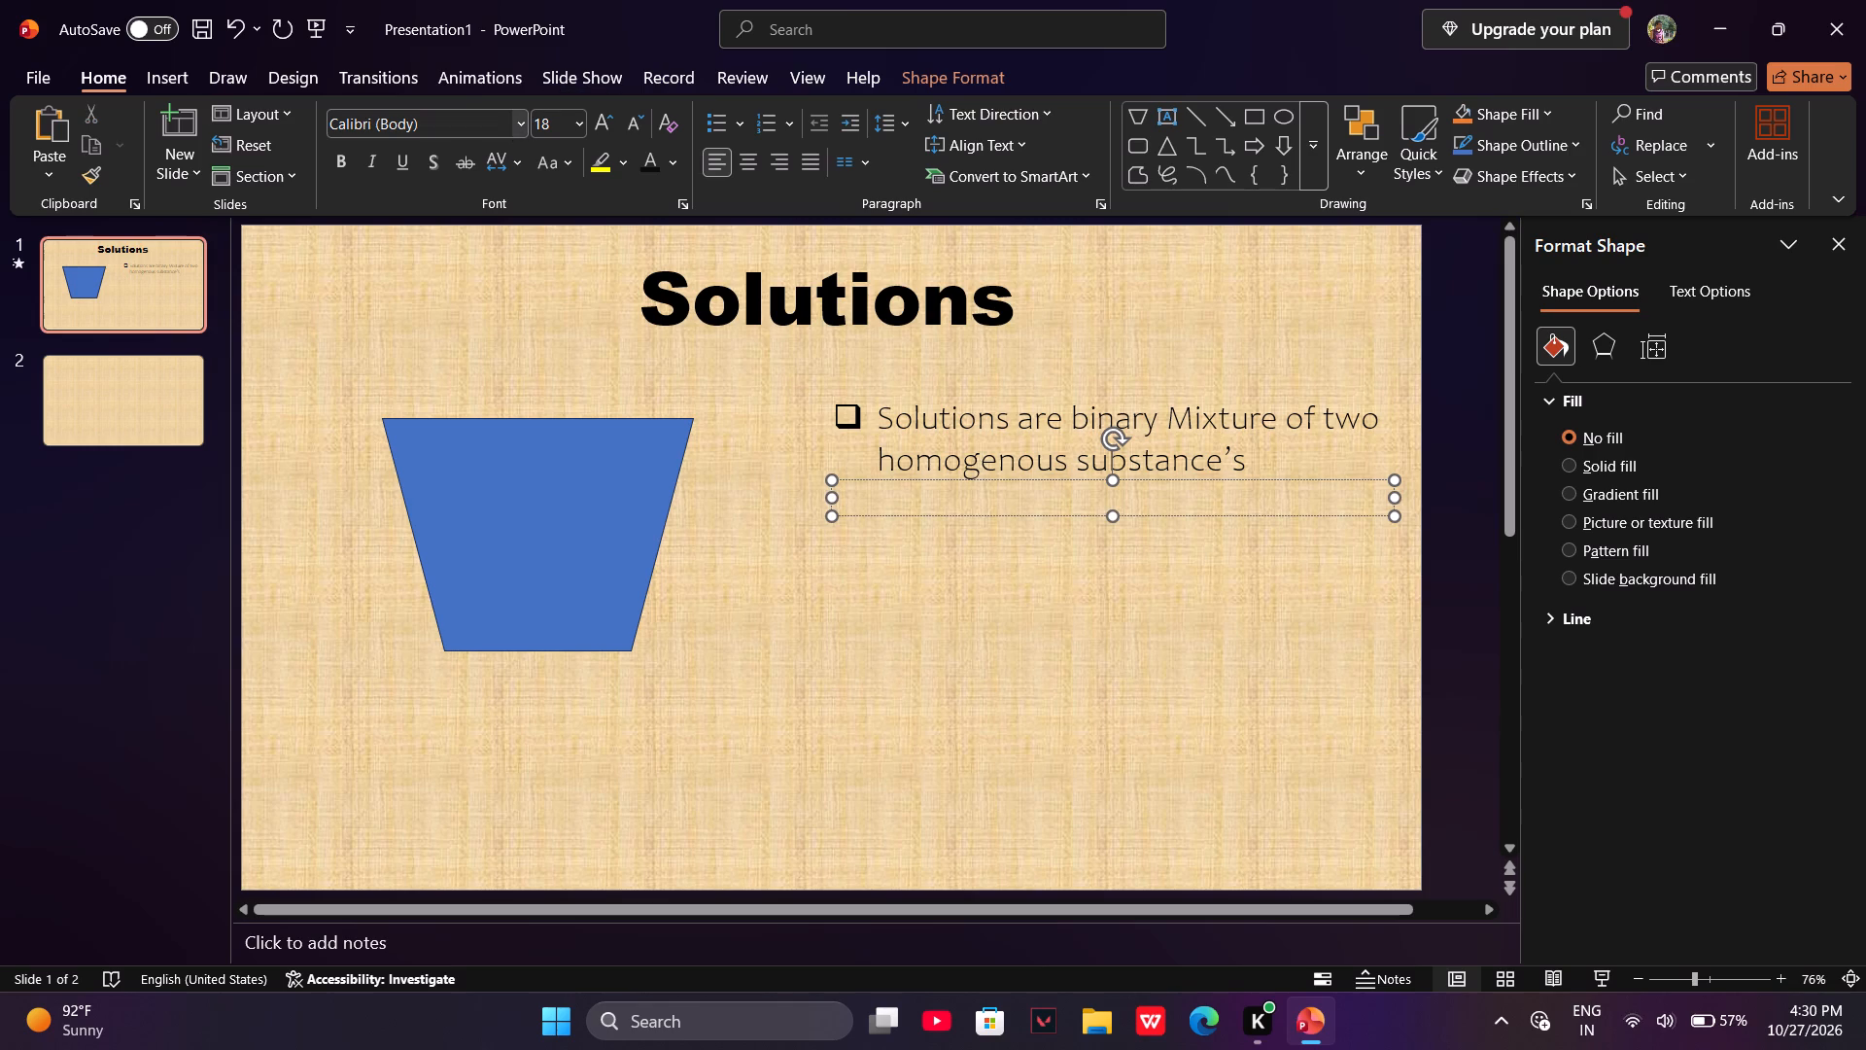
Set the font of the new text box below the definition to Candara Light.
{"action": "left_click", "coordinate": [521, 127]}
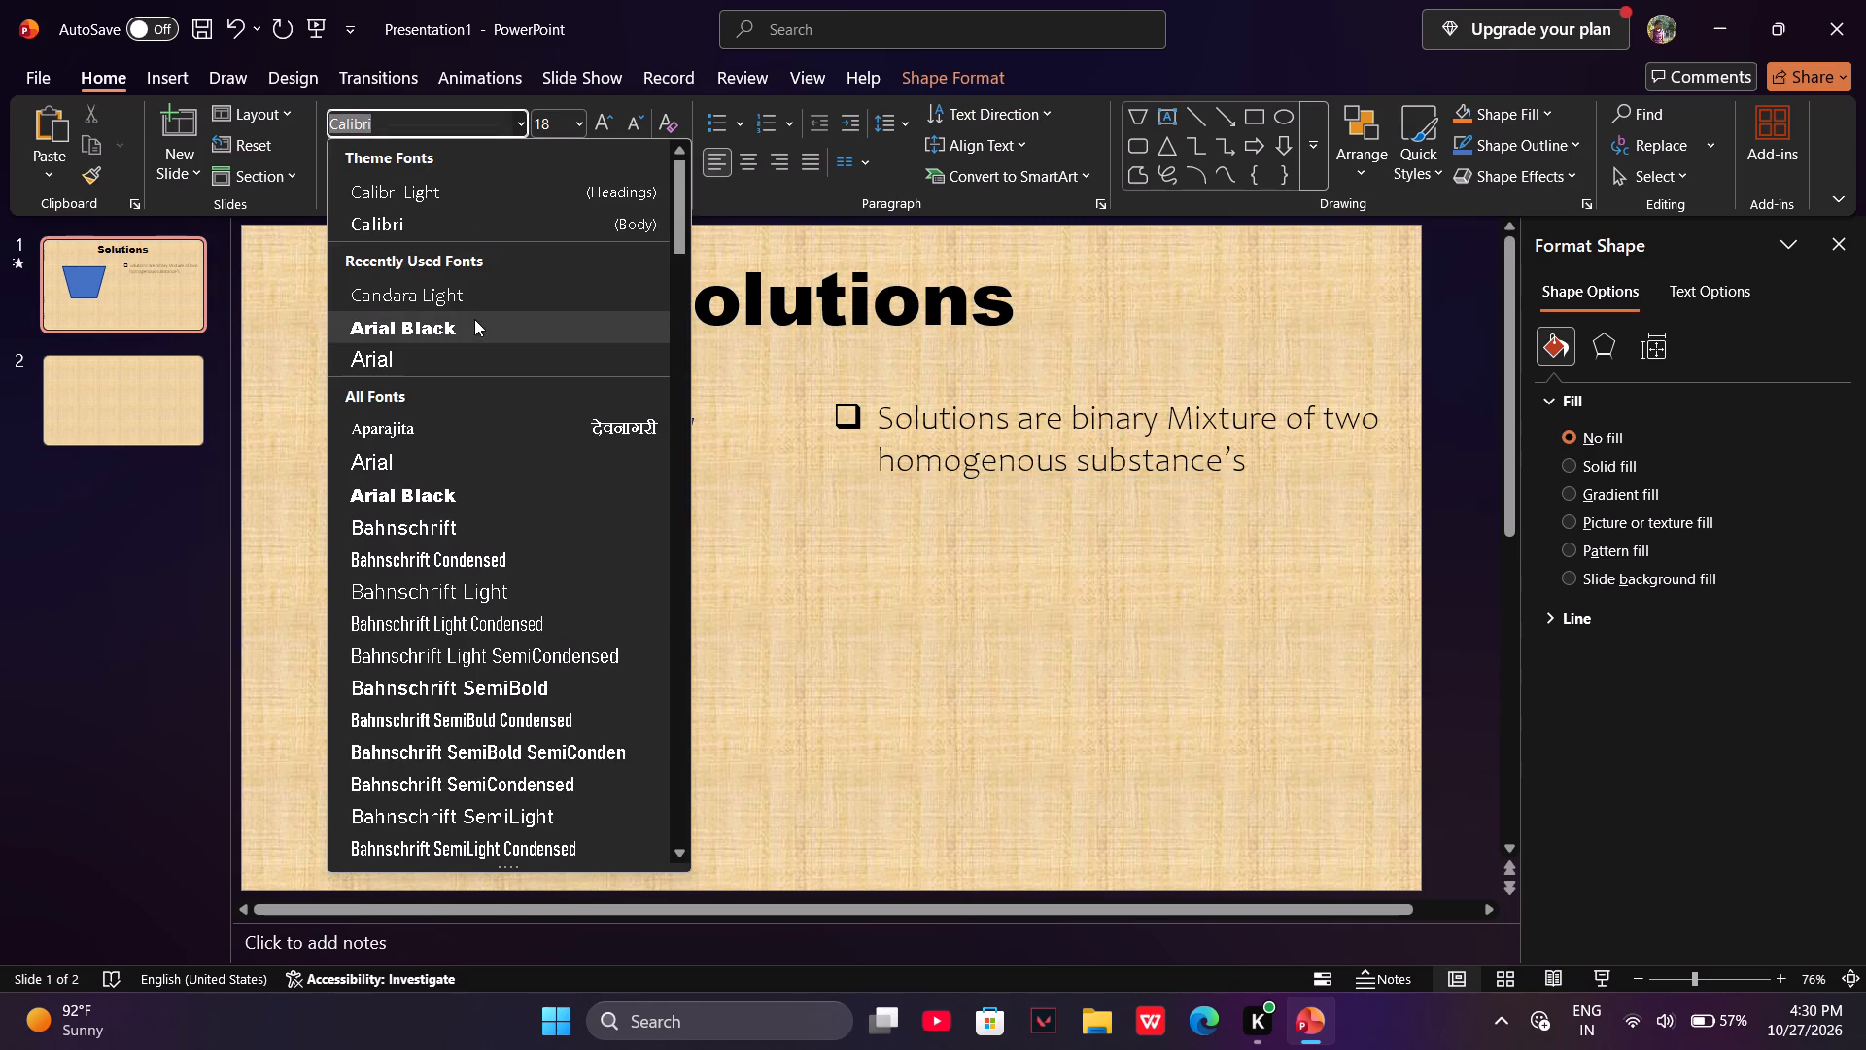
{"action": "left_click", "coordinate": [481, 298]}
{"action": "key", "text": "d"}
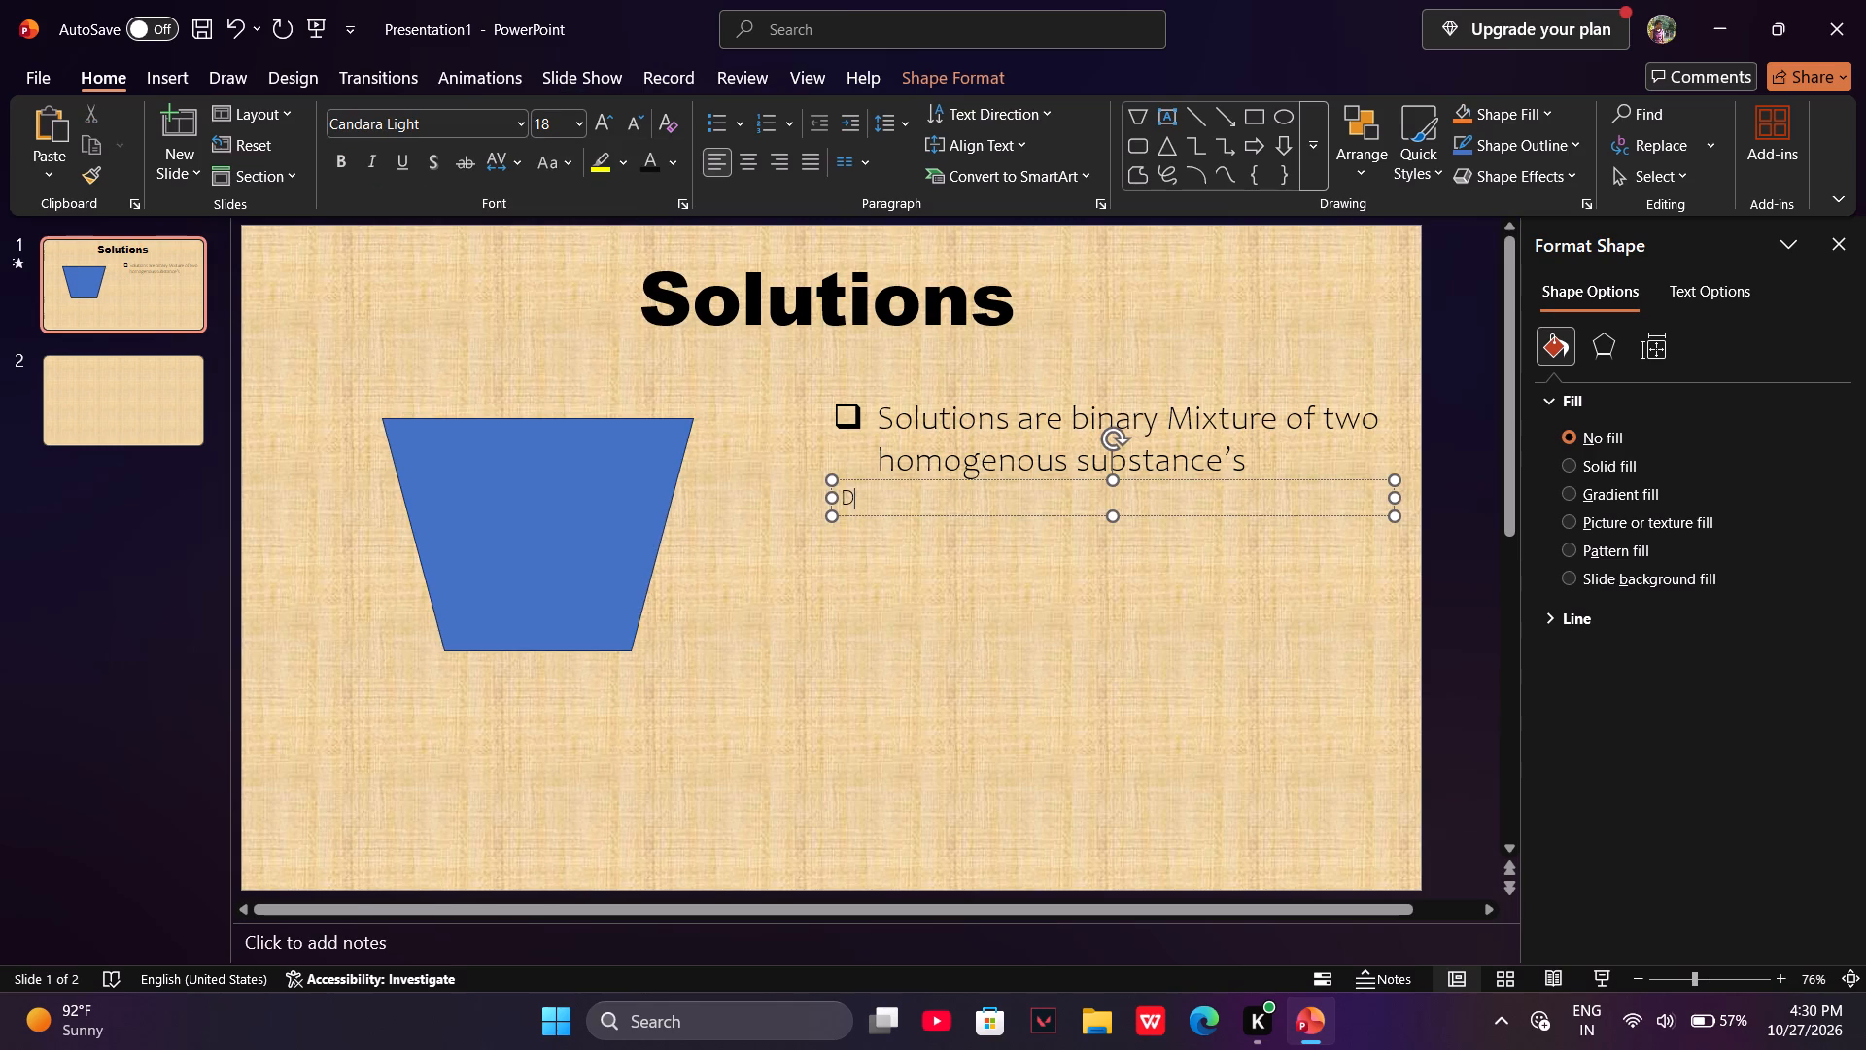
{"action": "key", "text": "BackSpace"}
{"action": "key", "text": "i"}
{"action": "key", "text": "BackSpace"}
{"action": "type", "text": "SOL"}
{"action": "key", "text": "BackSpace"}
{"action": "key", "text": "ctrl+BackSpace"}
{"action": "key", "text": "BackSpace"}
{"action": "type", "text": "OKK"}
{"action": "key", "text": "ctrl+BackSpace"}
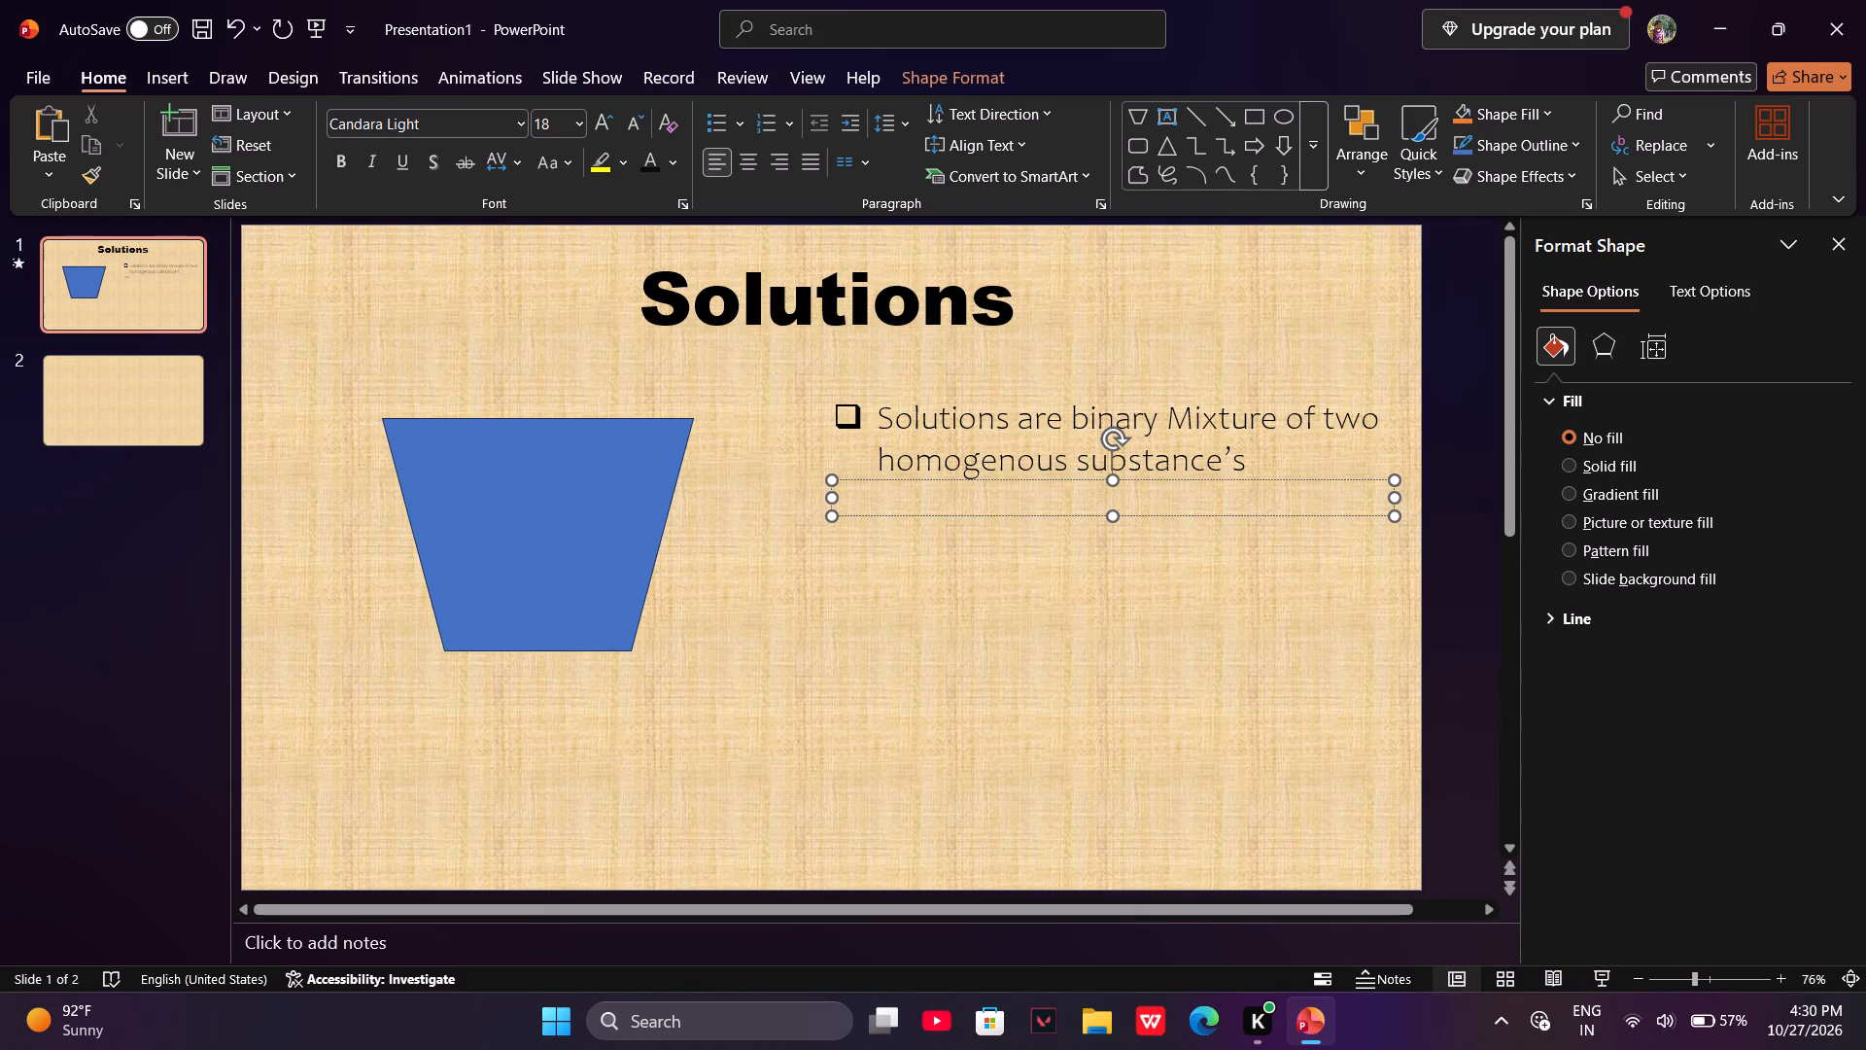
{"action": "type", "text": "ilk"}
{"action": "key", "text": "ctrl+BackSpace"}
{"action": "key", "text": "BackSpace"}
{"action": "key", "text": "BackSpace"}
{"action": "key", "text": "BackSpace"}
Enter the sentence "It could be Primary or Secondary or Tertiary" in the text box below the definition.
{"action": "left_click_drag", "start_coordinate": [1392, 520], "coordinate": [1392, 690]}
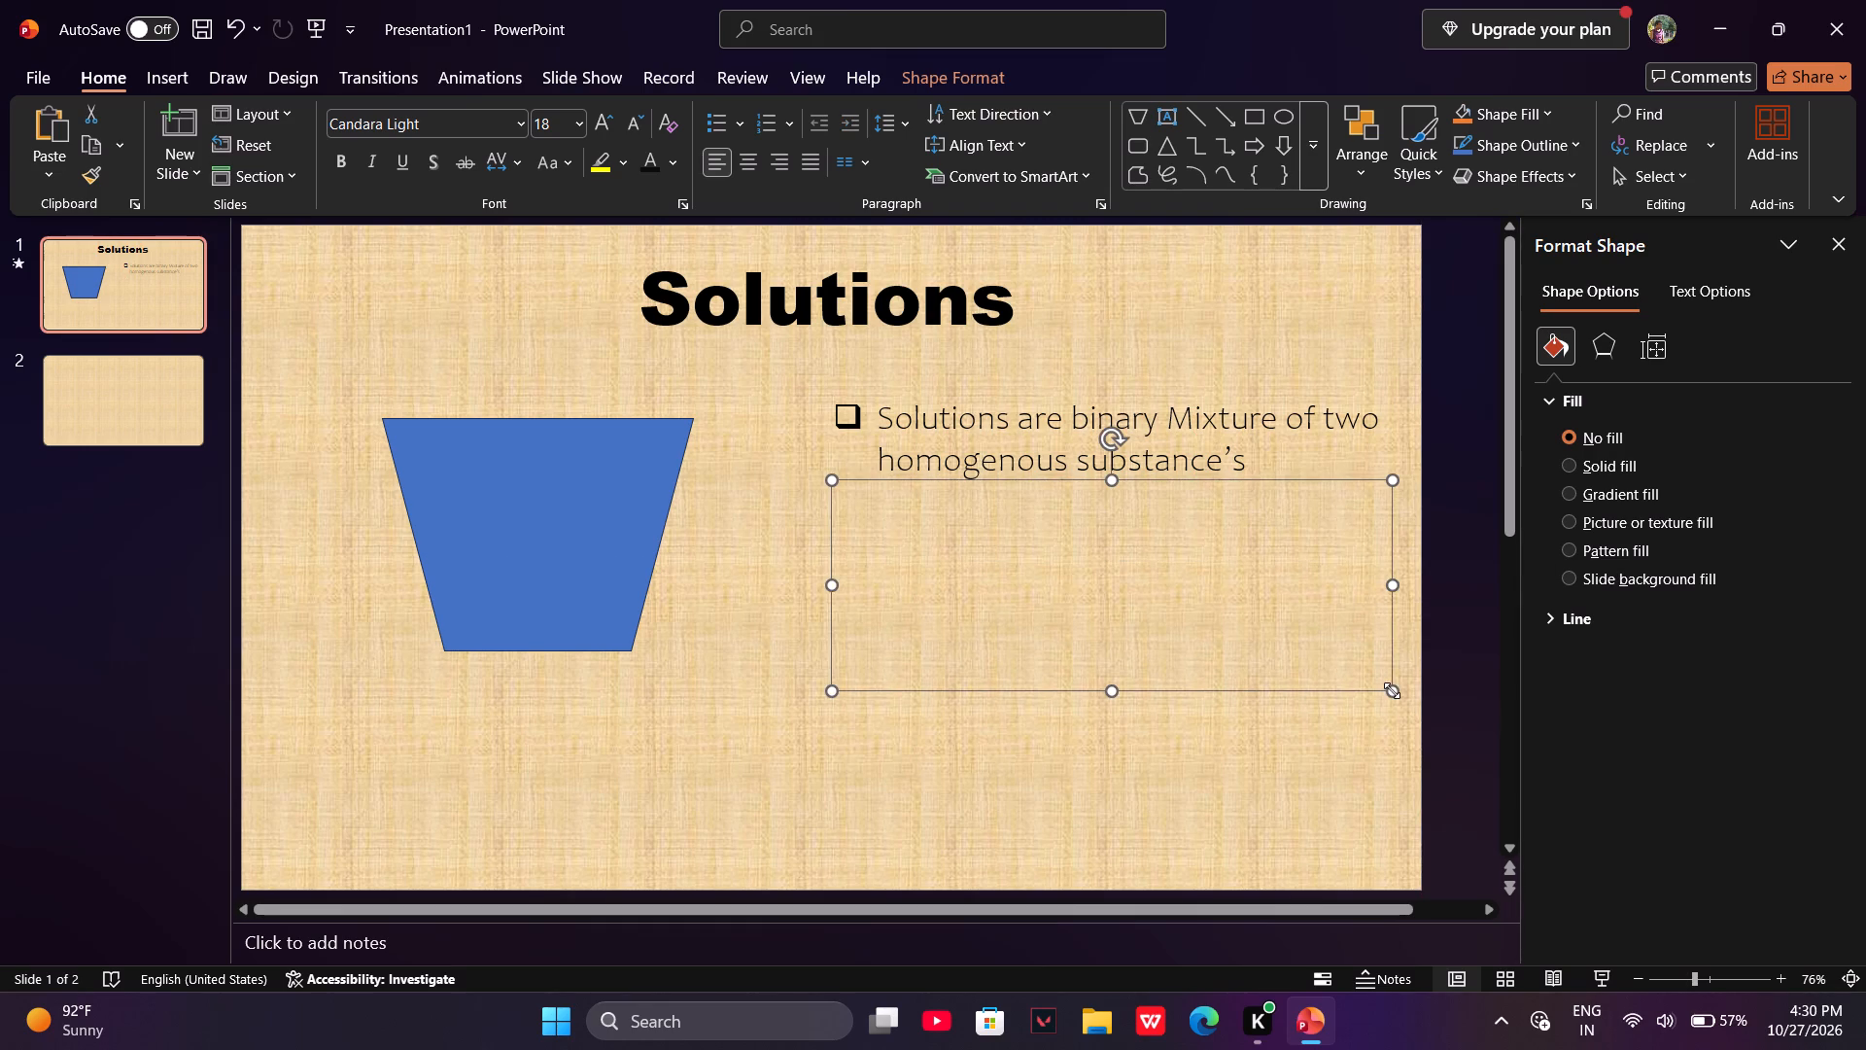
{"action": "key", "text": "s"}
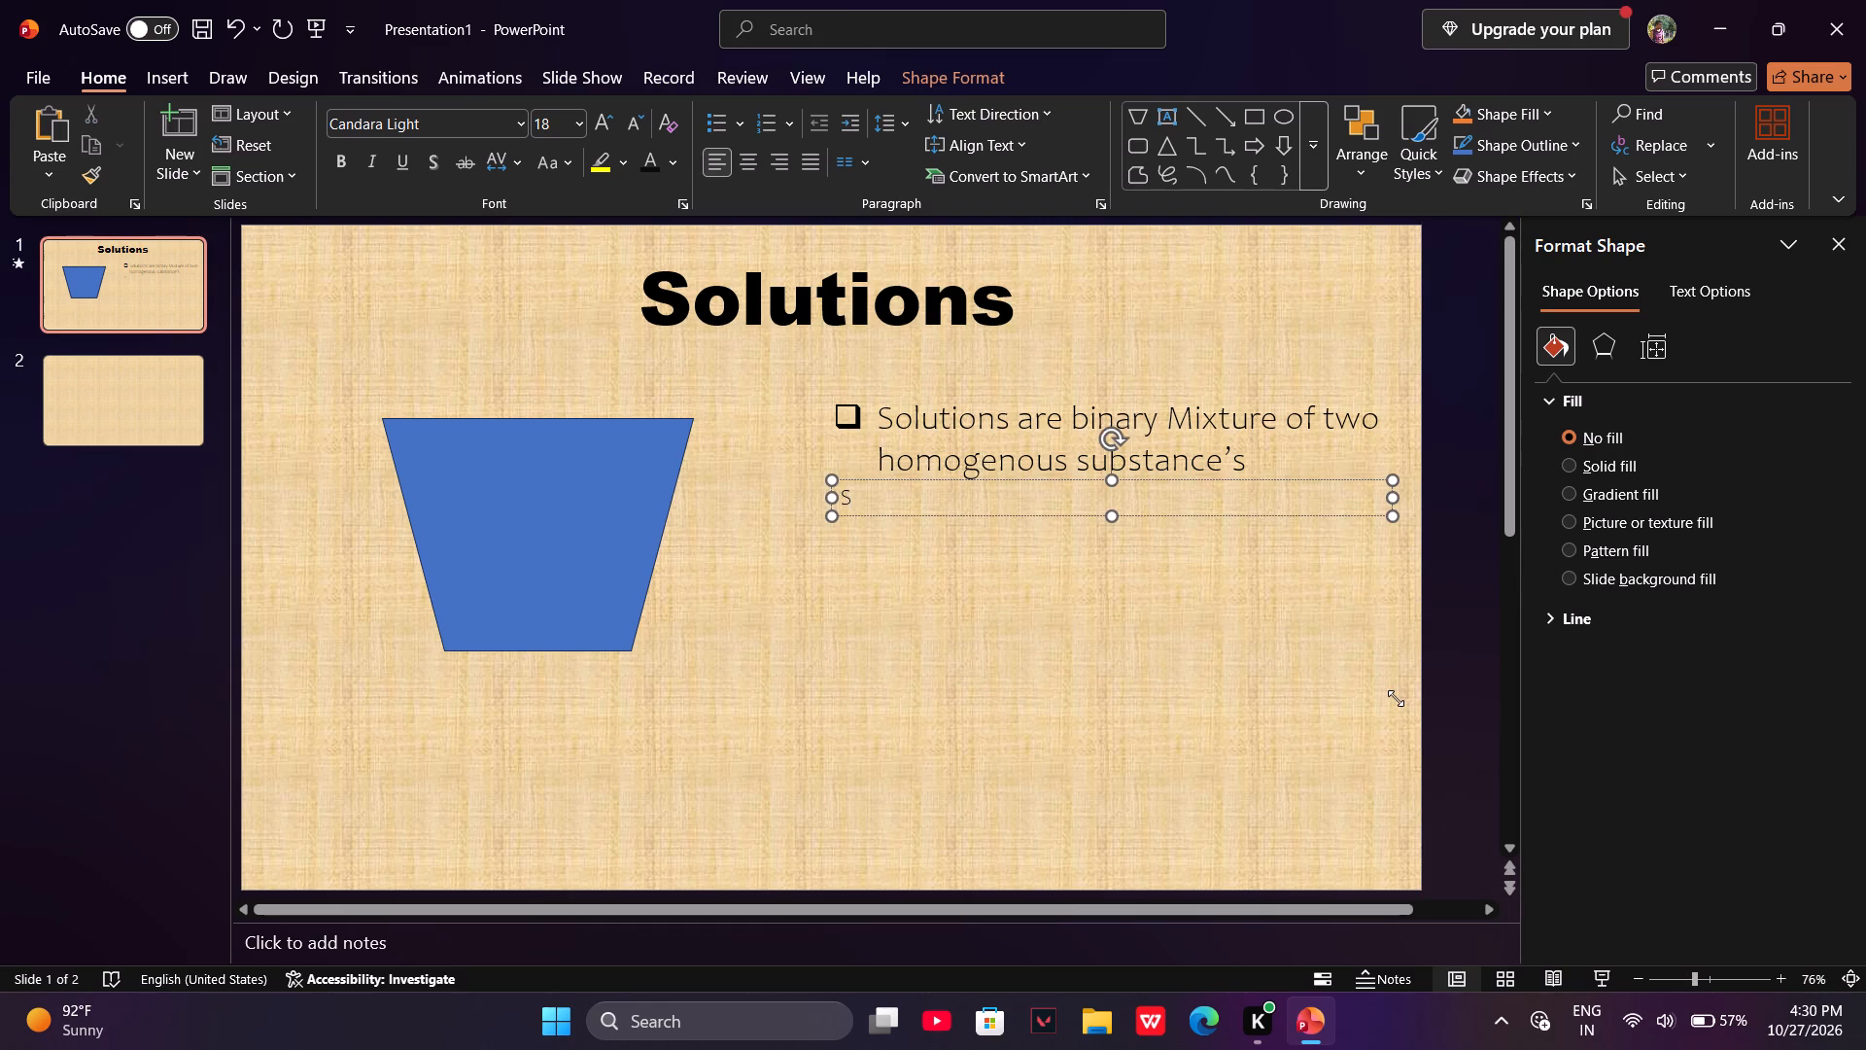
{"action": "key", "text": "o"}
{"action": "key", "text": "BackSpace"}
{"action": "type", "text": "utio"}
{"action": "key", "text": "BackSpace"}
{"action": "key", "text": "BackSpace"}
{"action": "key", "text": "BackSpace"}
{"action": "key", "text": "BackSpace"}
{"action": "key", "text": "ctrl+BackSpace"}
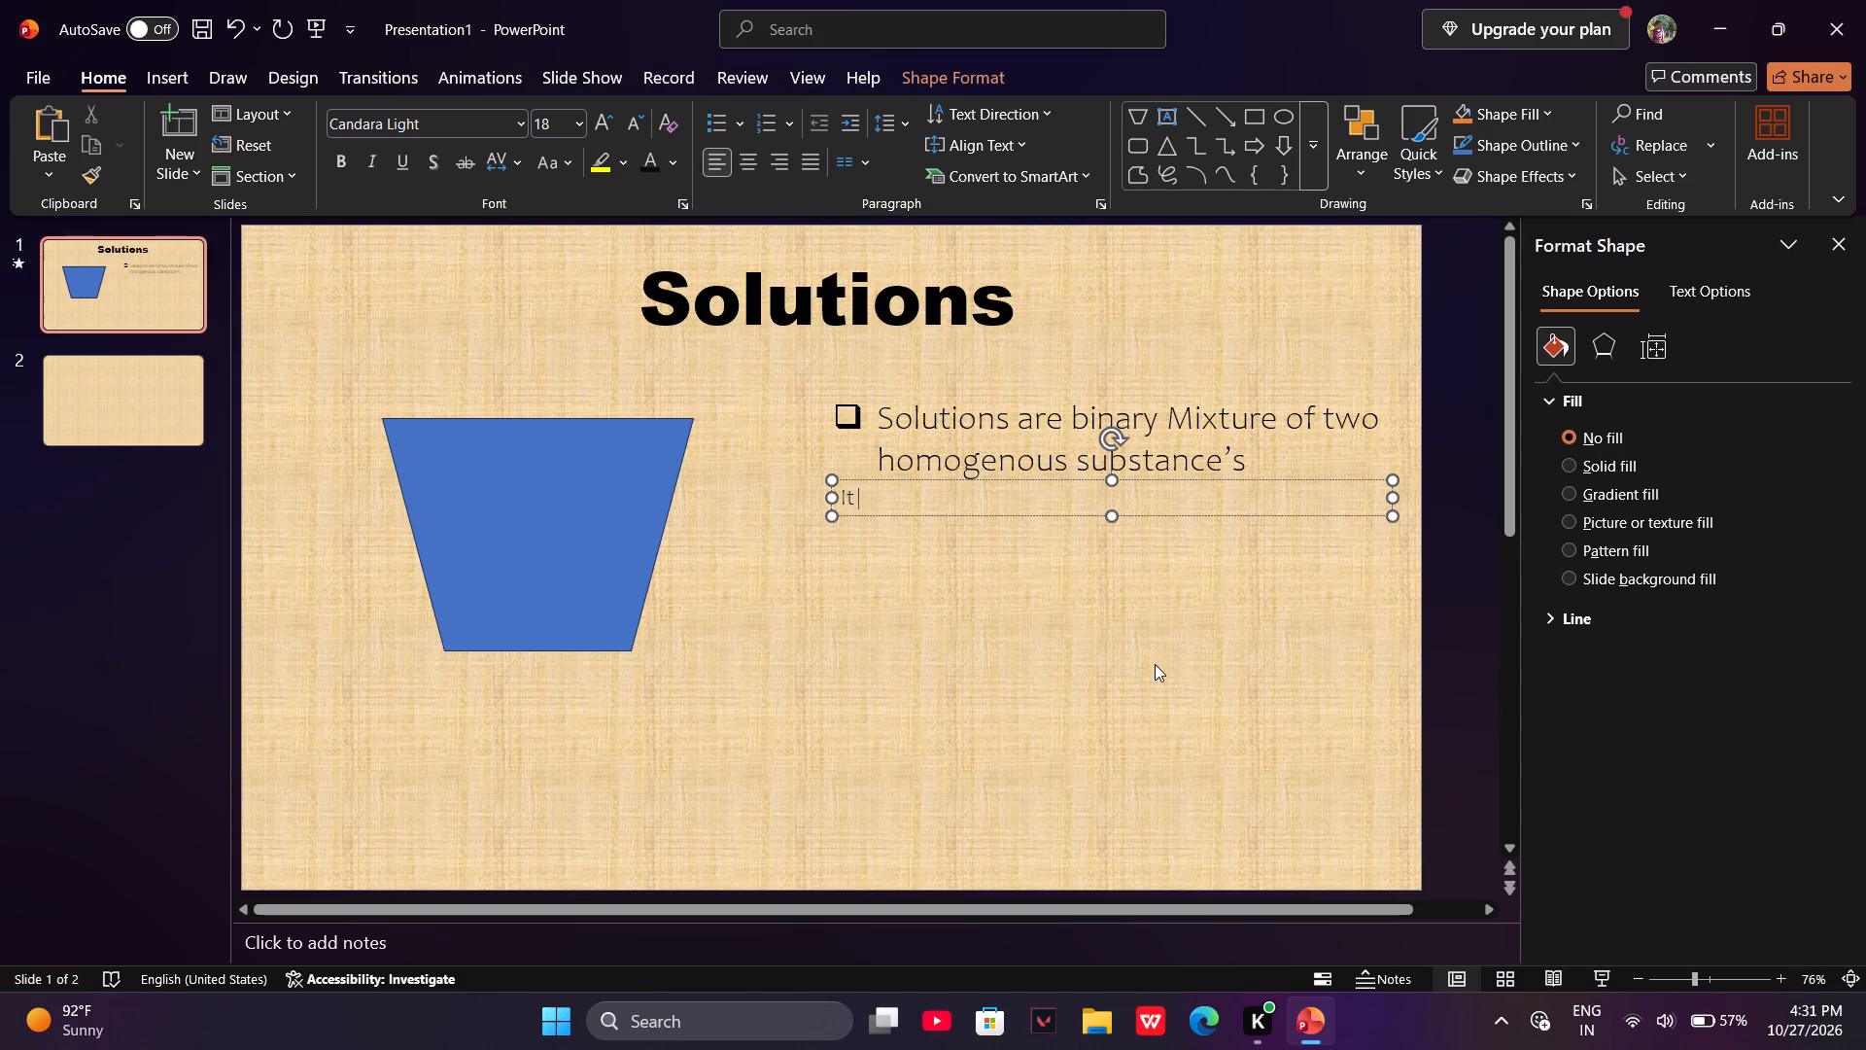
{"action": "type", "text": "could be"}
{"action": "key", "text": "space"}
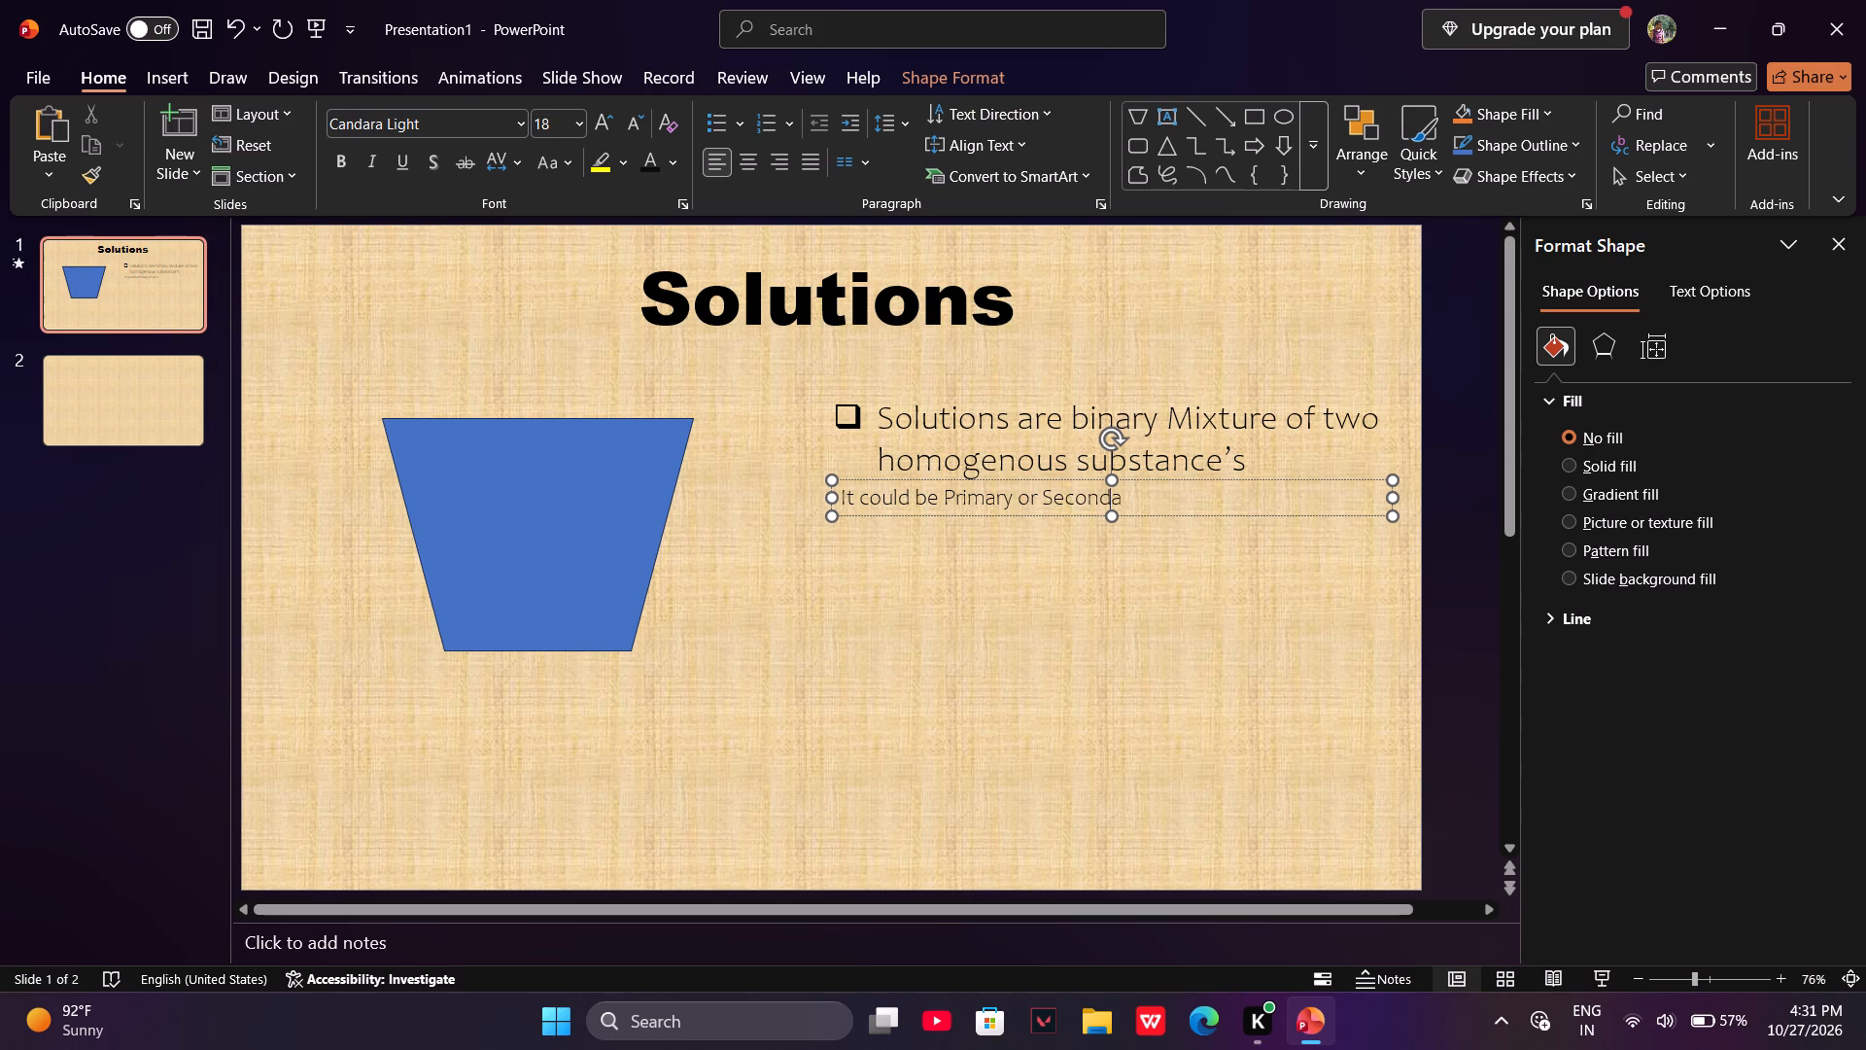
{"action": "key", "text": "BackSpace"}
{"action": "key", "text": "BackSpace"}
{"action": "key", "text": "BackSpace"}
{"action": "type", "text": "or t"}
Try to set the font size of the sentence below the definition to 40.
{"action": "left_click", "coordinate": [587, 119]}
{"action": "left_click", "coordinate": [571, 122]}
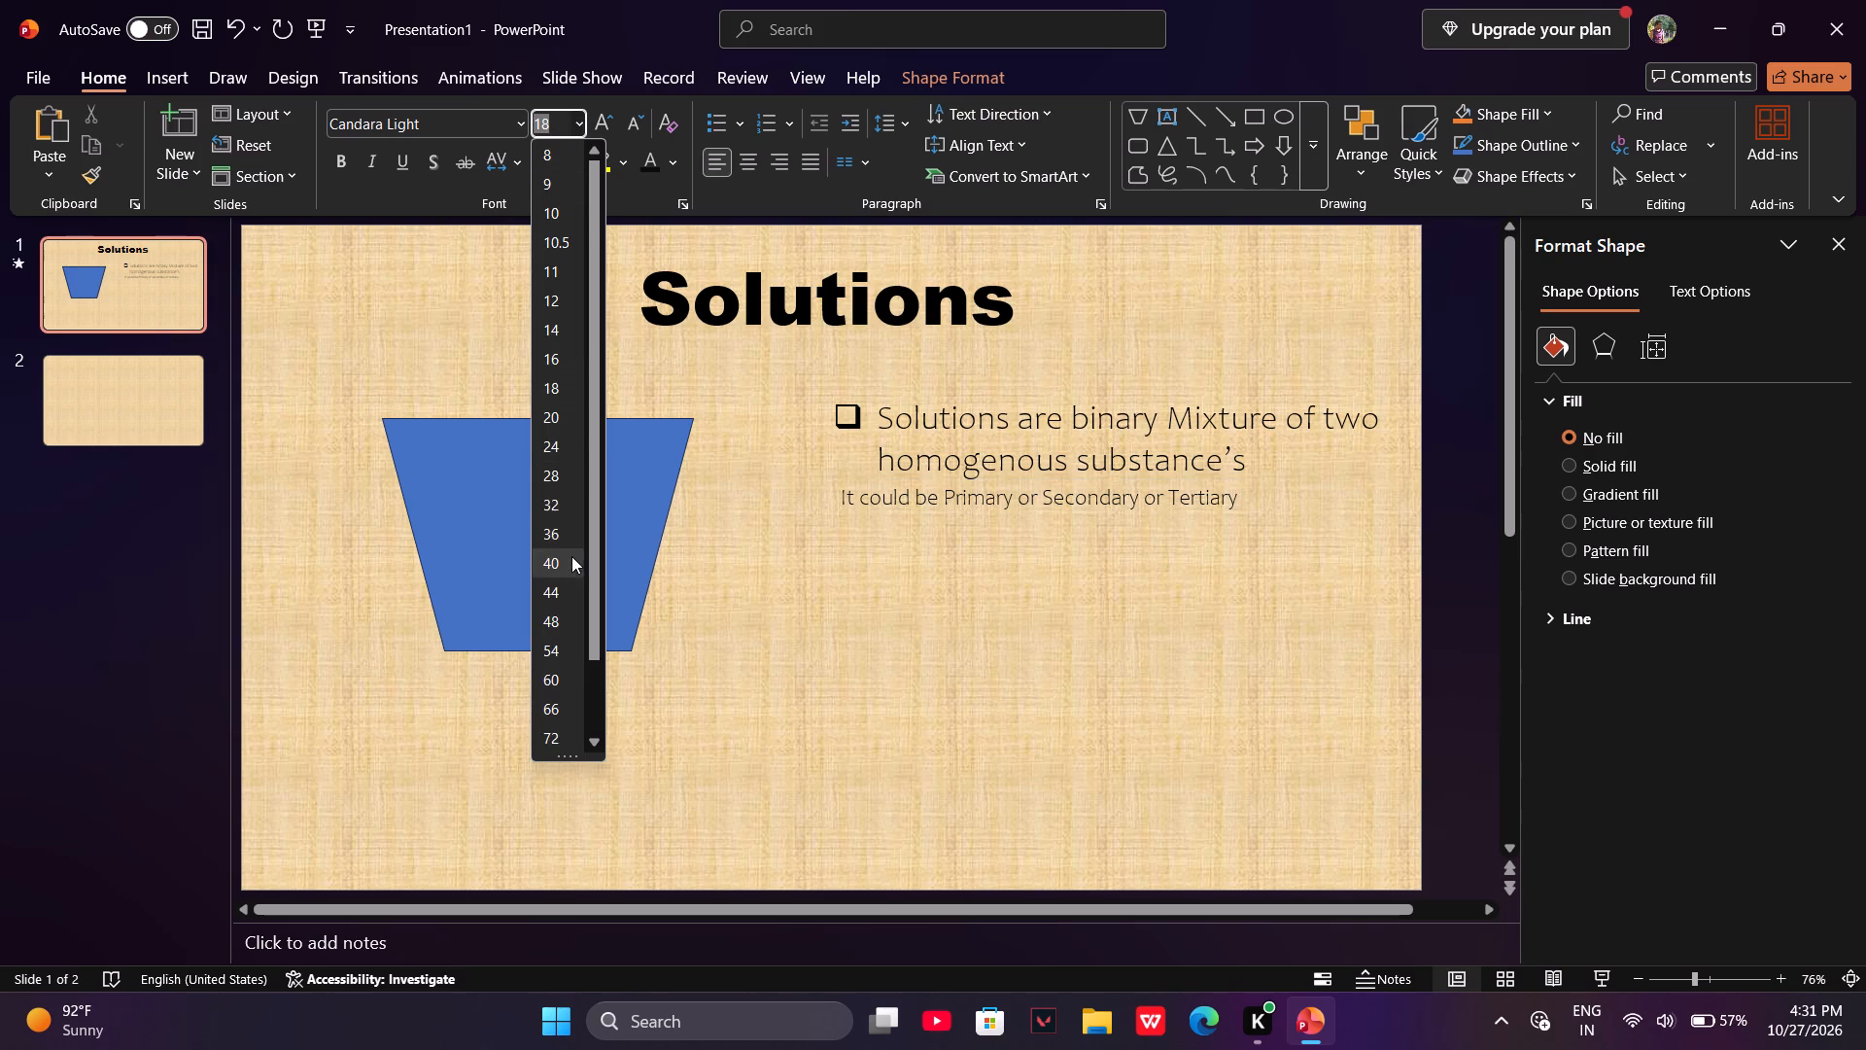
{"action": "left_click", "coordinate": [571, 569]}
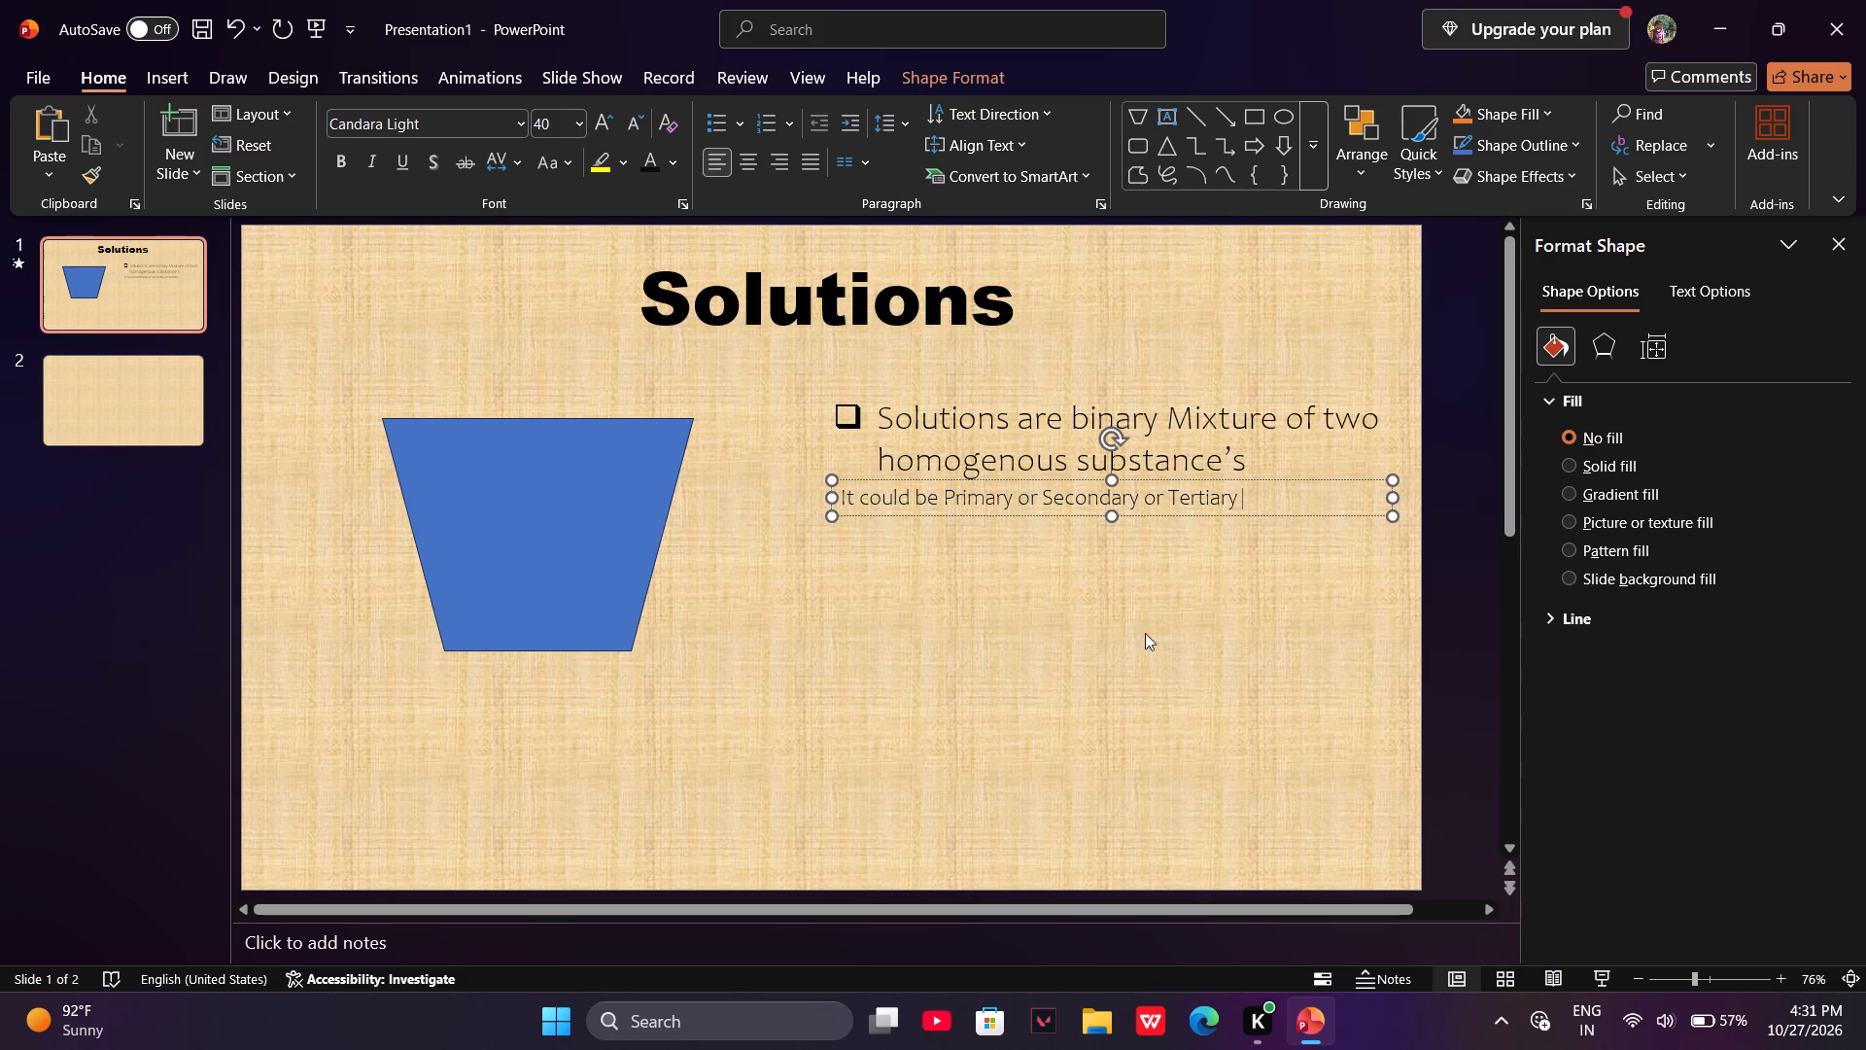
Set the font size of the sentence "It could be Primary or Secondary or Tertiary" to 24.
{"action": "left_click_drag", "start_coordinate": [1277, 561], "coordinate": [839, 492]}
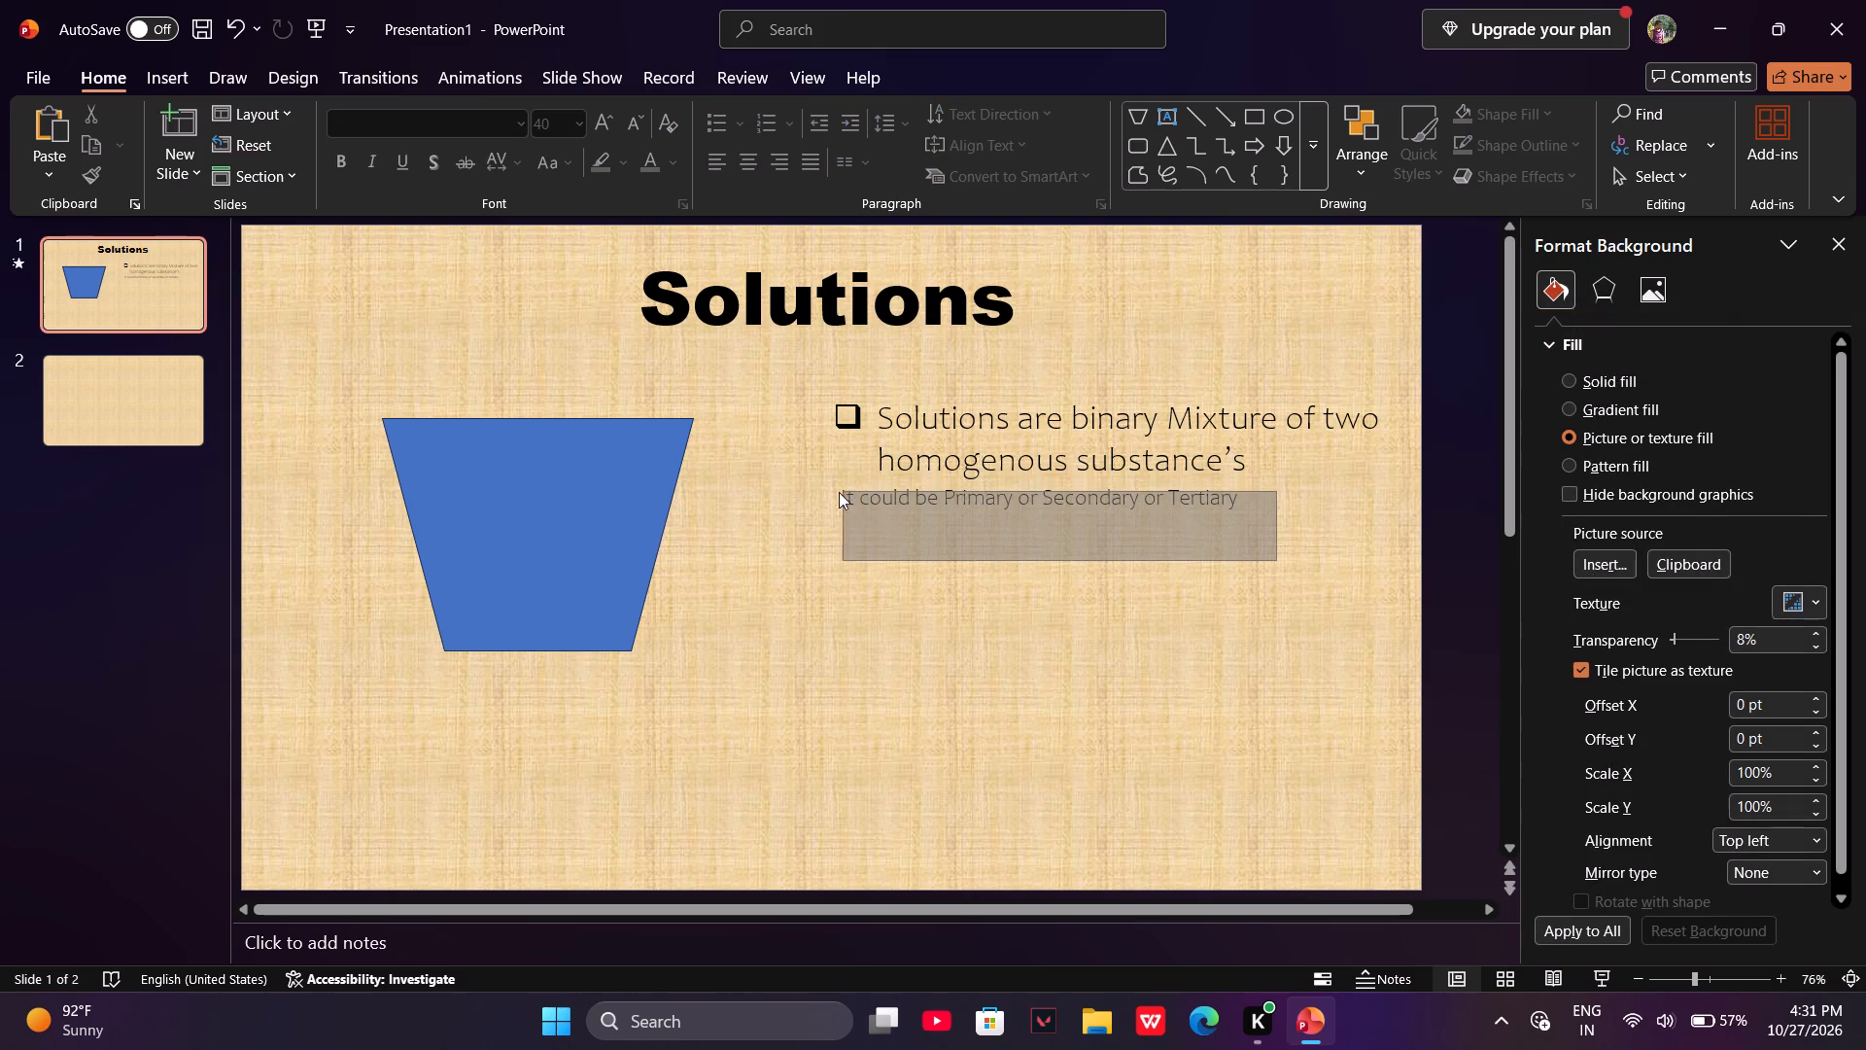
{"action": "left_click_drag", "start_coordinate": [839, 492], "coordinate": [826, 492]}
{"action": "left_click", "coordinate": [826, 492]}
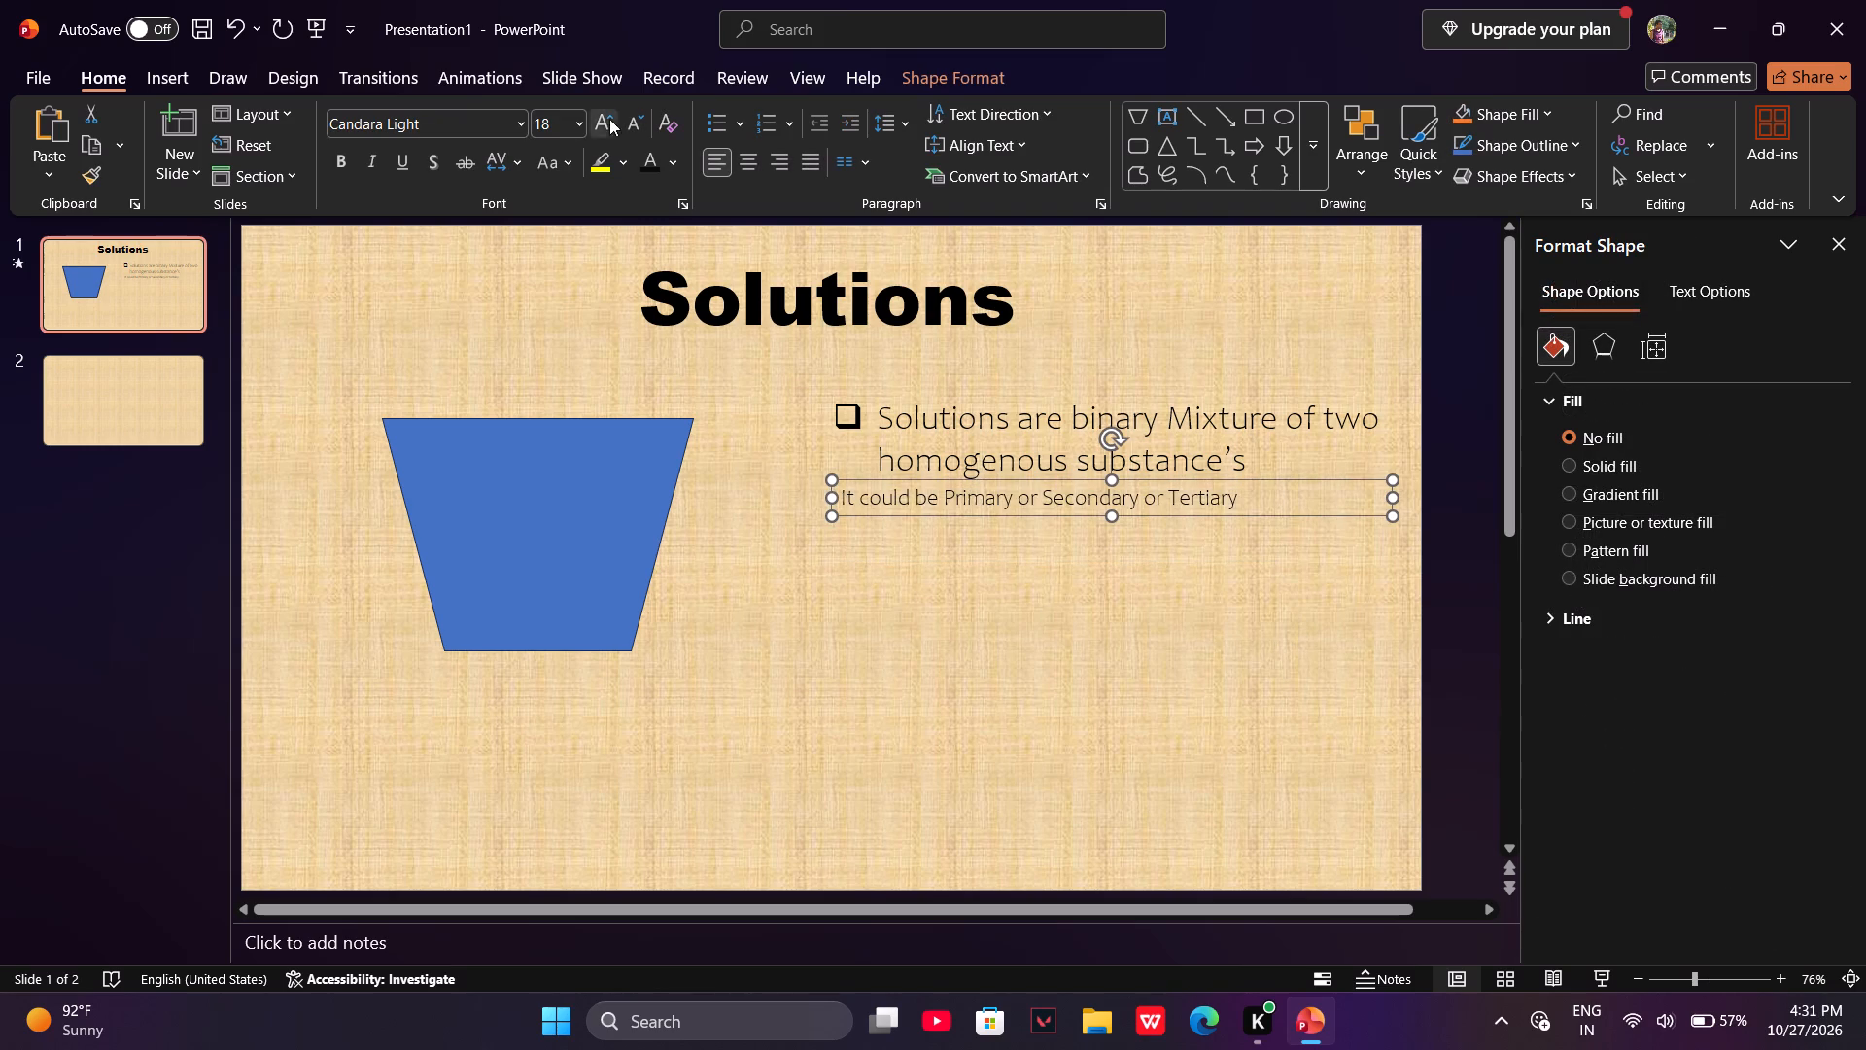
{"action": "left_click", "coordinate": [575, 115]}
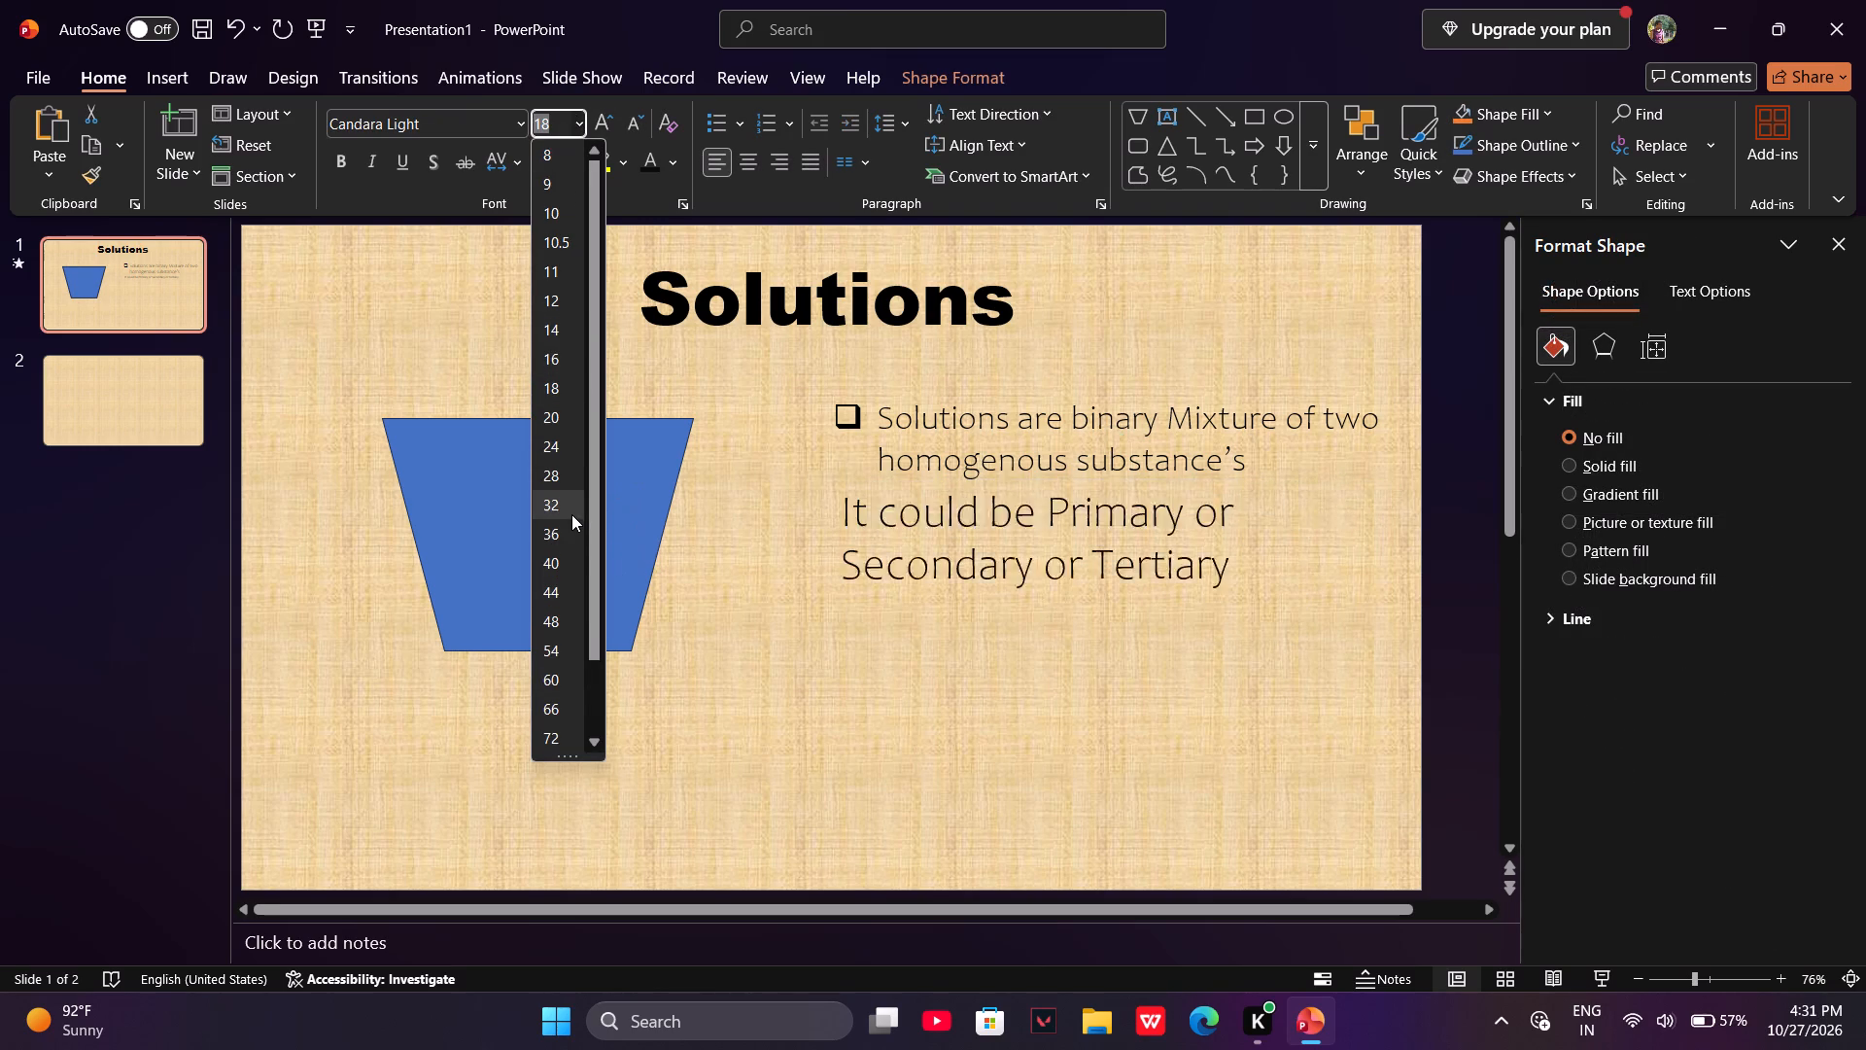
{"action": "left_click", "coordinate": [571, 459]}
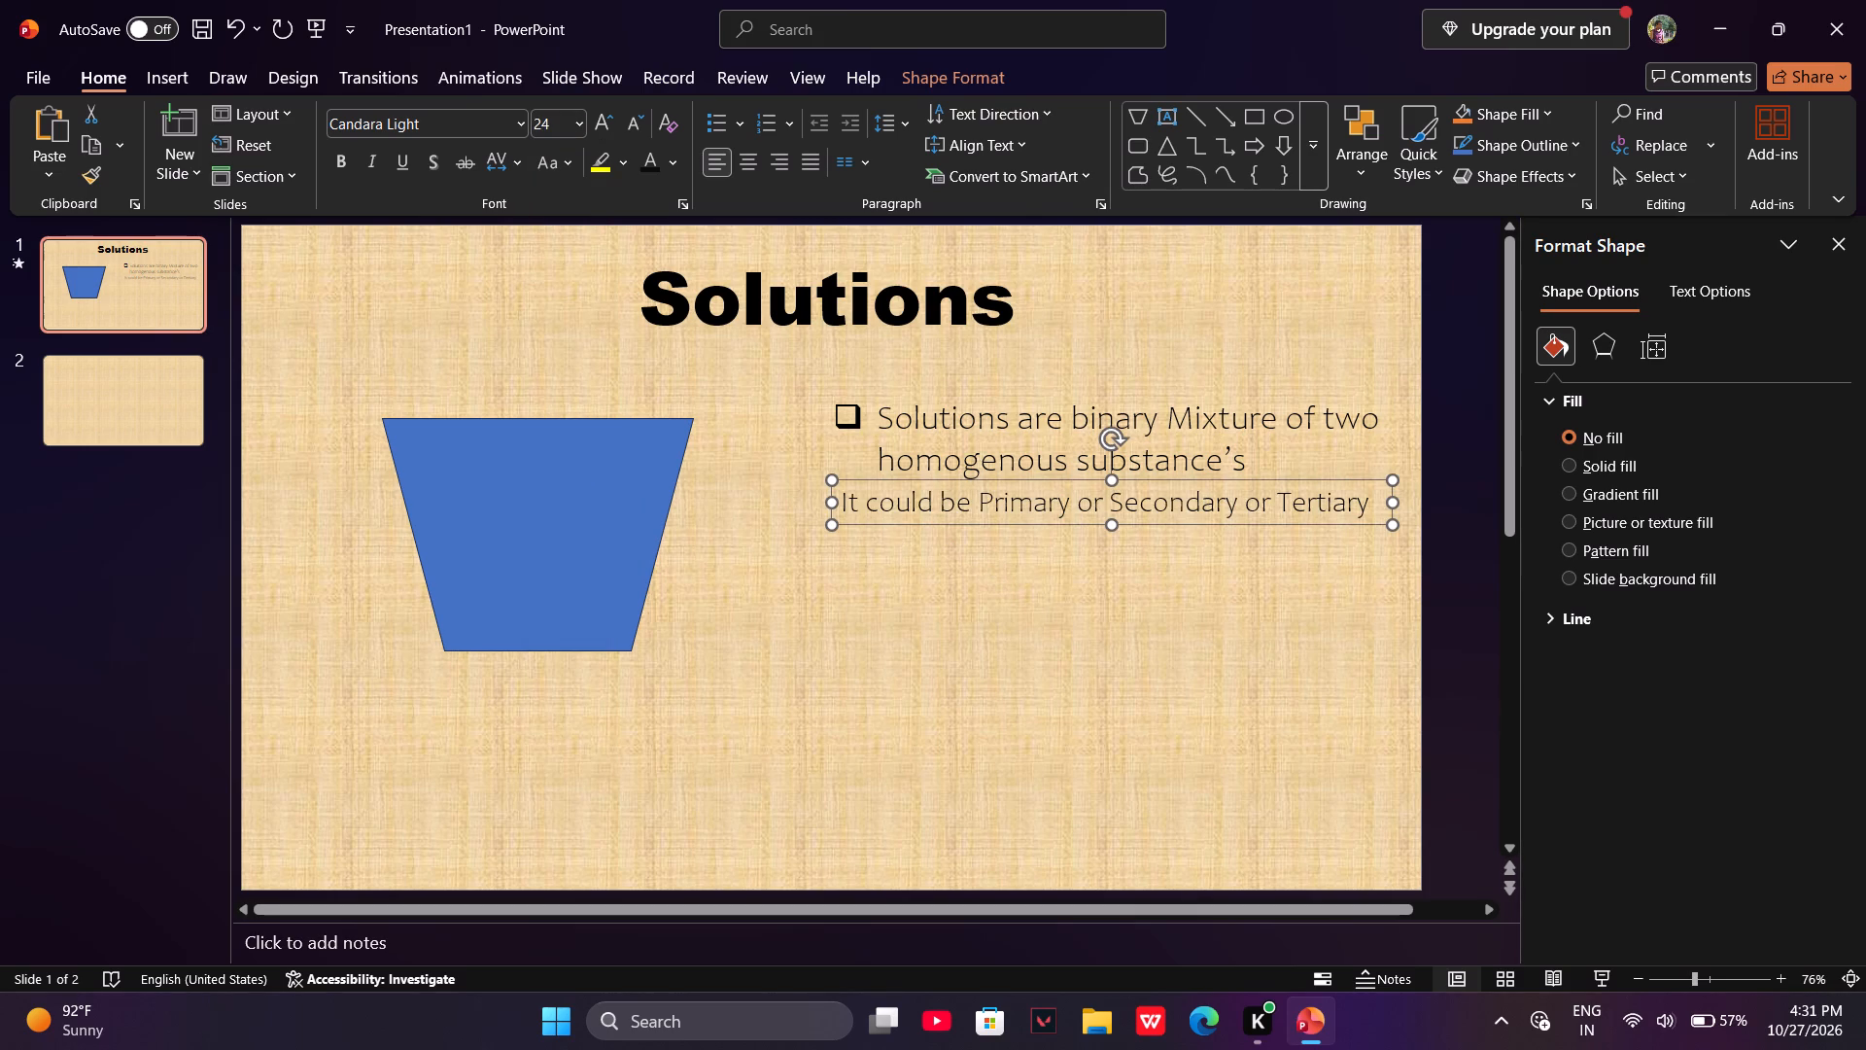
Apply hollow square bullets to the sentence about primary, secondary or tertiary solutions.
{"action": "left_click", "coordinate": [737, 114]}
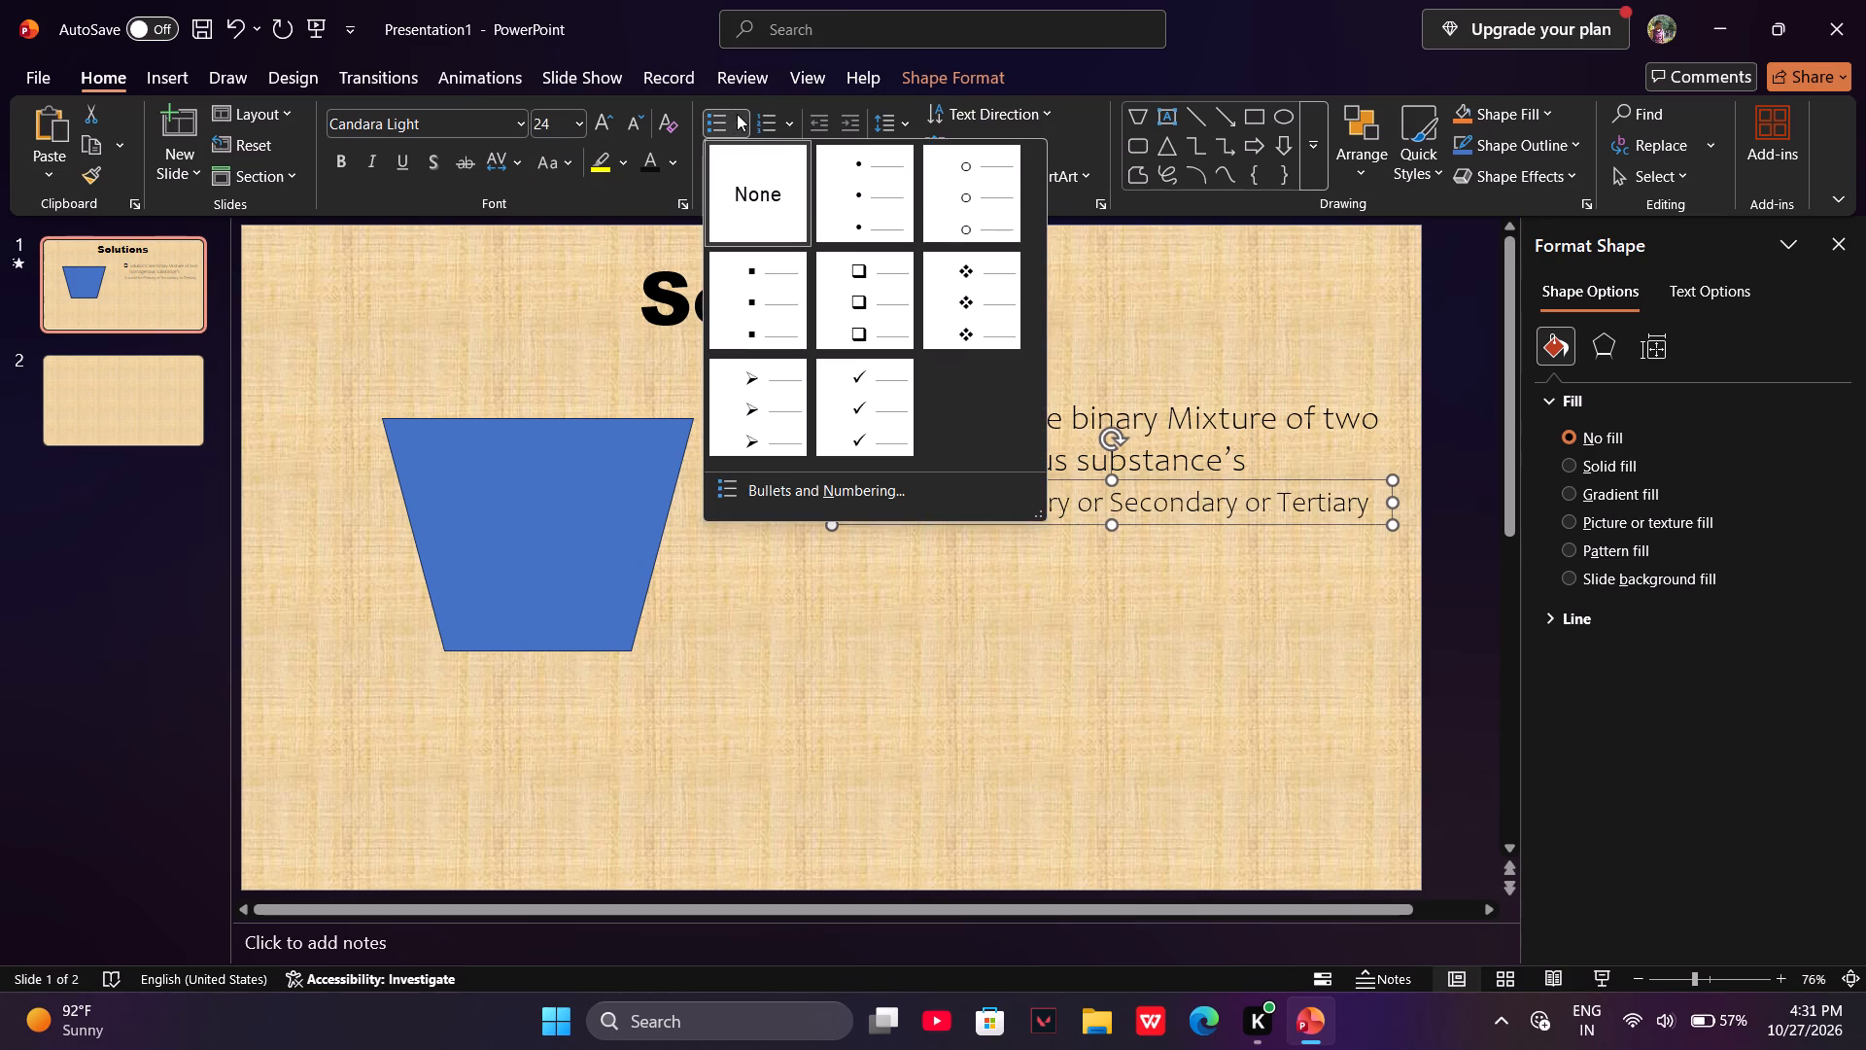
{"action": "left_click", "coordinate": [839, 300]}
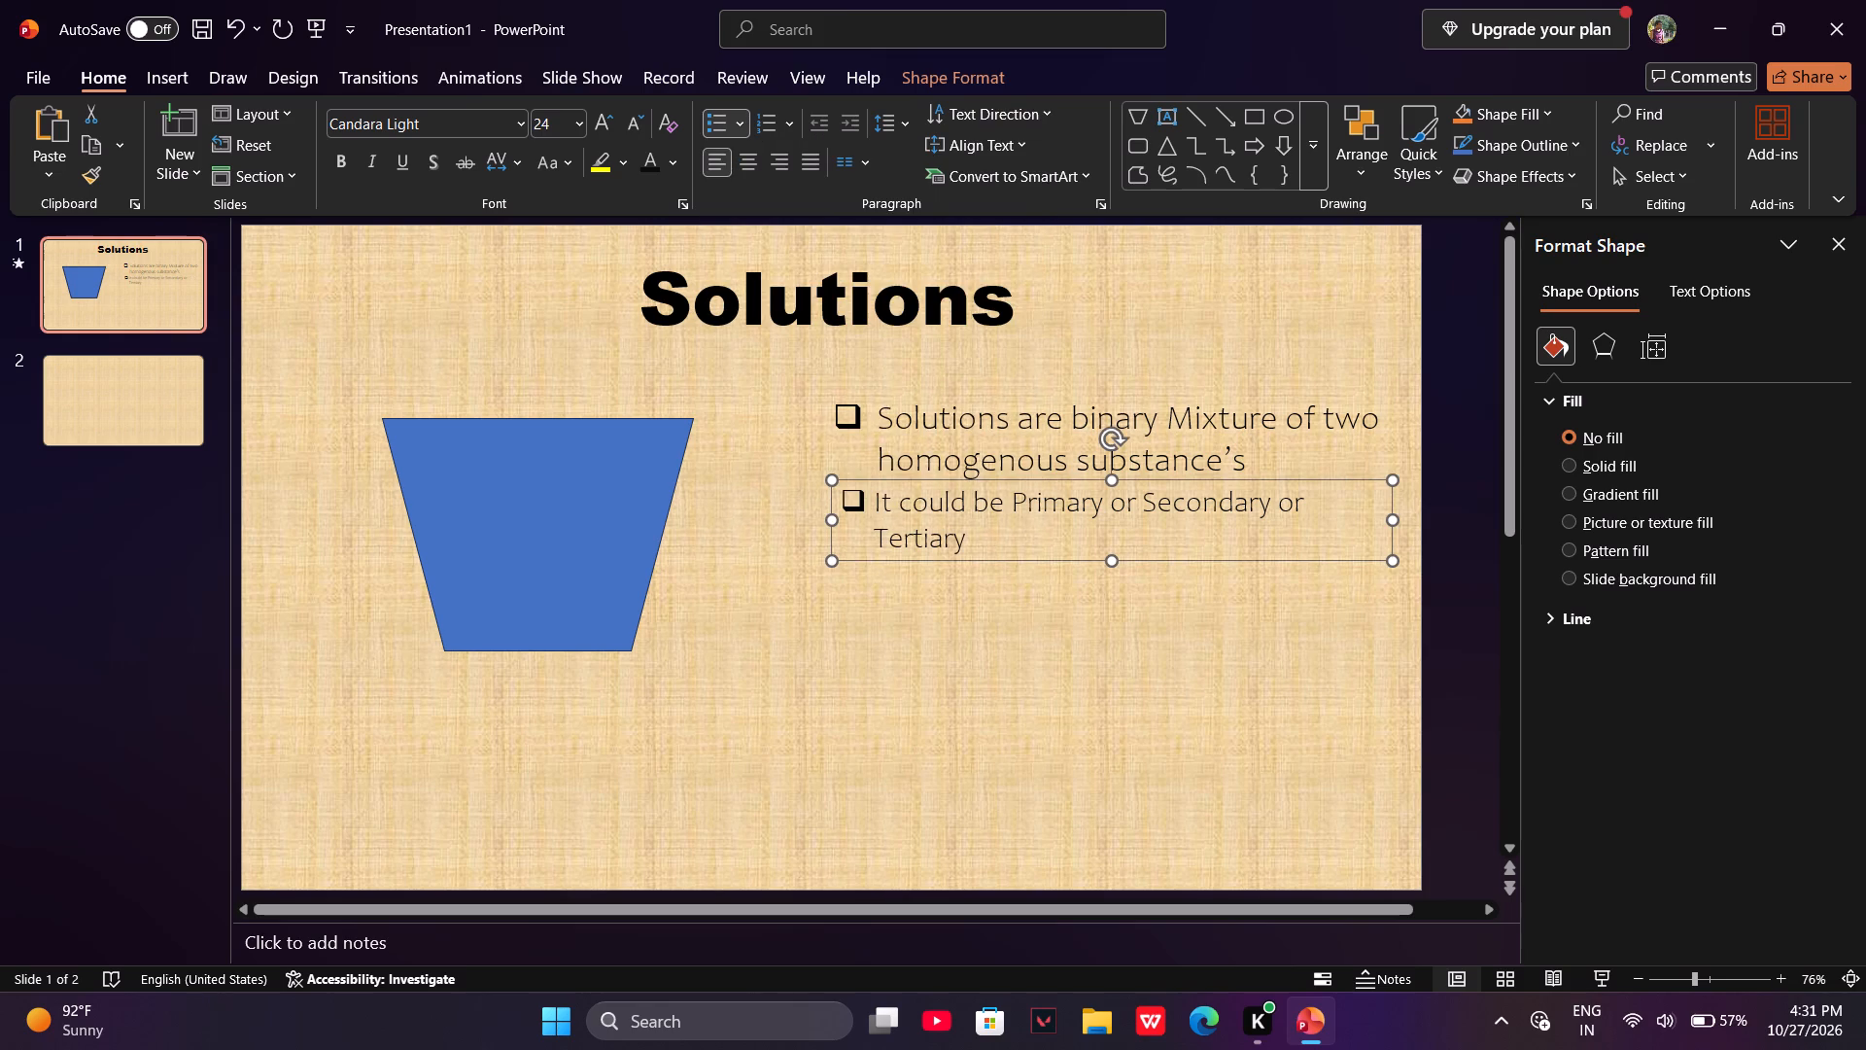
{"action": "left_click", "coordinate": [1021, 807]}
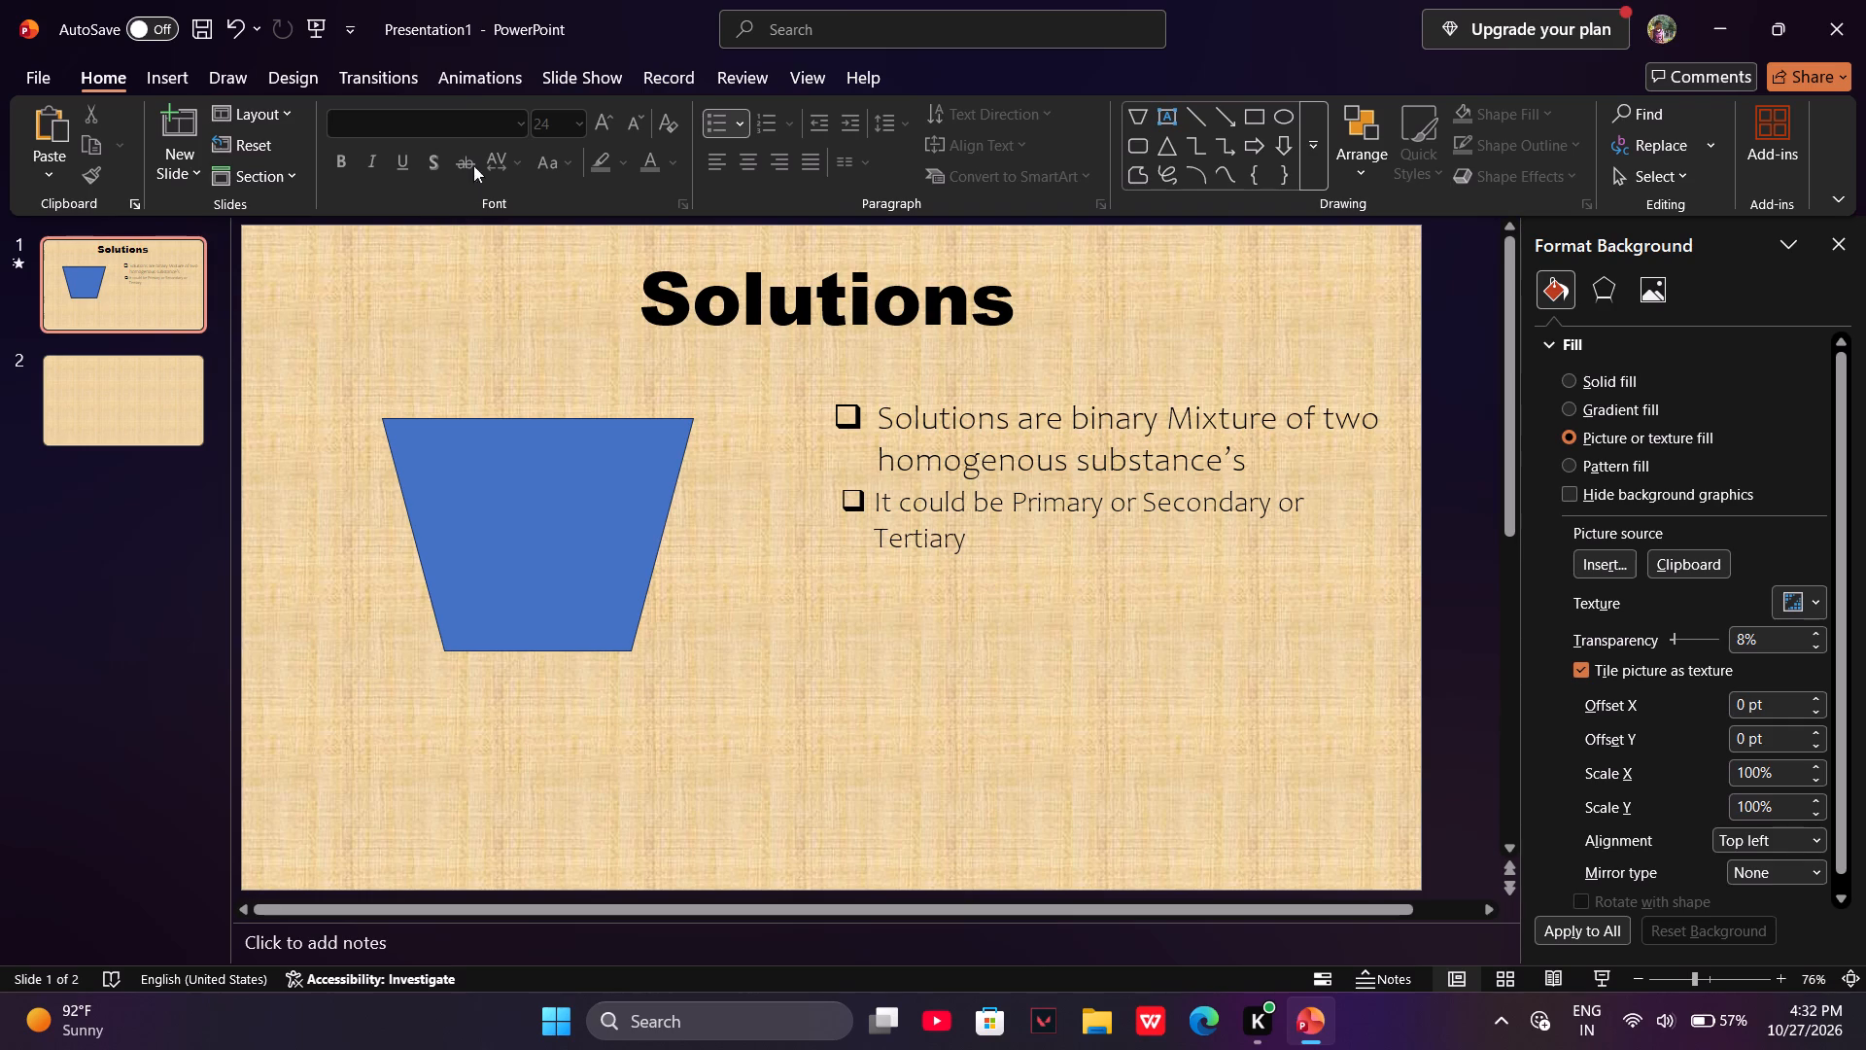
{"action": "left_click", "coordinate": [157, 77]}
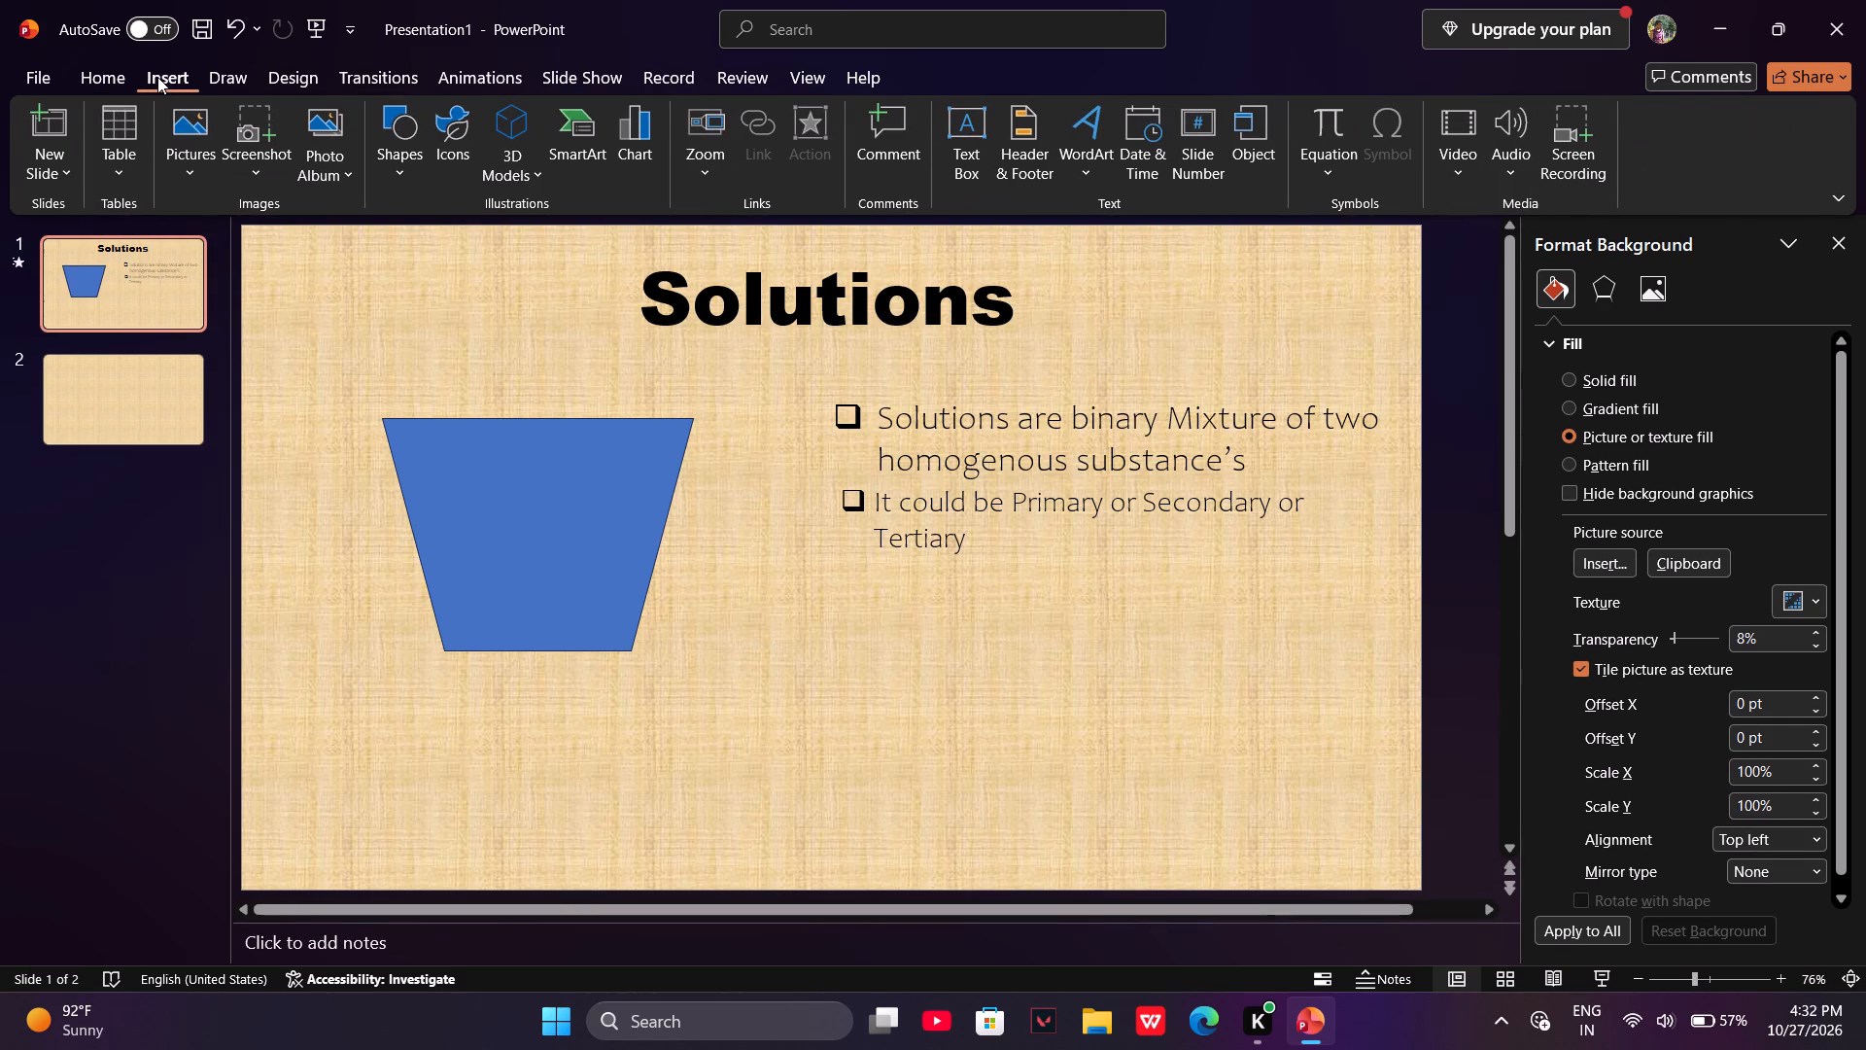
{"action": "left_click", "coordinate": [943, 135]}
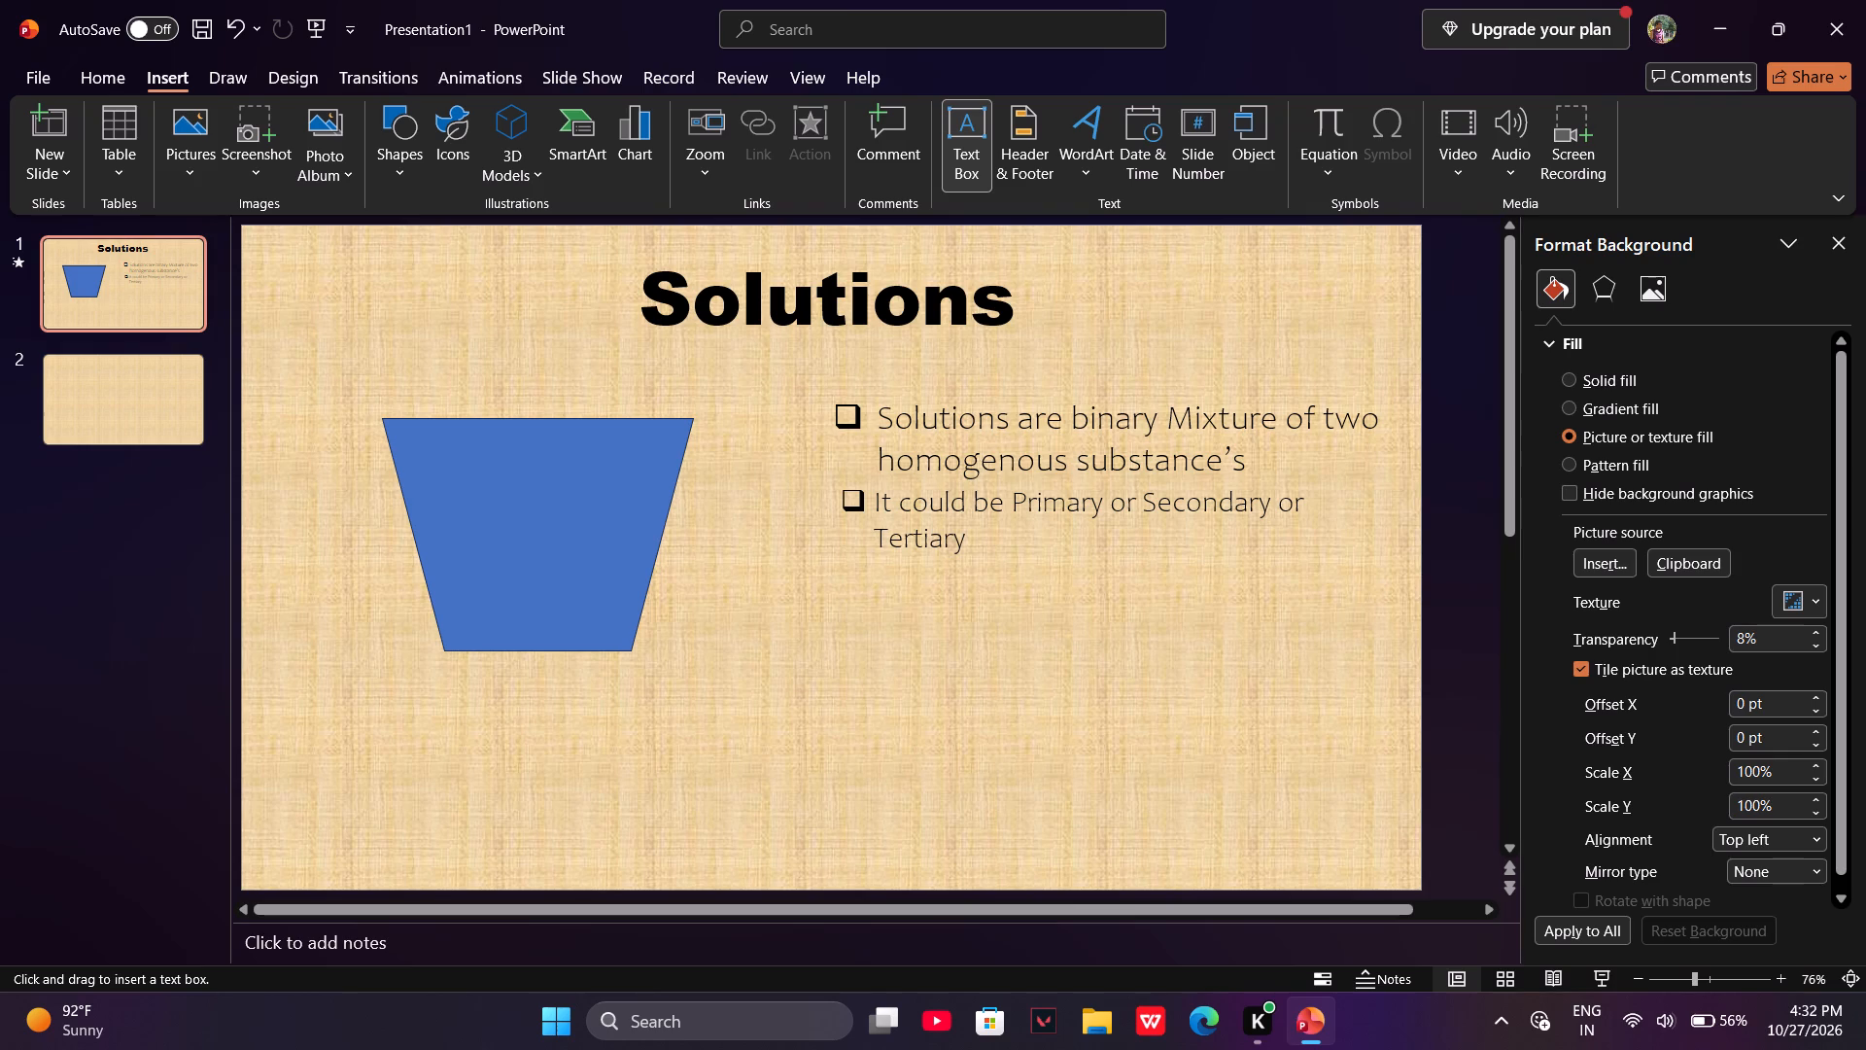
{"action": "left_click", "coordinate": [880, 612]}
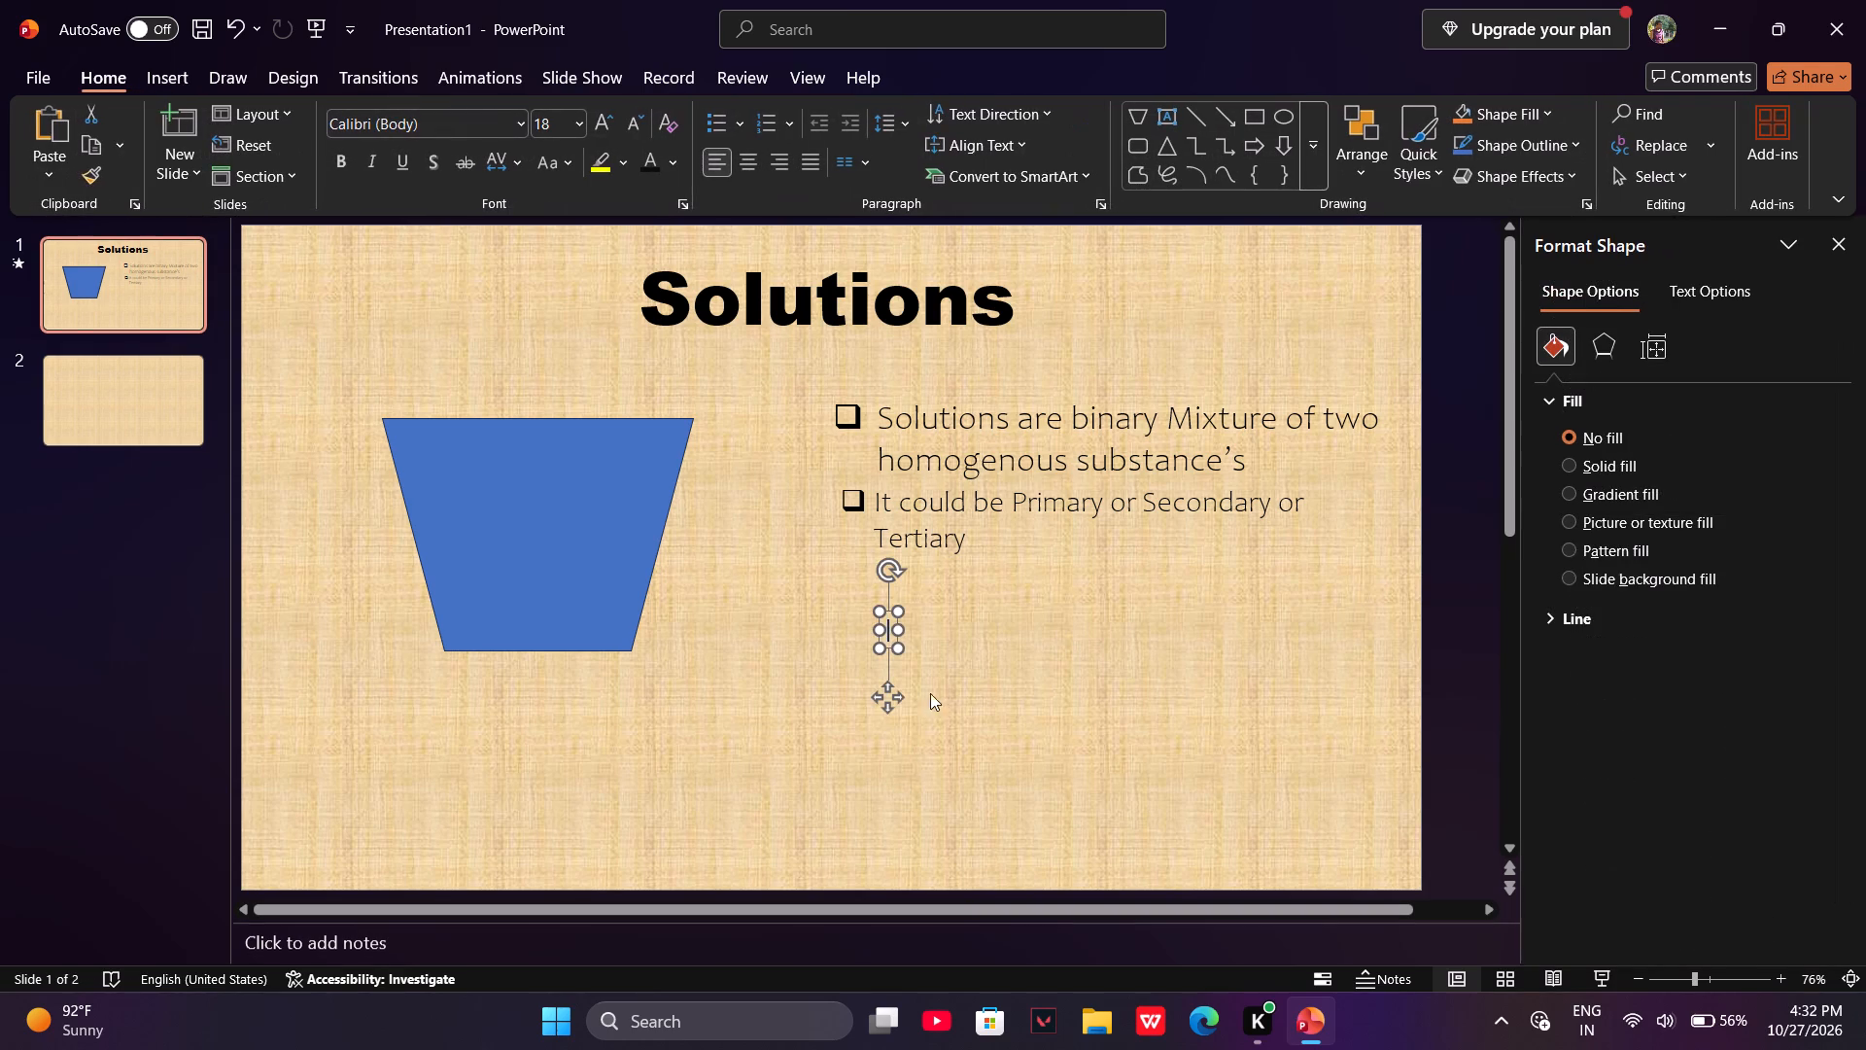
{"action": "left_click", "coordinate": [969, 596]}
Switch the computer's Wi-Fi connection to the AirFiber-JAMPU network.
{"action": "left_click", "coordinate": [1675, 1049]}
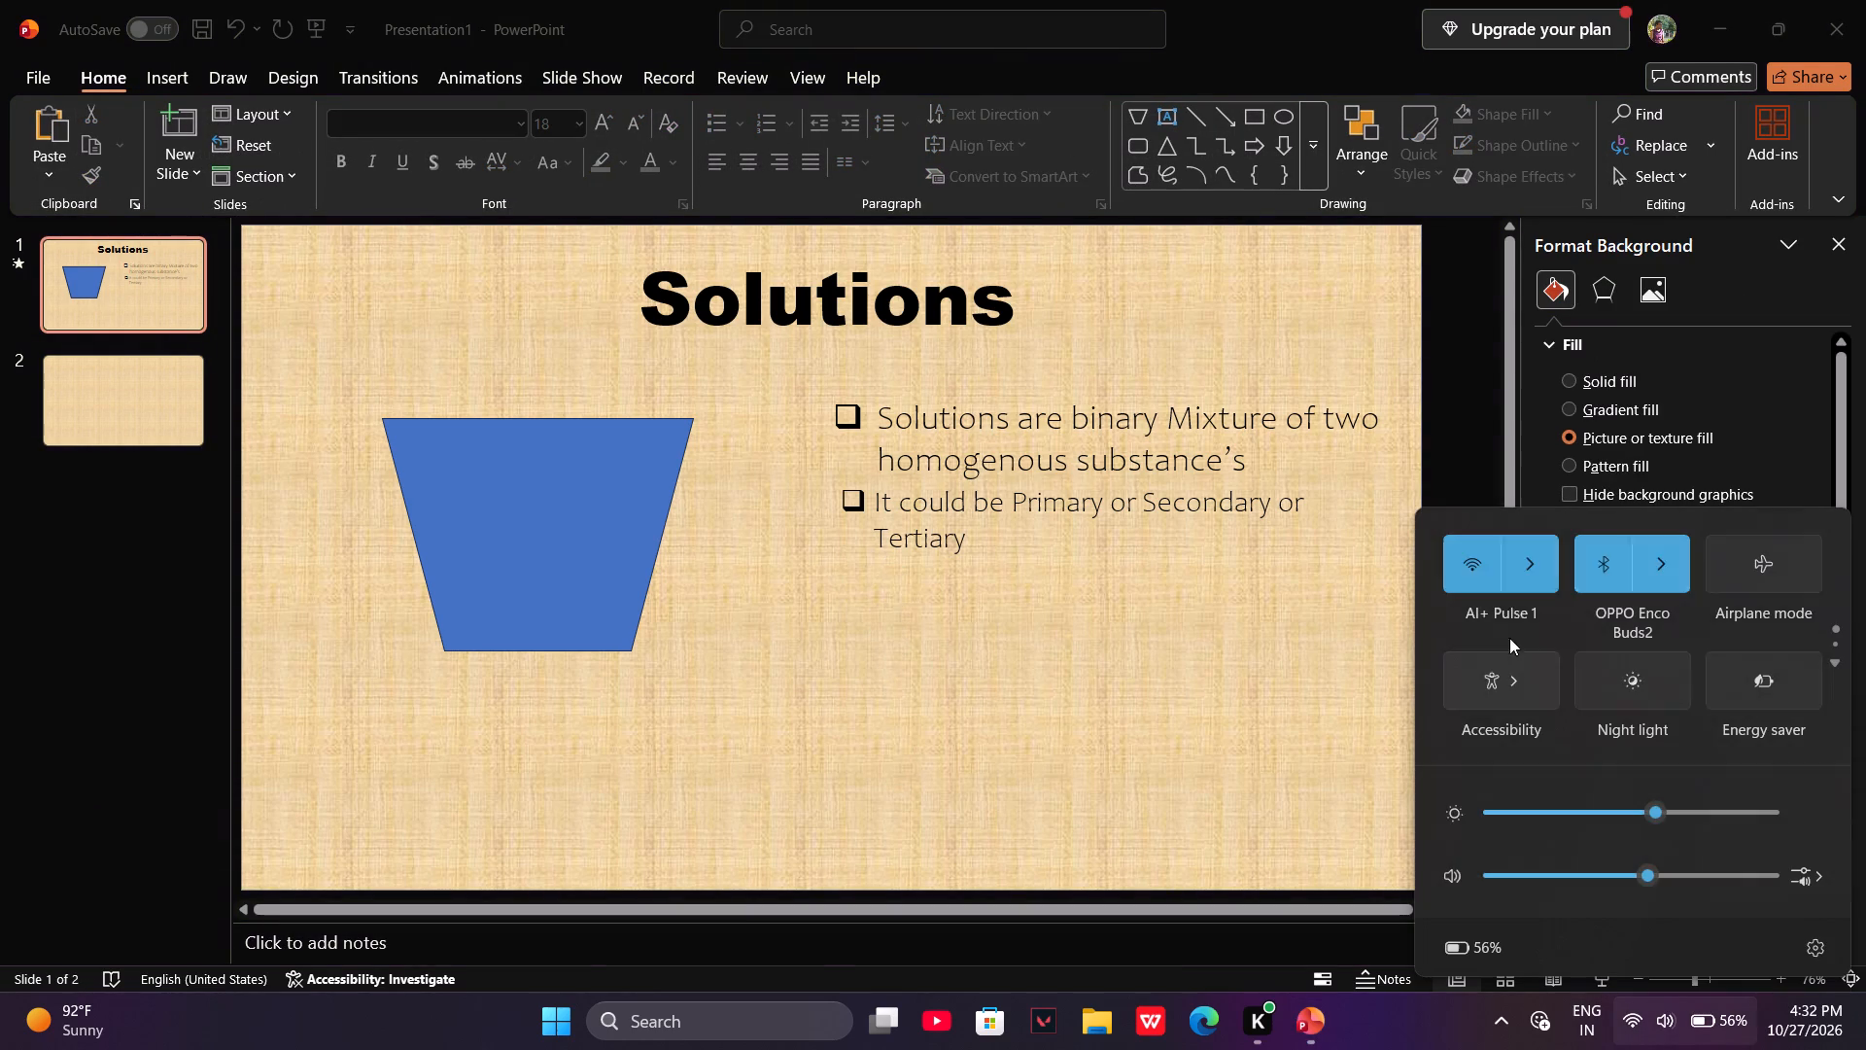
{"action": "left_click", "coordinate": [1505, 574]}
{"action": "left_click", "coordinate": [1564, 713]}
{"action": "left_click", "coordinate": [1725, 760]}
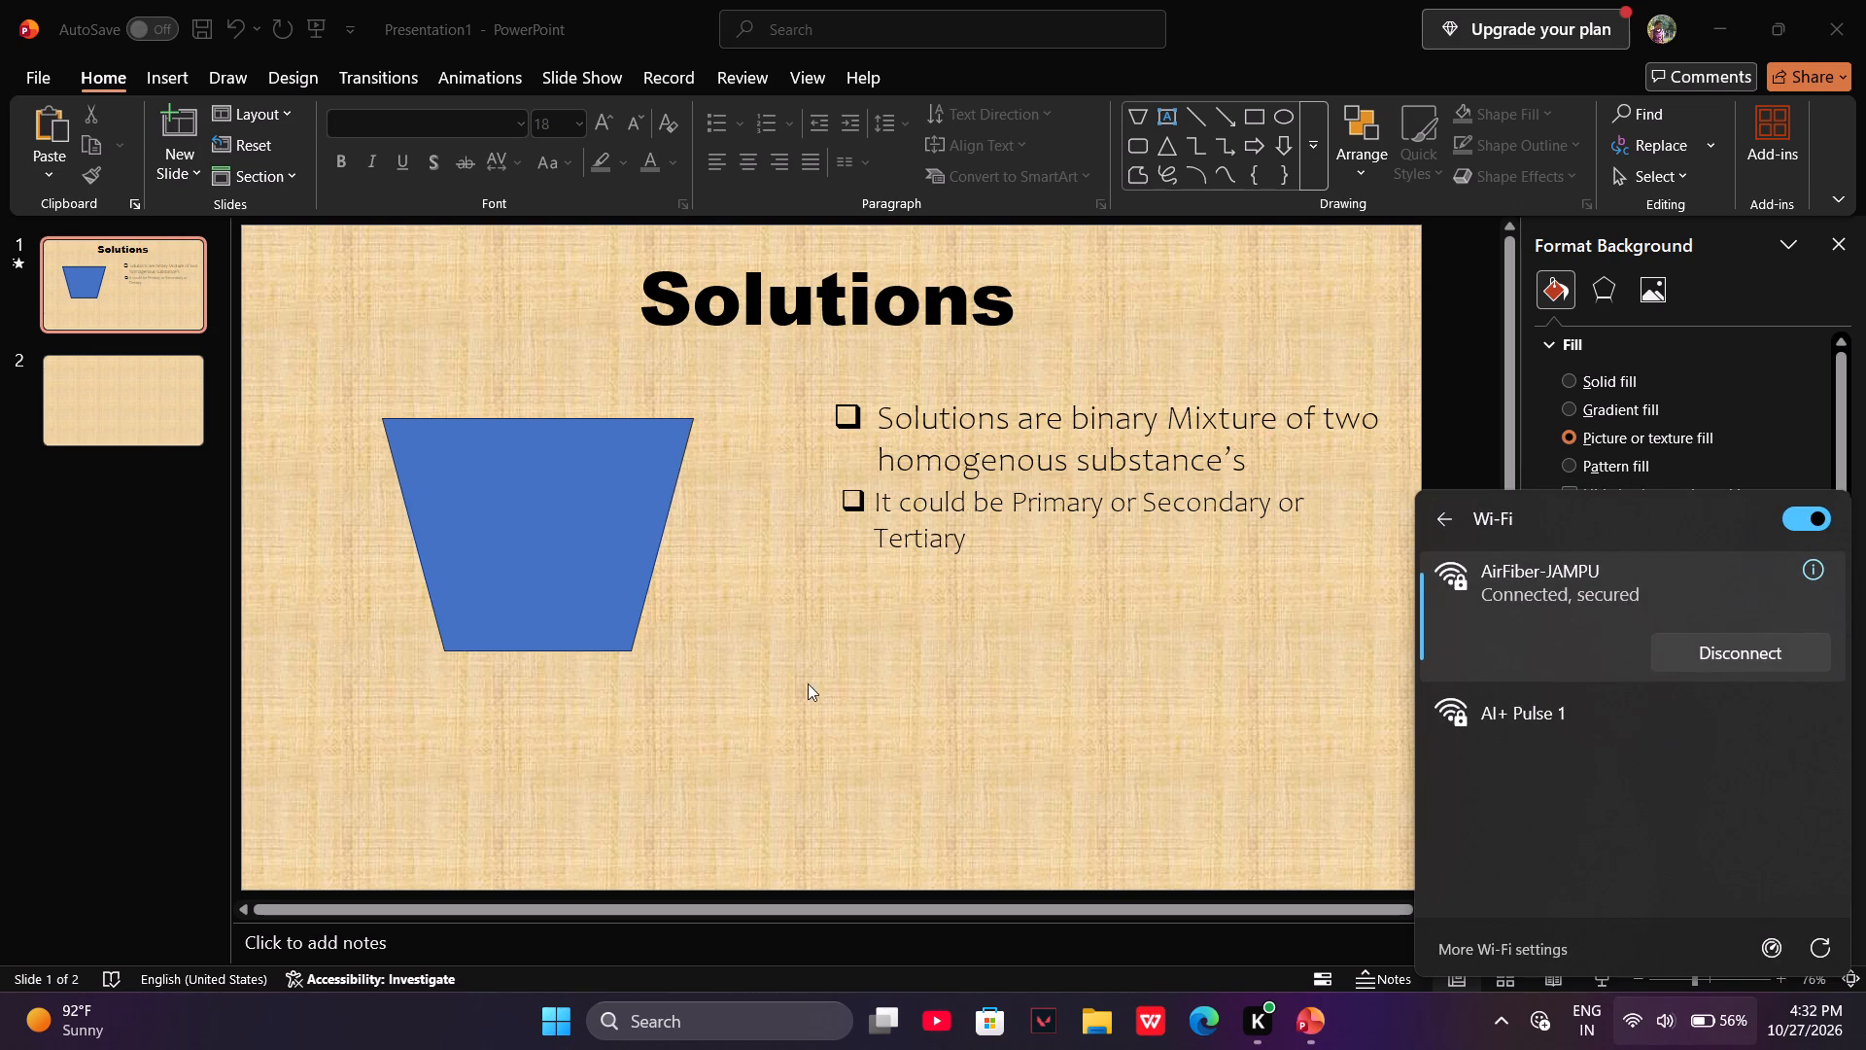
Insert a new text box below the sentence about primary, secondary or tertiary and set its font to Candara Light.
{"action": "left_click", "coordinate": [187, 59]}
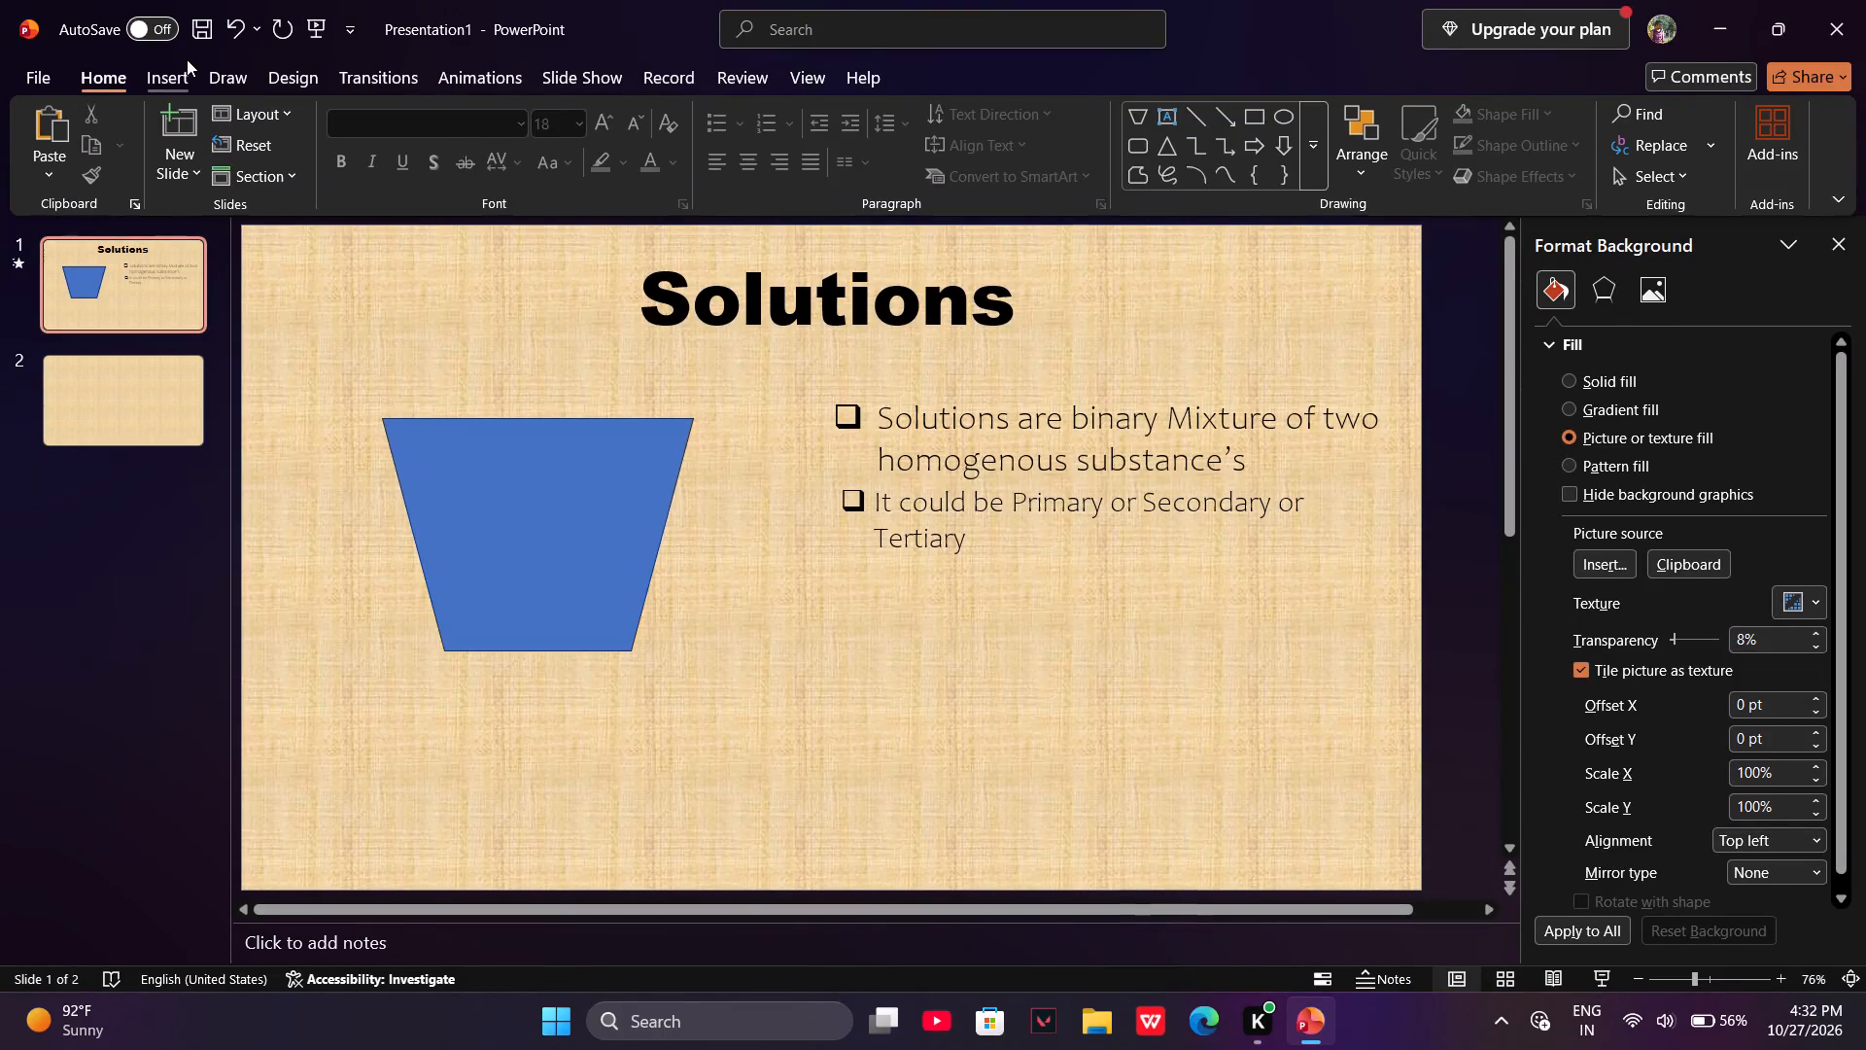
{"action": "left_click", "coordinate": [978, 127]}
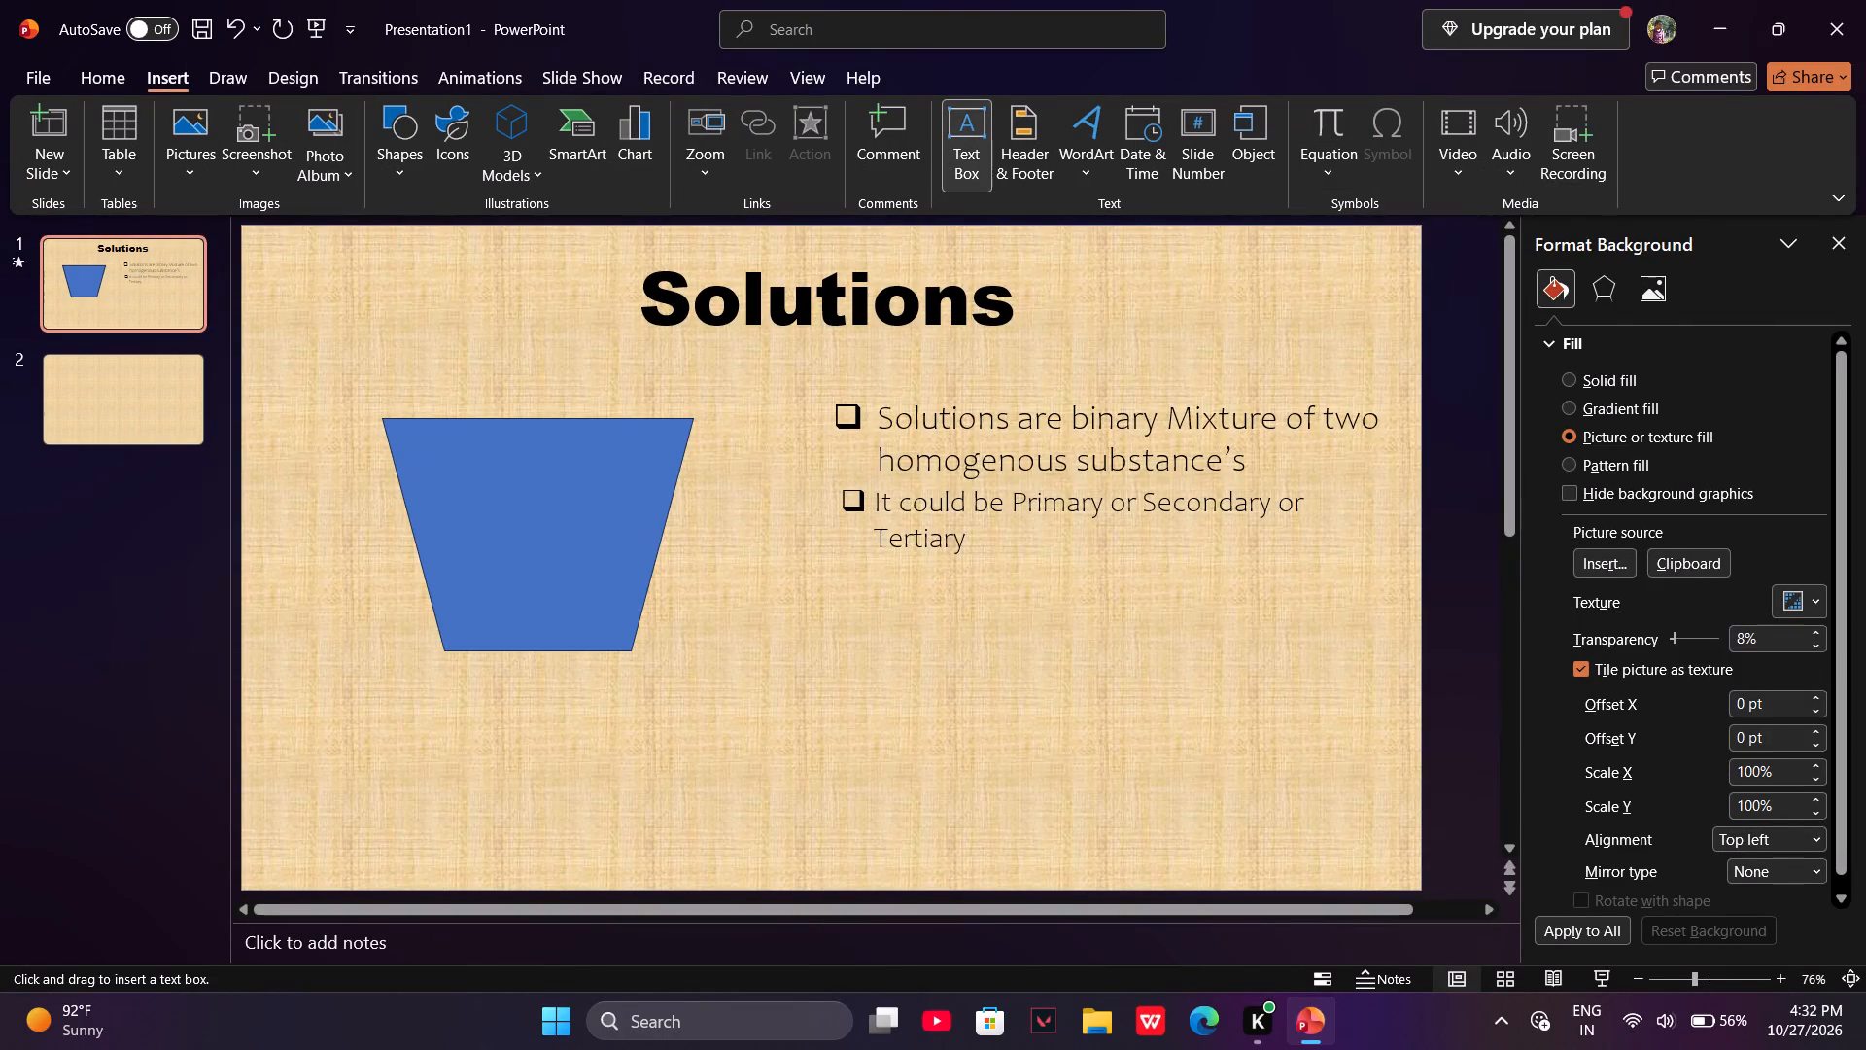
{"action": "left_click", "coordinate": [854, 605]}
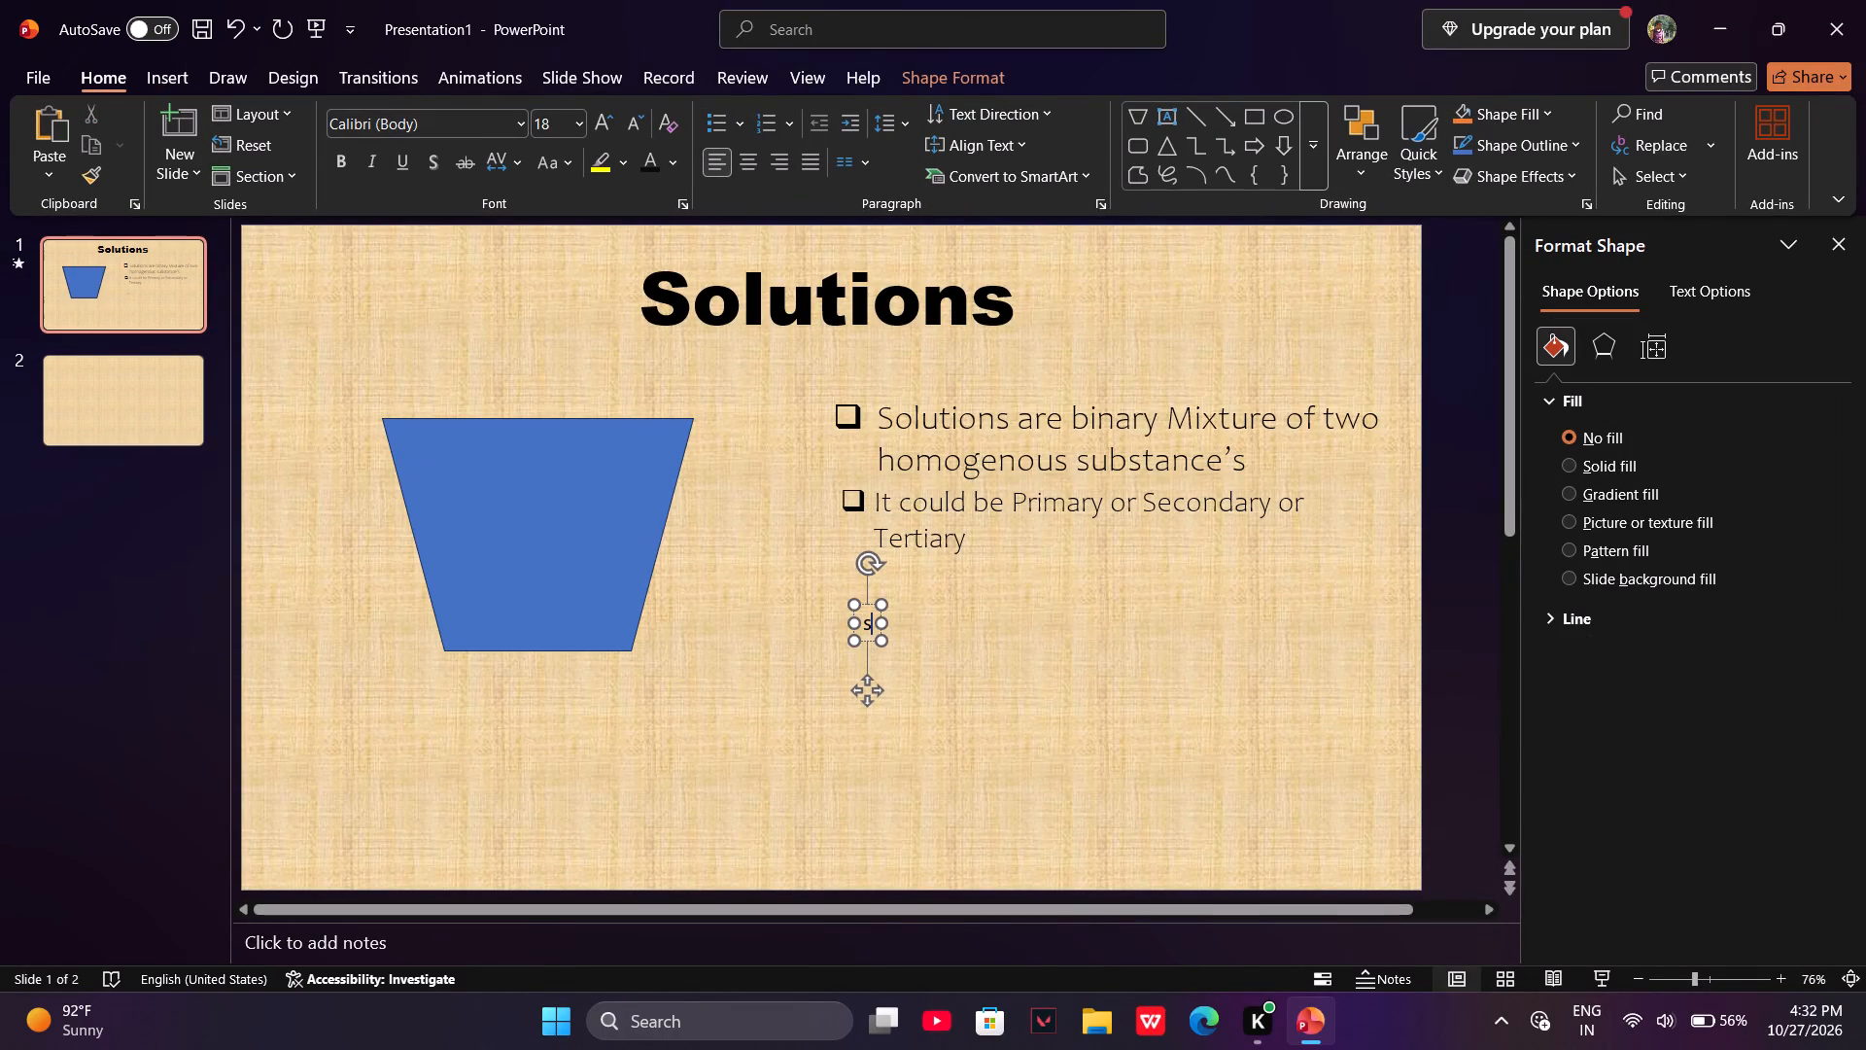
{"action": "key", "text": "BackSpace"}
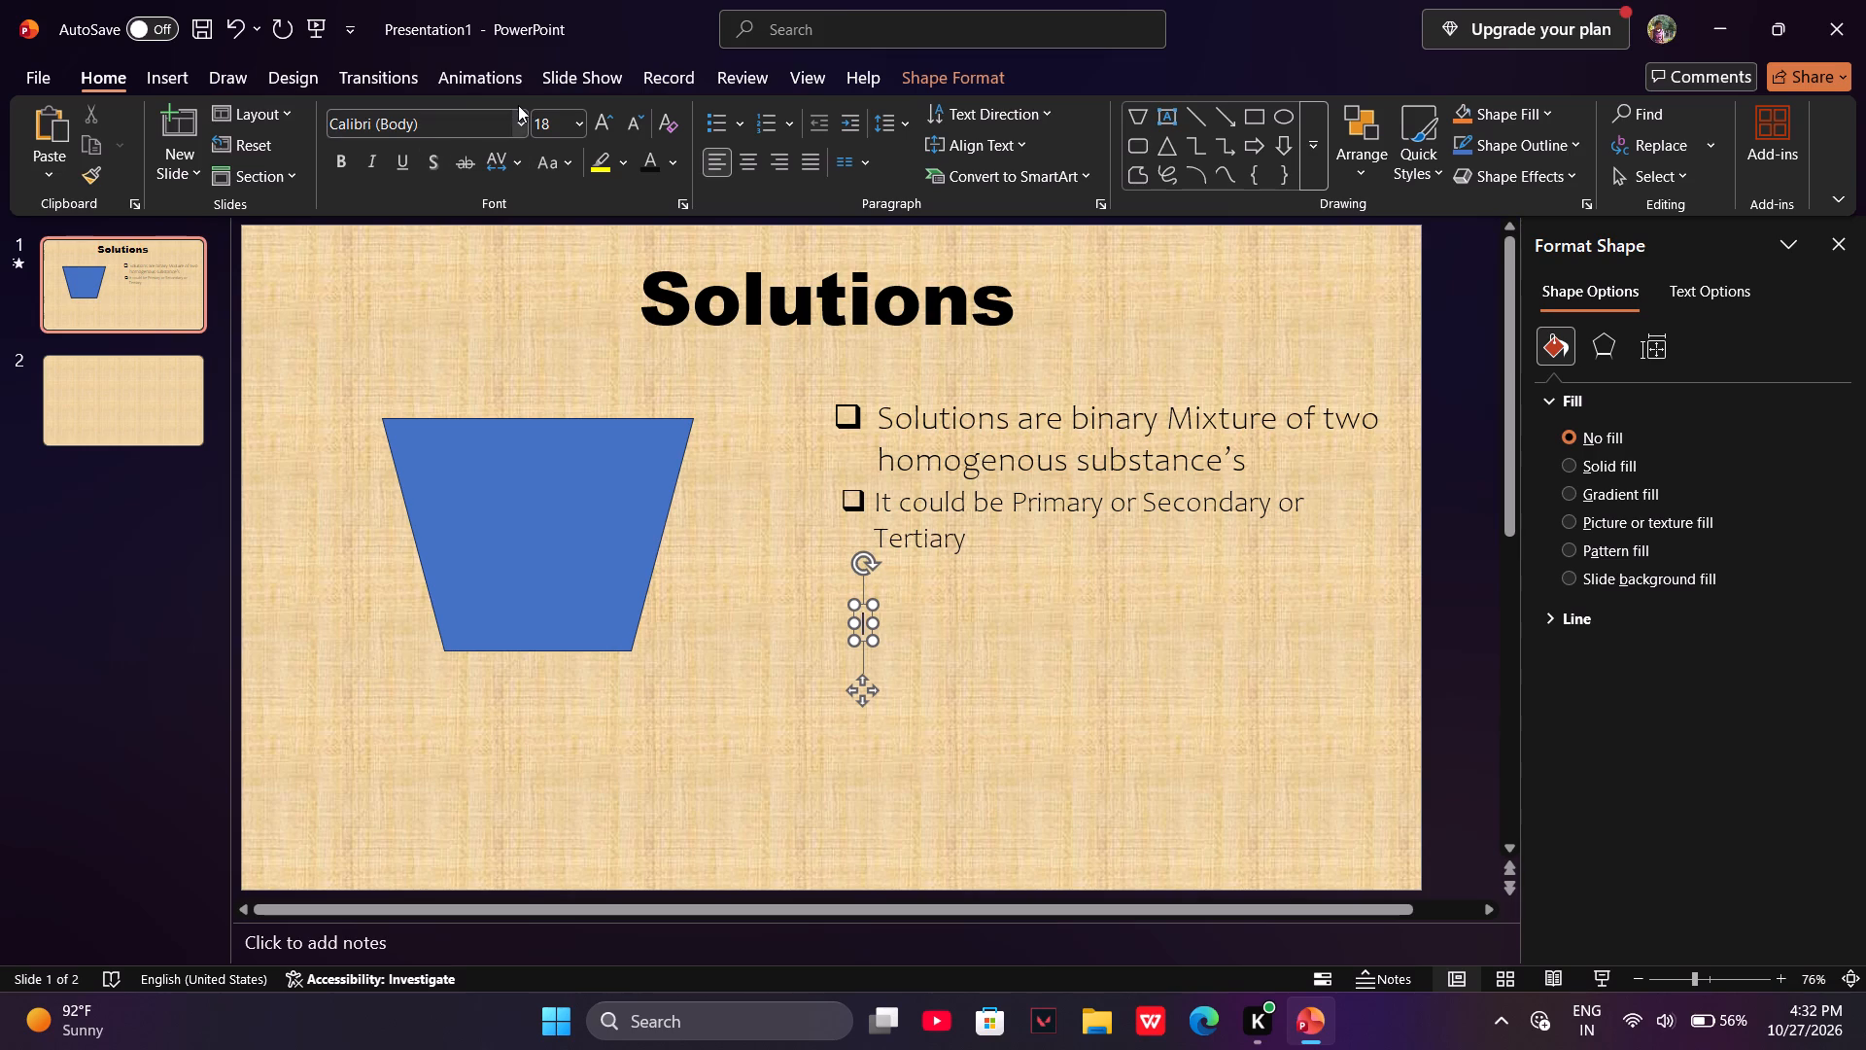
{"action": "left_click", "coordinate": [522, 114]}
{"action": "left_click", "coordinate": [489, 297]}
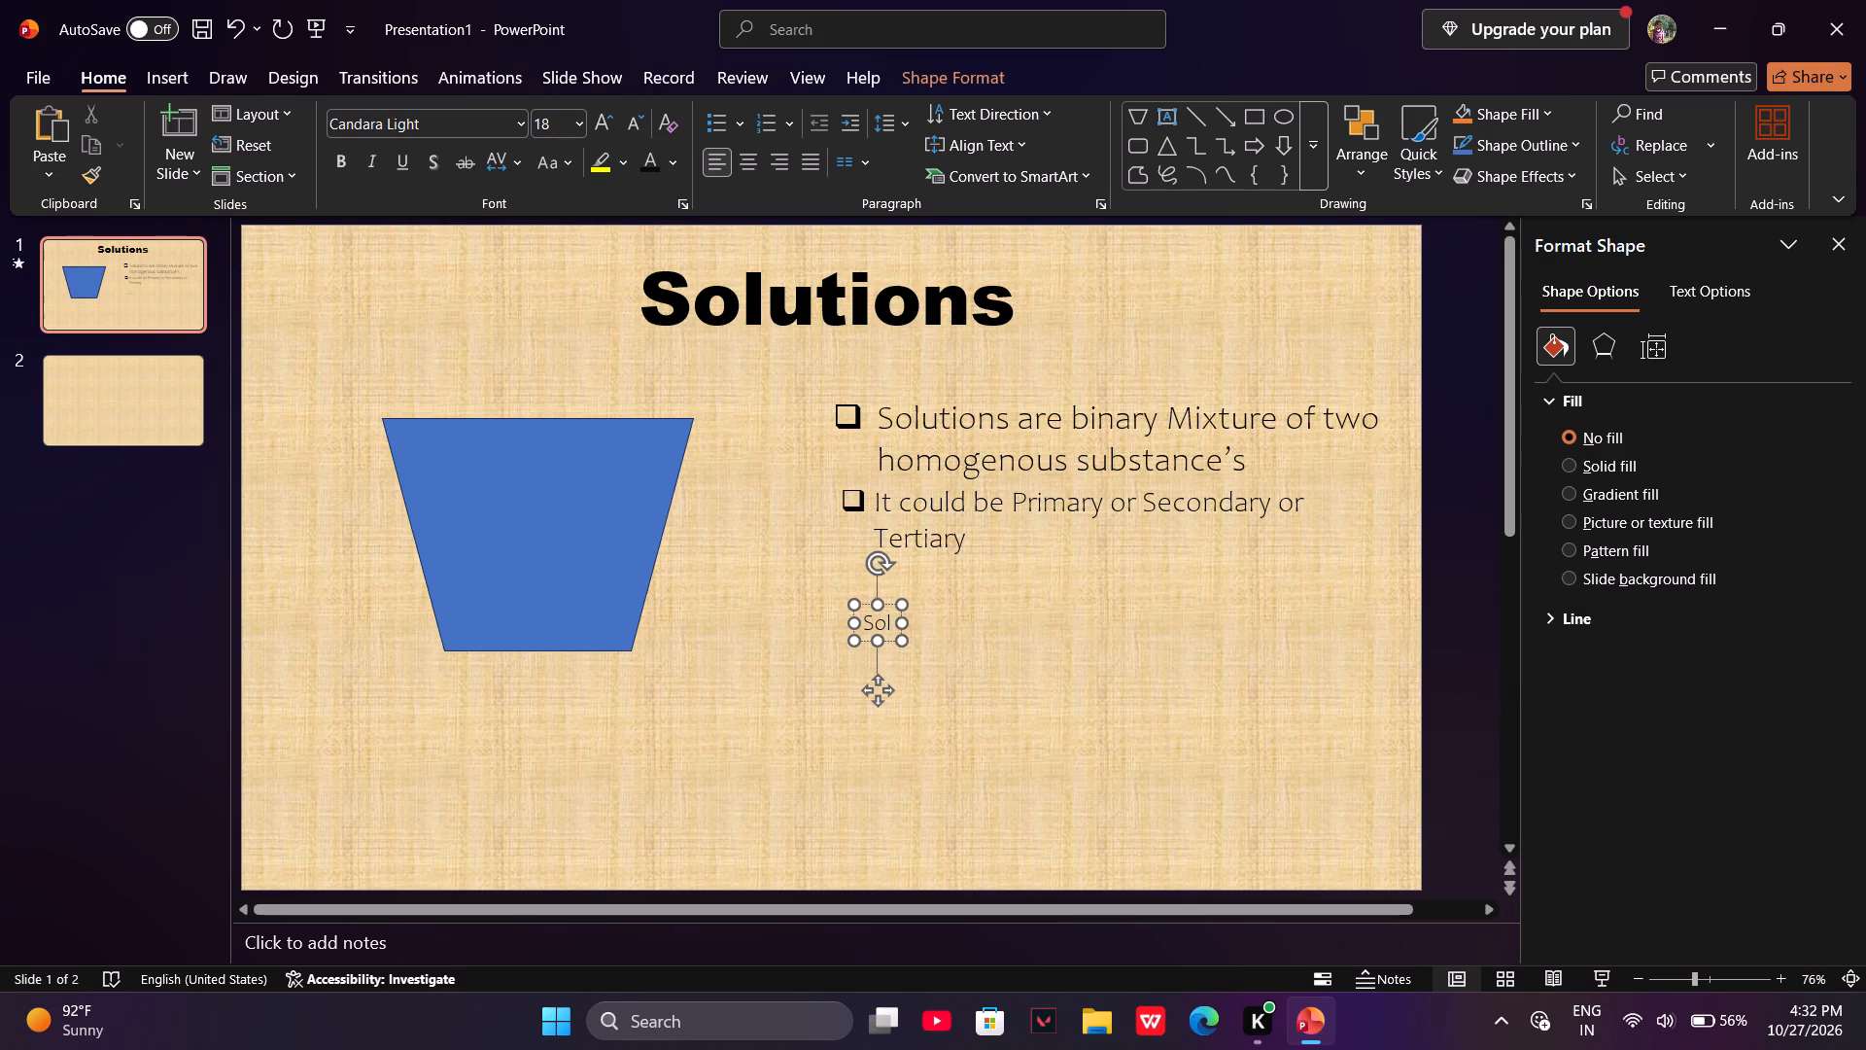
Enter the sentence "Solutions Can Be Separted by distilations" in the new text box.
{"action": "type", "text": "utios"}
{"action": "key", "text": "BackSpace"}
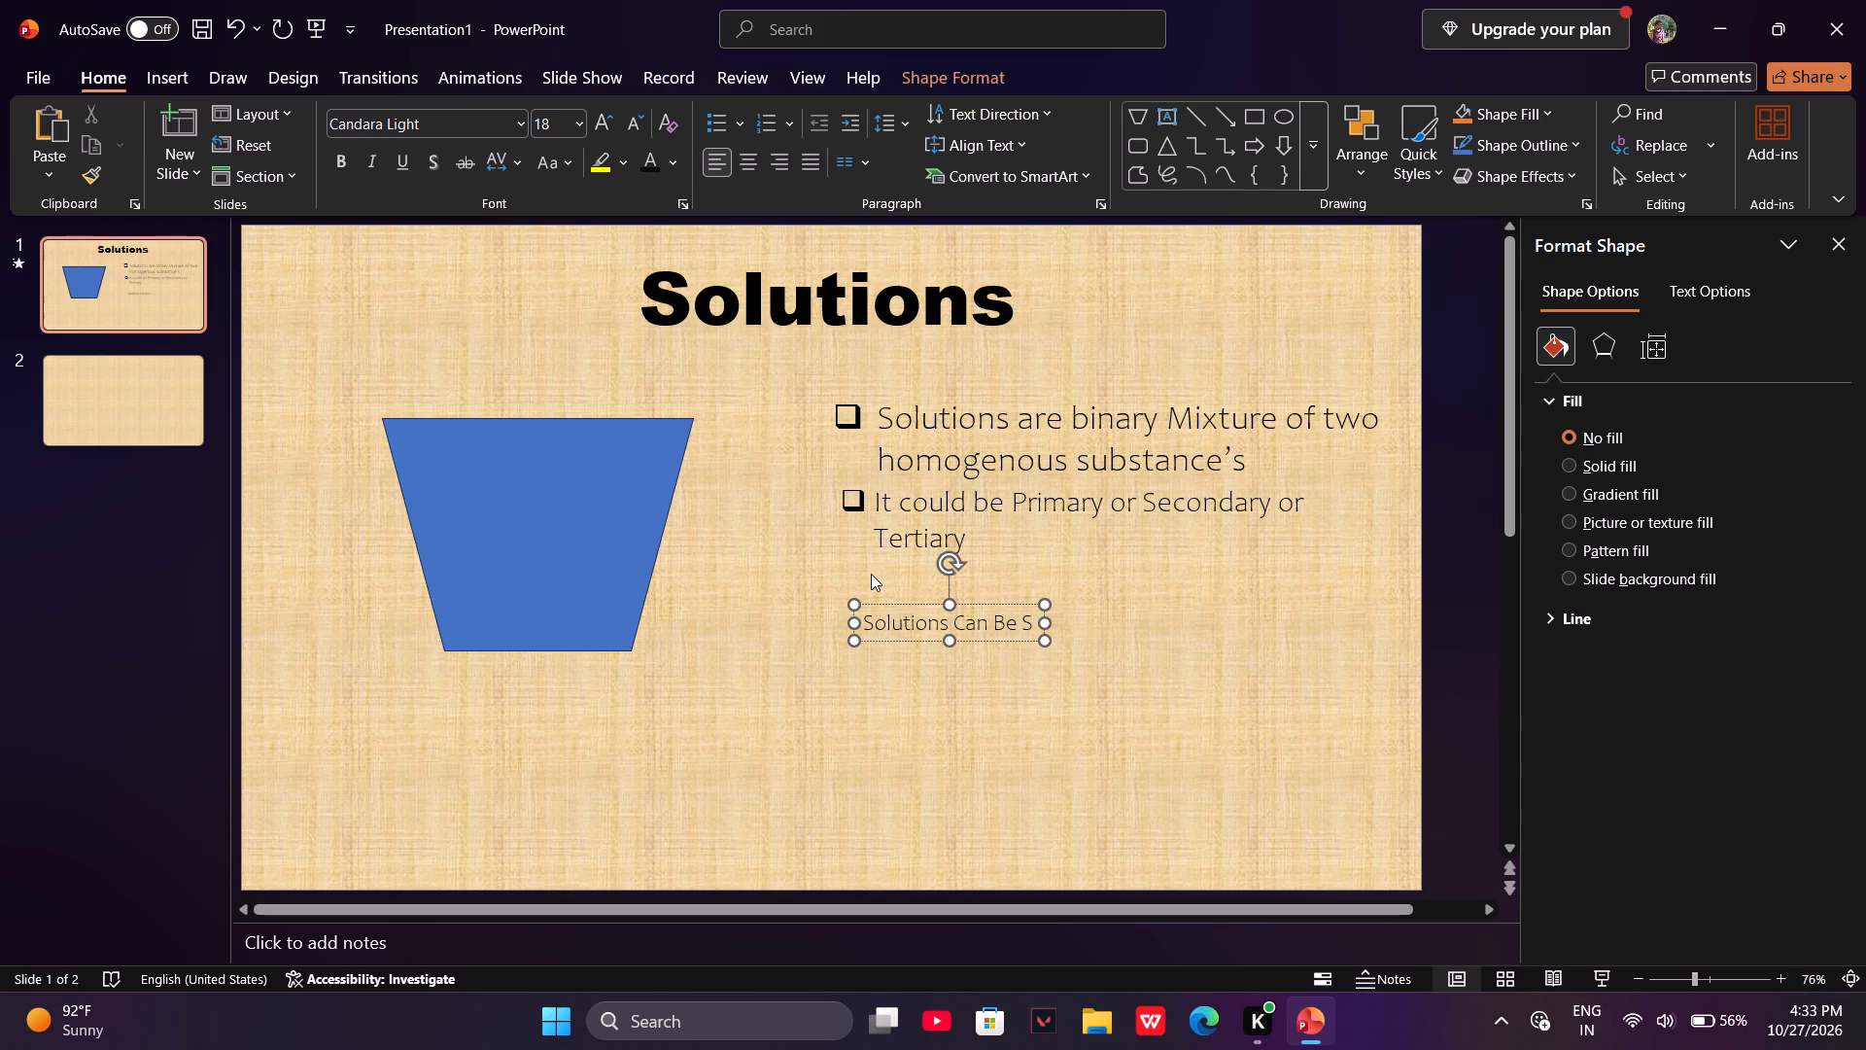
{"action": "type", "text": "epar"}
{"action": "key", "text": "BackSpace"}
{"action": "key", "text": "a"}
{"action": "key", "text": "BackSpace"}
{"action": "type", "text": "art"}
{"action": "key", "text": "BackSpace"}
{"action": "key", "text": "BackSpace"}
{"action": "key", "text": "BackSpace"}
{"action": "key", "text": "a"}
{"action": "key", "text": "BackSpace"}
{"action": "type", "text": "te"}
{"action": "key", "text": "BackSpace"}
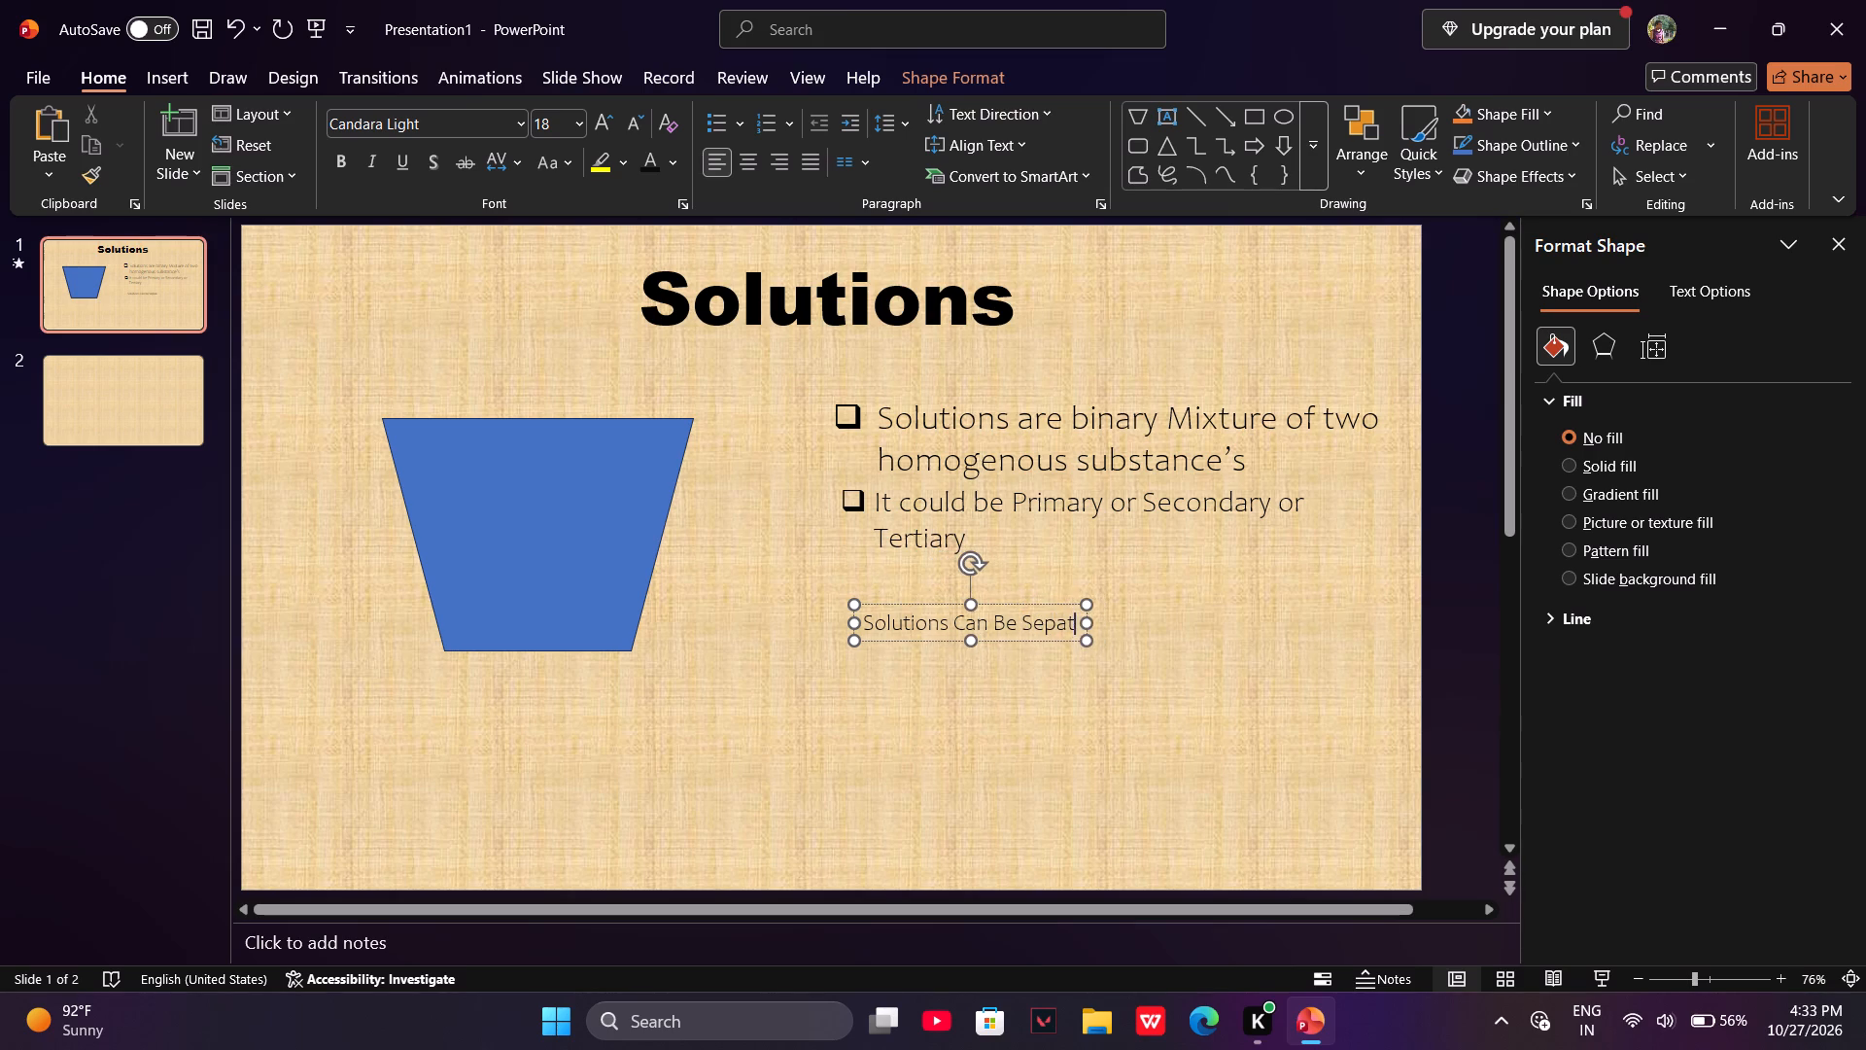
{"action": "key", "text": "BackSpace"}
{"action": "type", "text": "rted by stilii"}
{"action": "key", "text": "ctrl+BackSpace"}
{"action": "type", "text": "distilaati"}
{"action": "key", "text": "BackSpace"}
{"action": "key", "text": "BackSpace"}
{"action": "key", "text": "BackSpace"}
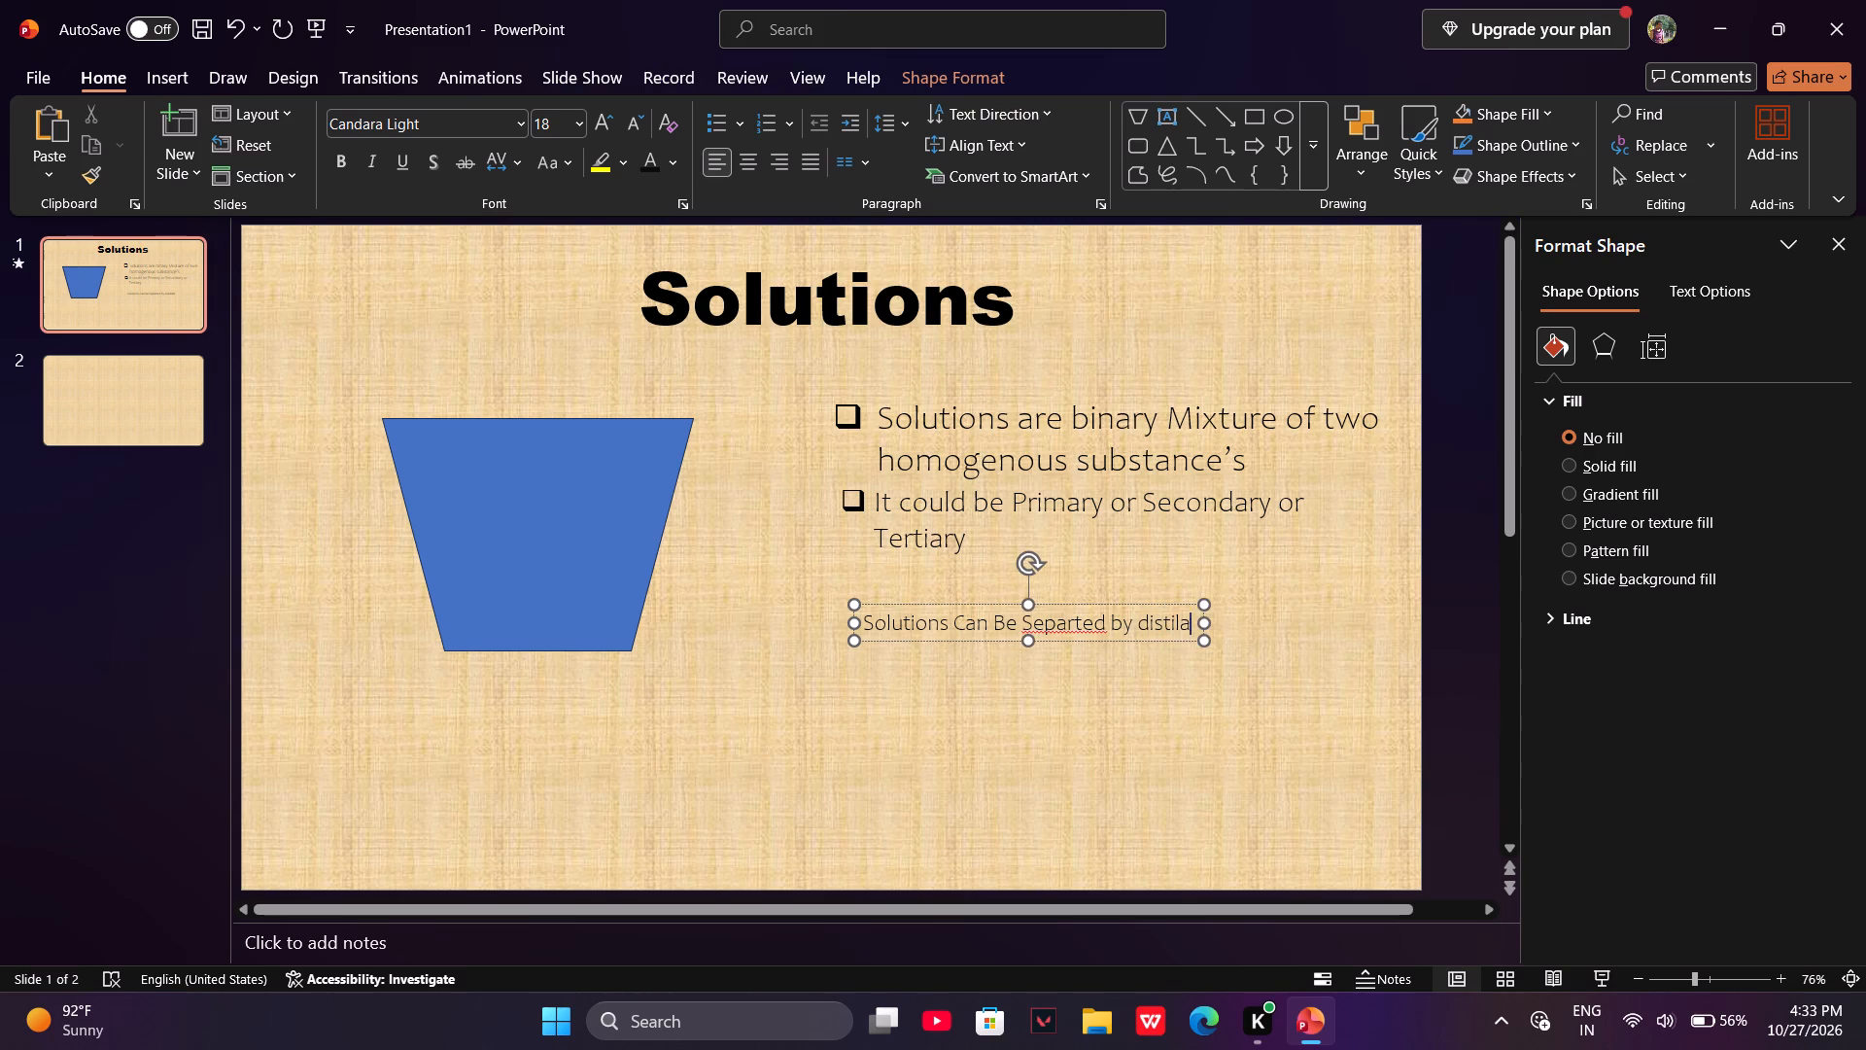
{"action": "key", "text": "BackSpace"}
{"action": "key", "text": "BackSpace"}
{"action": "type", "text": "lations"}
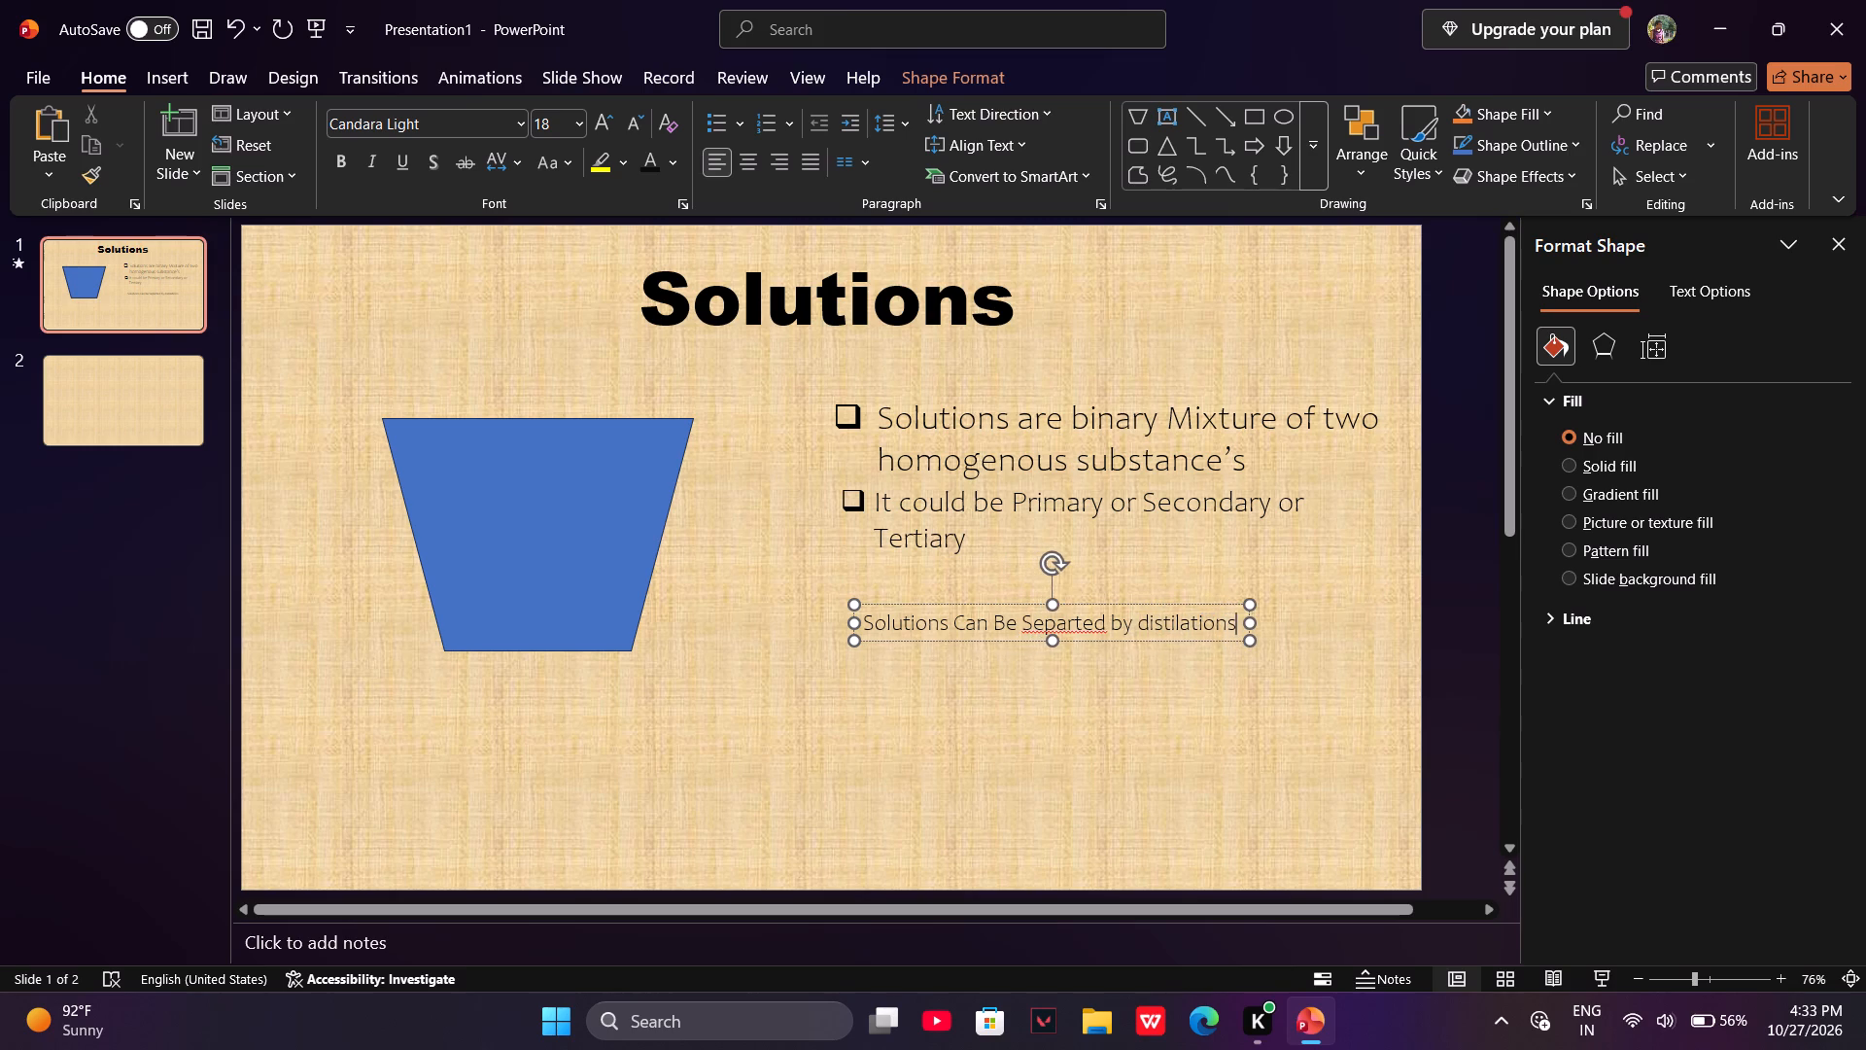
Widen the new text box and correct its misspelled words to "Separated" and "distillations".
{"action": "left_click", "coordinate": [1075, 614]}
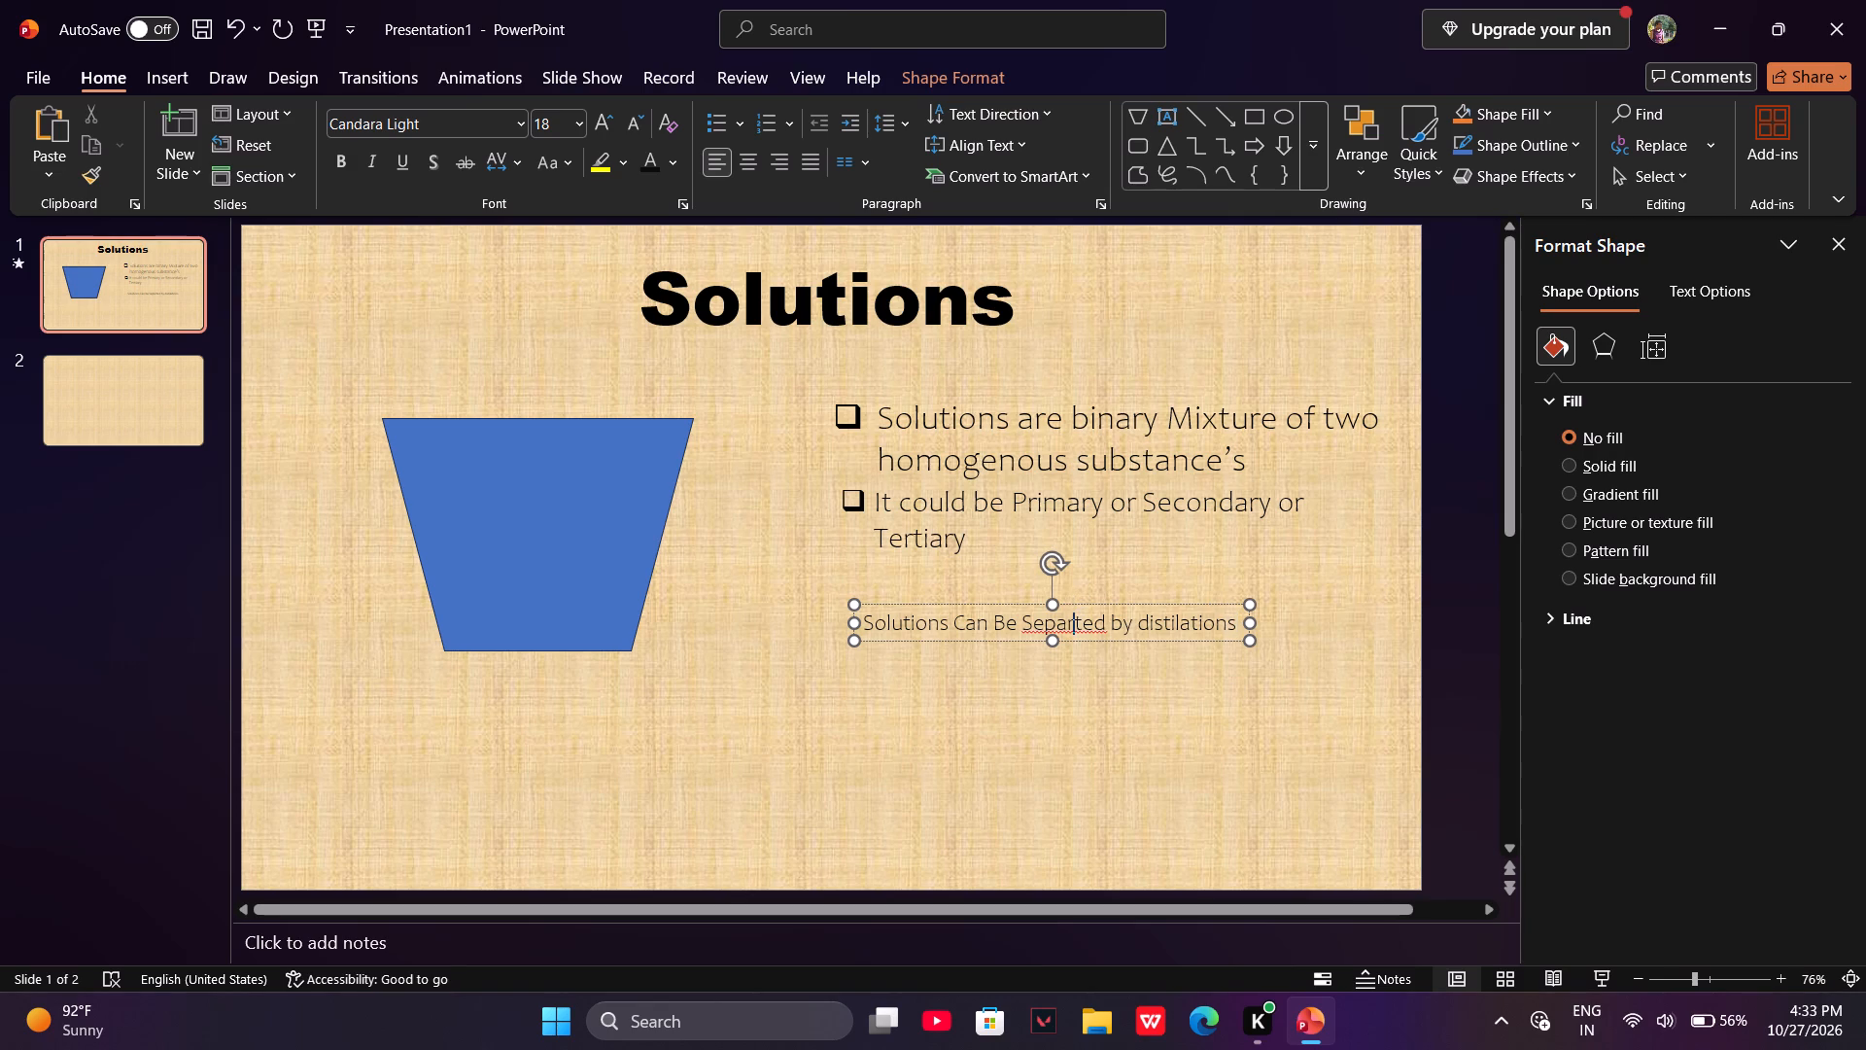
{"action": "left_click", "coordinate": [1075, 614]}
{"action": "left_click", "coordinate": [1075, 614]}
{"action": "left_click_drag", "start_coordinate": [1250, 640], "coordinate": [1406, 776]}
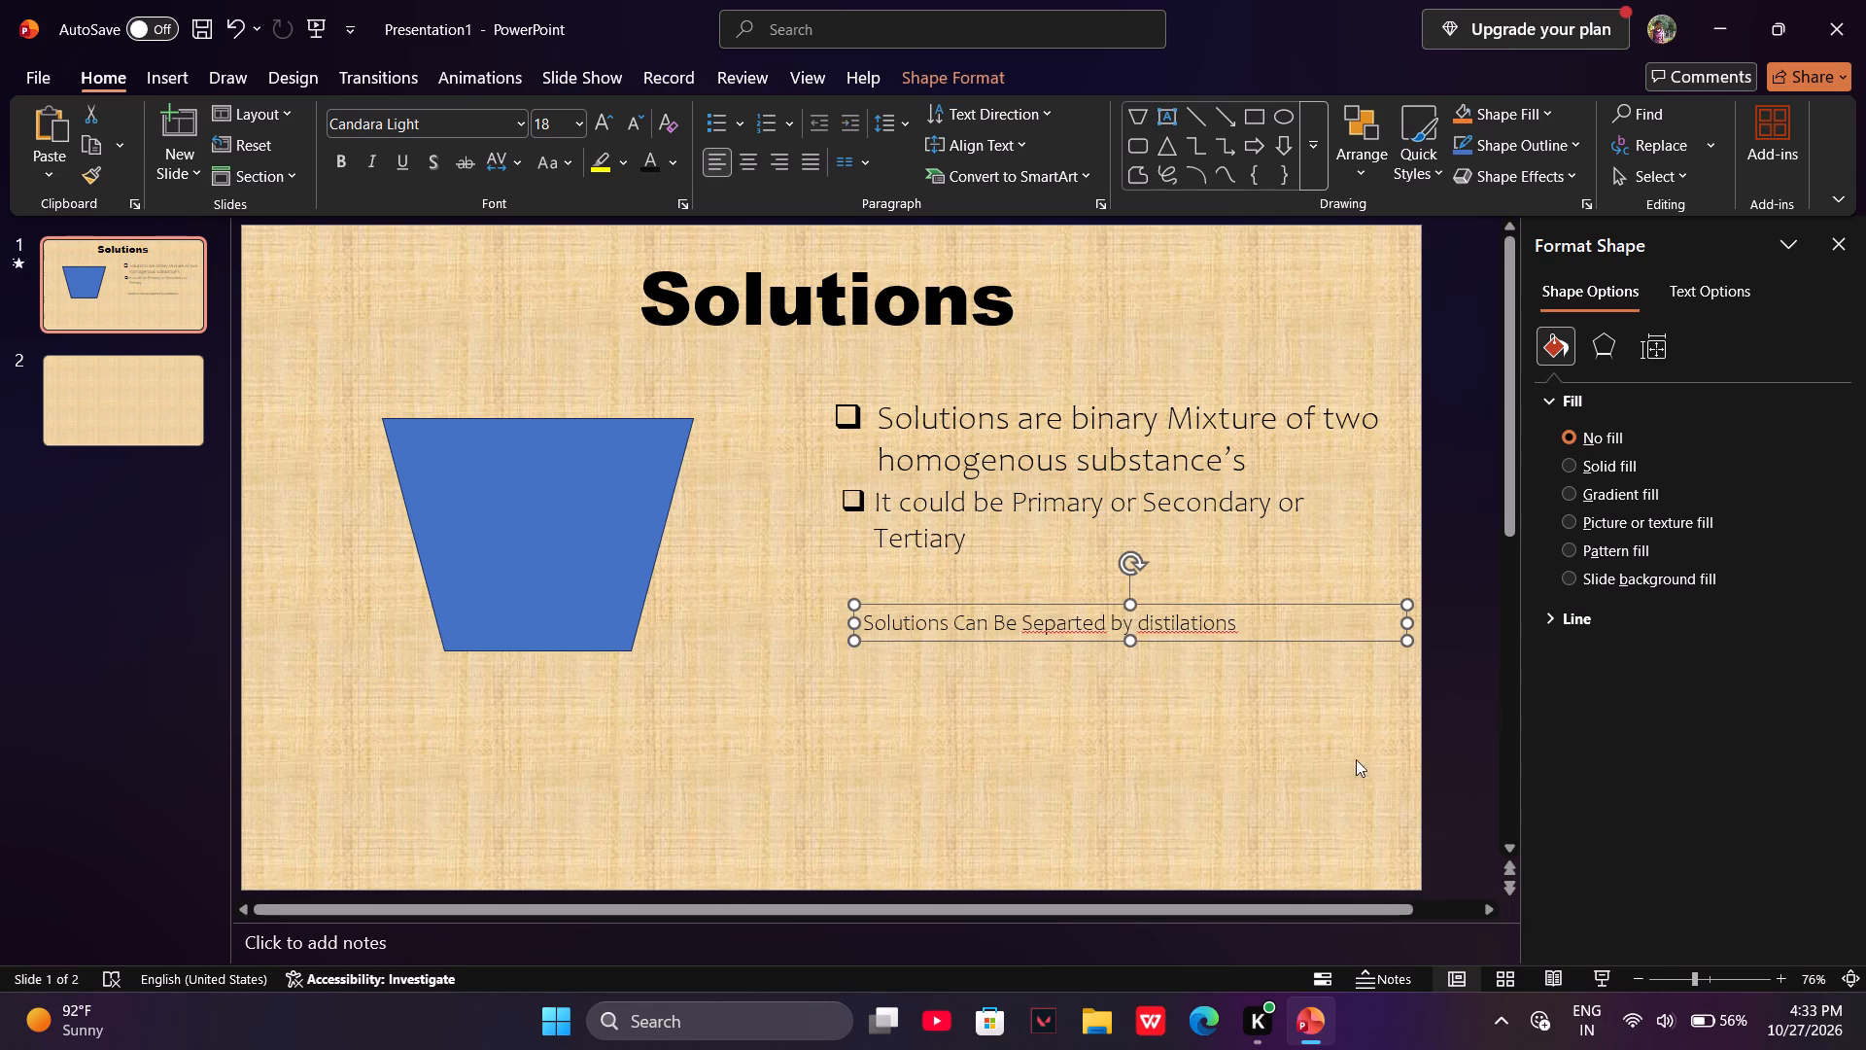
{"action": "left_click", "coordinate": [1071, 615]}
{"action": "right_click", "coordinate": [1071, 615]}
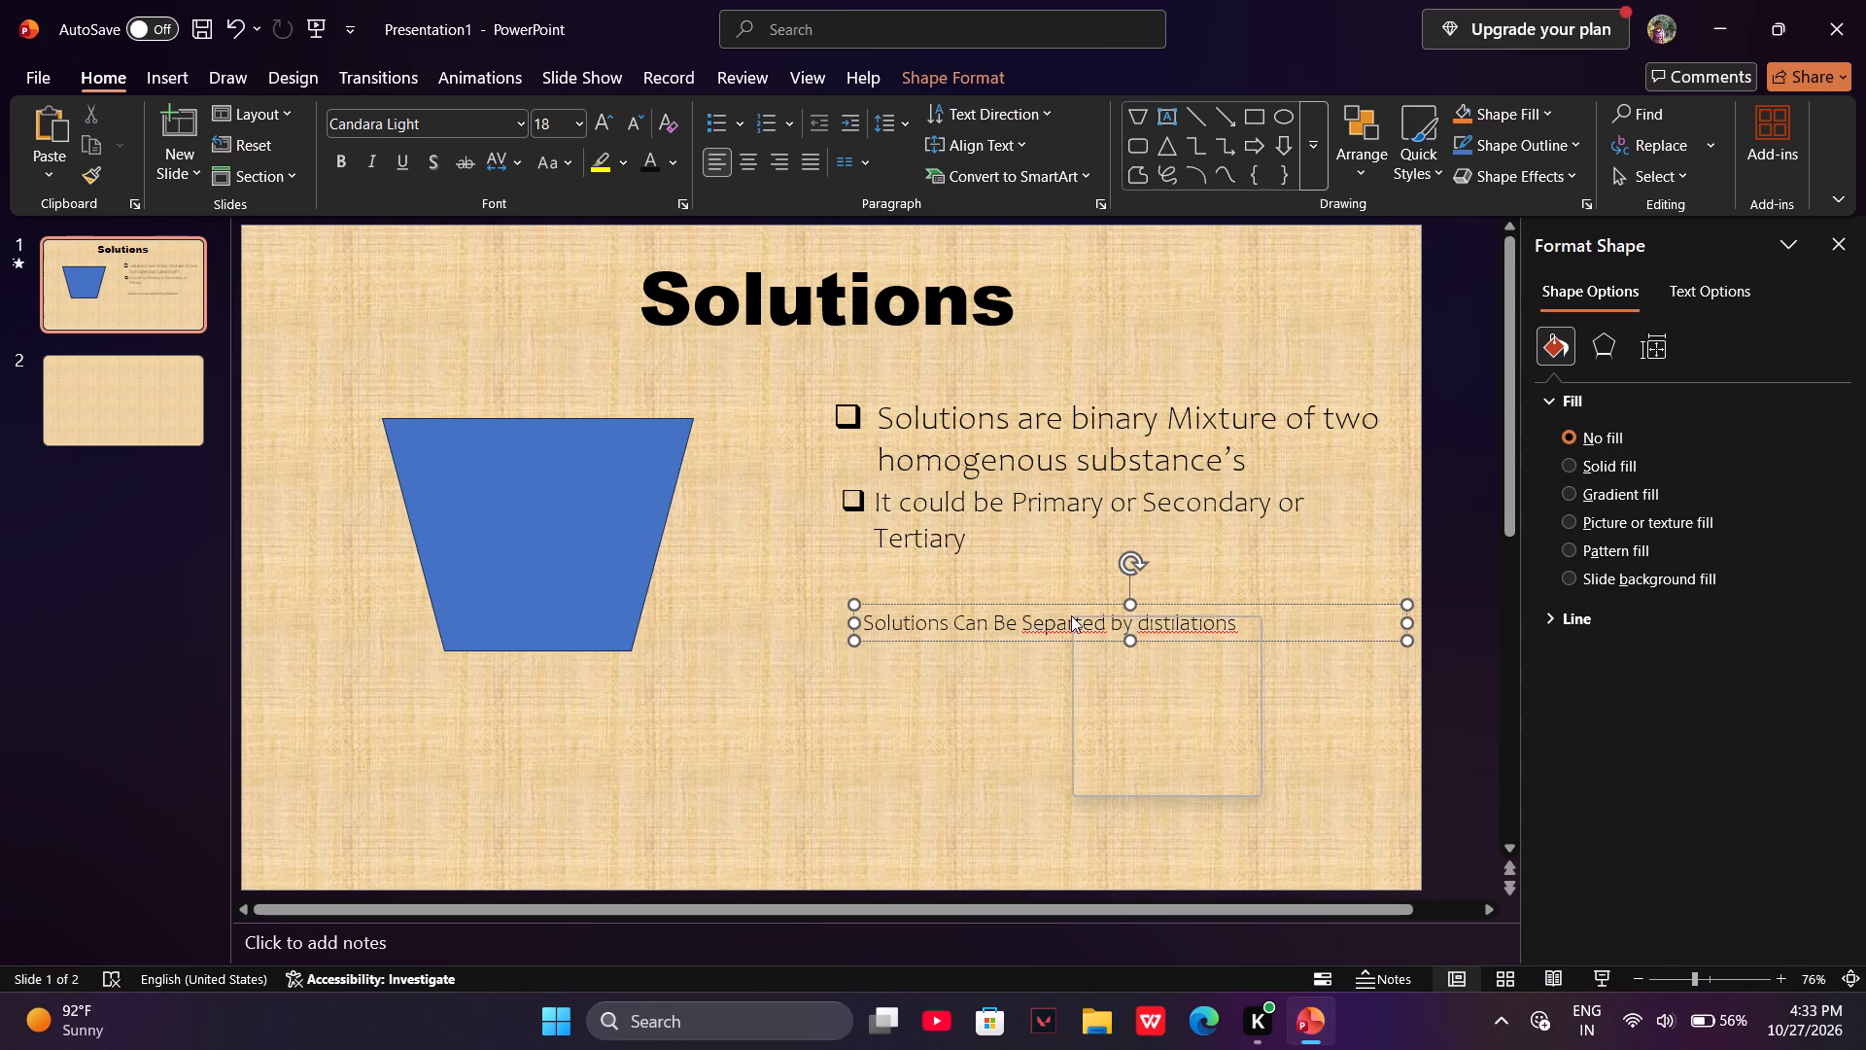
{"action": "left_click", "coordinate": [1147, 623]}
{"action": "left_click", "coordinate": [1202, 627]}
{"action": "right_click", "coordinate": [1202, 627]}
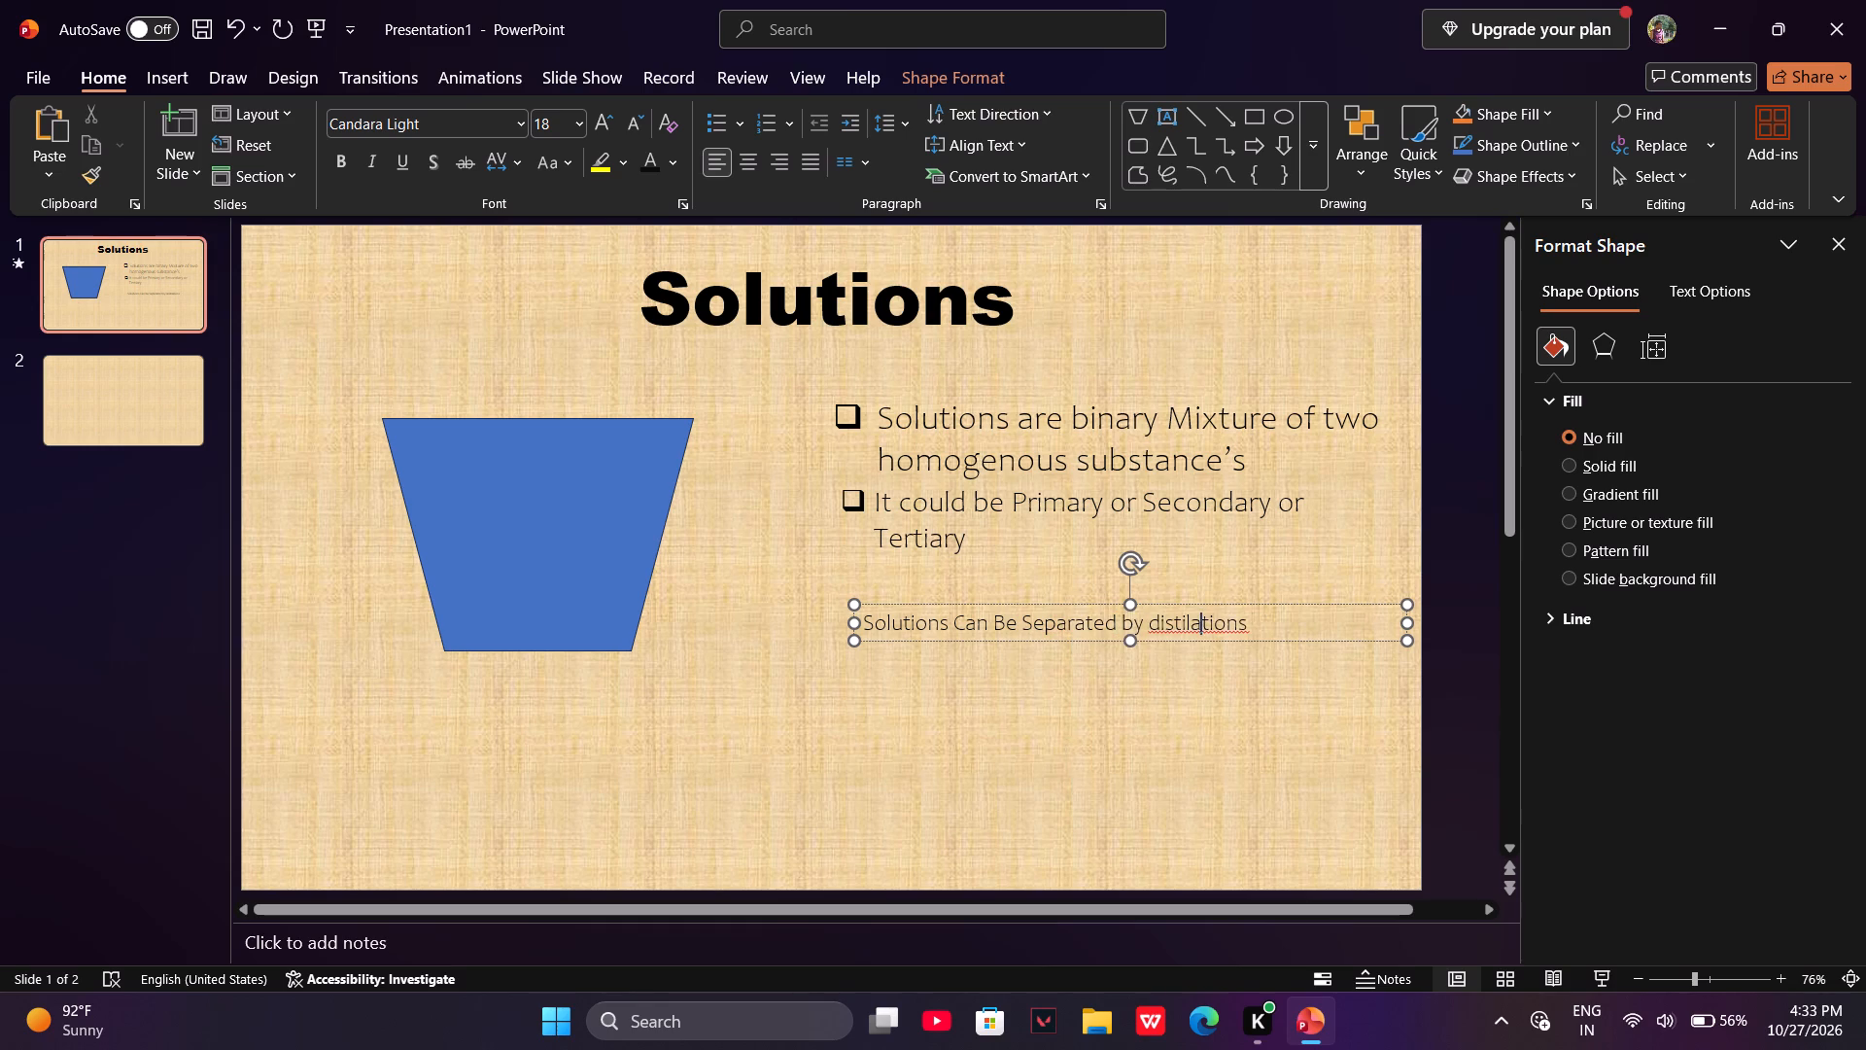
{"action": "left_click", "coordinate": [1253, 640]}
Narrow the distillation text box slightly so its right edge lines up with the text box above.
{"action": "left_click_drag", "start_coordinate": [1402, 641], "coordinate": [1390, 708]}
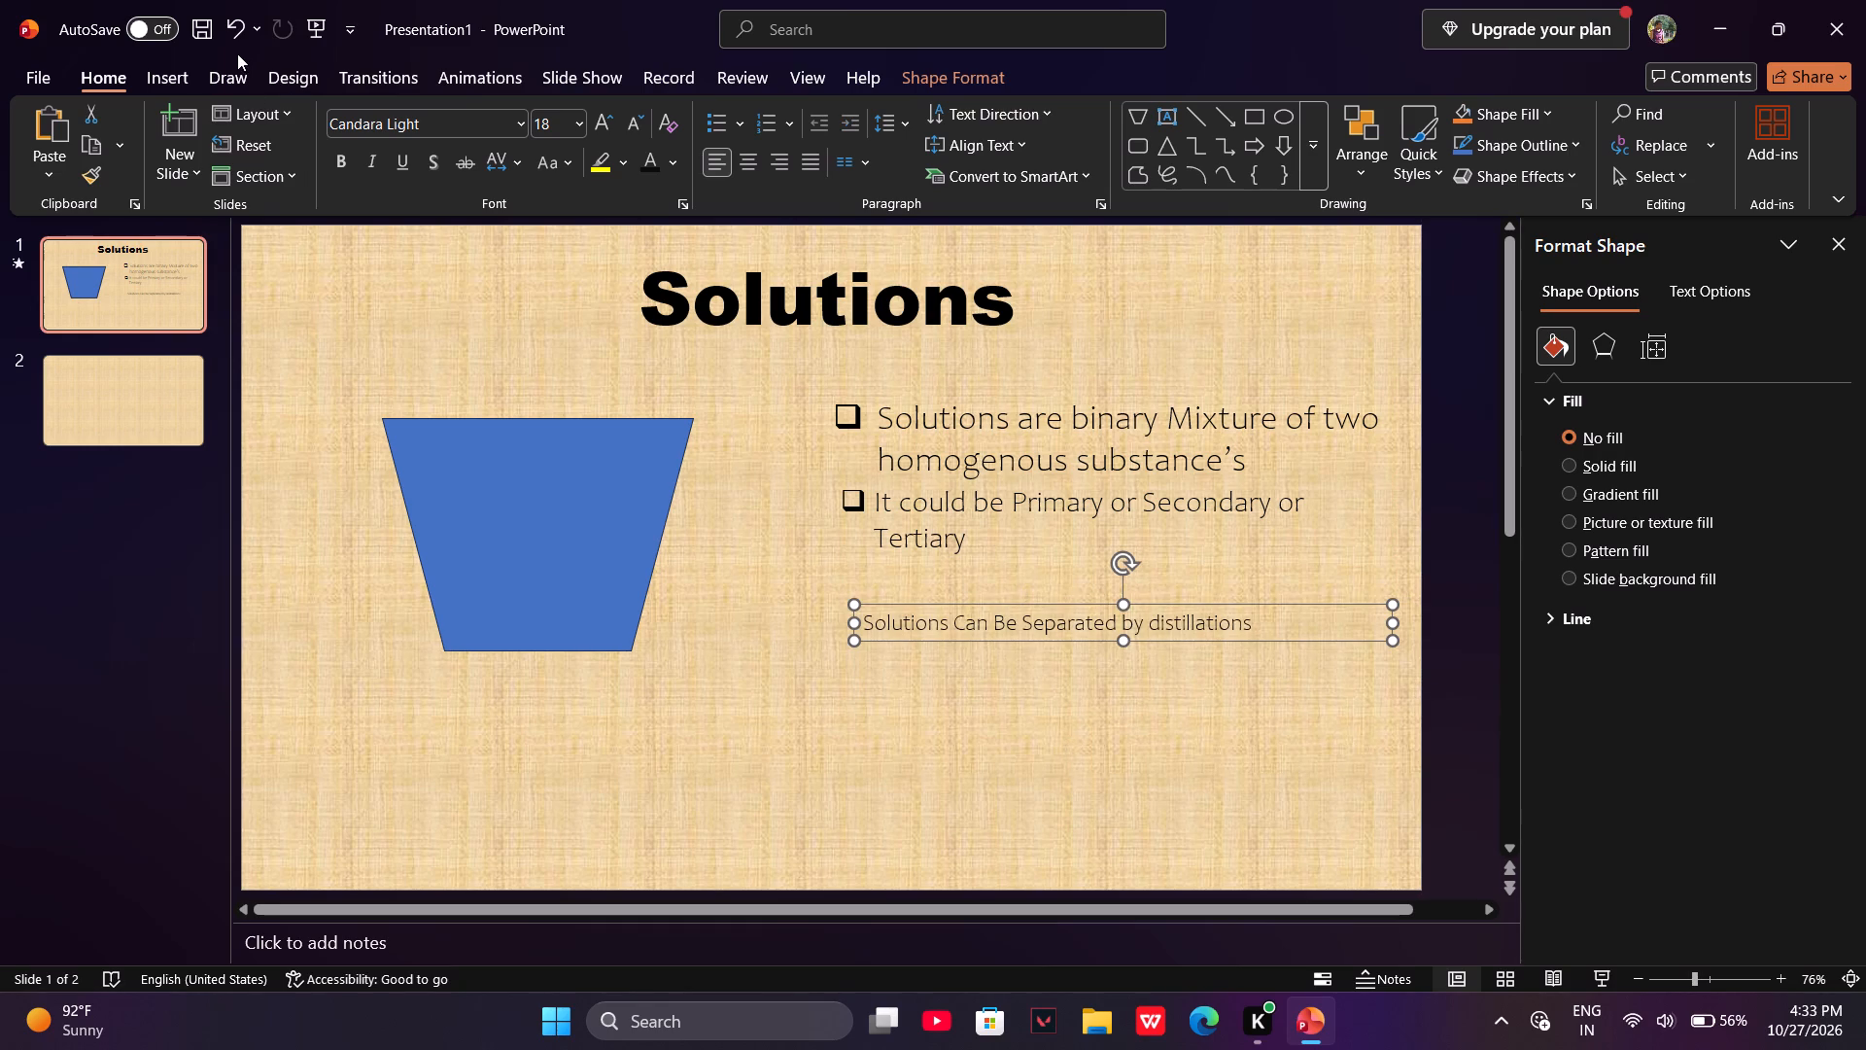
Set the font size of the sentence "Solutions Can Be Separated by distillations" to 28.
{"action": "left_click_drag", "start_coordinate": [794, 546], "coordinate": [896, 691]}
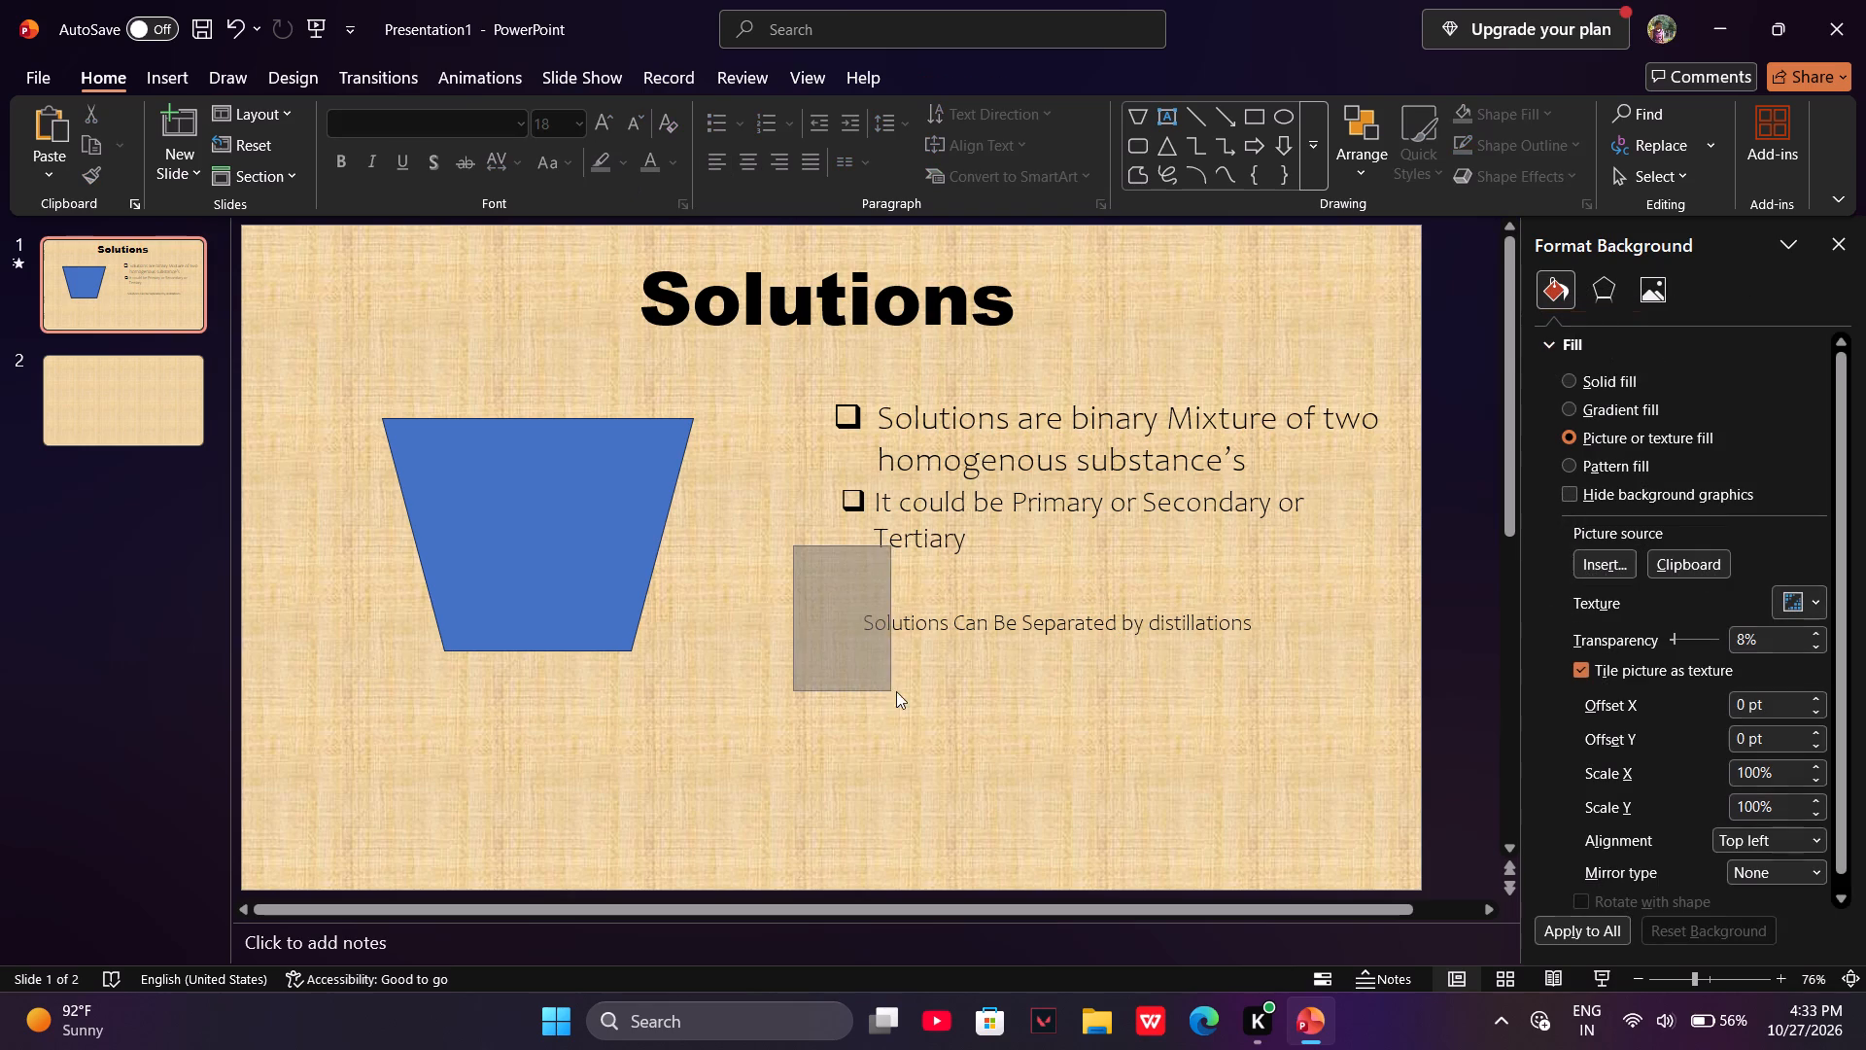
{"action": "left_click_drag", "start_coordinate": [896, 691], "coordinate": [914, 721]}
{"action": "left_click_drag", "start_coordinate": [824, 594], "coordinate": [1322, 768]}
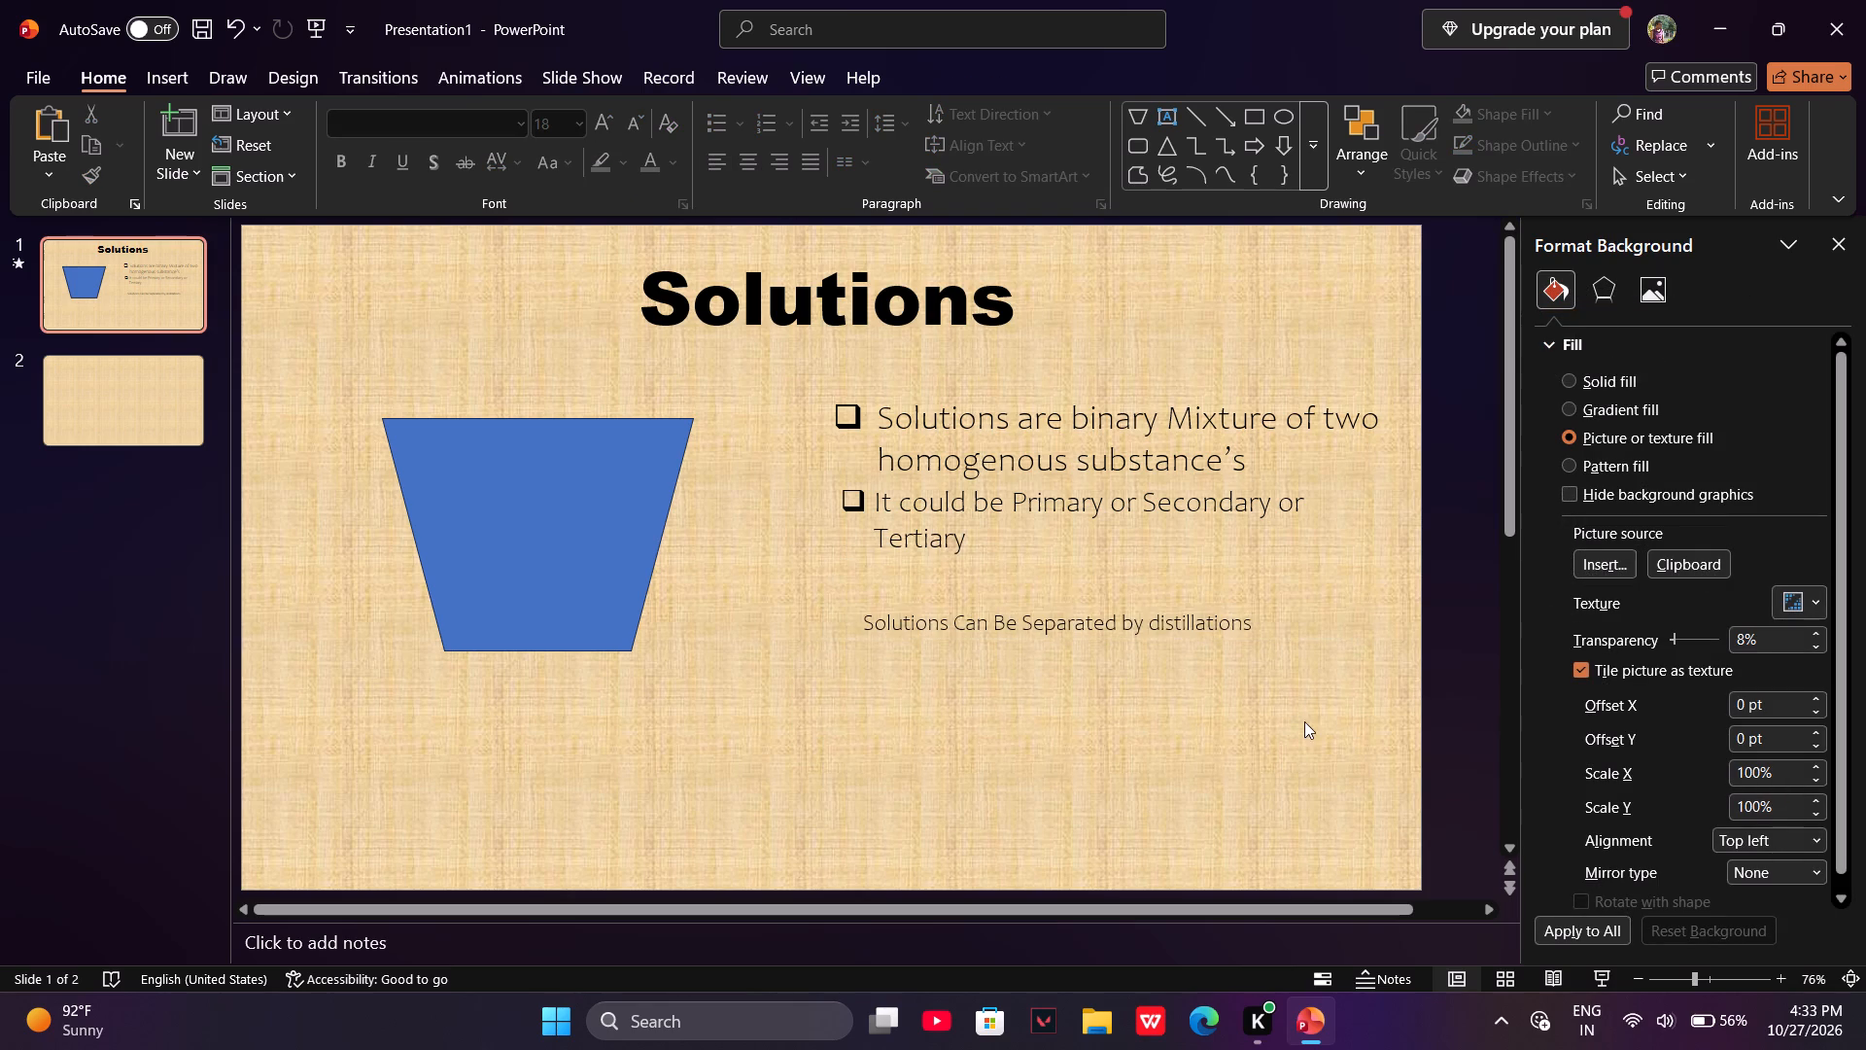
{"action": "left_click", "coordinate": [1304, 721]}
{"action": "left_click", "coordinate": [1270, 623]}
{"action": "left_click_drag", "start_coordinate": [1299, 725], "coordinate": [824, 589]}
{"action": "left_click_drag", "start_coordinate": [836, 589], "coordinate": [1479, 786]}
{"action": "left_click_drag", "start_coordinate": [1312, 729], "coordinate": [876, 581]}
{"action": "left_click", "coordinate": [934, 602]}
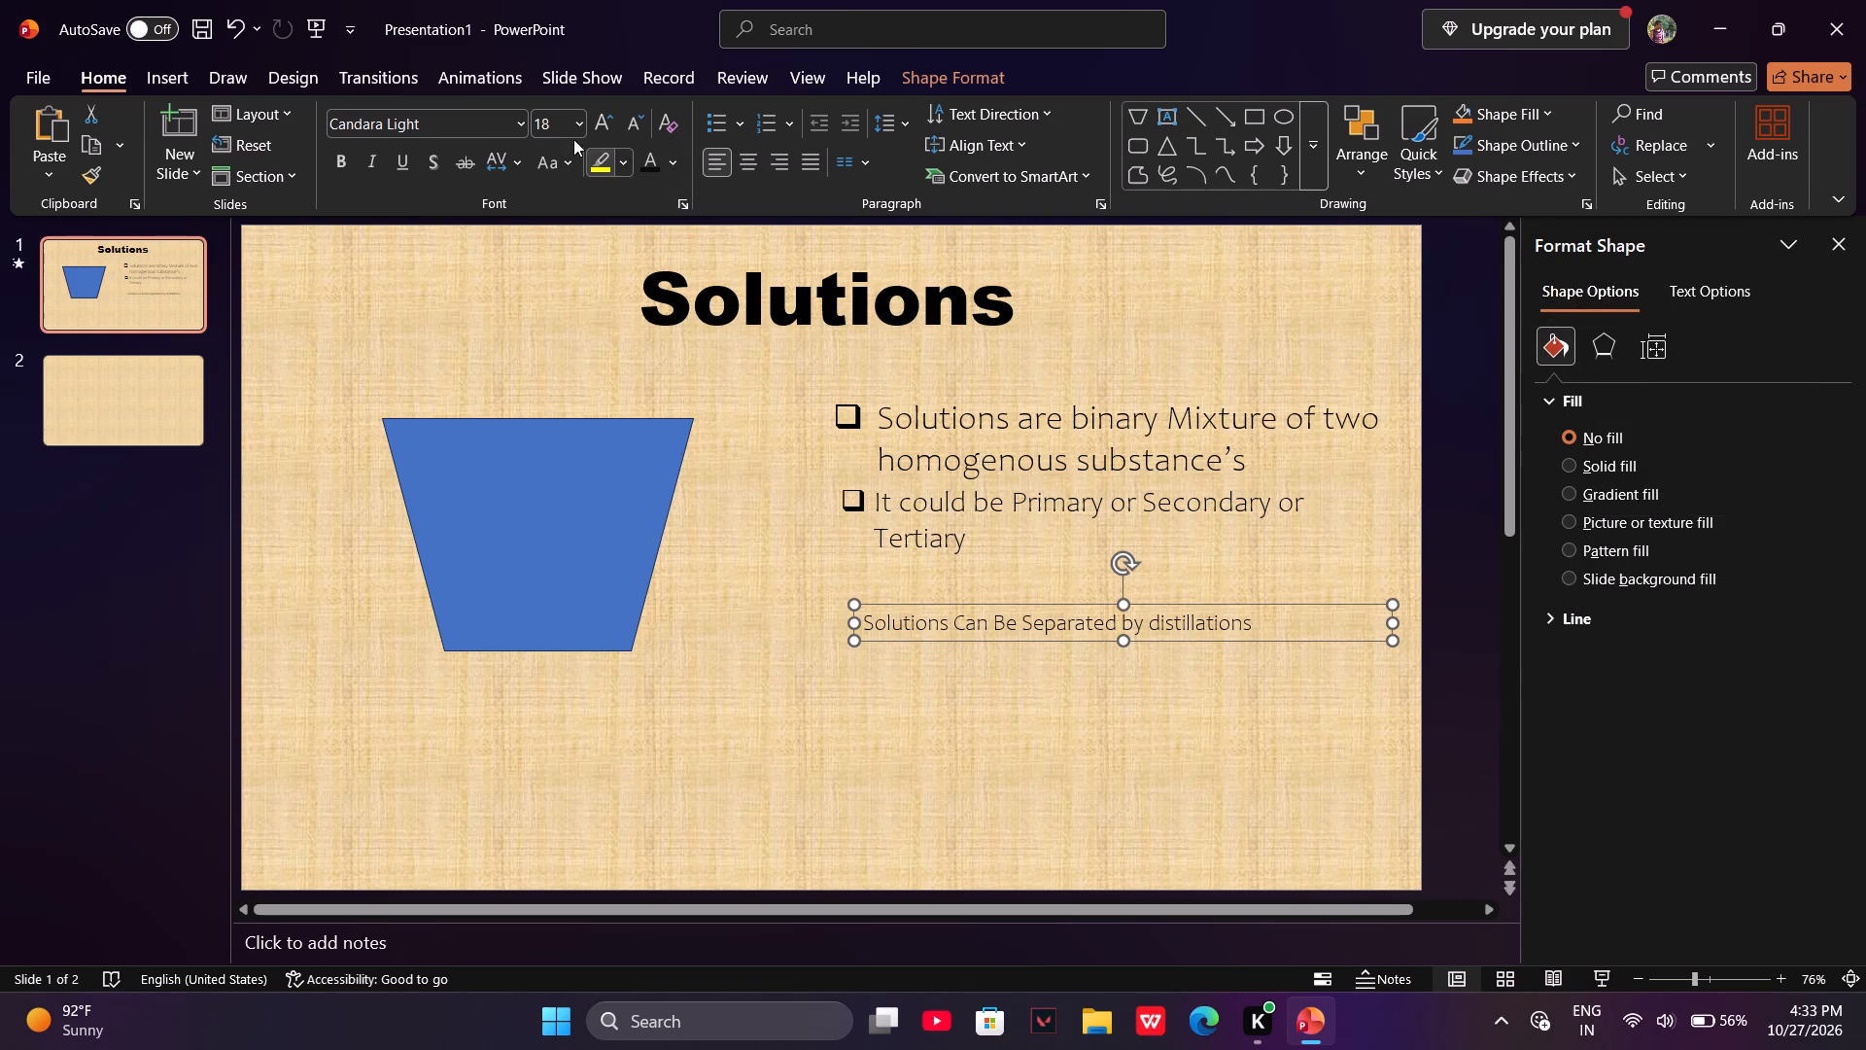
{"action": "left_click", "coordinate": [585, 117]}
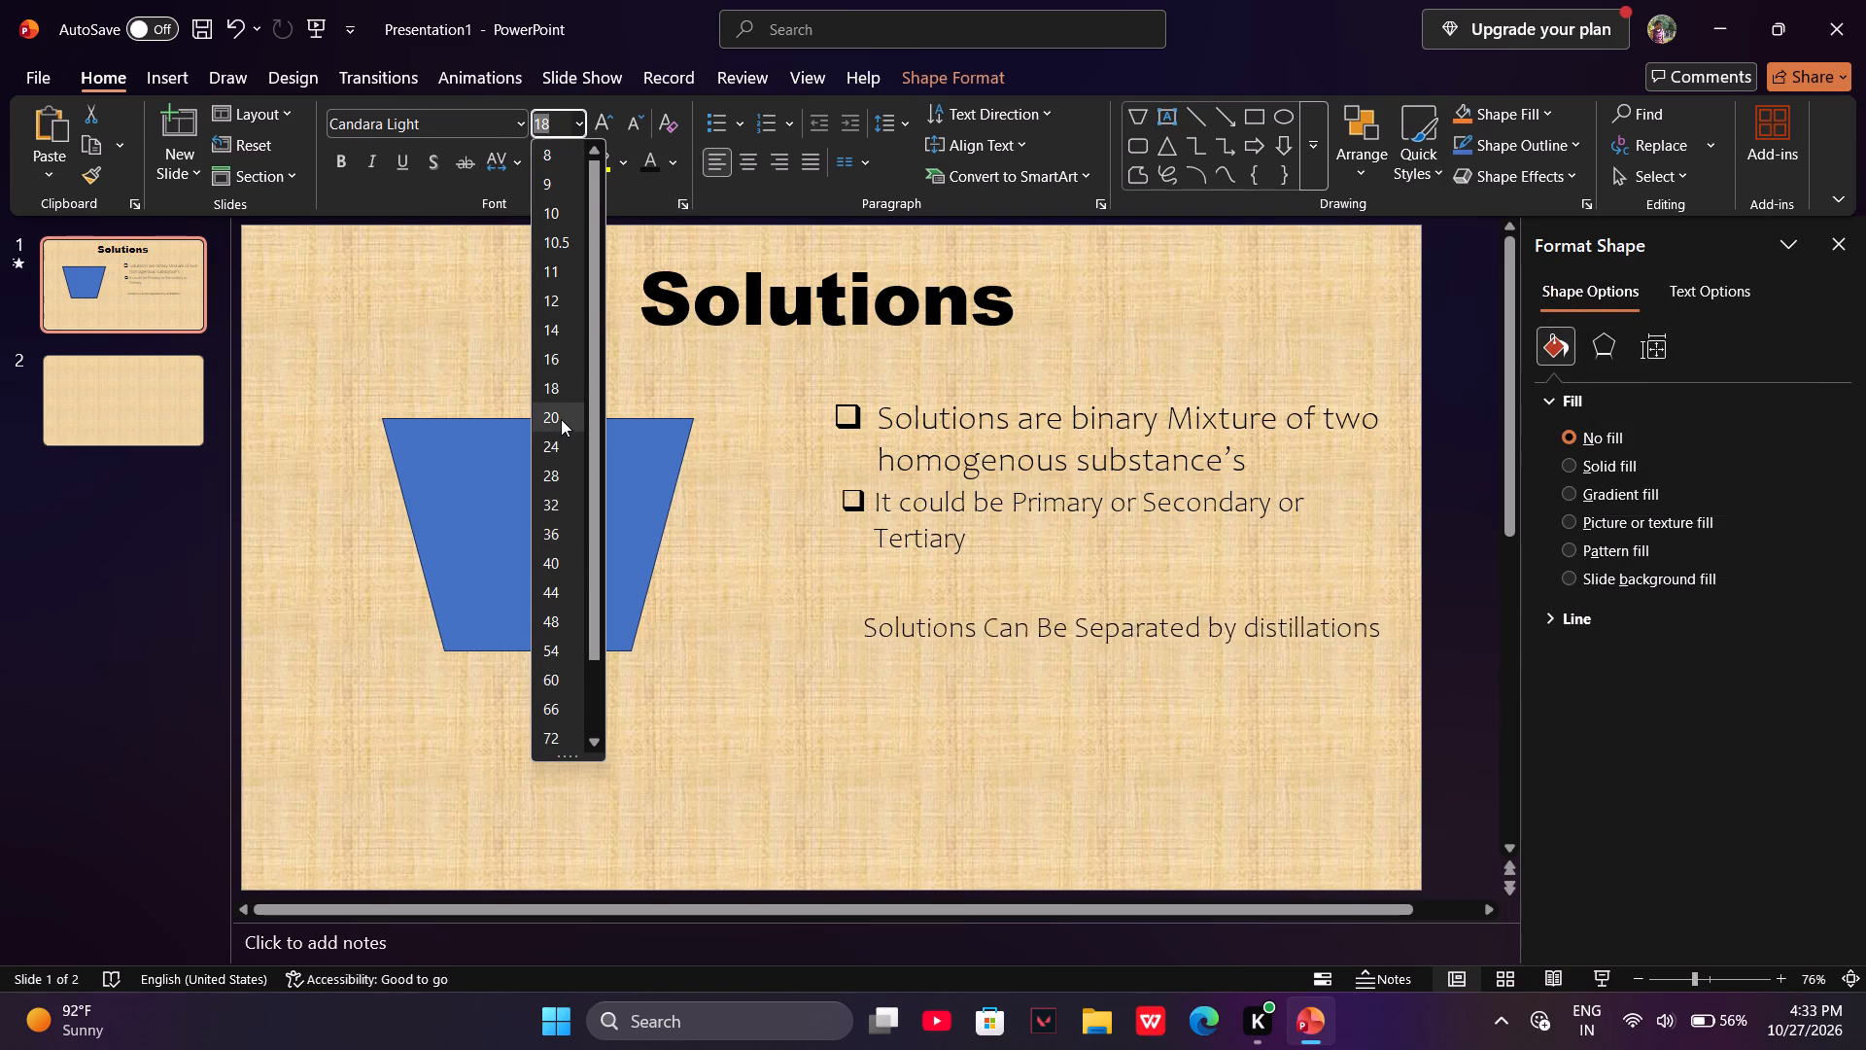
{"action": "left_click", "coordinate": [569, 461]}
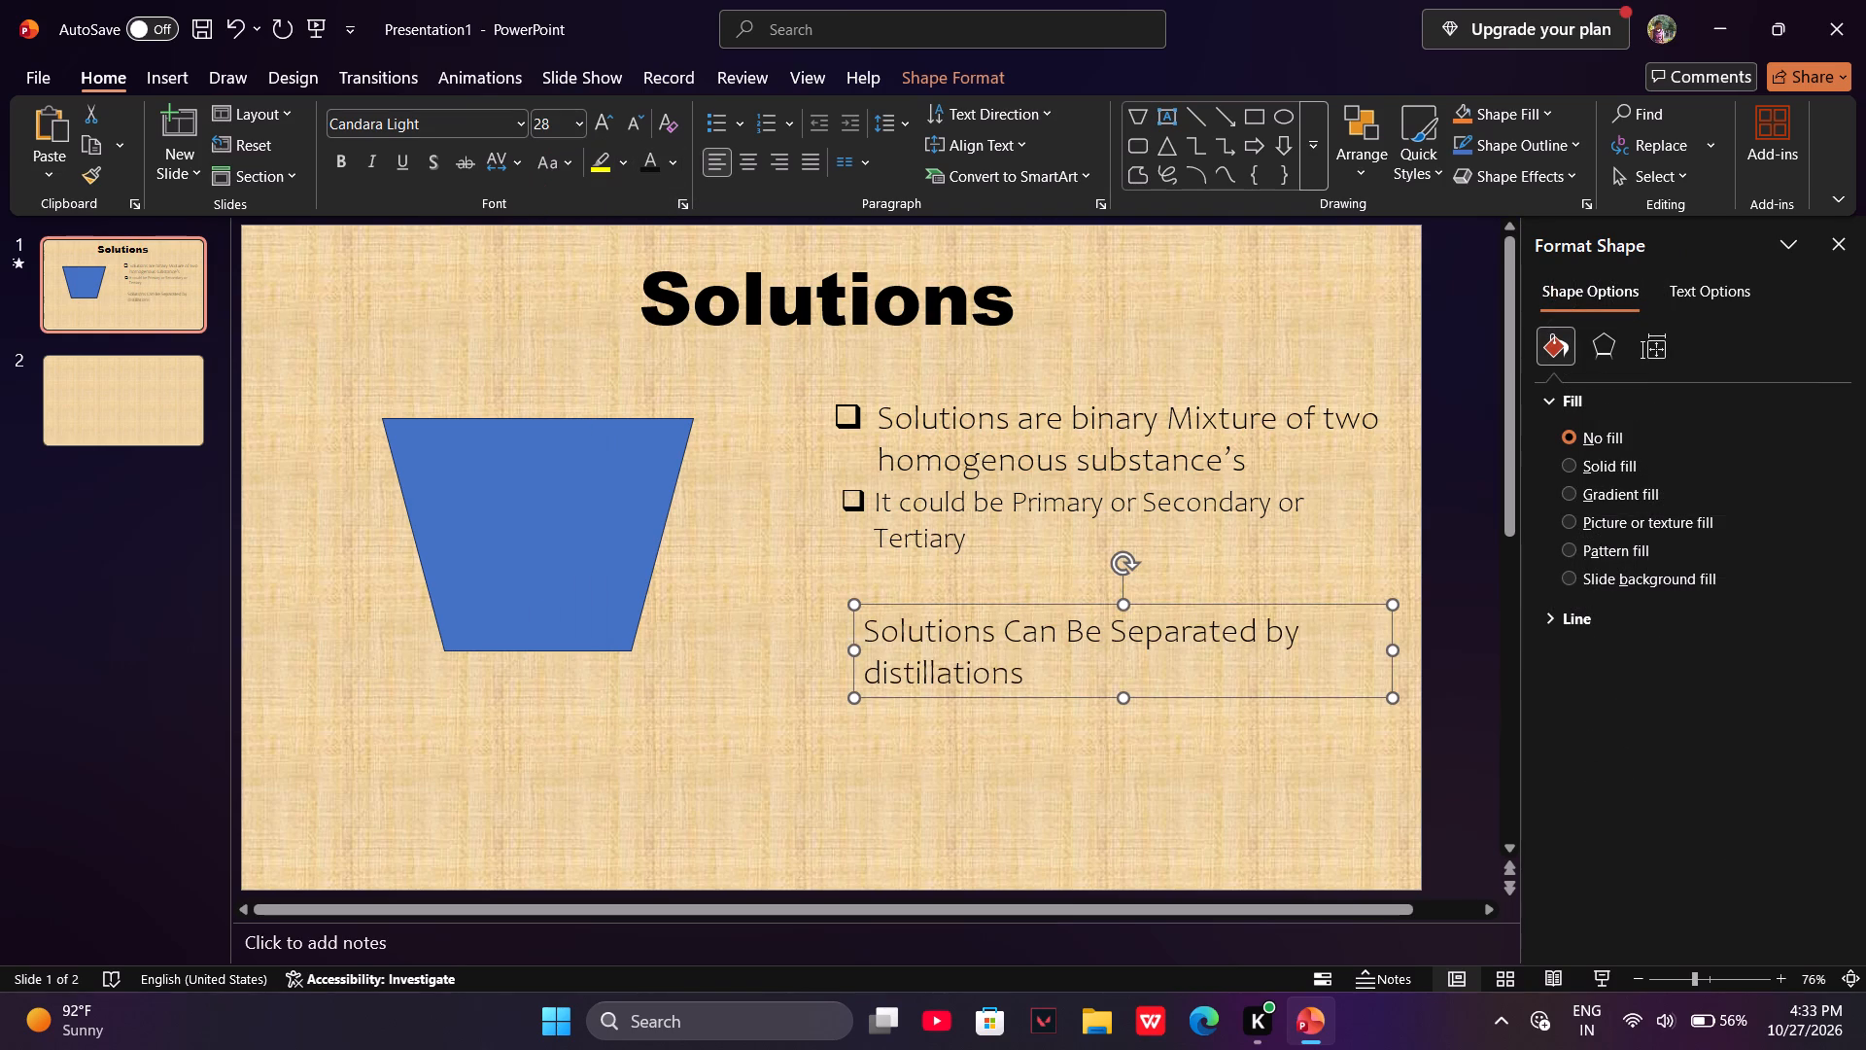
Move the distillation text box up so it sits directly beneath the second bulleted sentence.
{"action": "left_click_drag", "start_coordinate": [943, 649], "coordinate": [943, 632]}
{"action": "left_click", "coordinate": [756, 589]}
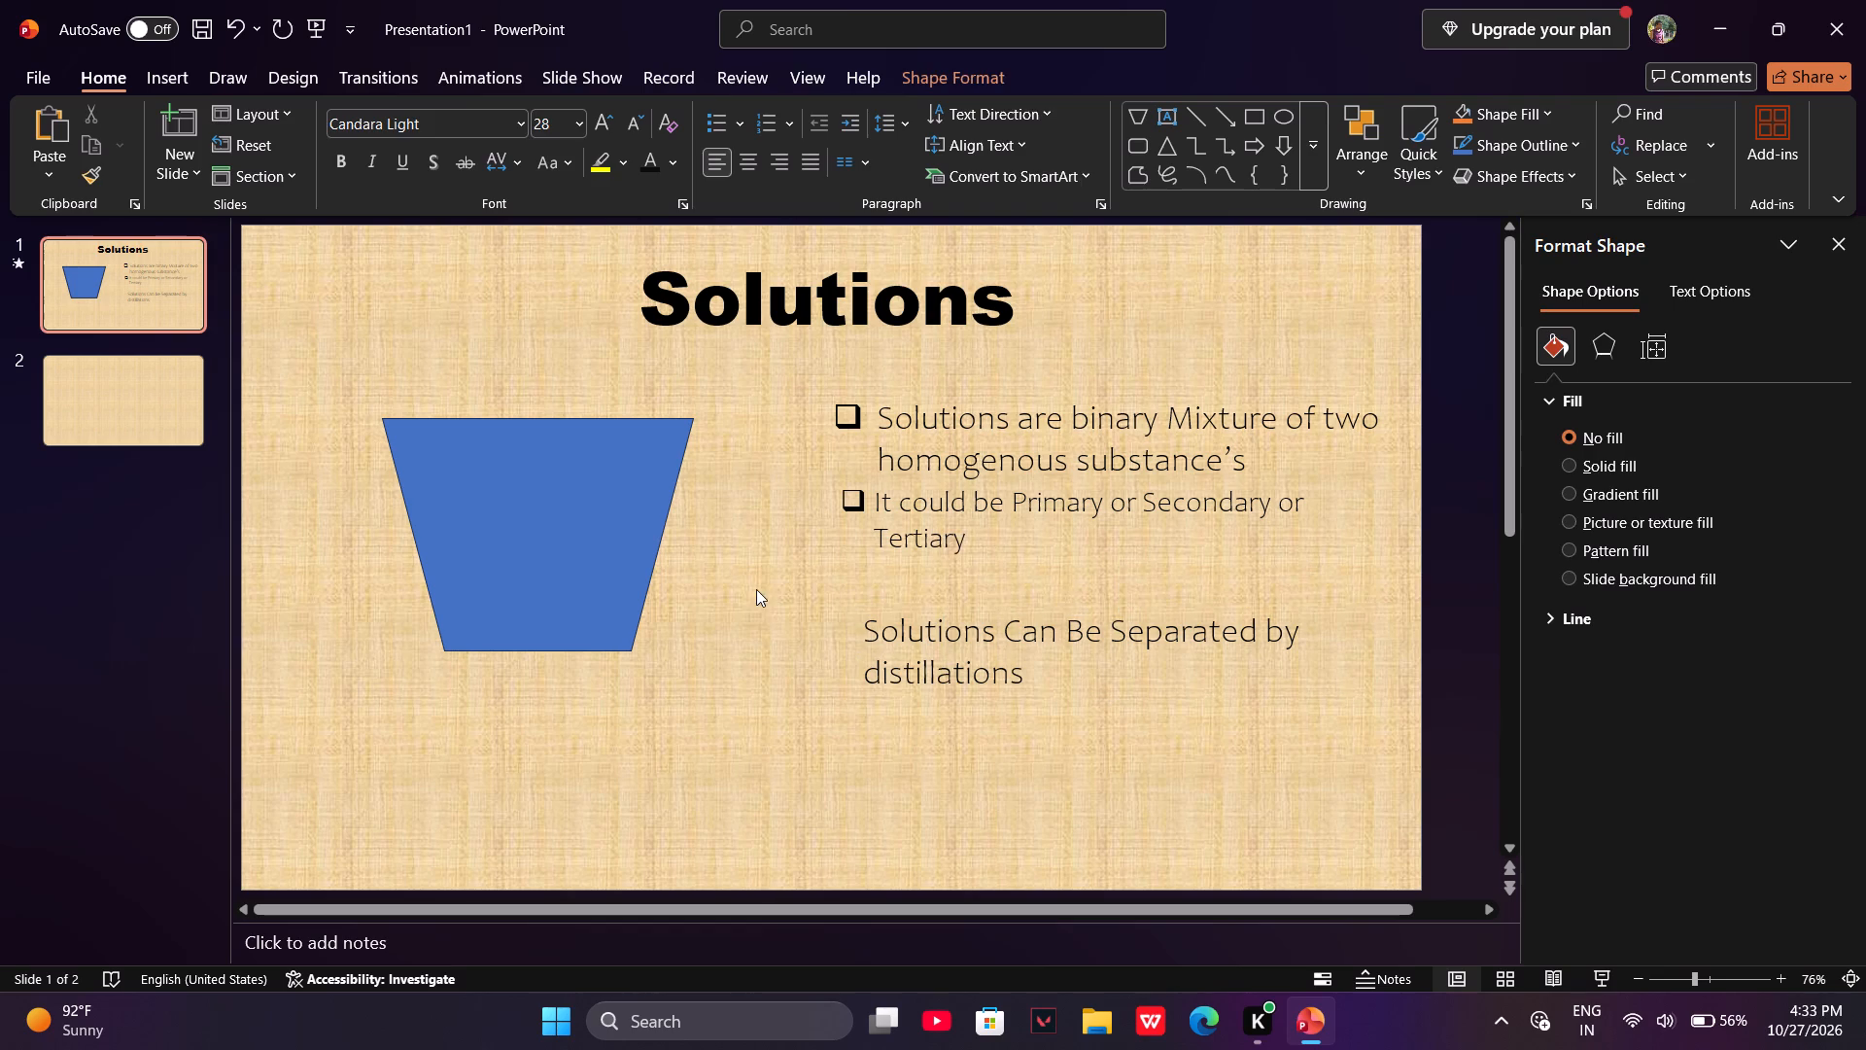
{"action": "left_click_drag", "start_coordinate": [833, 628], "coordinate": [1360, 743]}
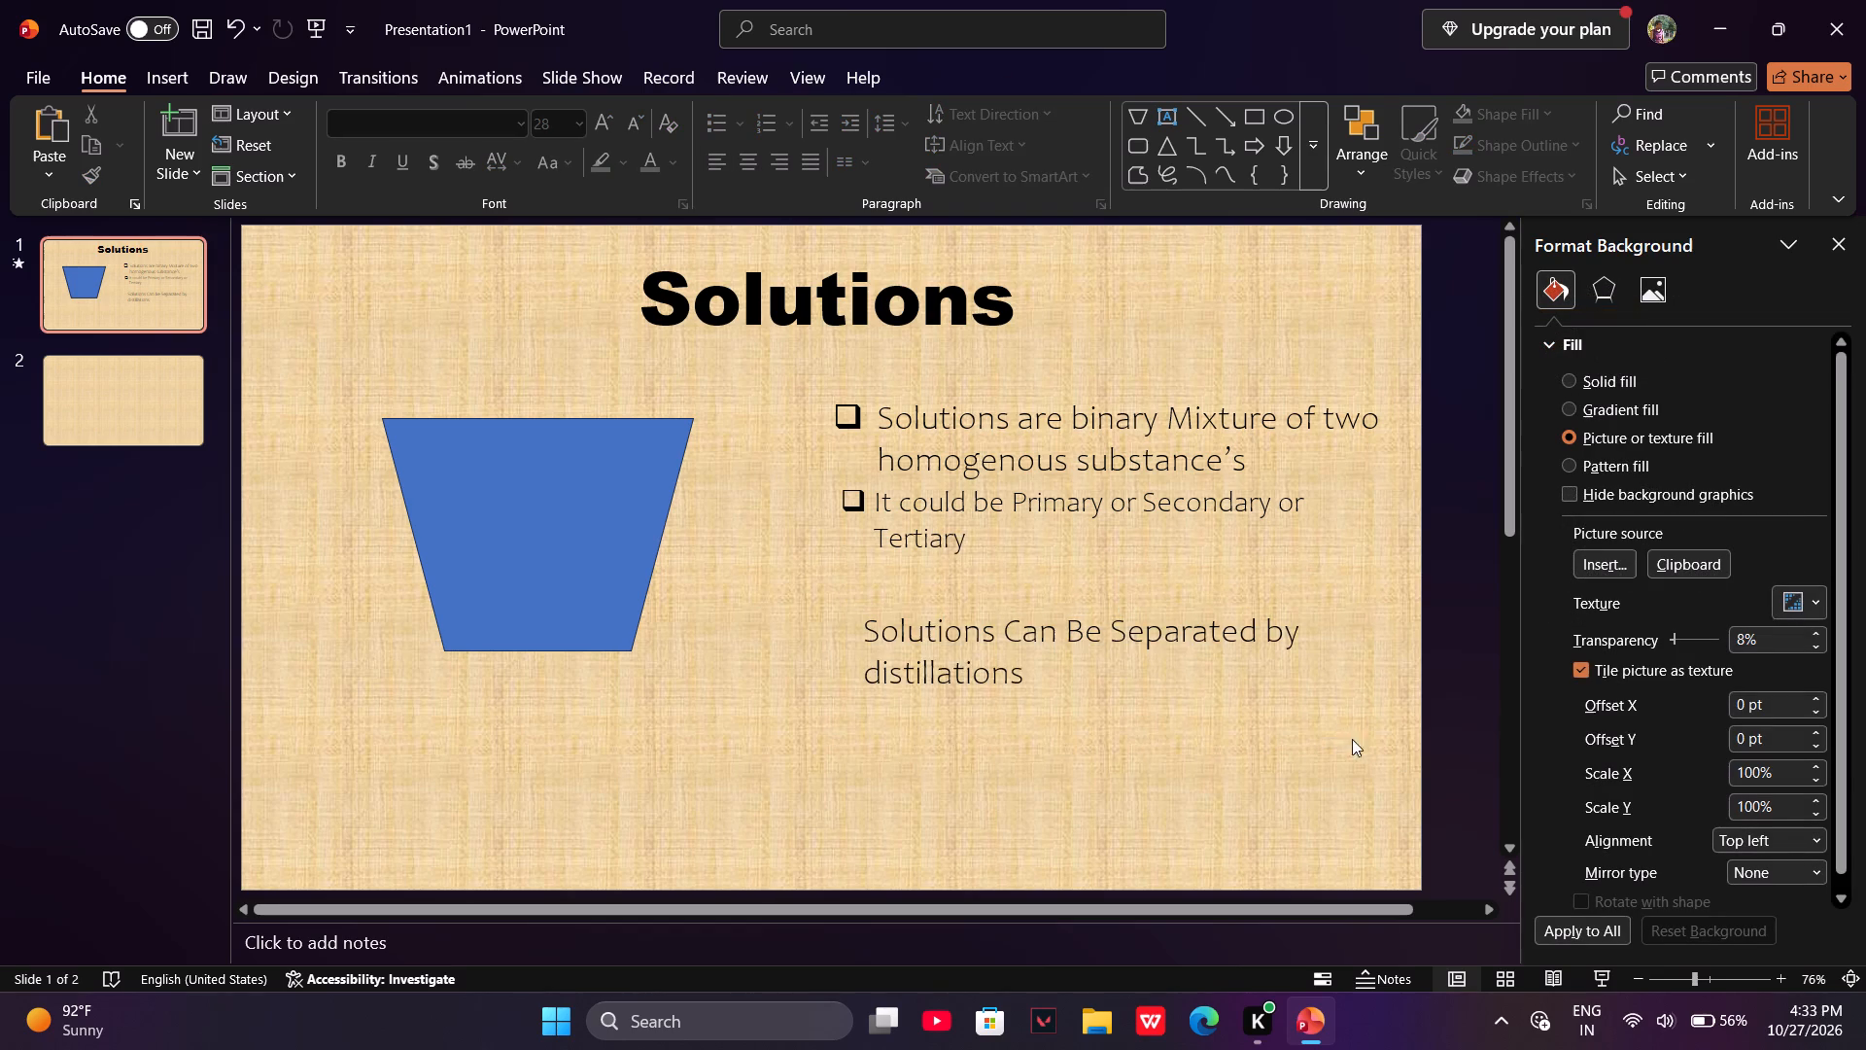
{"action": "left_click_drag", "start_coordinate": [1333, 721], "coordinate": [803, 555]}
{"action": "left_click", "coordinate": [935, 632]}
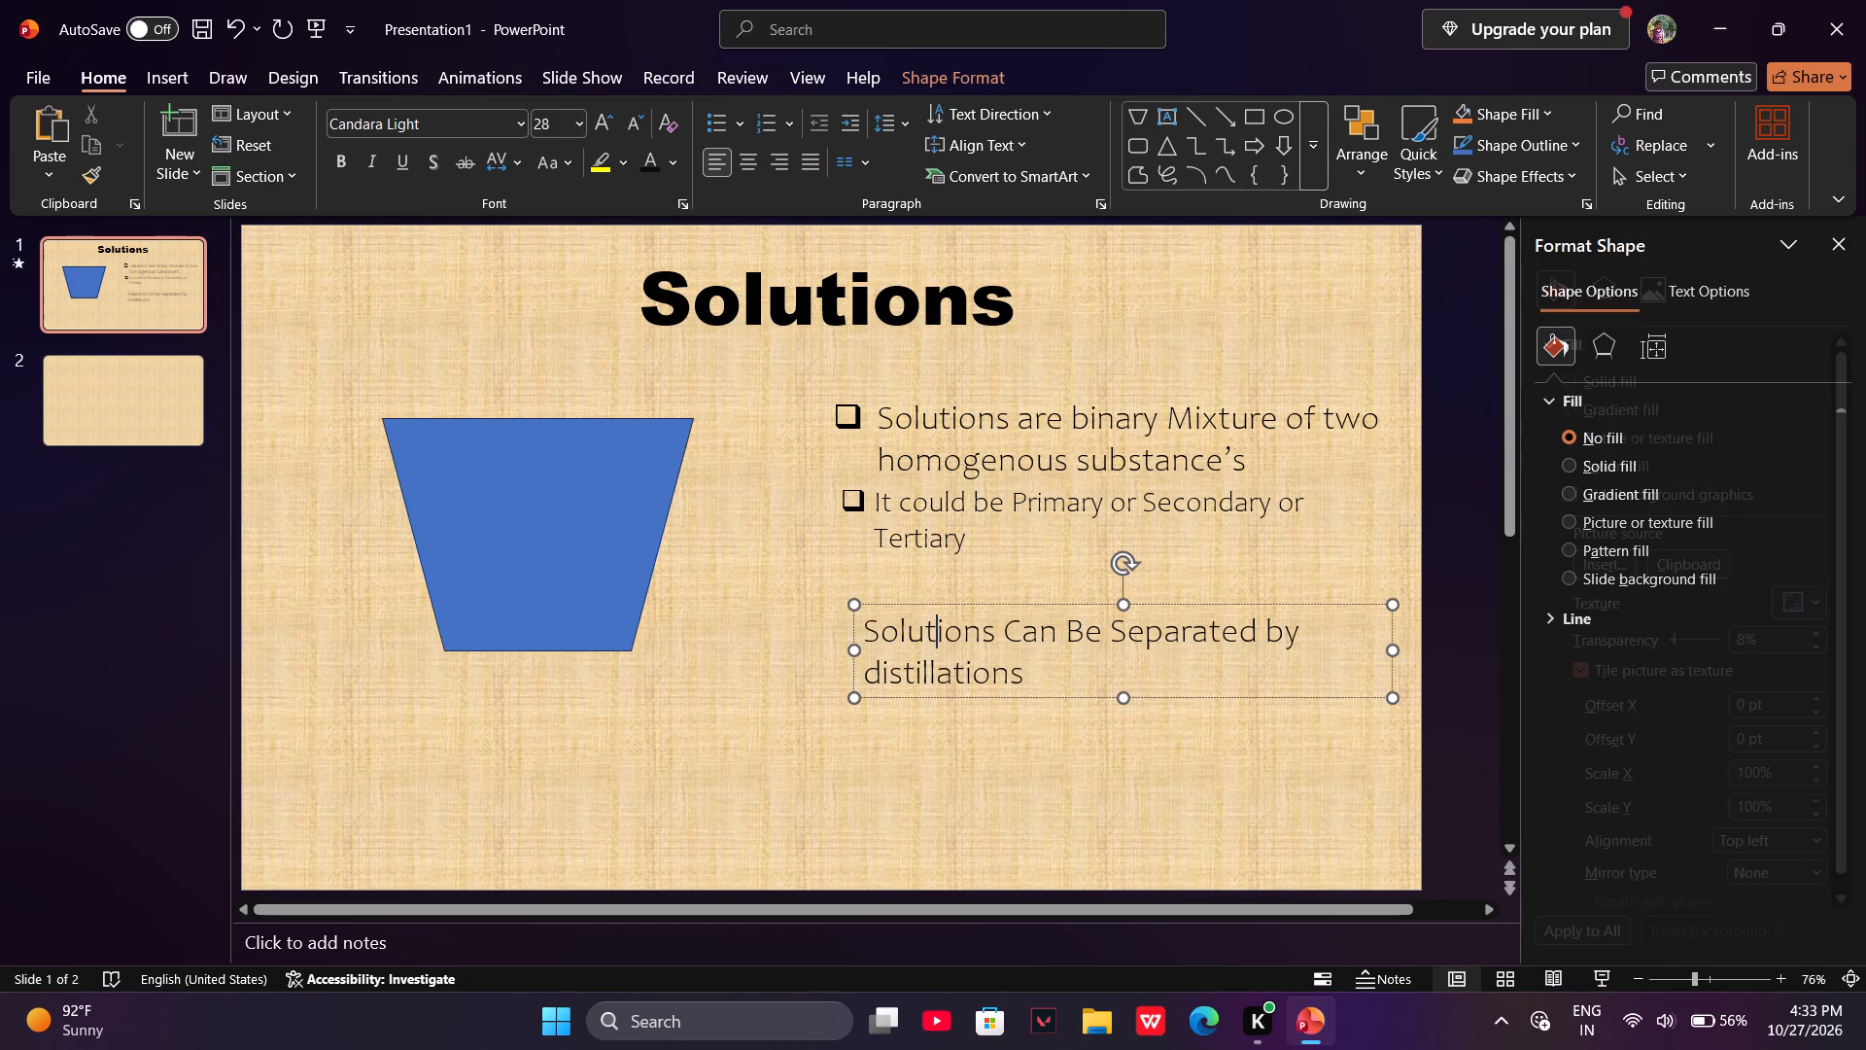
{"action": "left_click_drag", "start_coordinate": [1088, 606], "coordinate": [1084, 606]}
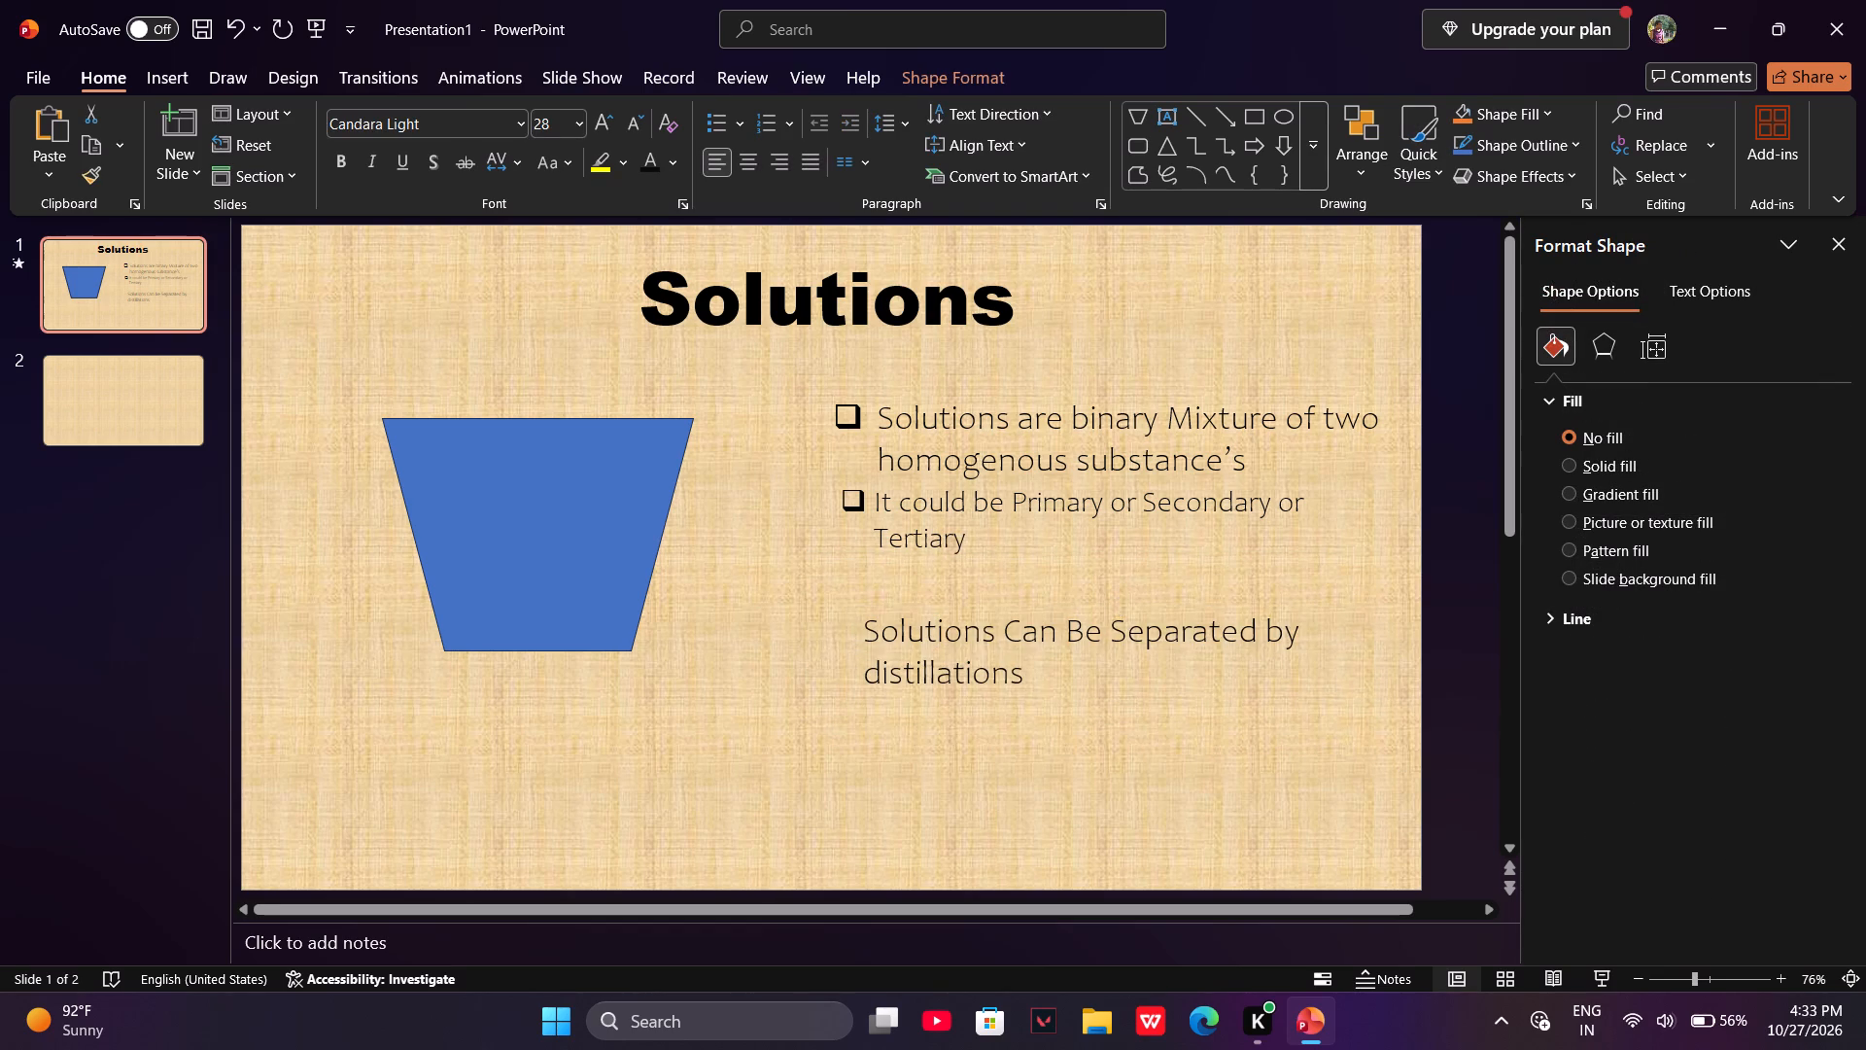
{"action": "left_click_drag", "start_coordinate": [1084, 606], "coordinate": [1071, 559]}
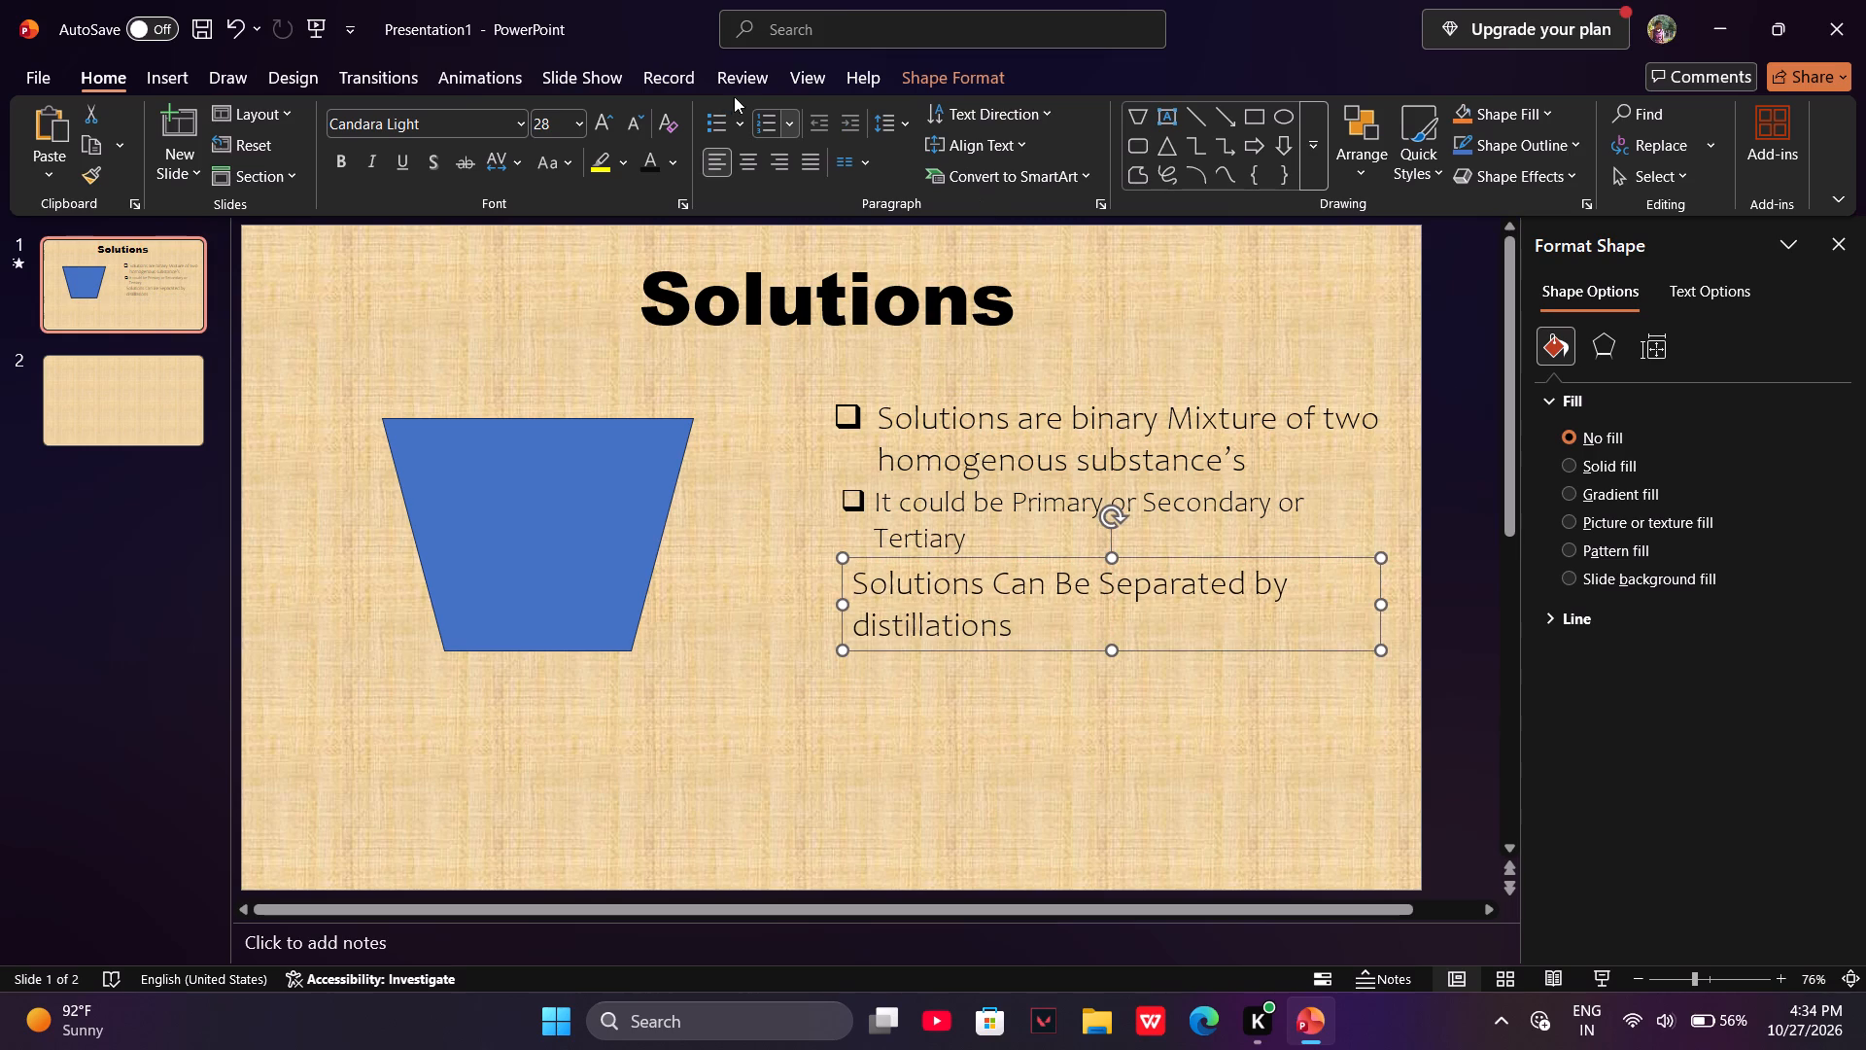
Apply hollow square bullets to the sentence "Solutions Can Be Separated by distillations".
{"action": "left_click", "coordinate": [746, 129]}
{"action": "left_click", "coordinate": [866, 326]}
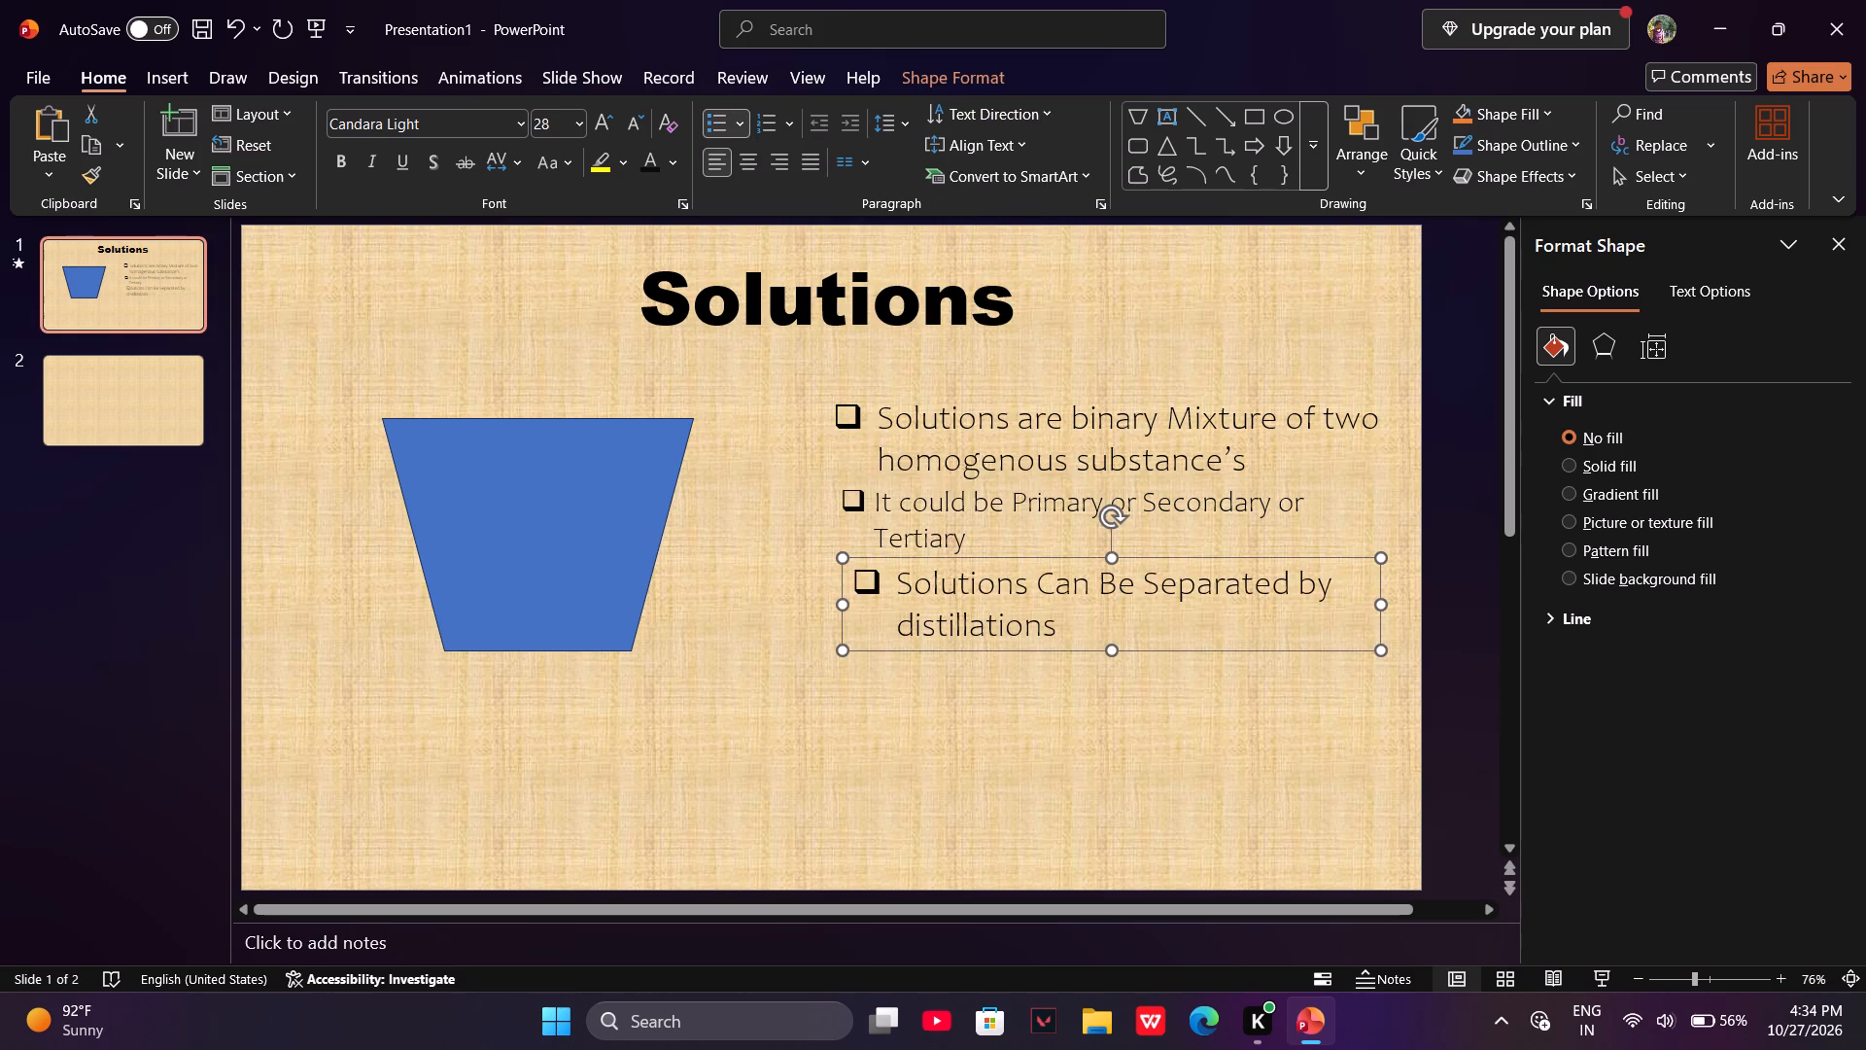
{"action": "left_click", "coordinate": [824, 733]}
Move the text box "Solutions Can Be Separated by distillations" sideways so its bullet lines up with the first sentence's bullet.
{"action": "left_click", "coordinate": [910, 594]}
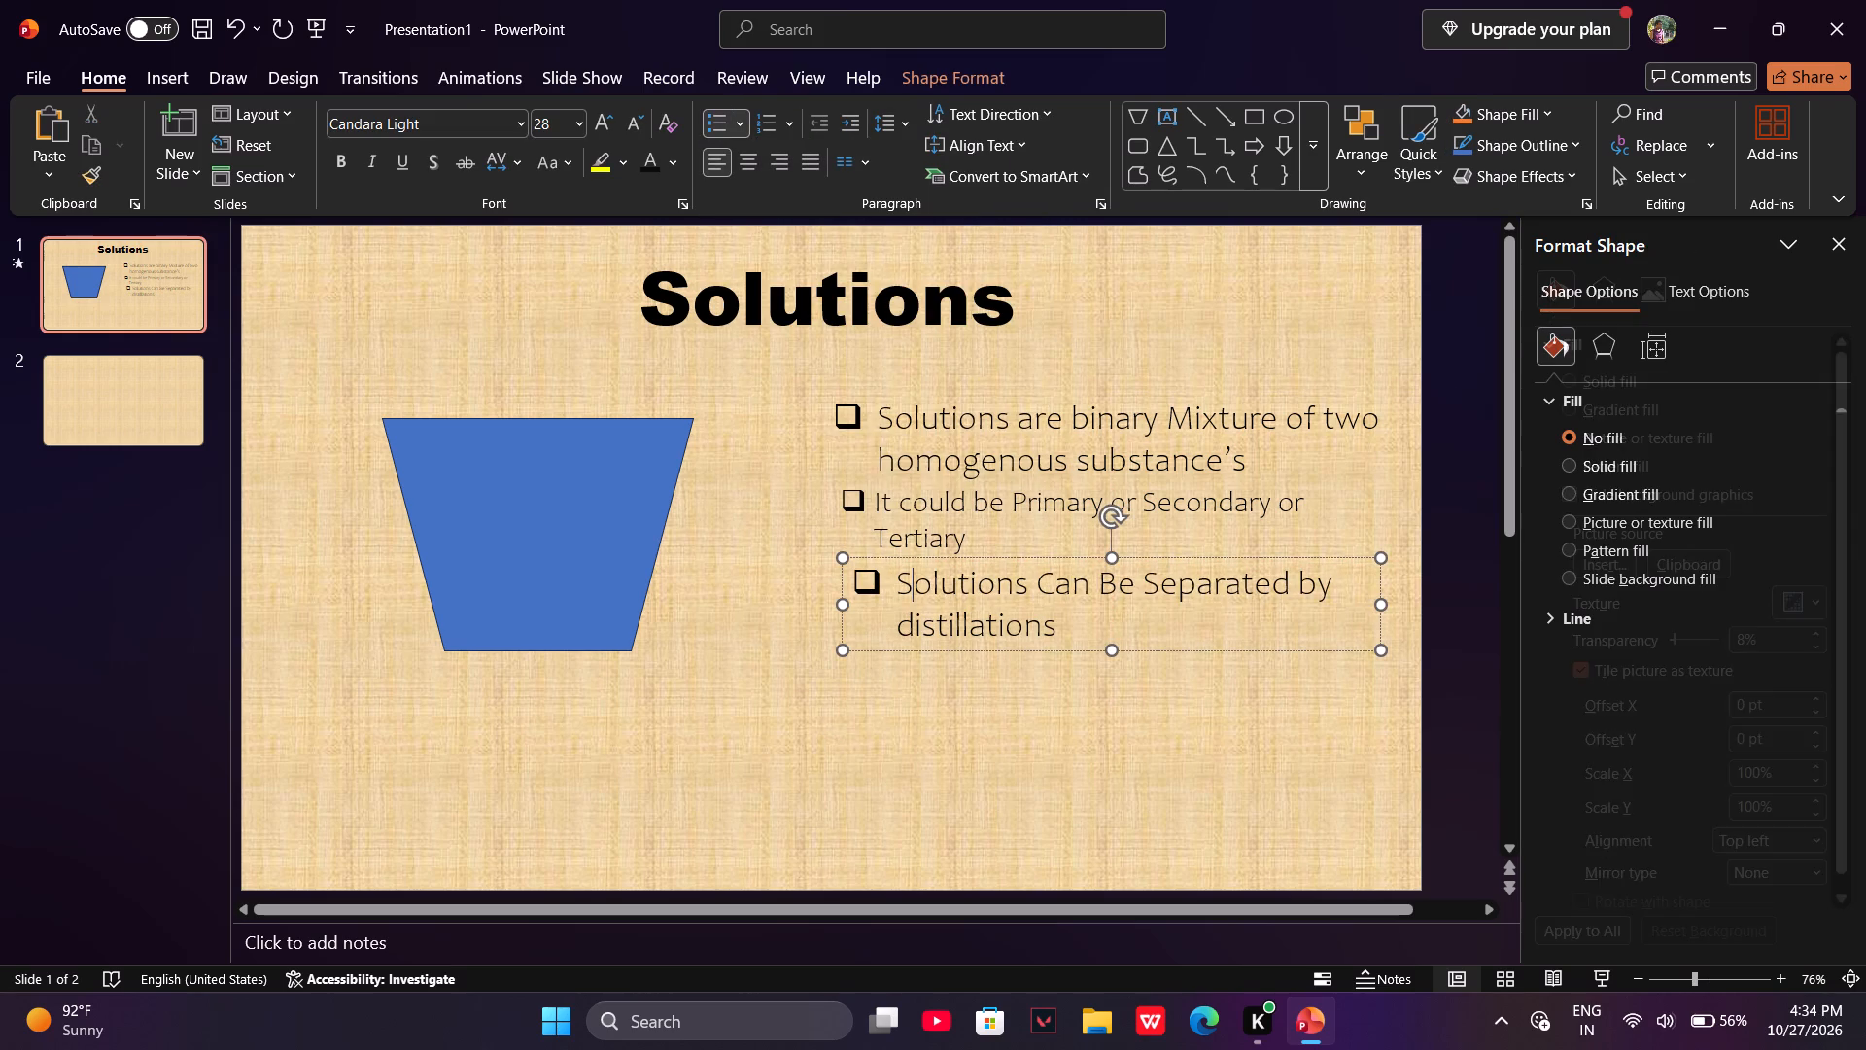
{"action": "left_click", "coordinate": [862, 585]}
{"action": "left_click_drag", "start_coordinate": [862, 585], "coordinate": [849, 585]}
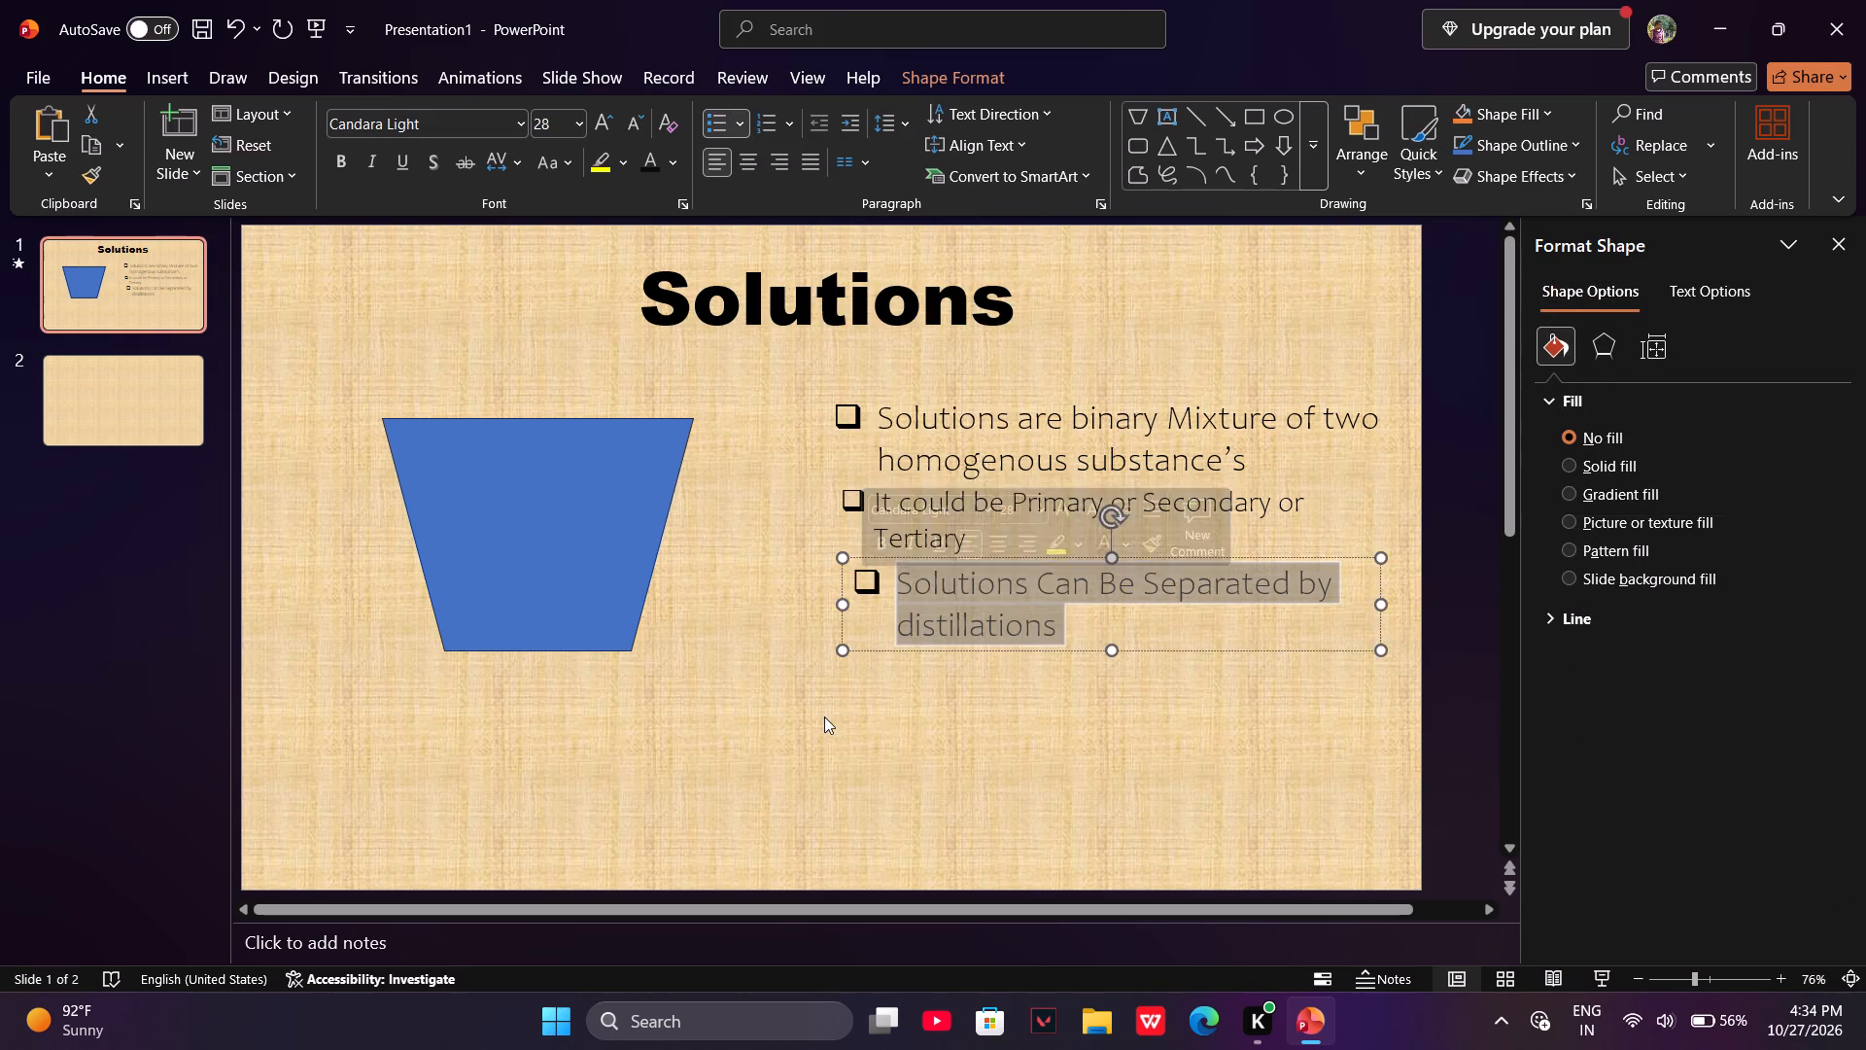
{"action": "left_click", "coordinate": [824, 717]}
{"action": "left_click_drag", "start_coordinate": [862, 602], "coordinate": [846, 602]}
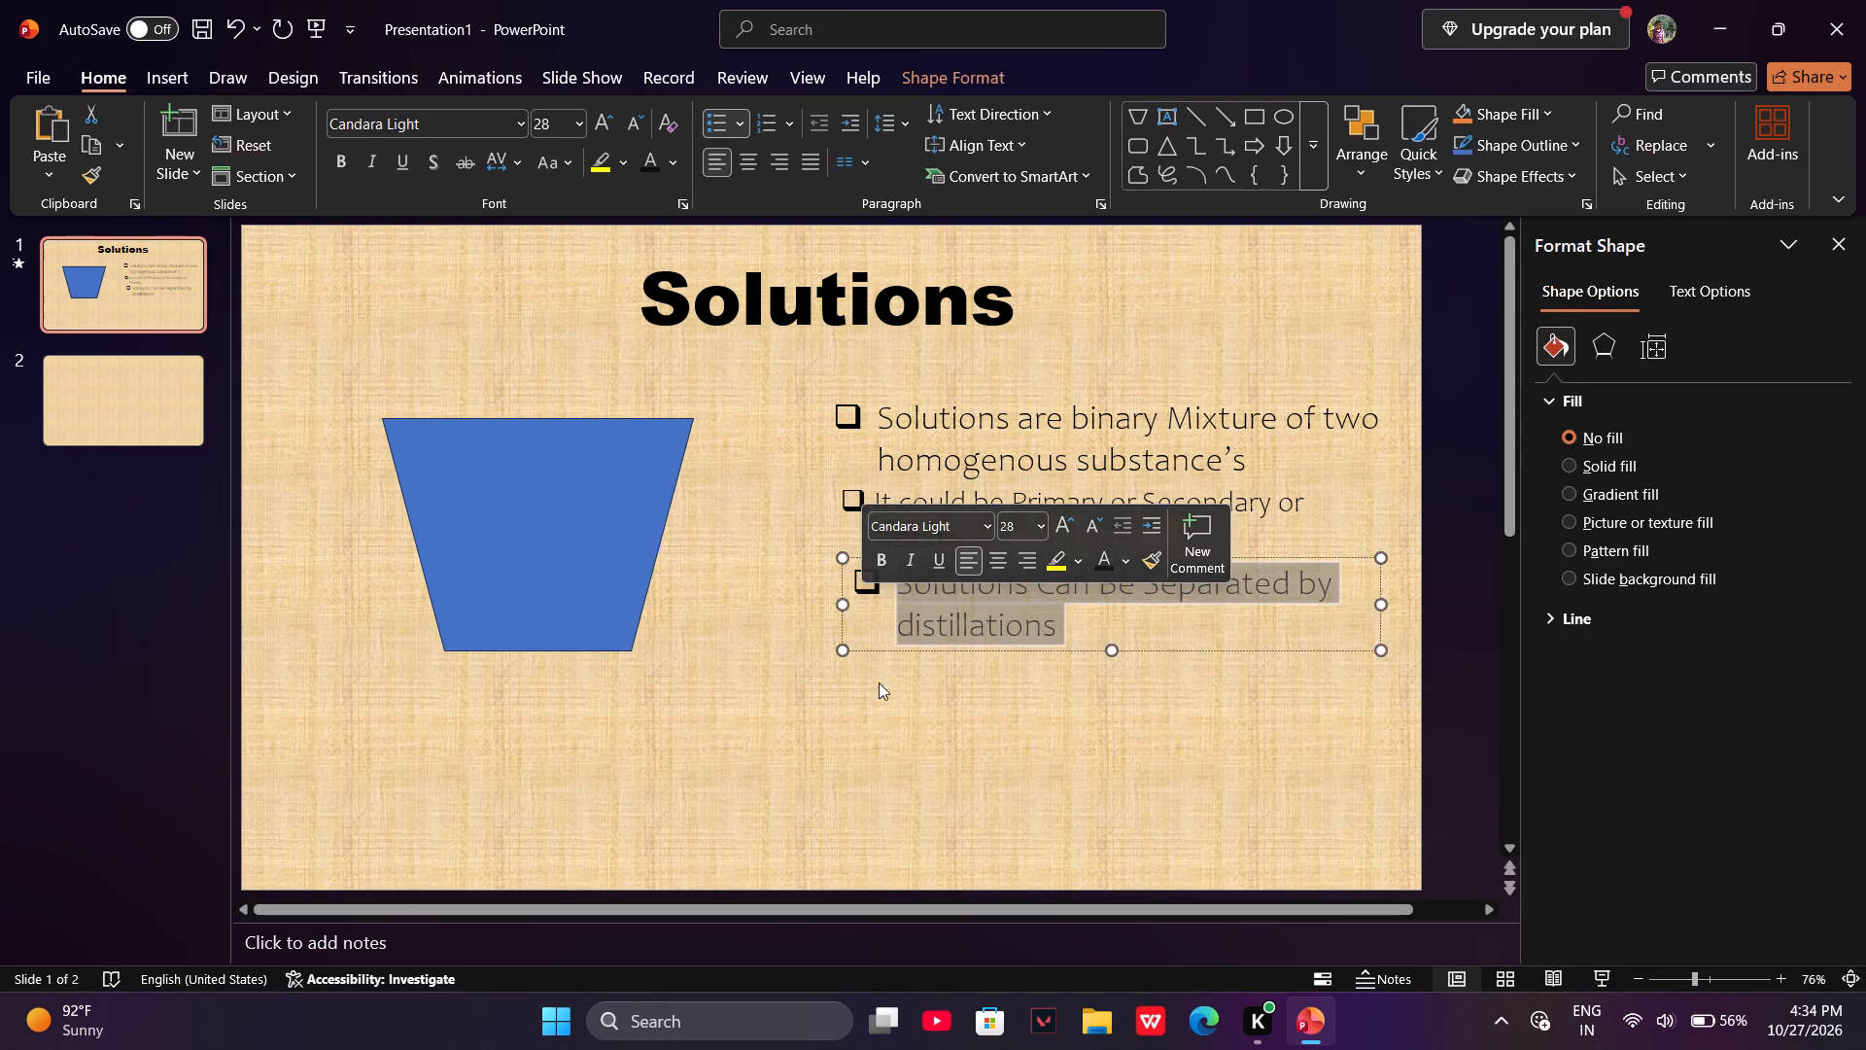
{"action": "left_click_drag", "start_coordinate": [896, 729], "coordinate": [909, 733]}
{"action": "left_click_drag", "start_coordinate": [1428, 675], "coordinate": [837, 581]}
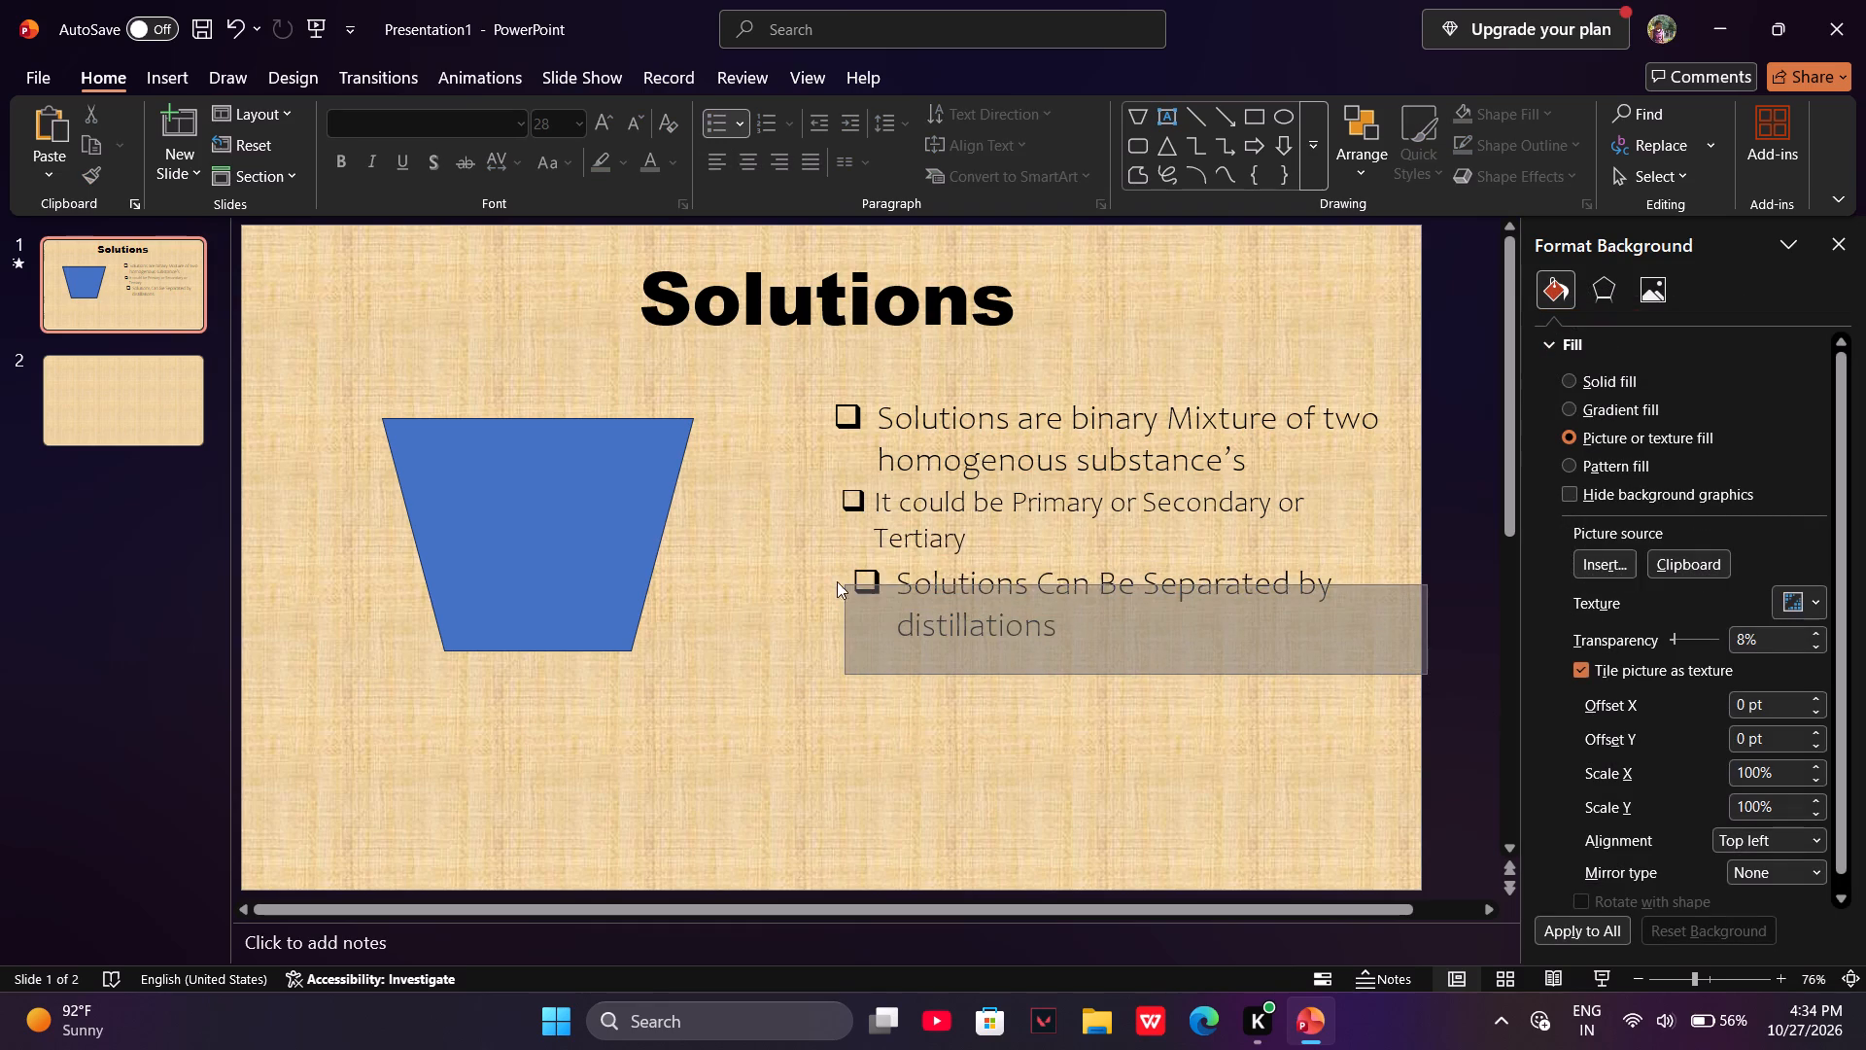
{"action": "left_click_drag", "start_coordinate": [837, 581], "coordinate": [820, 569]}
{"action": "left_click", "coordinate": [943, 589]}
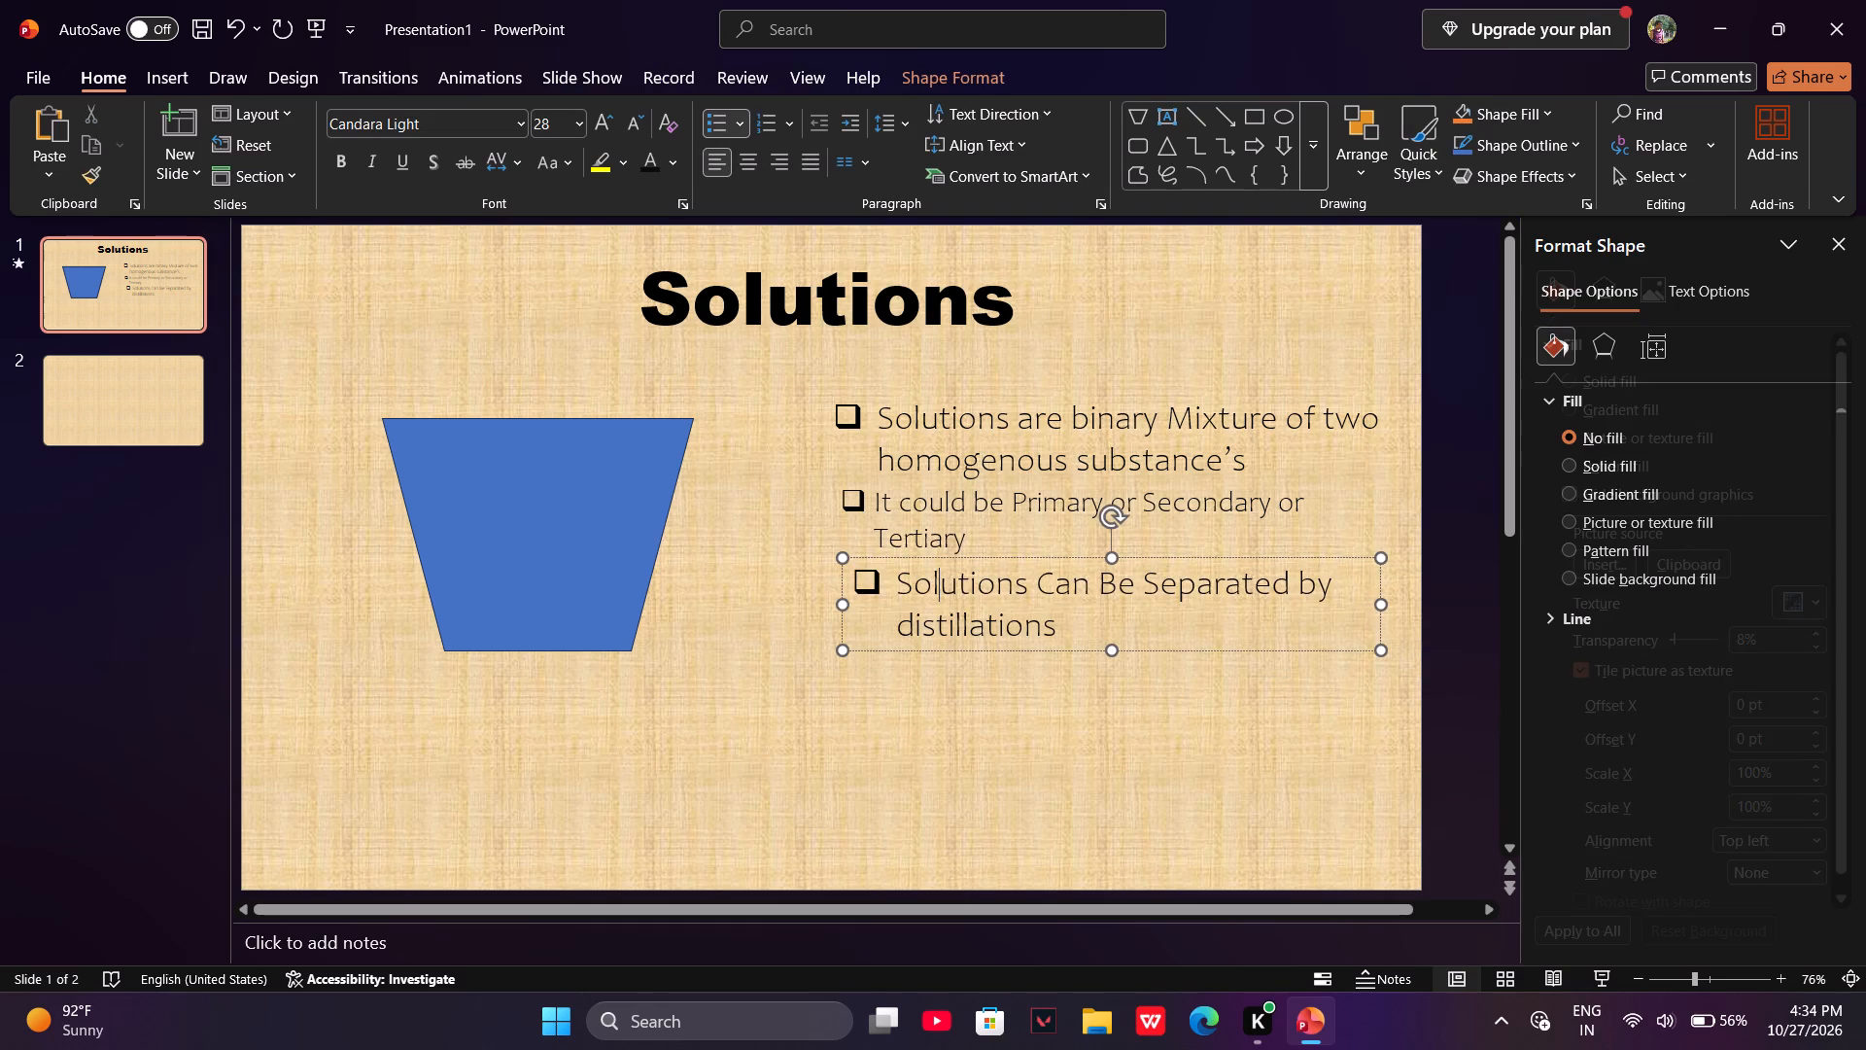
{"action": "left_click_drag", "start_coordinate": [848, 594], "coordinate": [820, 602]}
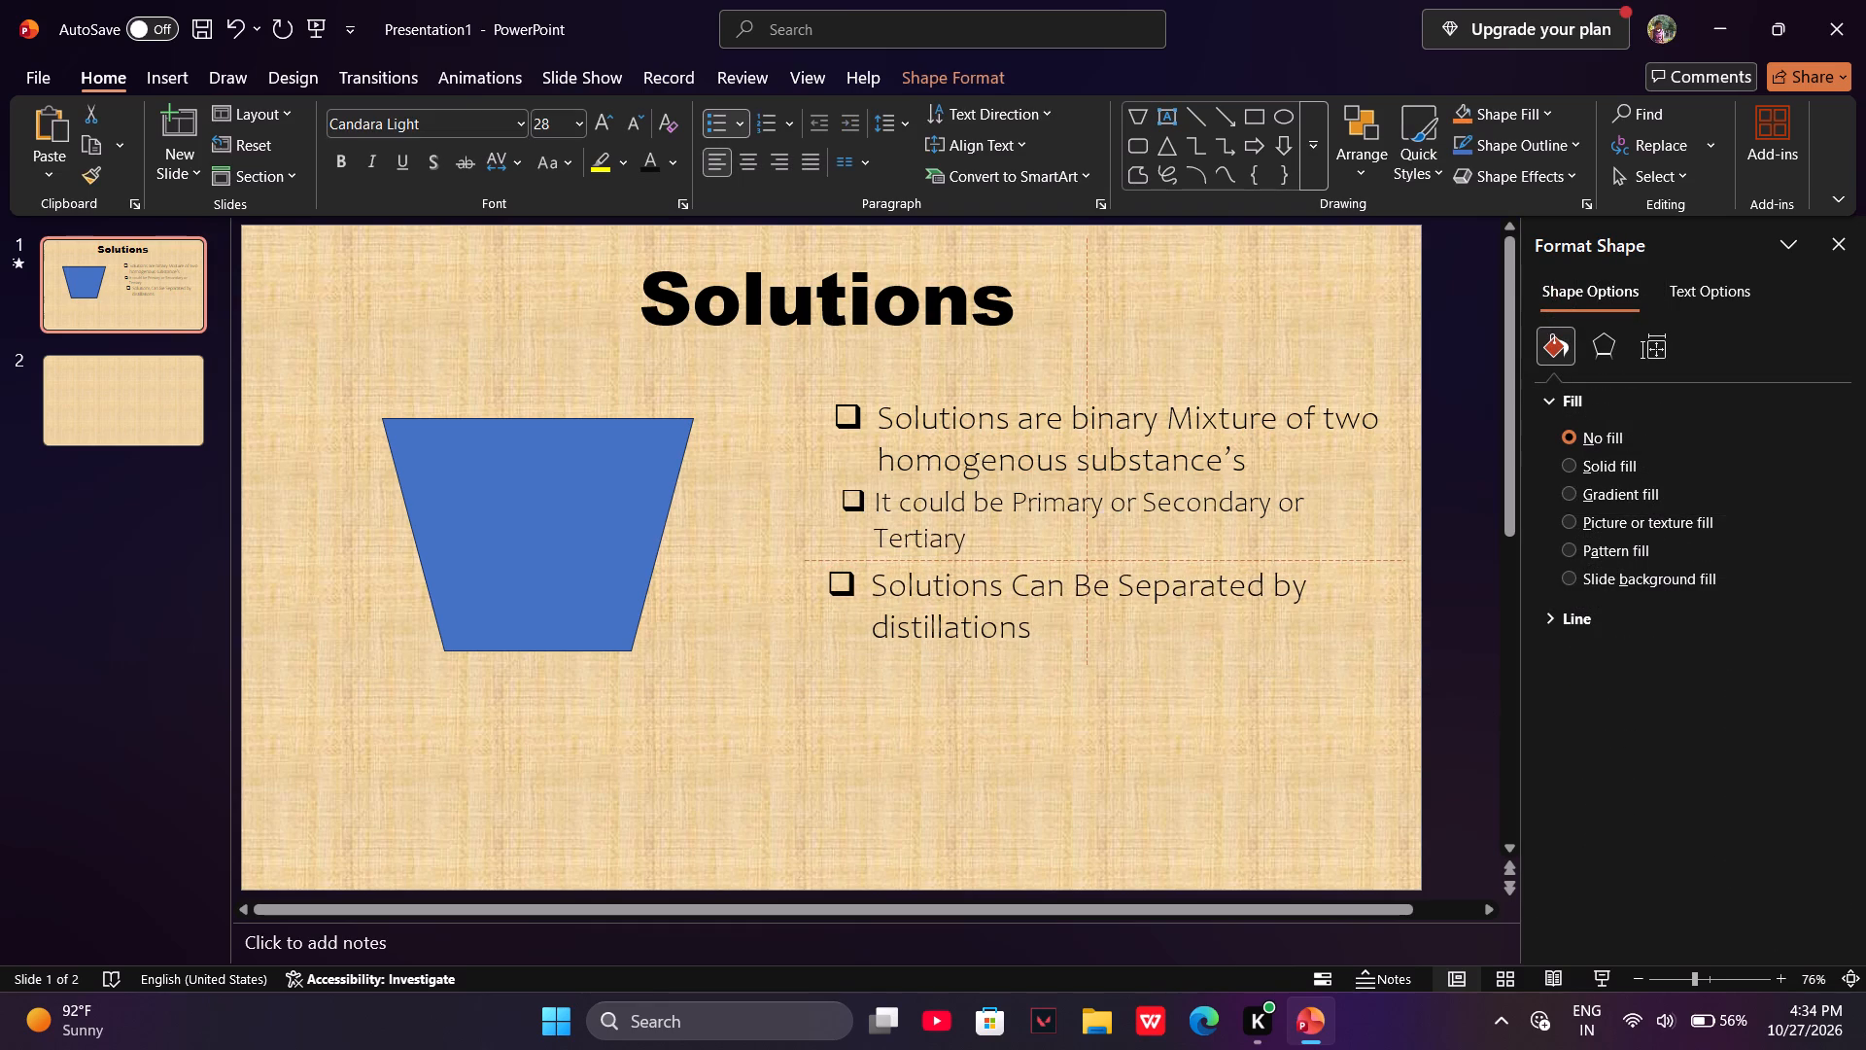
{"action": "left_click_drag", "start_coordinate": [820, 602], "coordinate": [832, 606]}
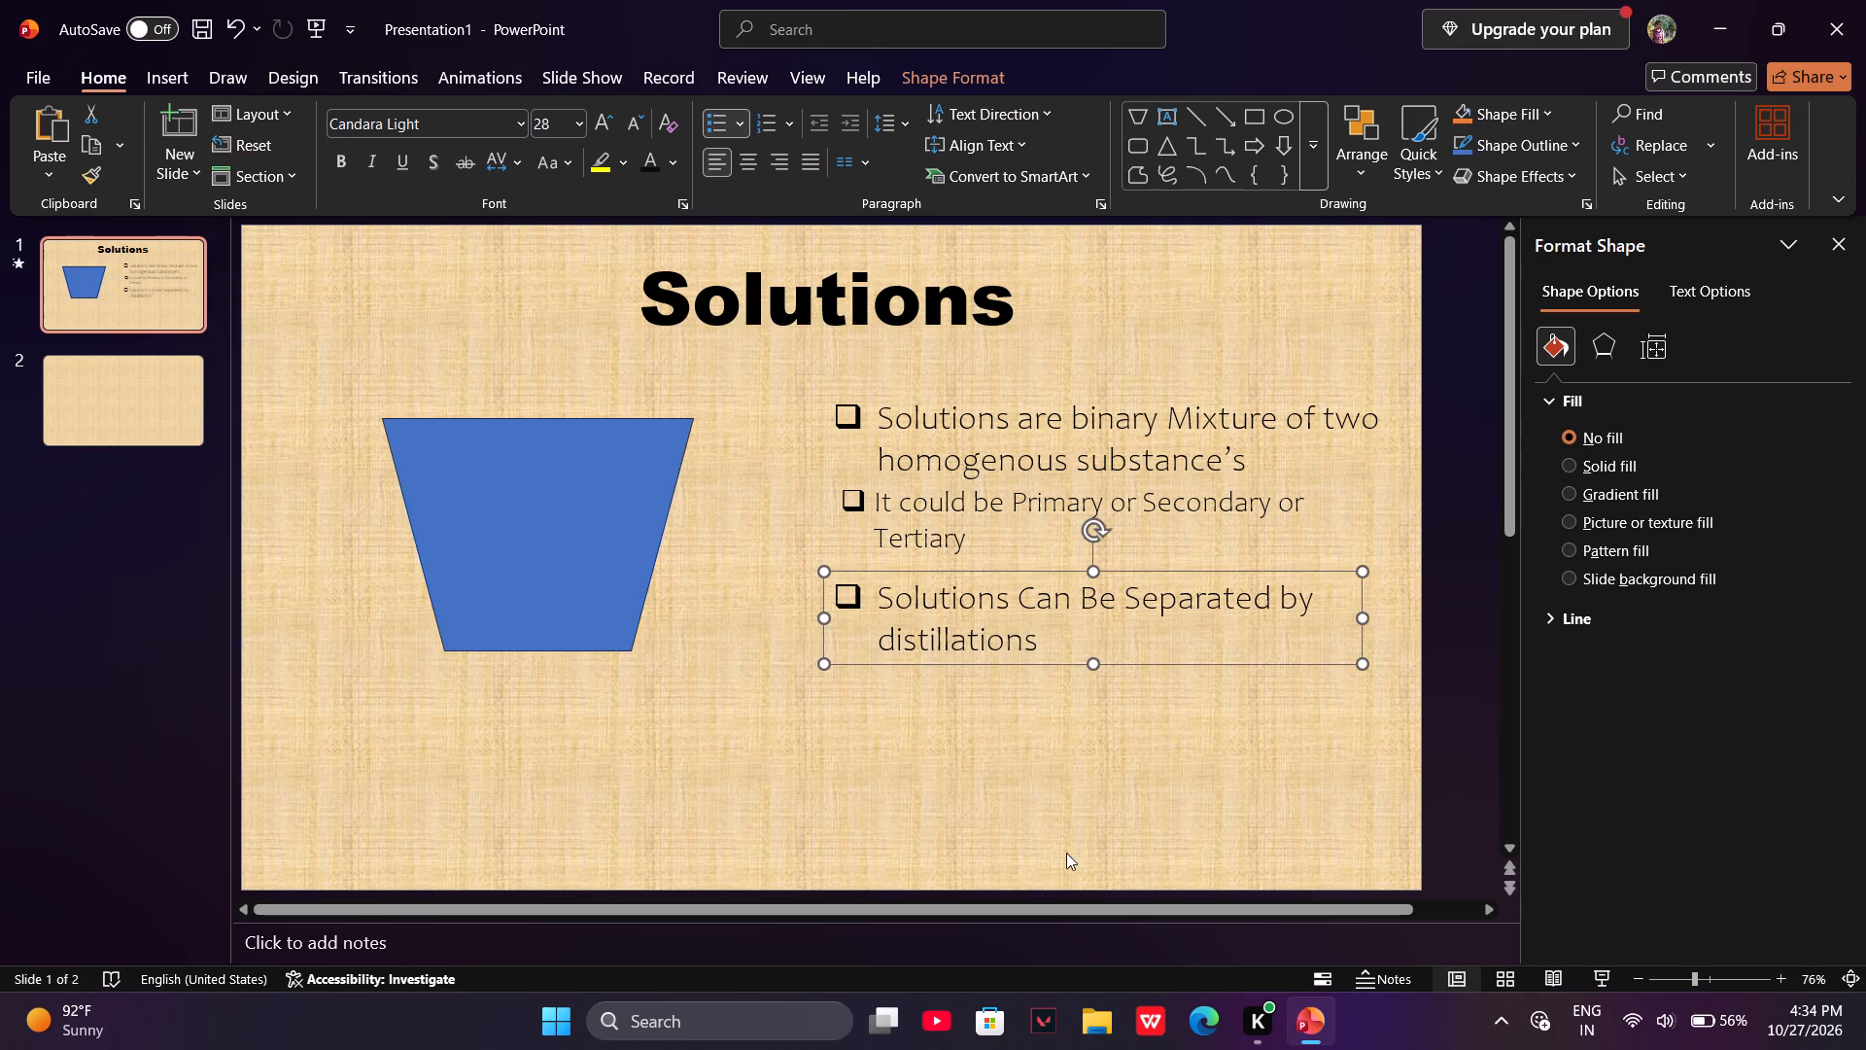
{"action": "left_click", "coordinate": [1066, 853]}
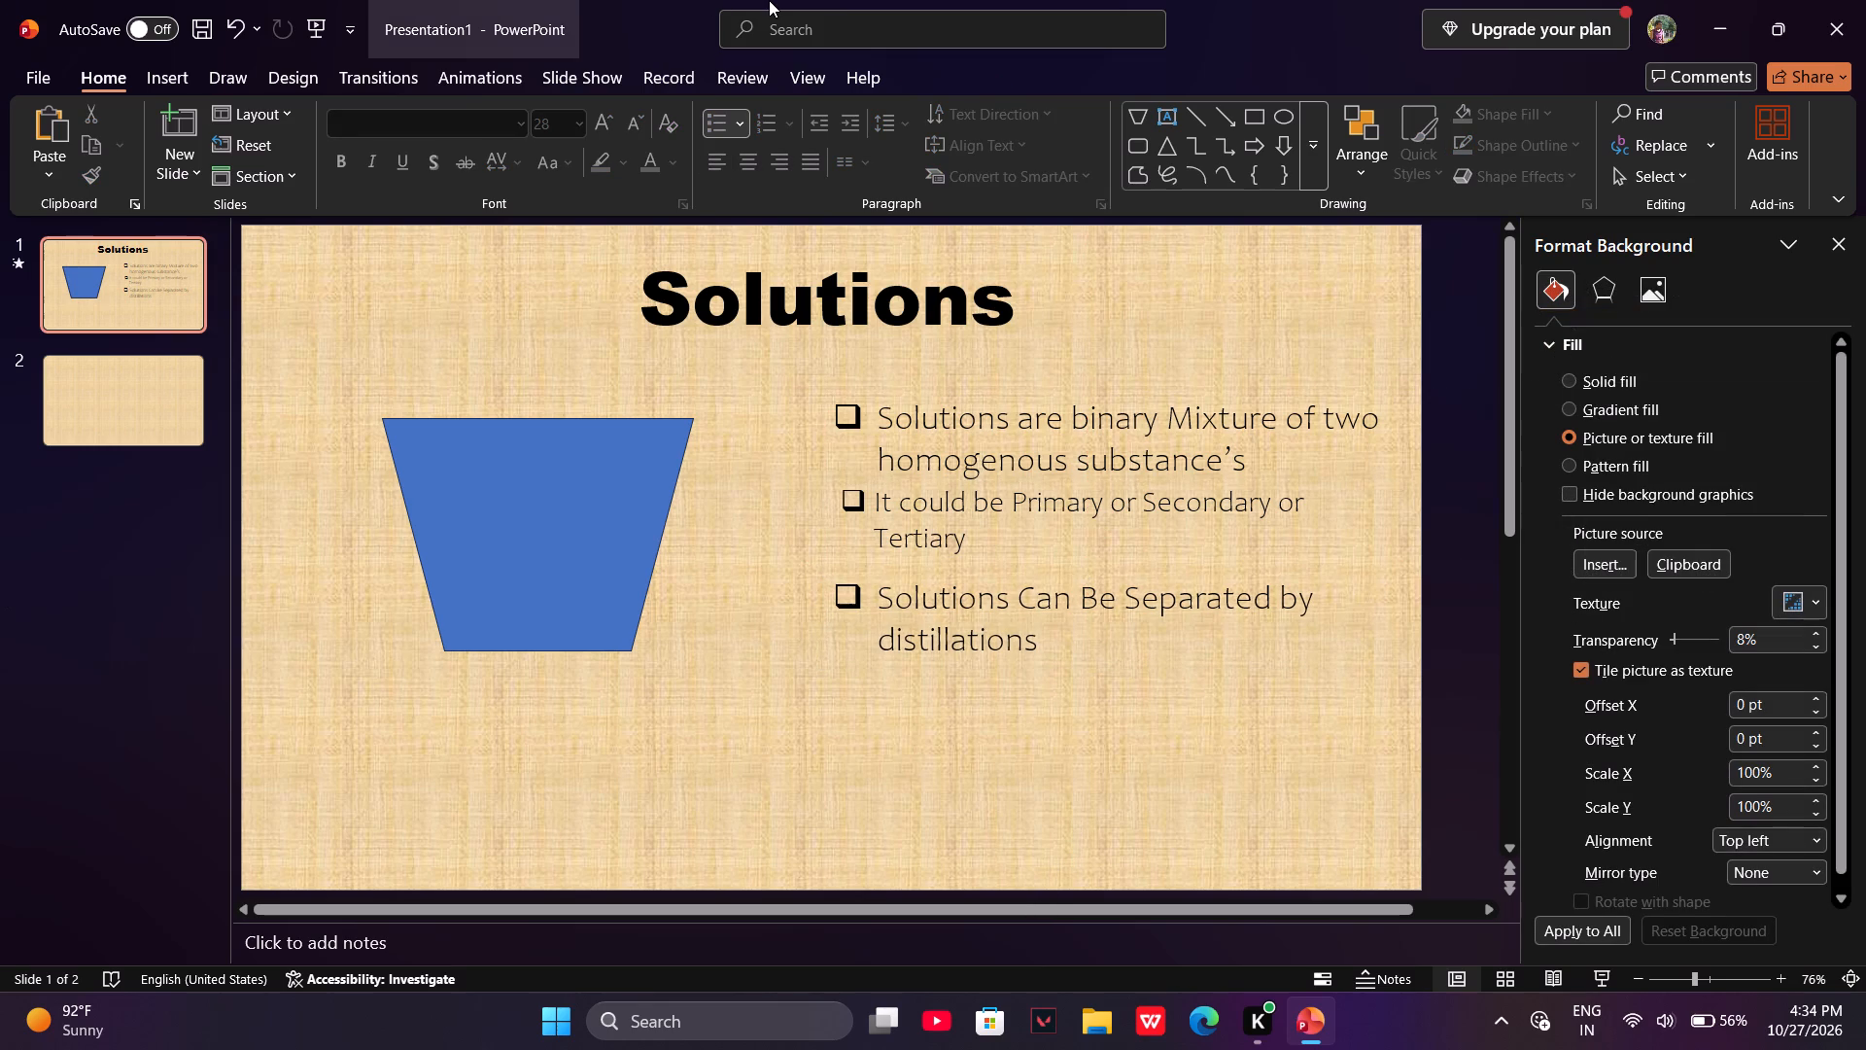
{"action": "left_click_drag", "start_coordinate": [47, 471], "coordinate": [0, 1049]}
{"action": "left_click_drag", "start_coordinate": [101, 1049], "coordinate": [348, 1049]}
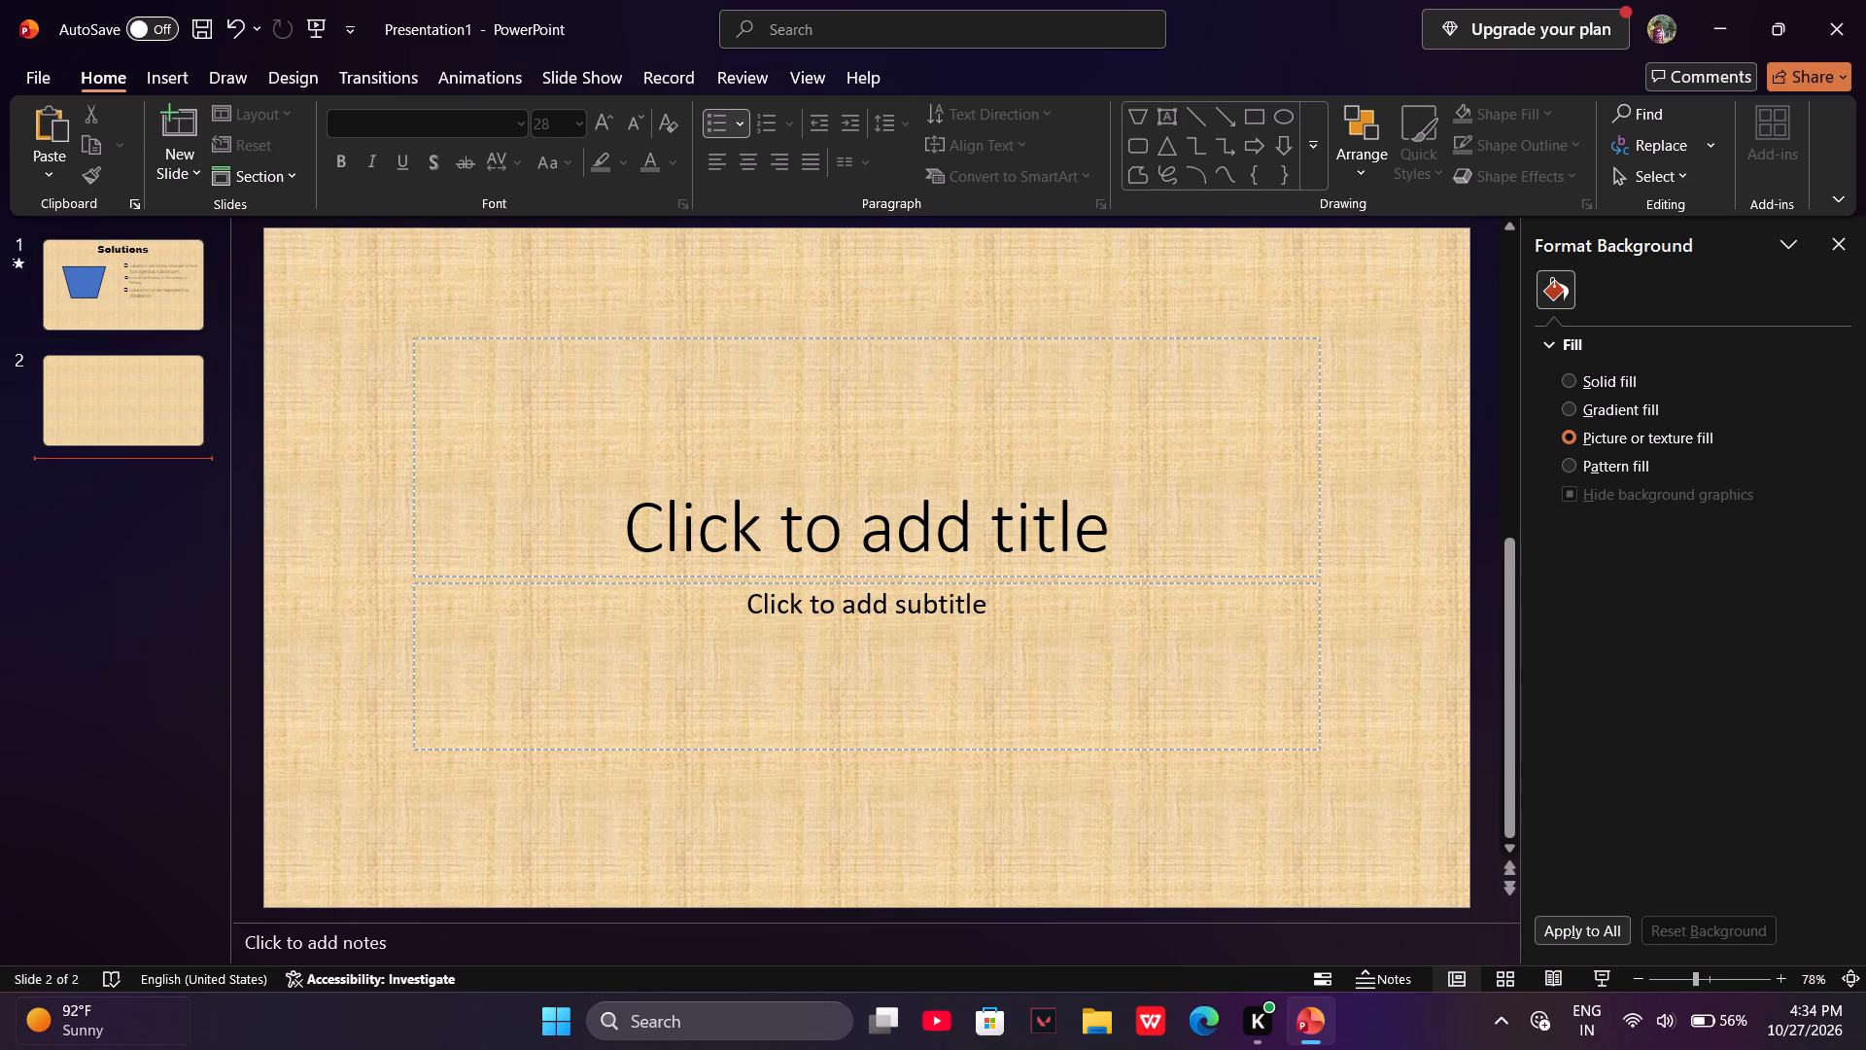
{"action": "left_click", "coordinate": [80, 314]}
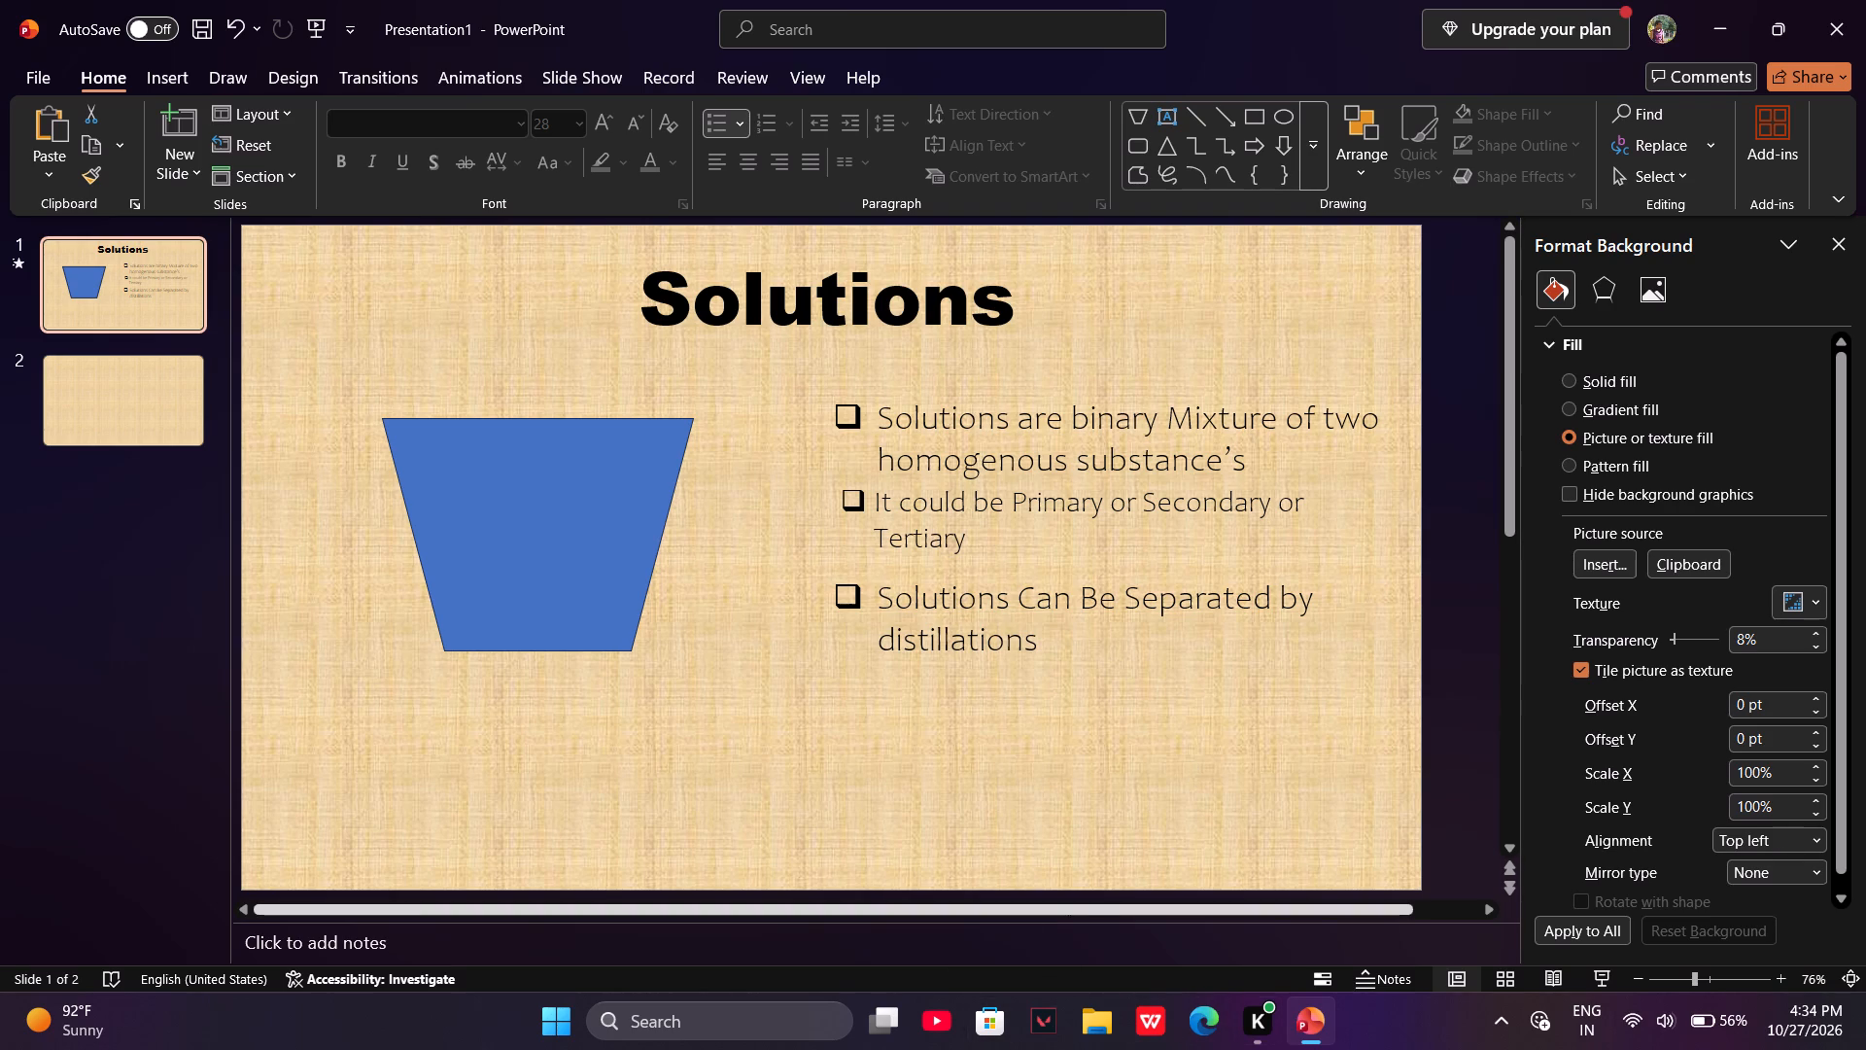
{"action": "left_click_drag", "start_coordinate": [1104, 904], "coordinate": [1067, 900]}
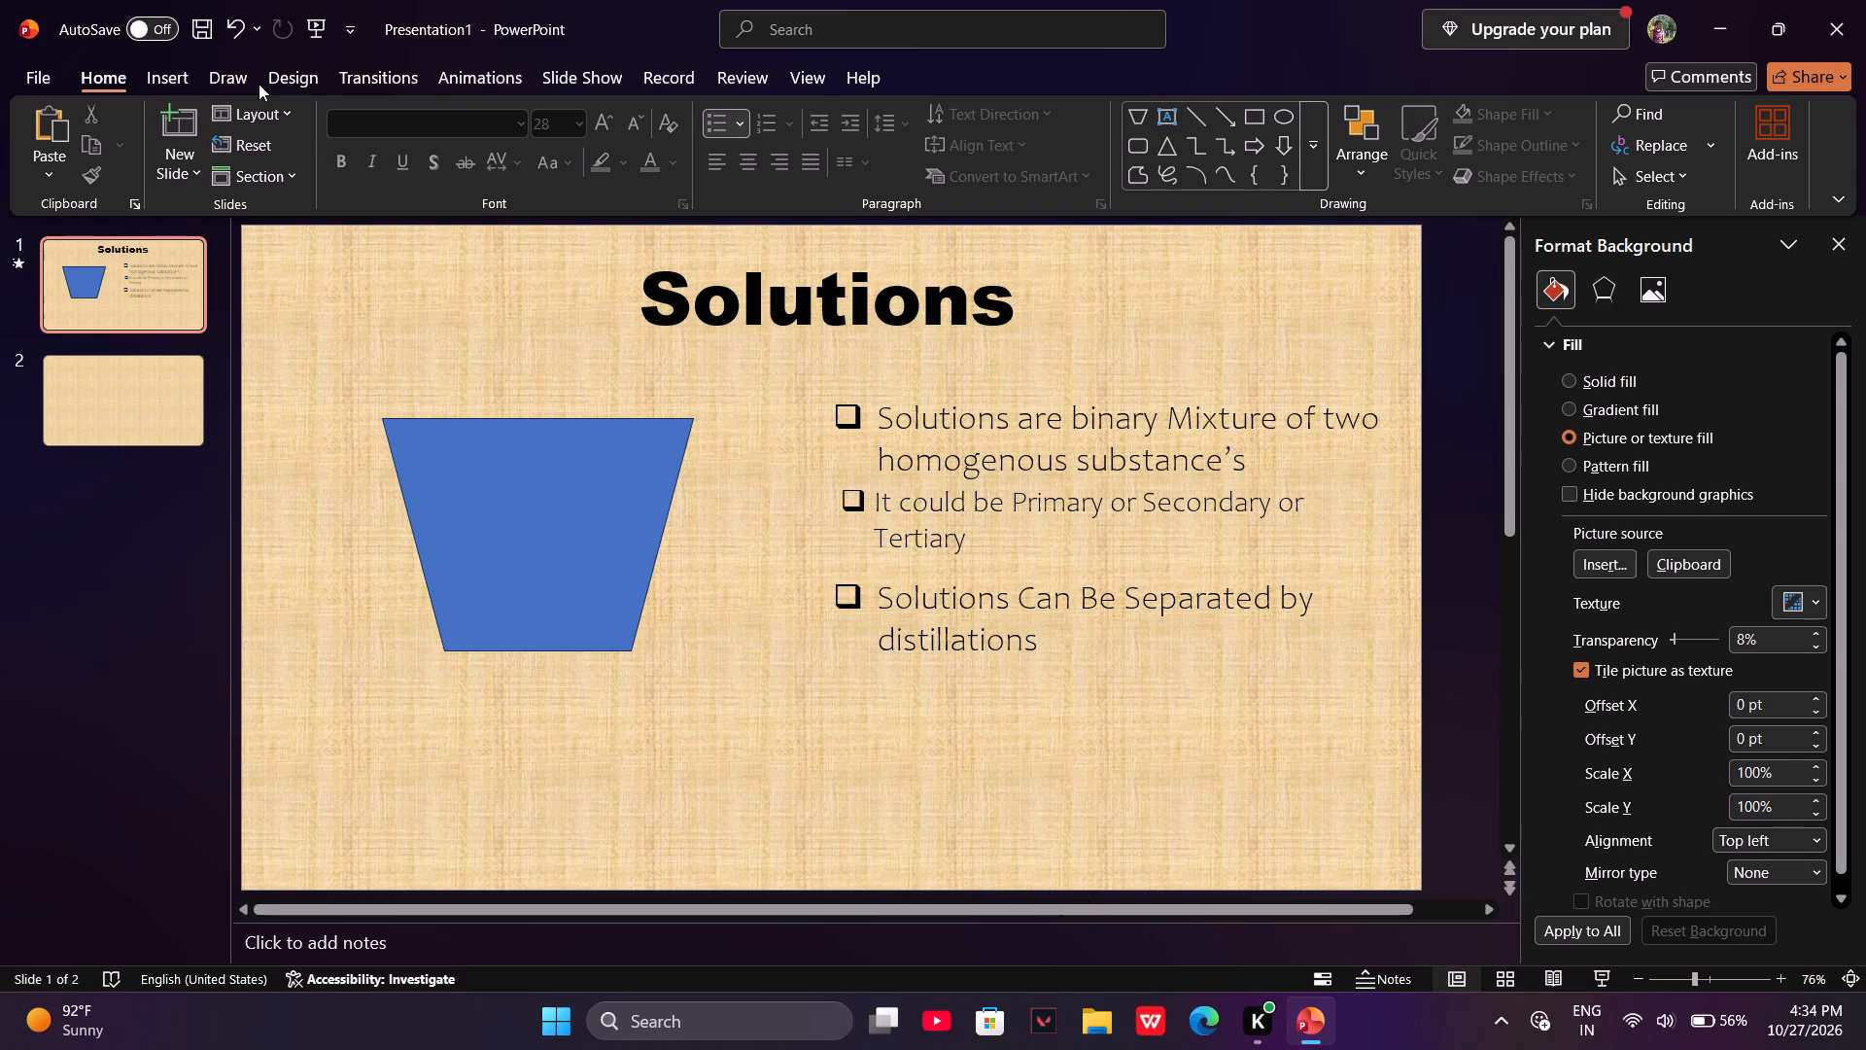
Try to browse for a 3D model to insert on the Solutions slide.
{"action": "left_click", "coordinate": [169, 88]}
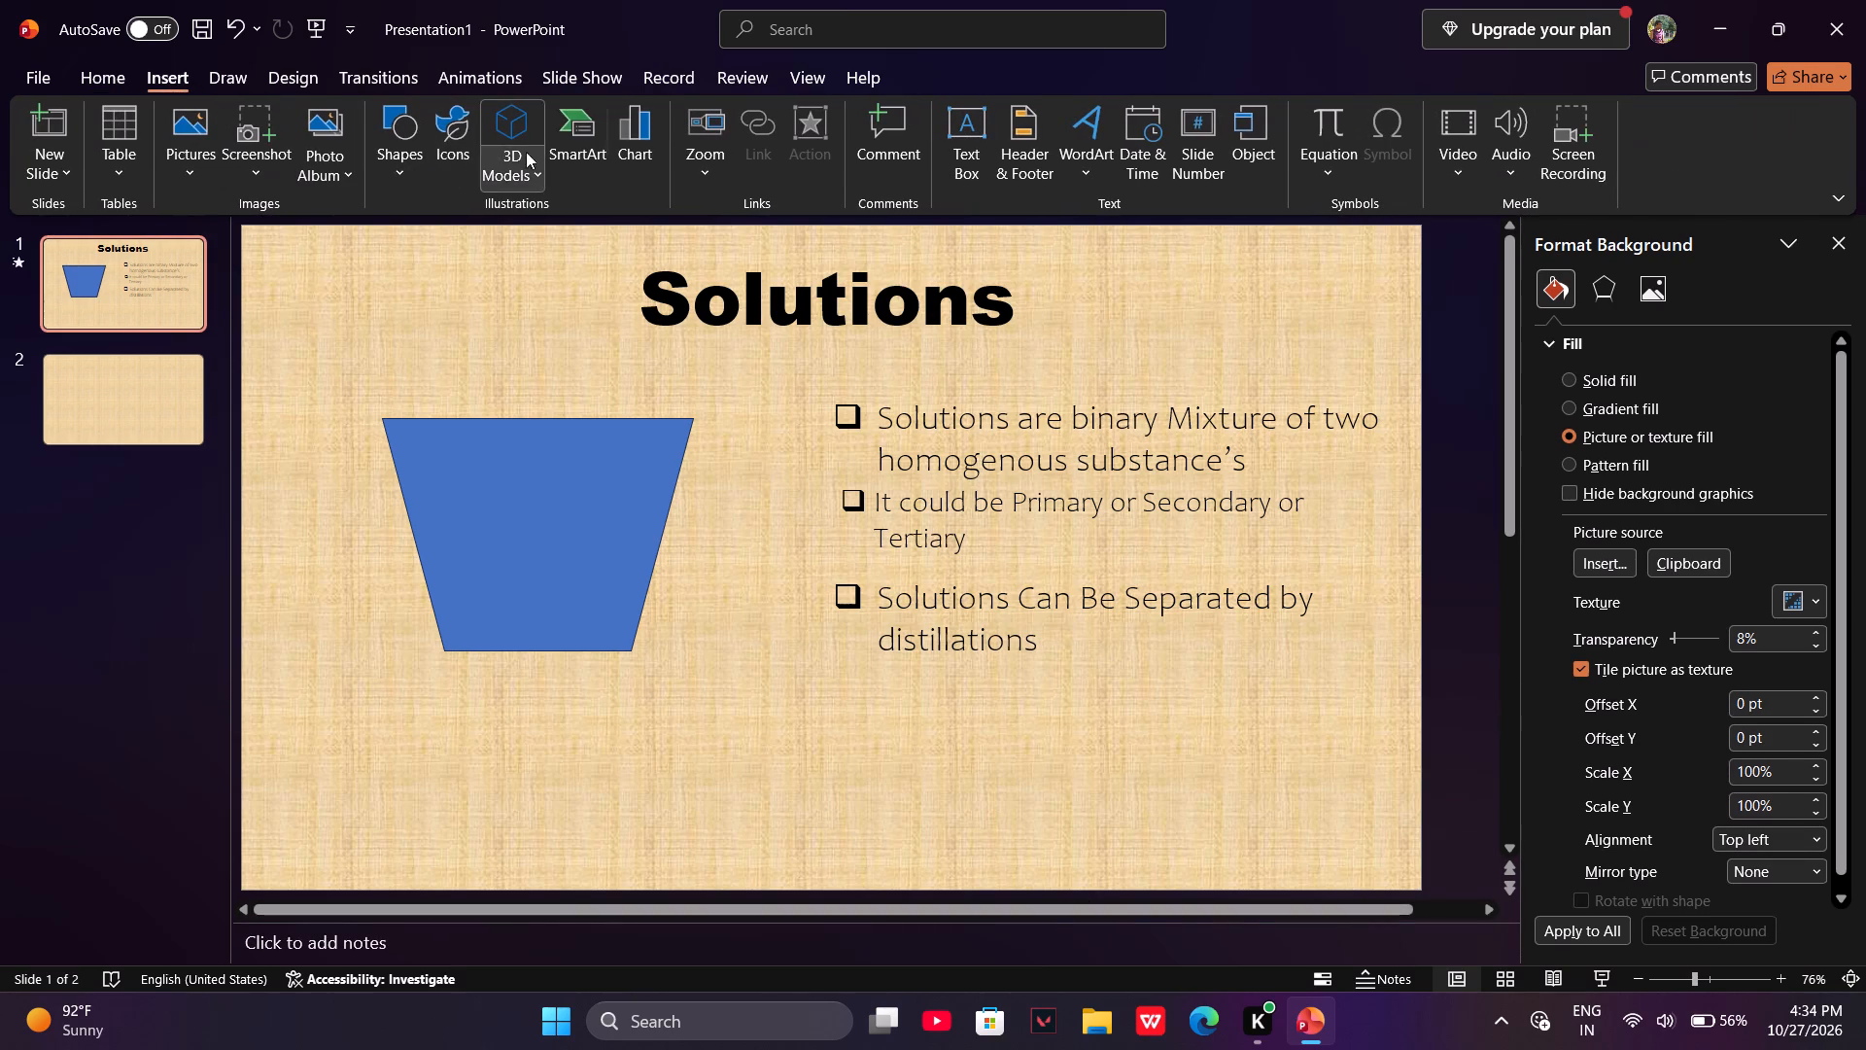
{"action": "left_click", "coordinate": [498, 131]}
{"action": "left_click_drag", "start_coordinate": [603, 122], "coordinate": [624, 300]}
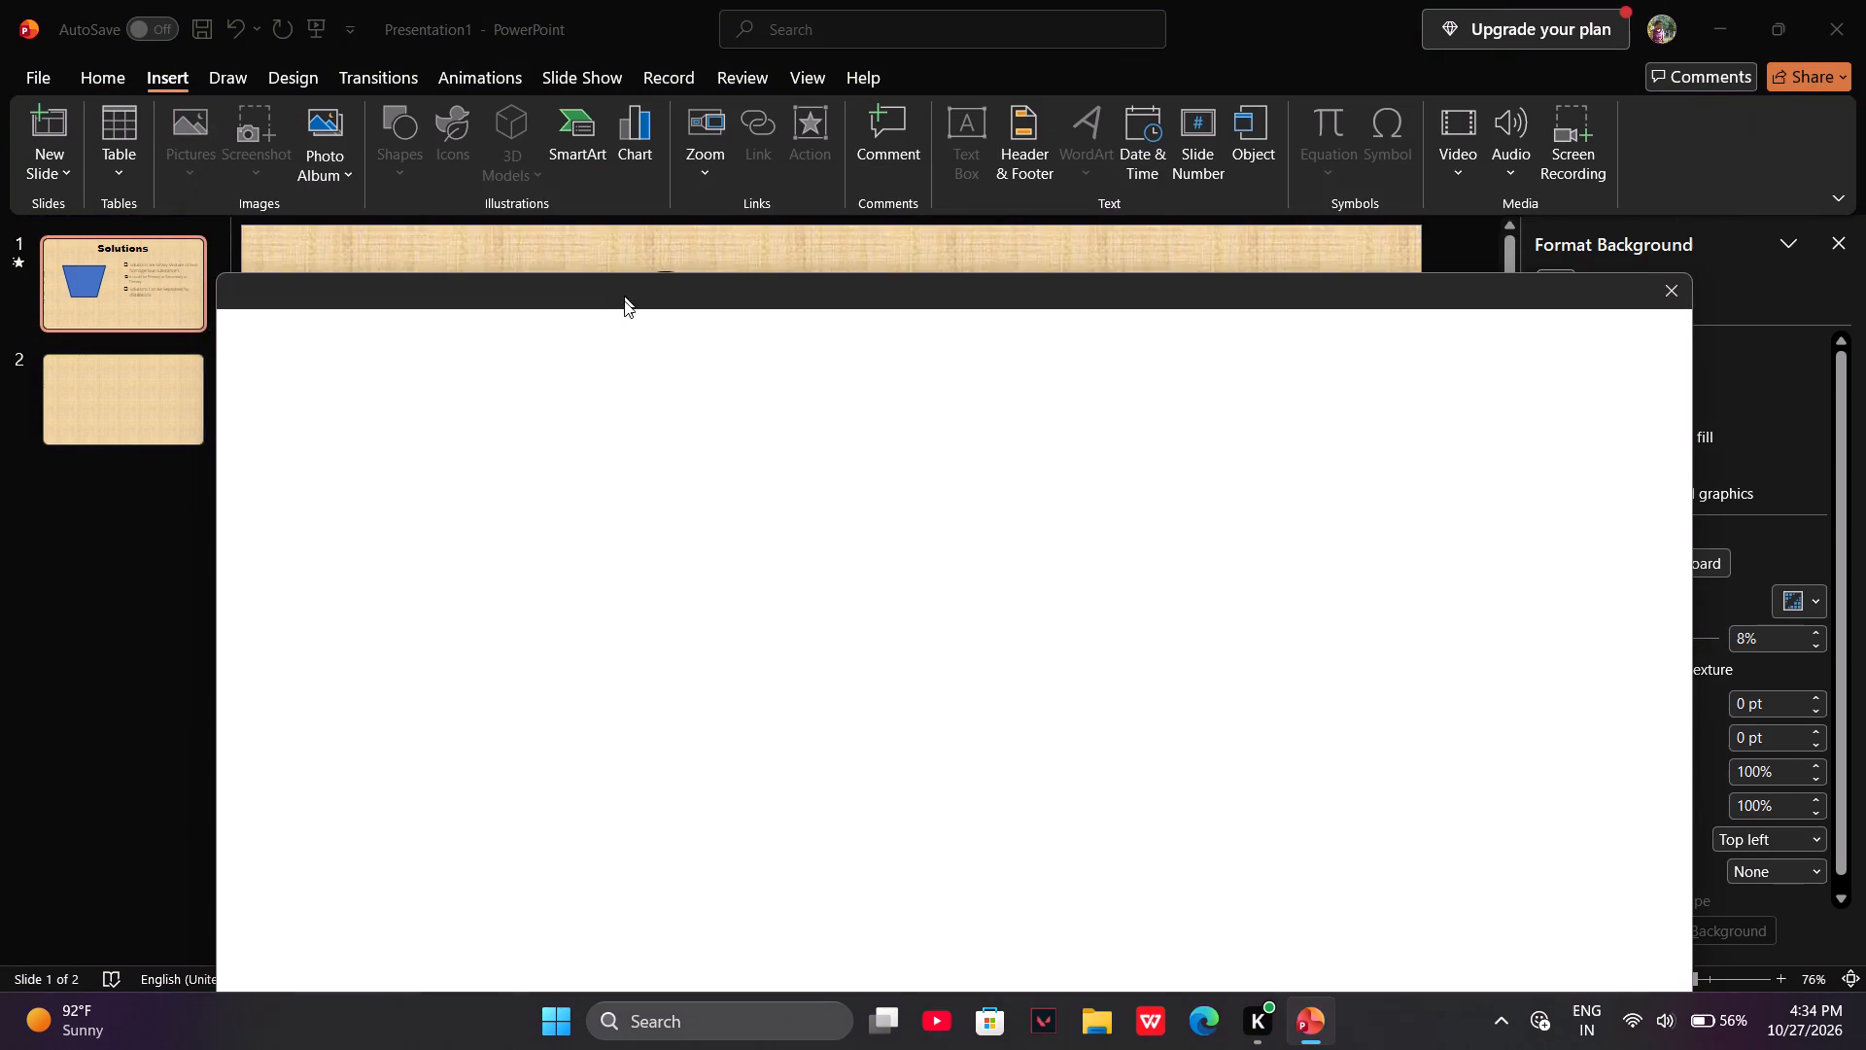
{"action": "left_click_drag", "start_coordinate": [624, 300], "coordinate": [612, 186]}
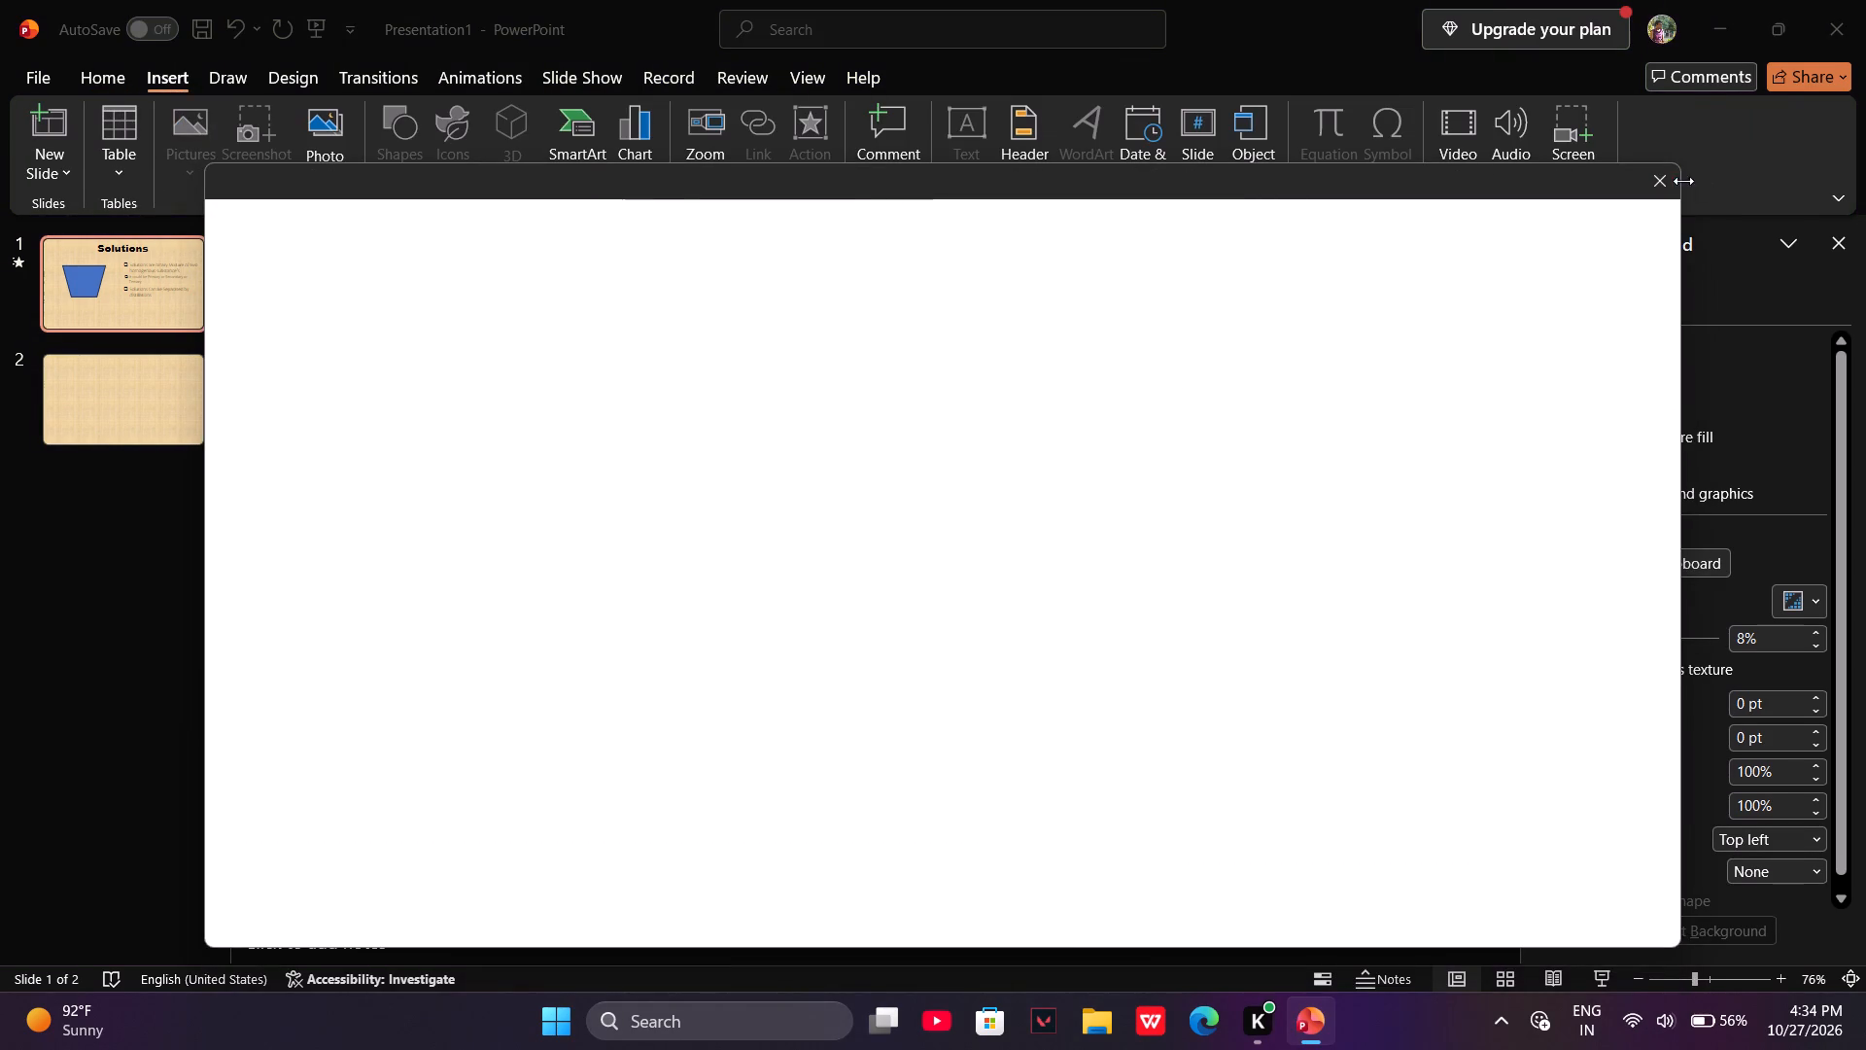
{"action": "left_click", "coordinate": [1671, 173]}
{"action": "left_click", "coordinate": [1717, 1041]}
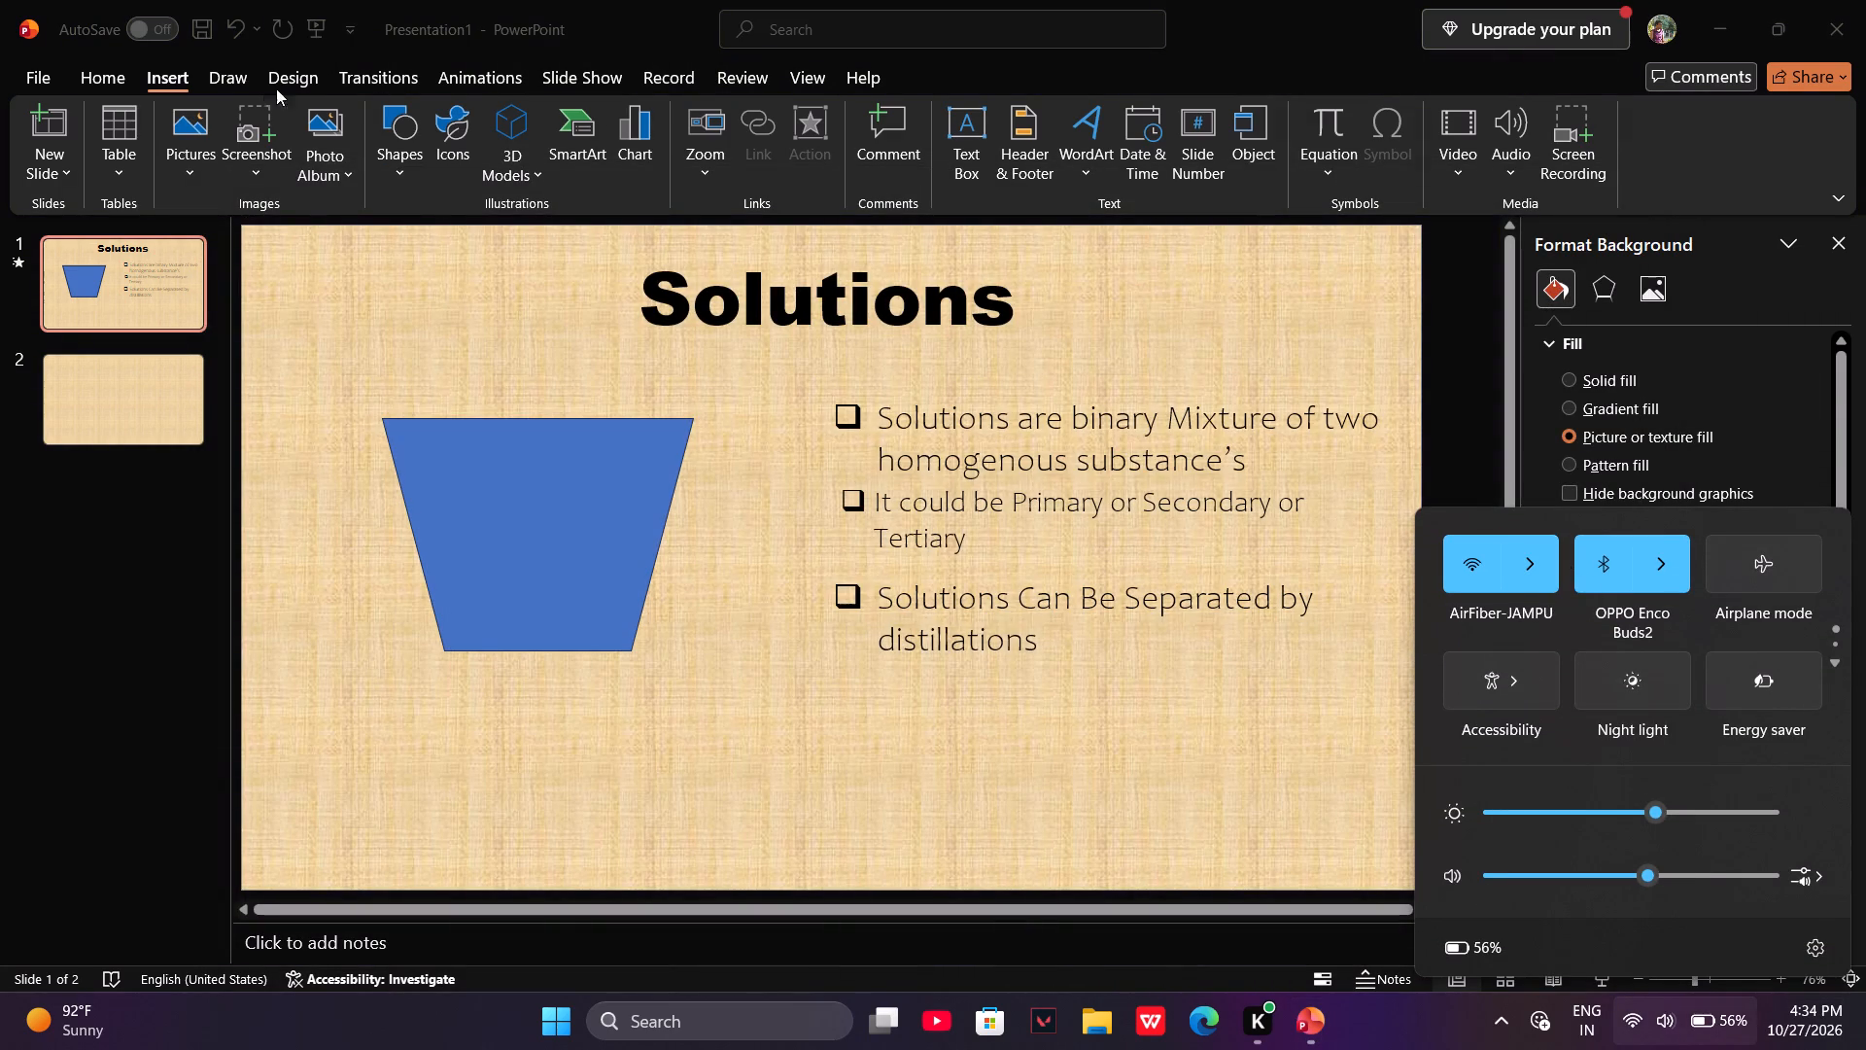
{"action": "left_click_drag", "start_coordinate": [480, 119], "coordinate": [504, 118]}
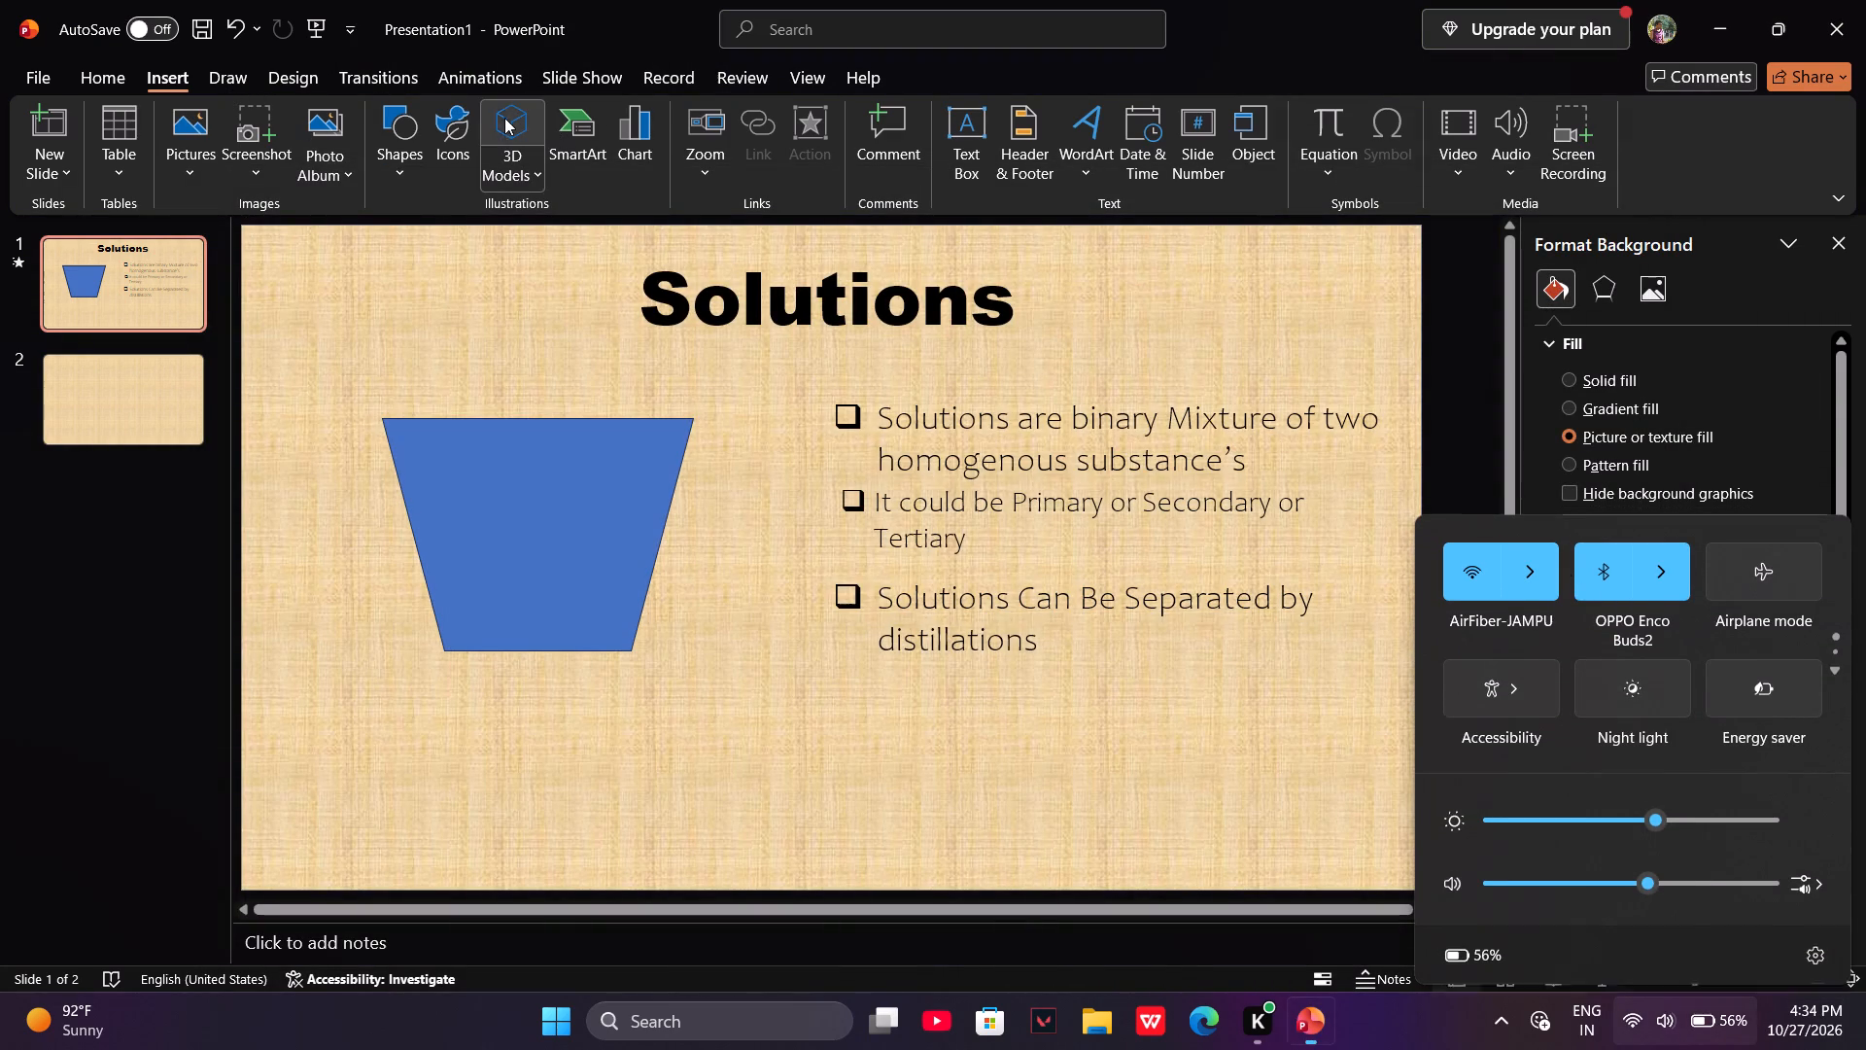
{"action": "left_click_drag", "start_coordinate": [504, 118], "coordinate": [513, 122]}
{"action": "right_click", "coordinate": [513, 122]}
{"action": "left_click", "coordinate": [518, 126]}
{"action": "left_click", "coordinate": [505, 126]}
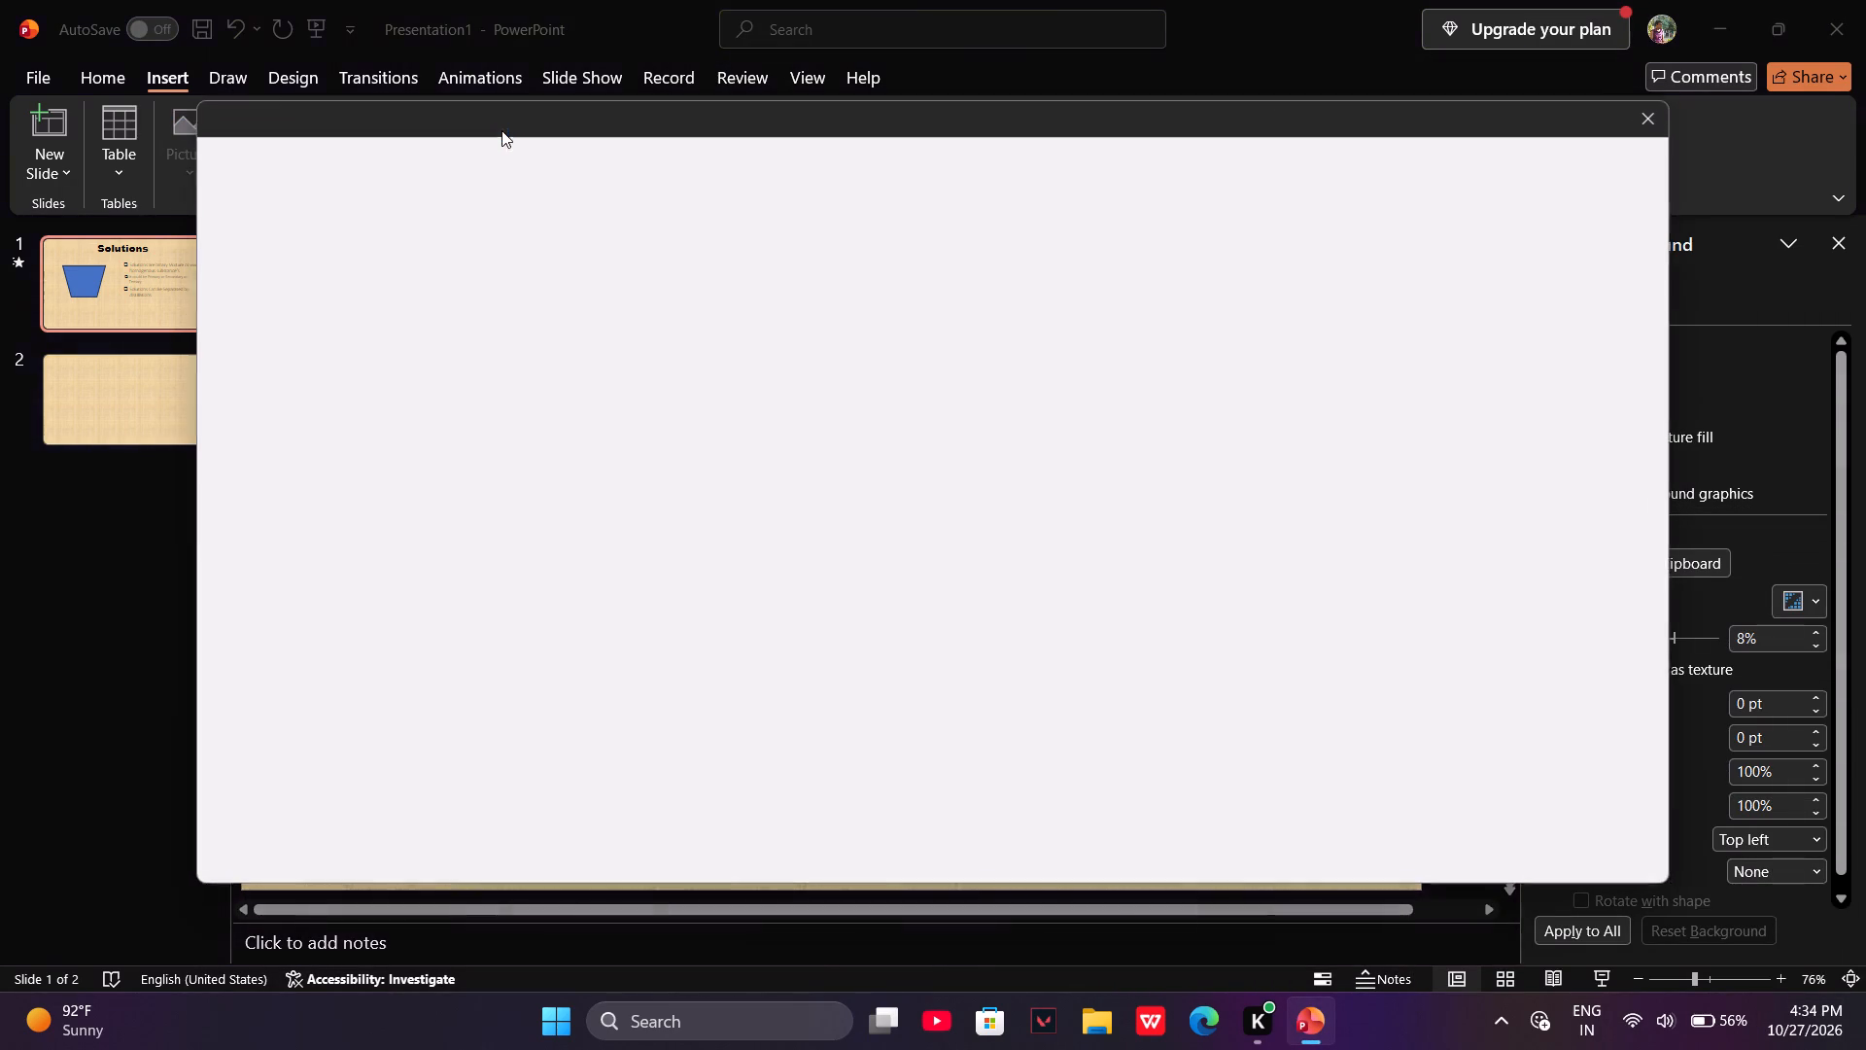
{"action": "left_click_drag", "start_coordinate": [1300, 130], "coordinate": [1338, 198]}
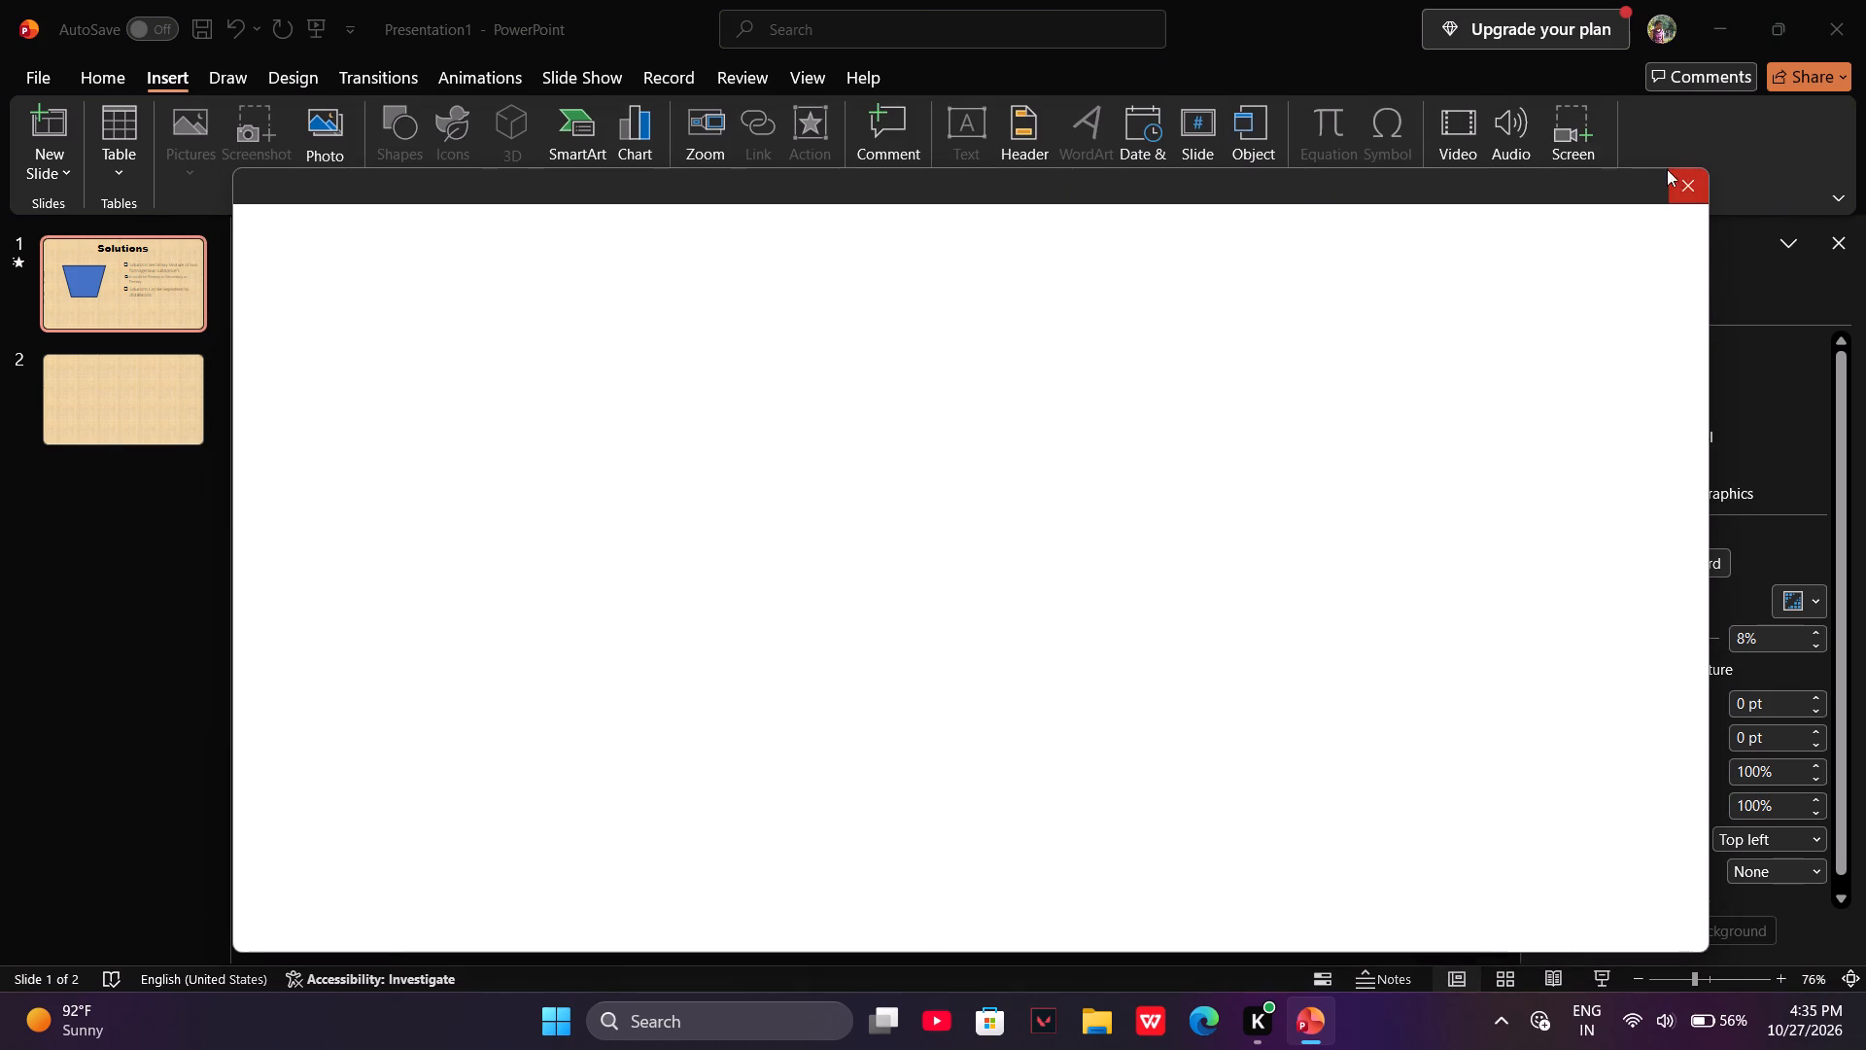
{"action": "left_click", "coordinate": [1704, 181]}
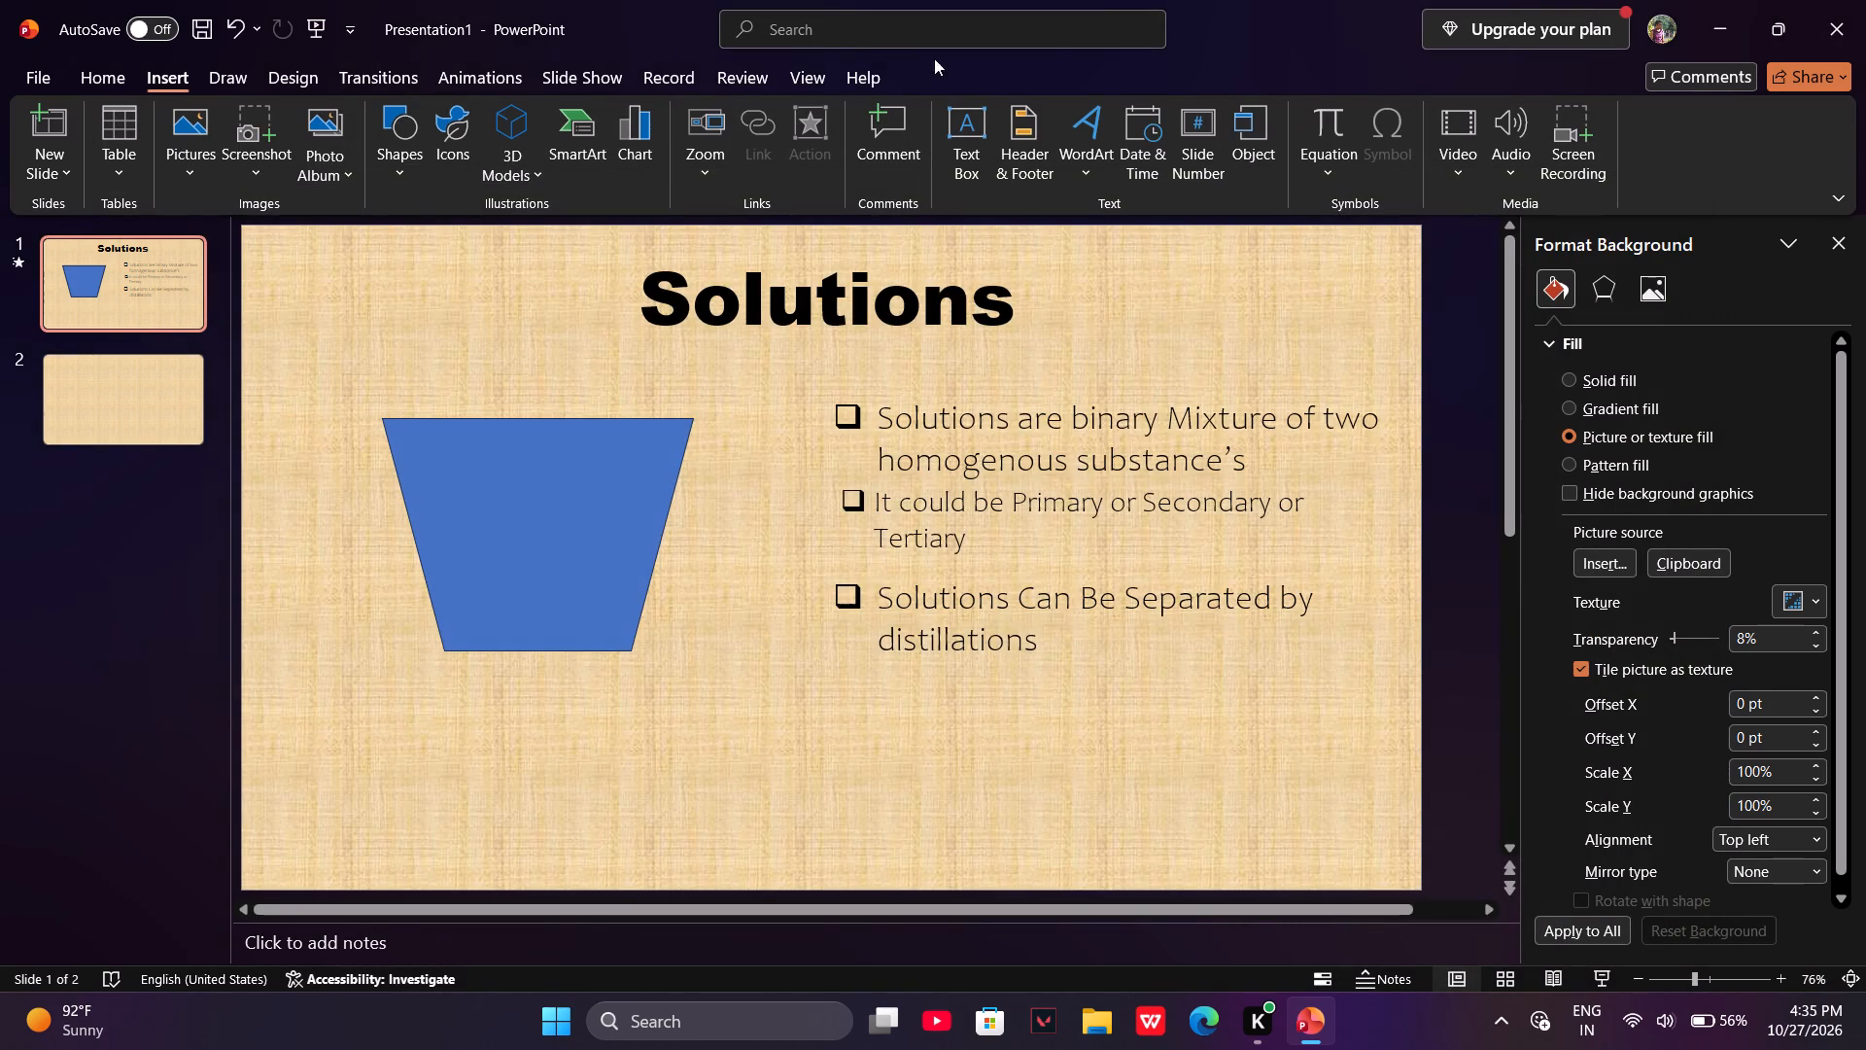
Add a text box below the distillation sentence reading "Solutions Can Have Various Type Of".
{"action": "left_click", "coordinate": [981, 135]}
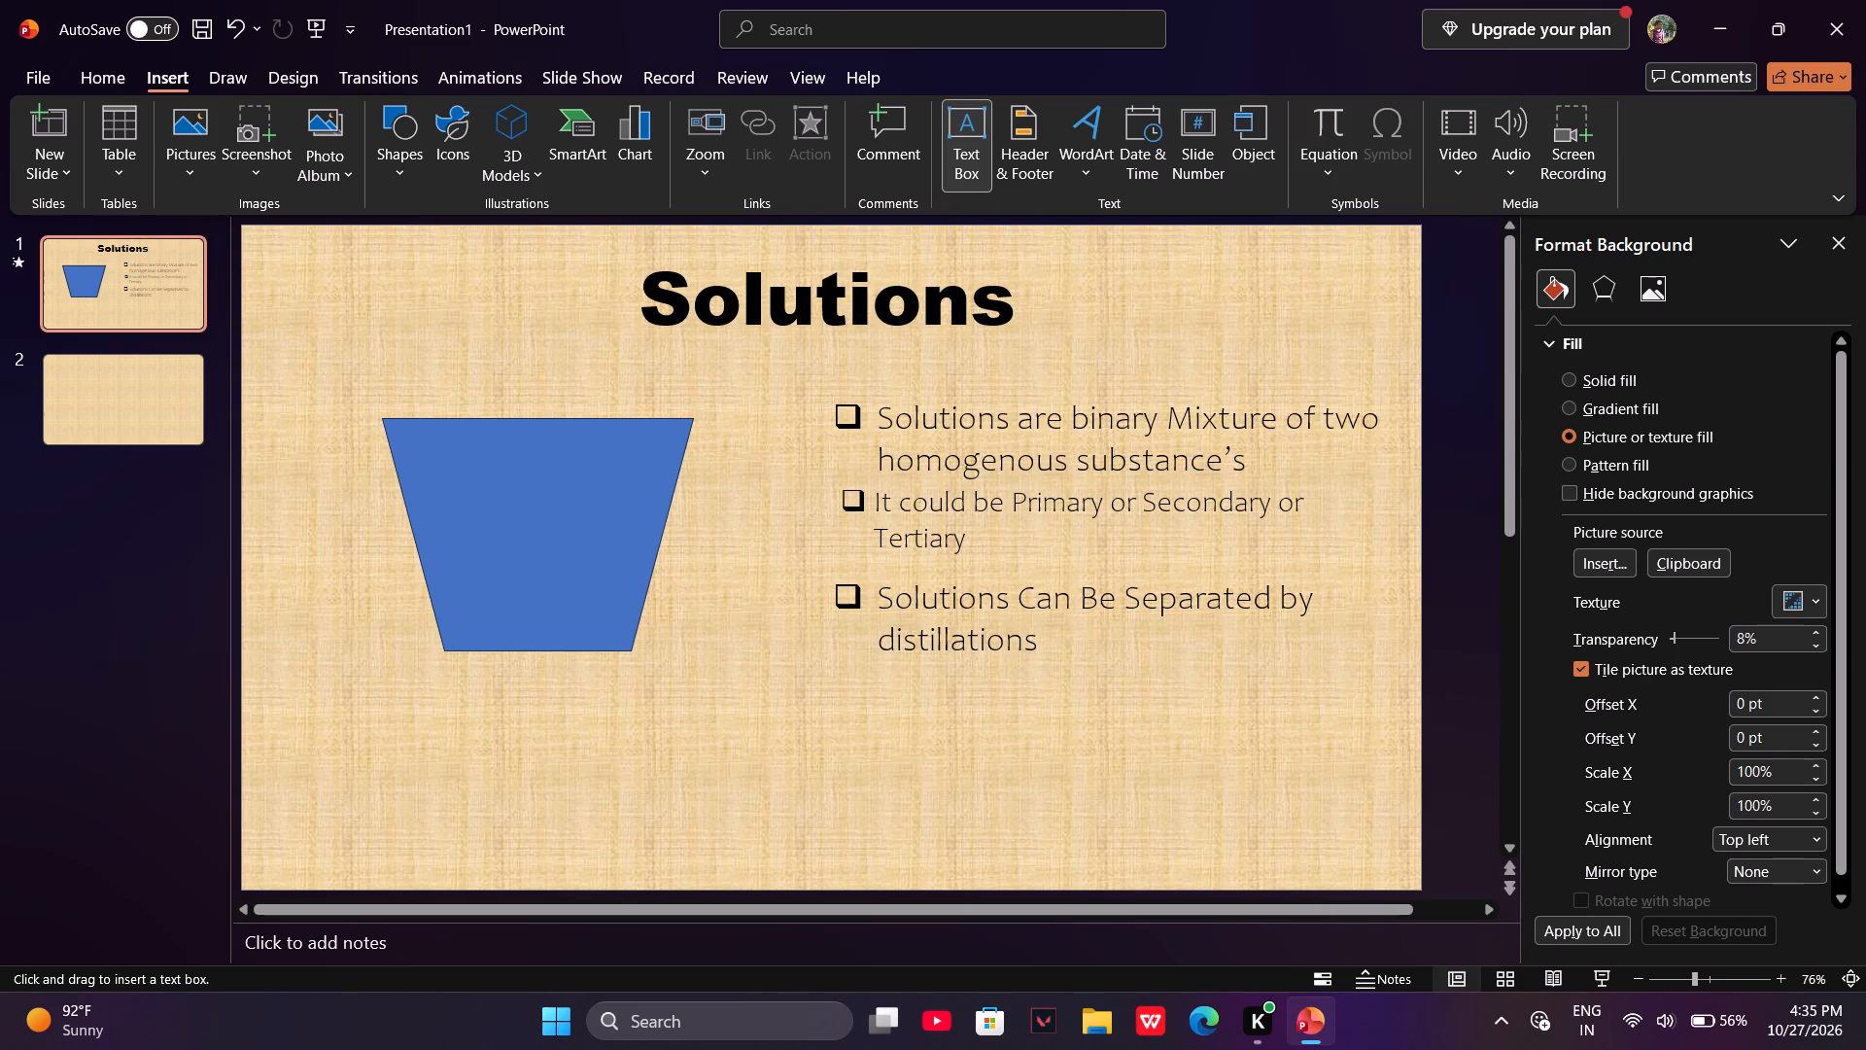
{"action": "left_click", "coordinate": [863, 713]}
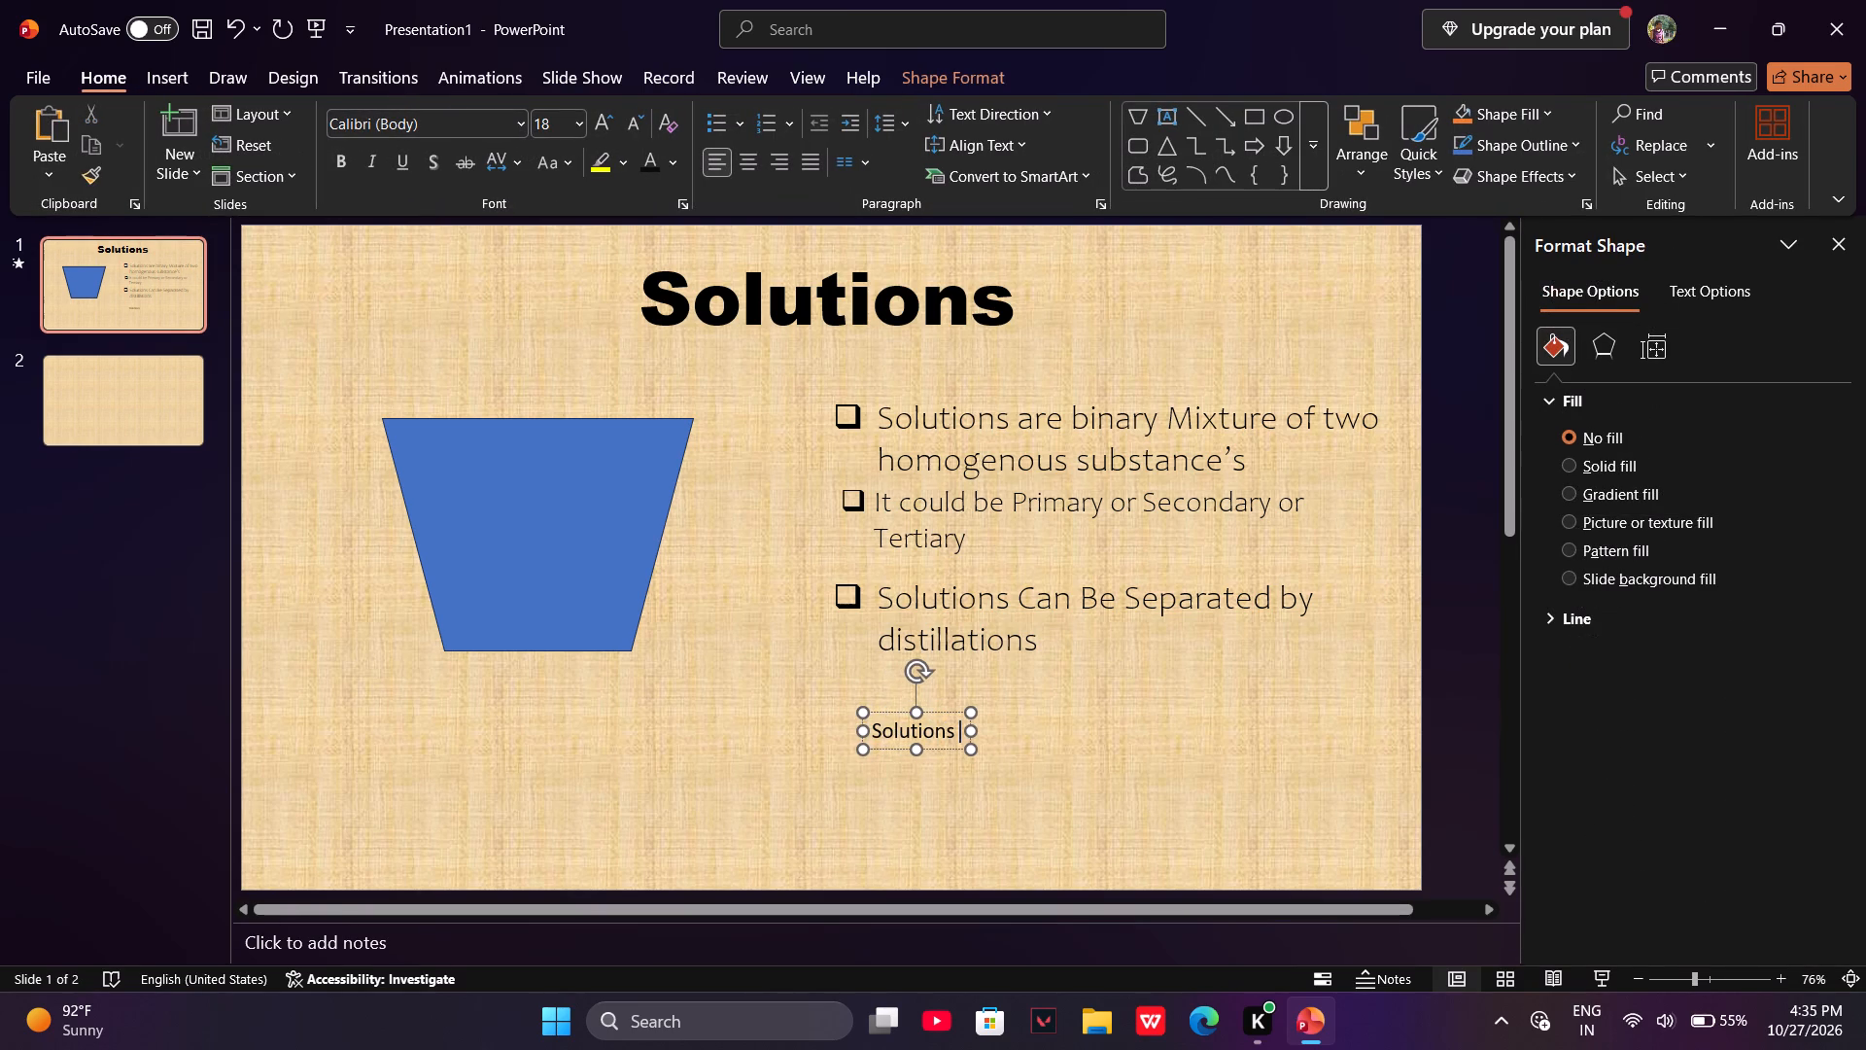
{"action": "key", "text": "ctrl+BackSpace"}
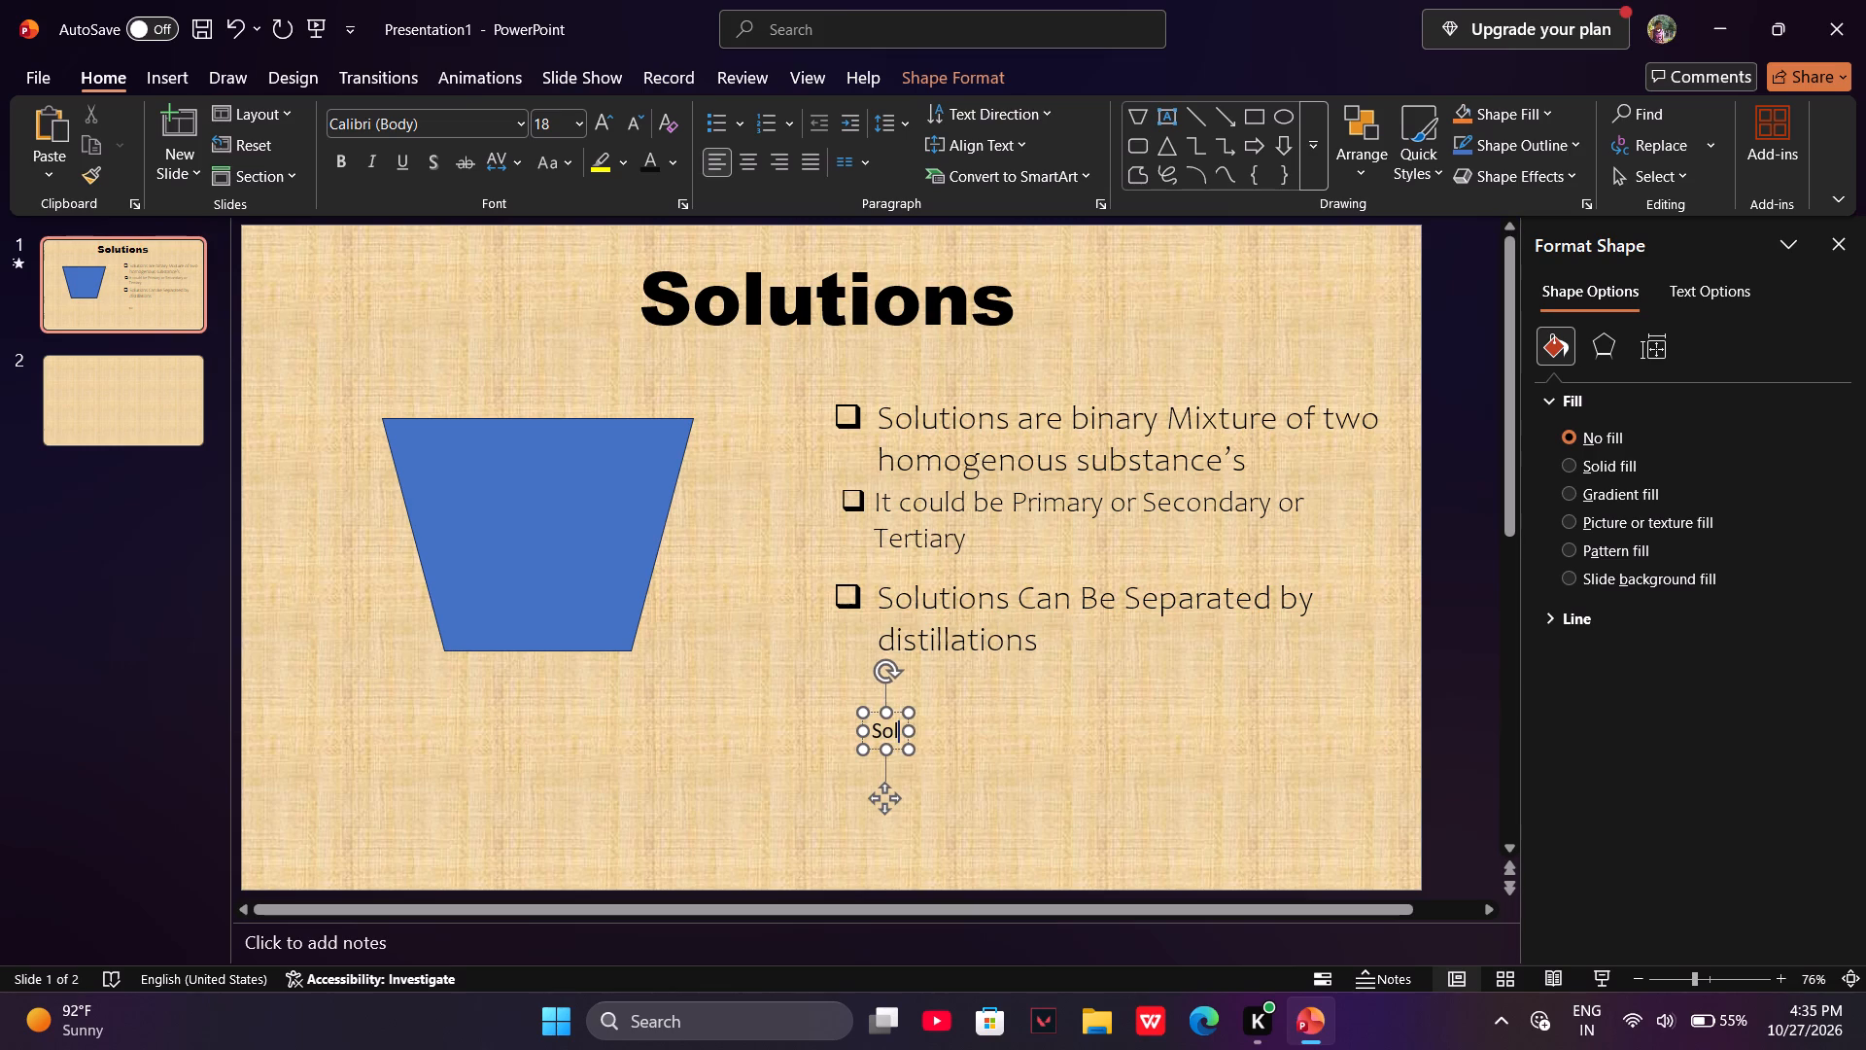
{"action": "key", "text": "BackSpace"}
{"action": "type", "text": "ns"}
{"action": "key", "text": "space"}
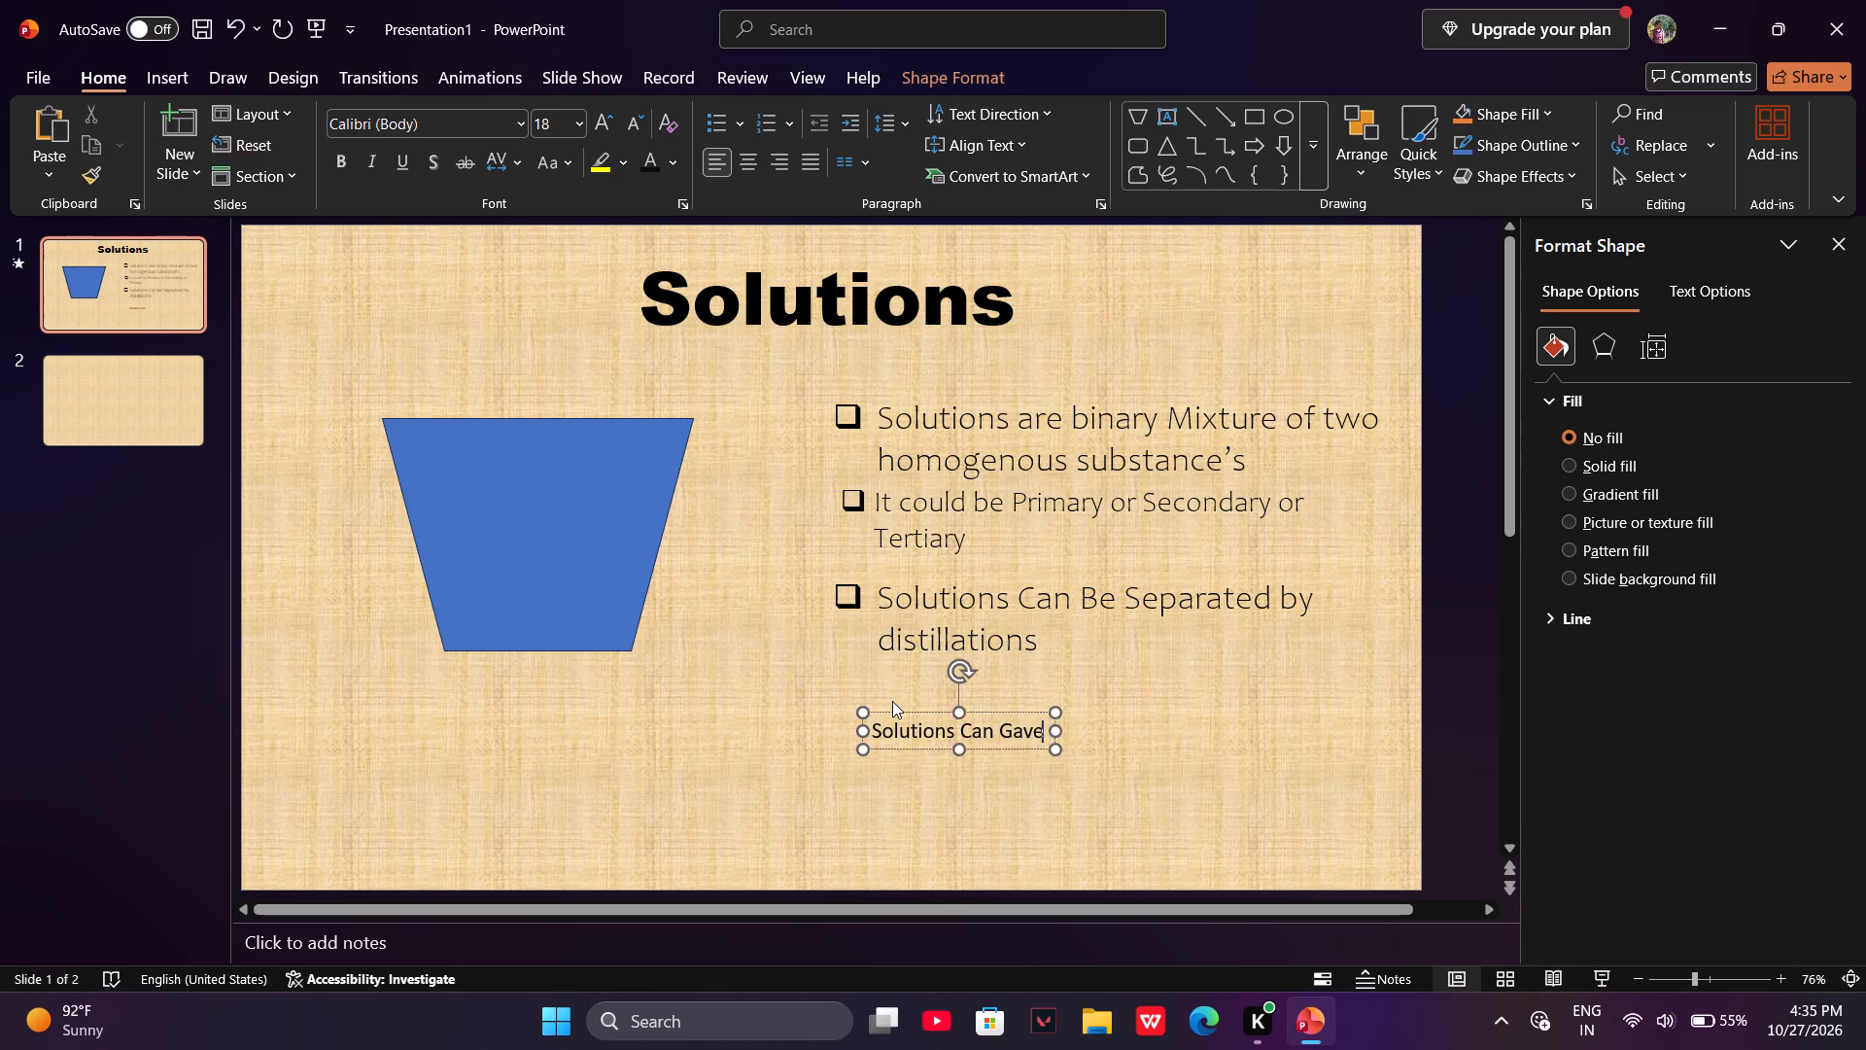
{"action": "key", "text": "a"}
{"action": "key", "text": "BackSpace"}
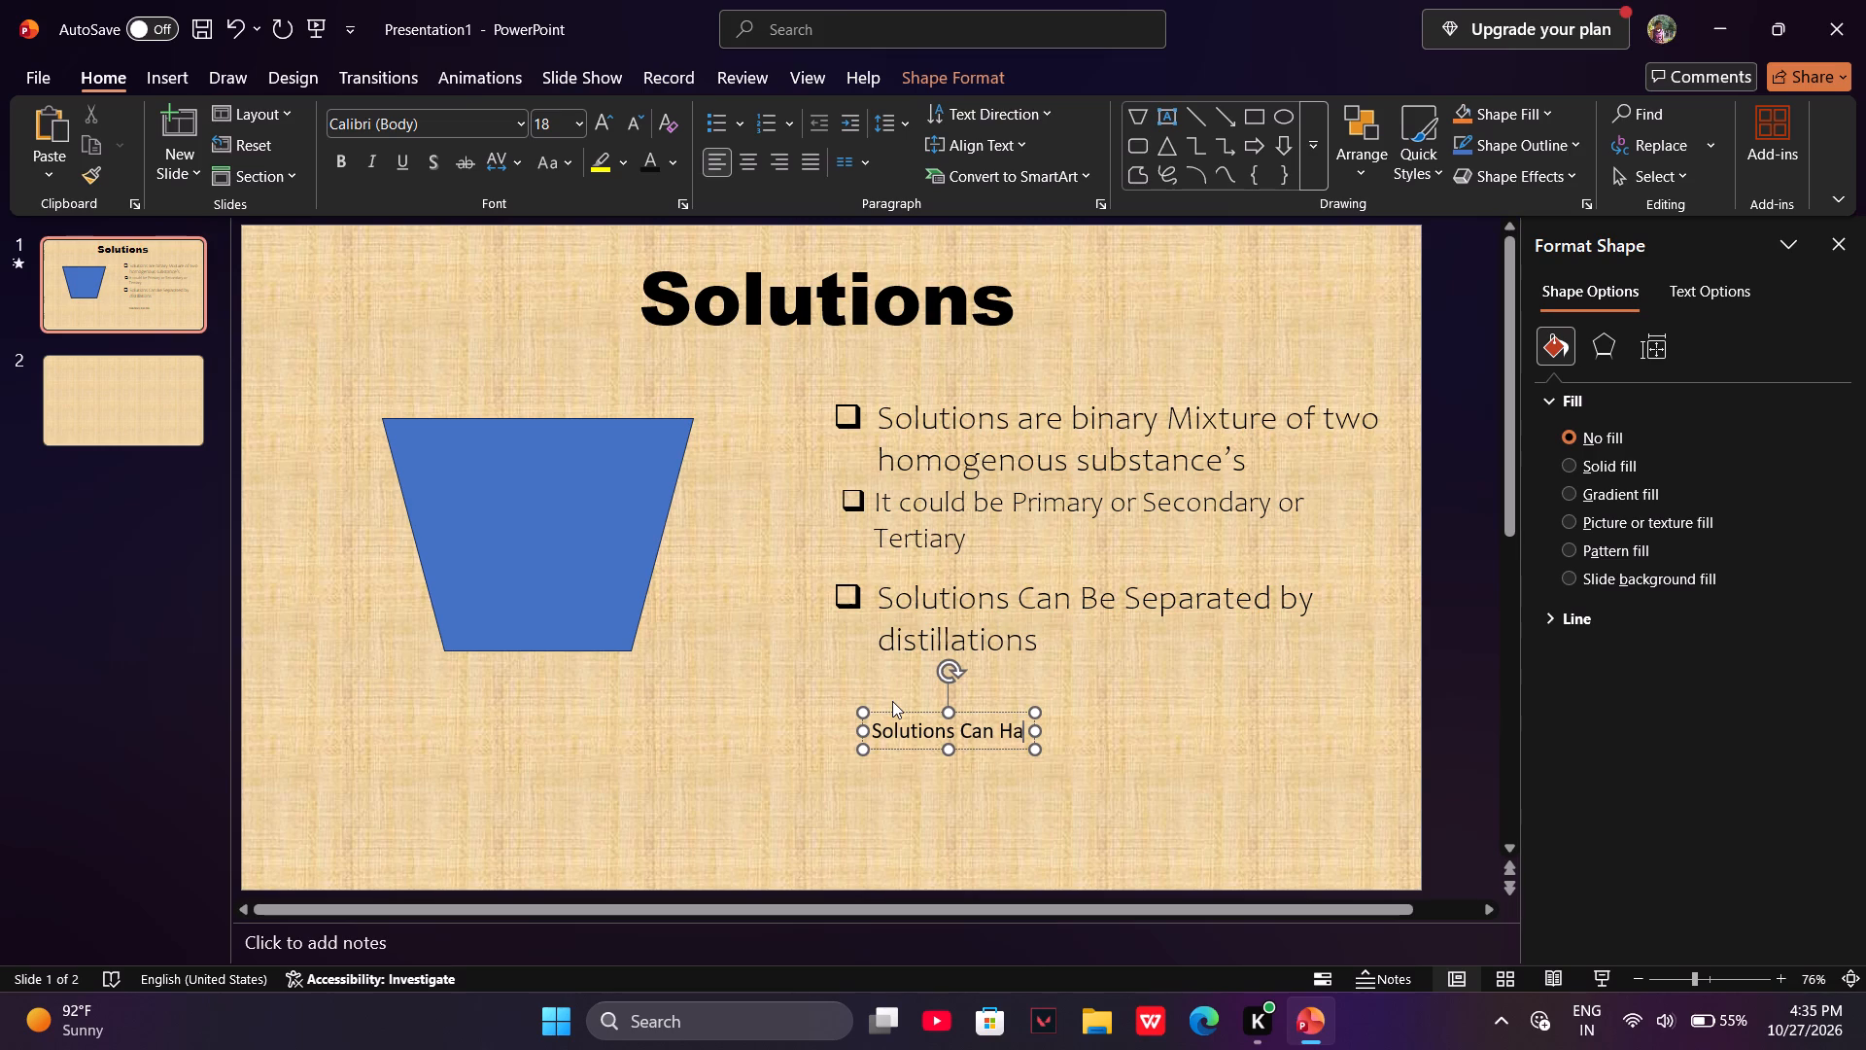
{"action": "key", "text": "a"}
{"action": "key", "text": "BackSpace"}
{"action": "type", "text": "ve"}
{"action": "key", "text": "space"}
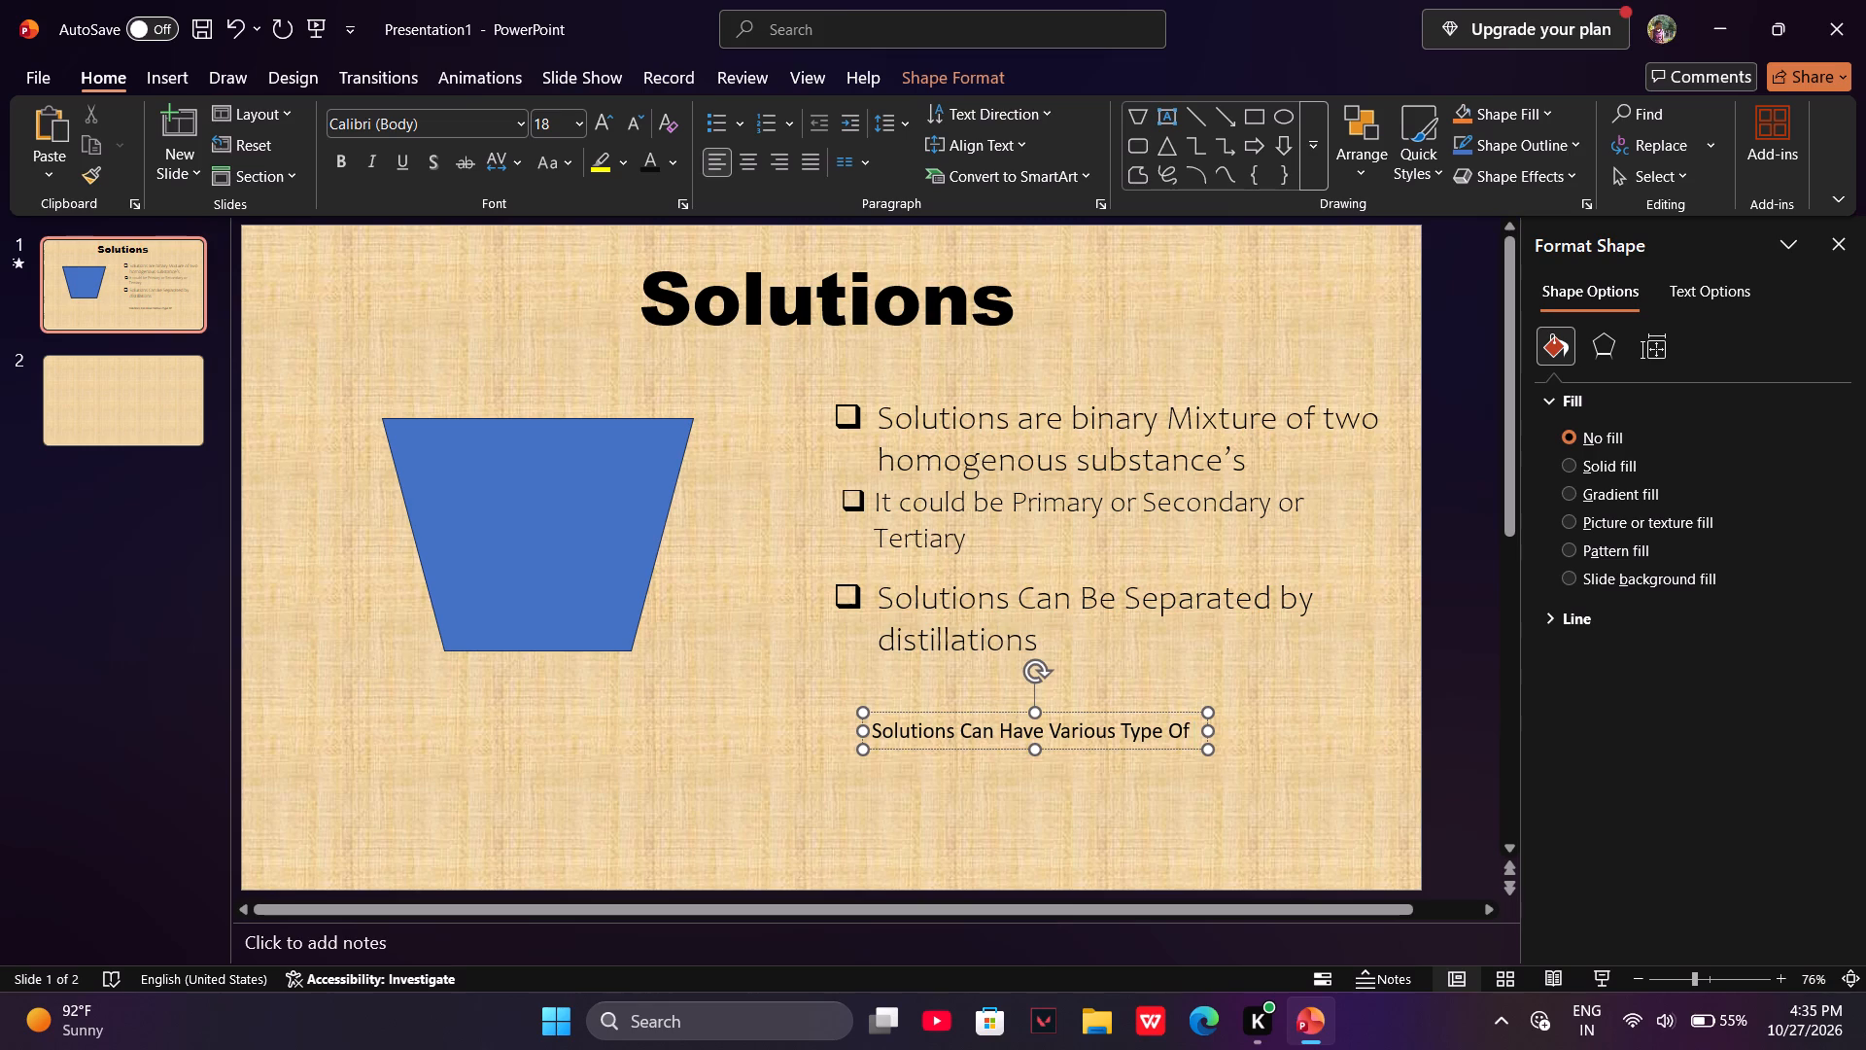
Reword the new text box to read "Solutions Can be of Various Type".
{"action": "key", "text": "ctrl+BackSpace"}
{"action": "key", "text": "ctrl+BackSpace"}
{"action": "key", "text": "ctrl+BackSpace"}
{"action": "key", "text": "ctrl+BackSpace"}
{"action": "type", "text": "BW"}
{"action": "key", "text": "space"}
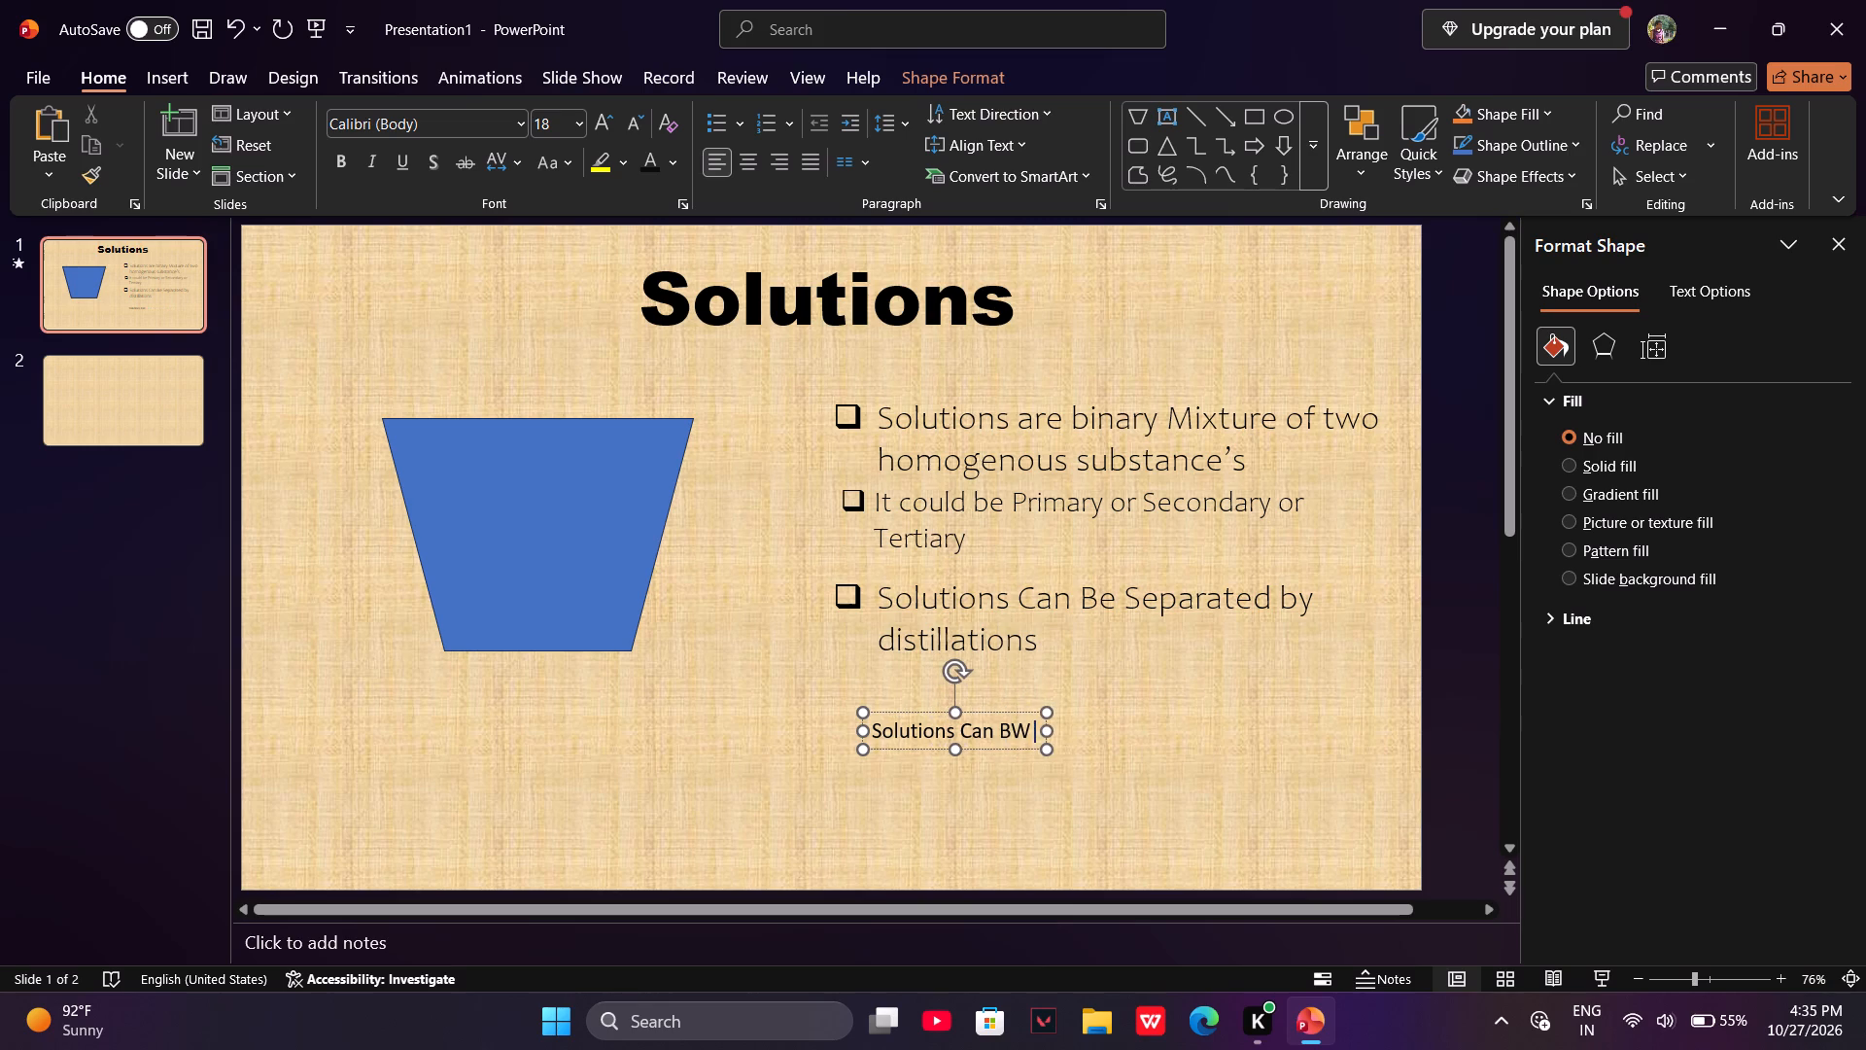
{"action": "key", "text": "BackSpace"}
{"action": "type", "text": "bw"}
{"action": "key", "text": "space"}
{"action": "key", "text": "BackSpace"}
{"action": "key", "text": "BackSpace"}
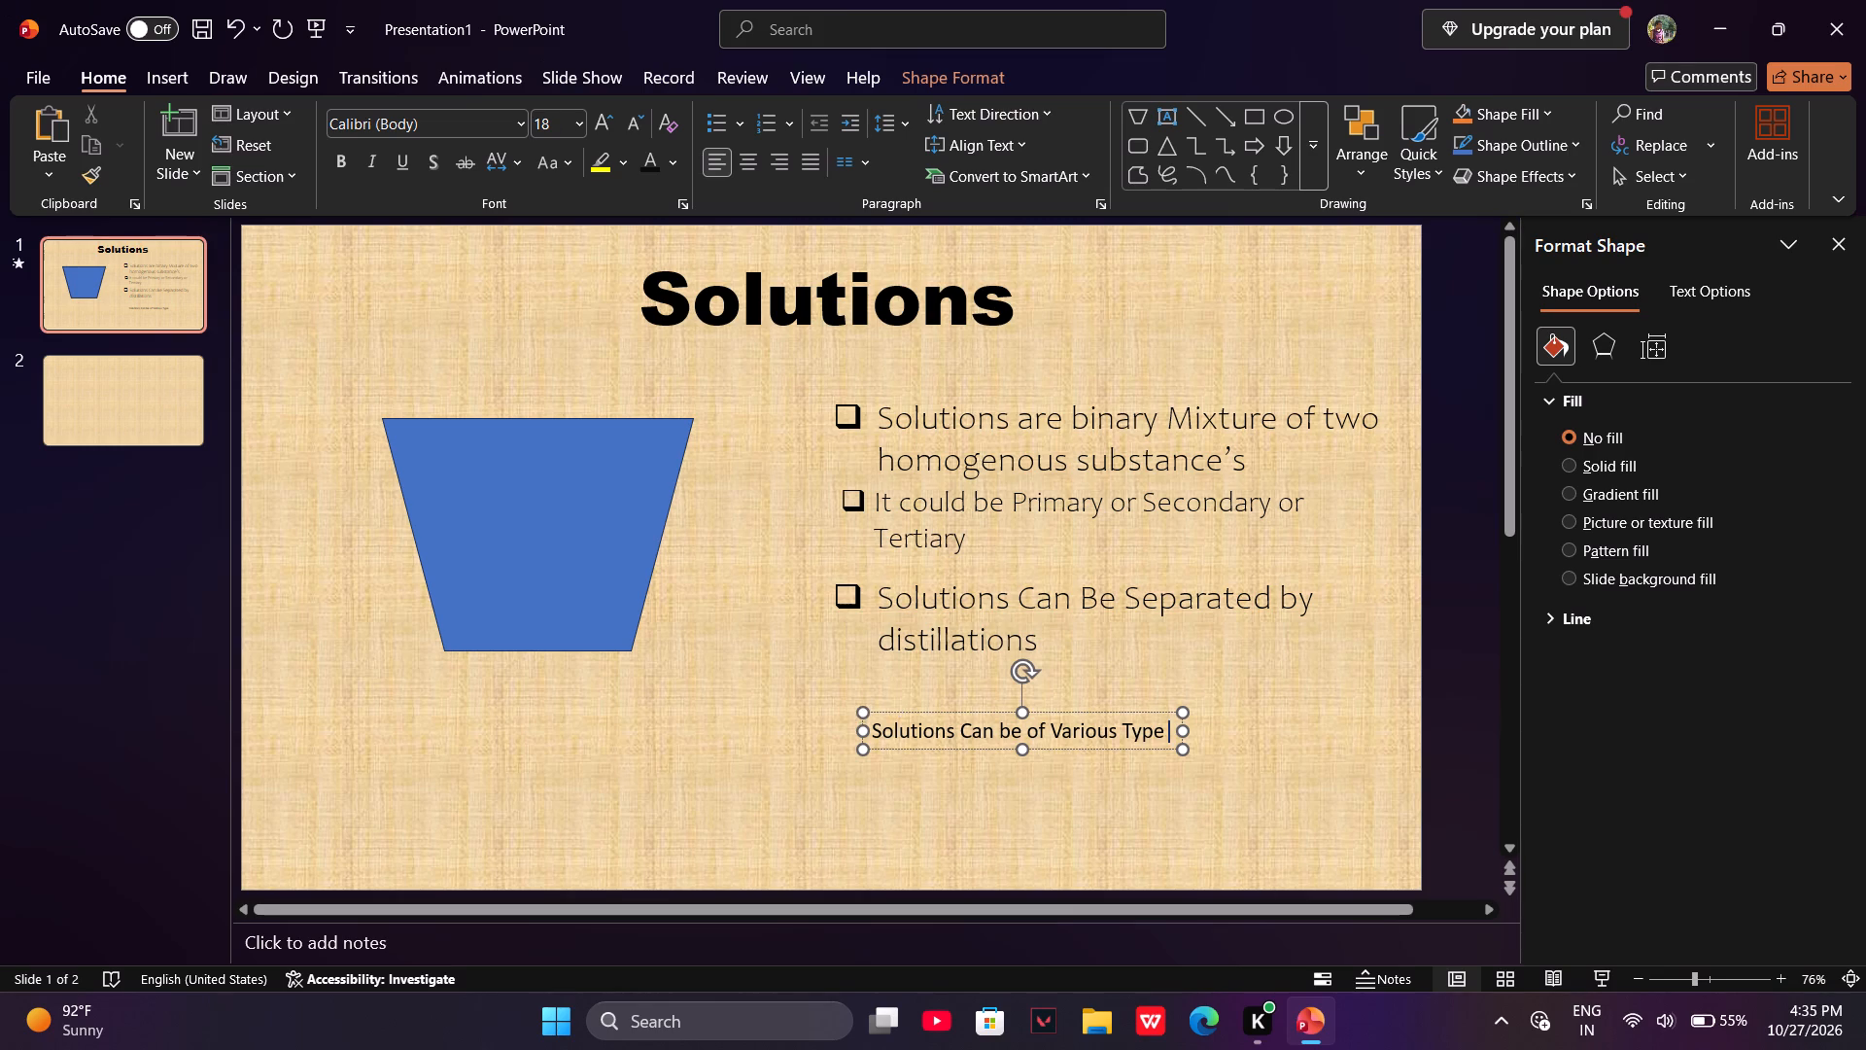
Move the distillation text box slightly up, directly beneath the second bulleted sentence, keeping its bullet in line with the first one.
{"action": "left_click_drag", "start_coordinate": [832, 660], "coordinate": [867, 630]}
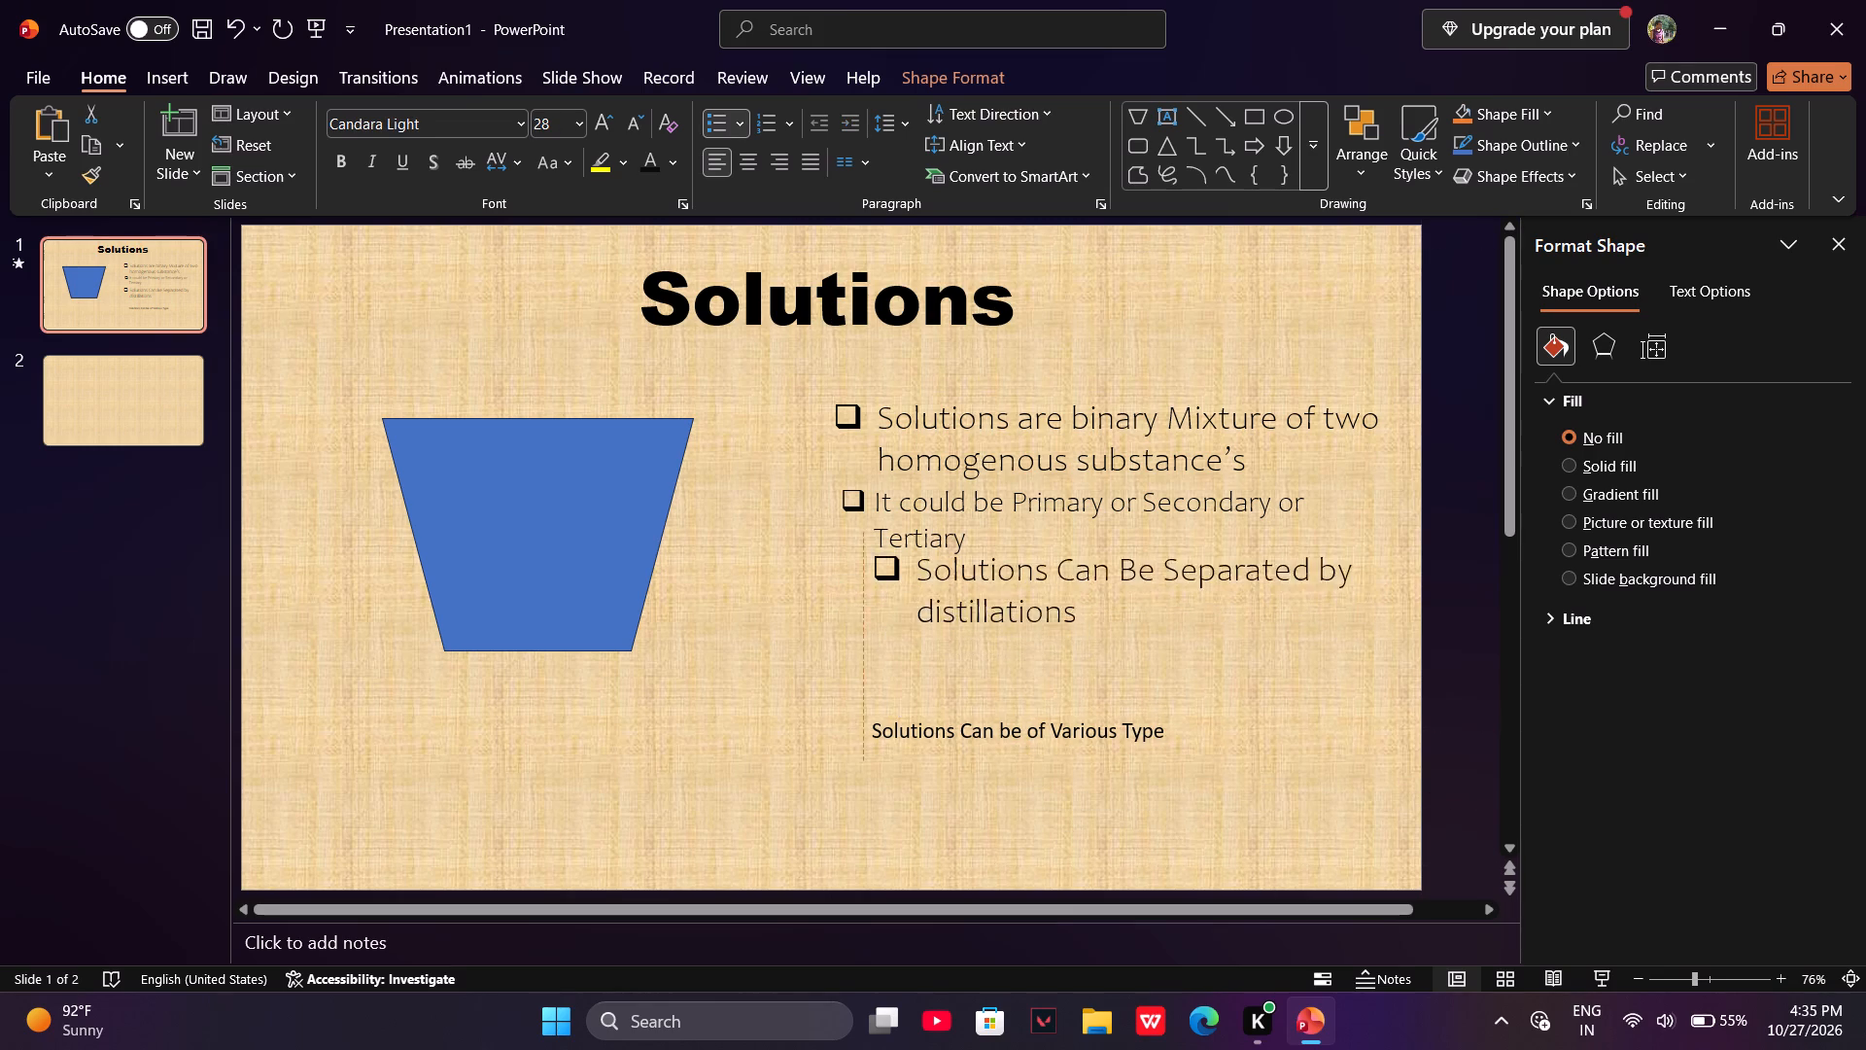
{"action": "left_click_drag", "start_coordinate": [867, 630], "coordinate": [832, 647]}
Nudge the "Solutions Can be of Various Type" text box slightly up and widen it to nearly the sentences above.
{"action": "left_click", "coordinate": [863, 715]}
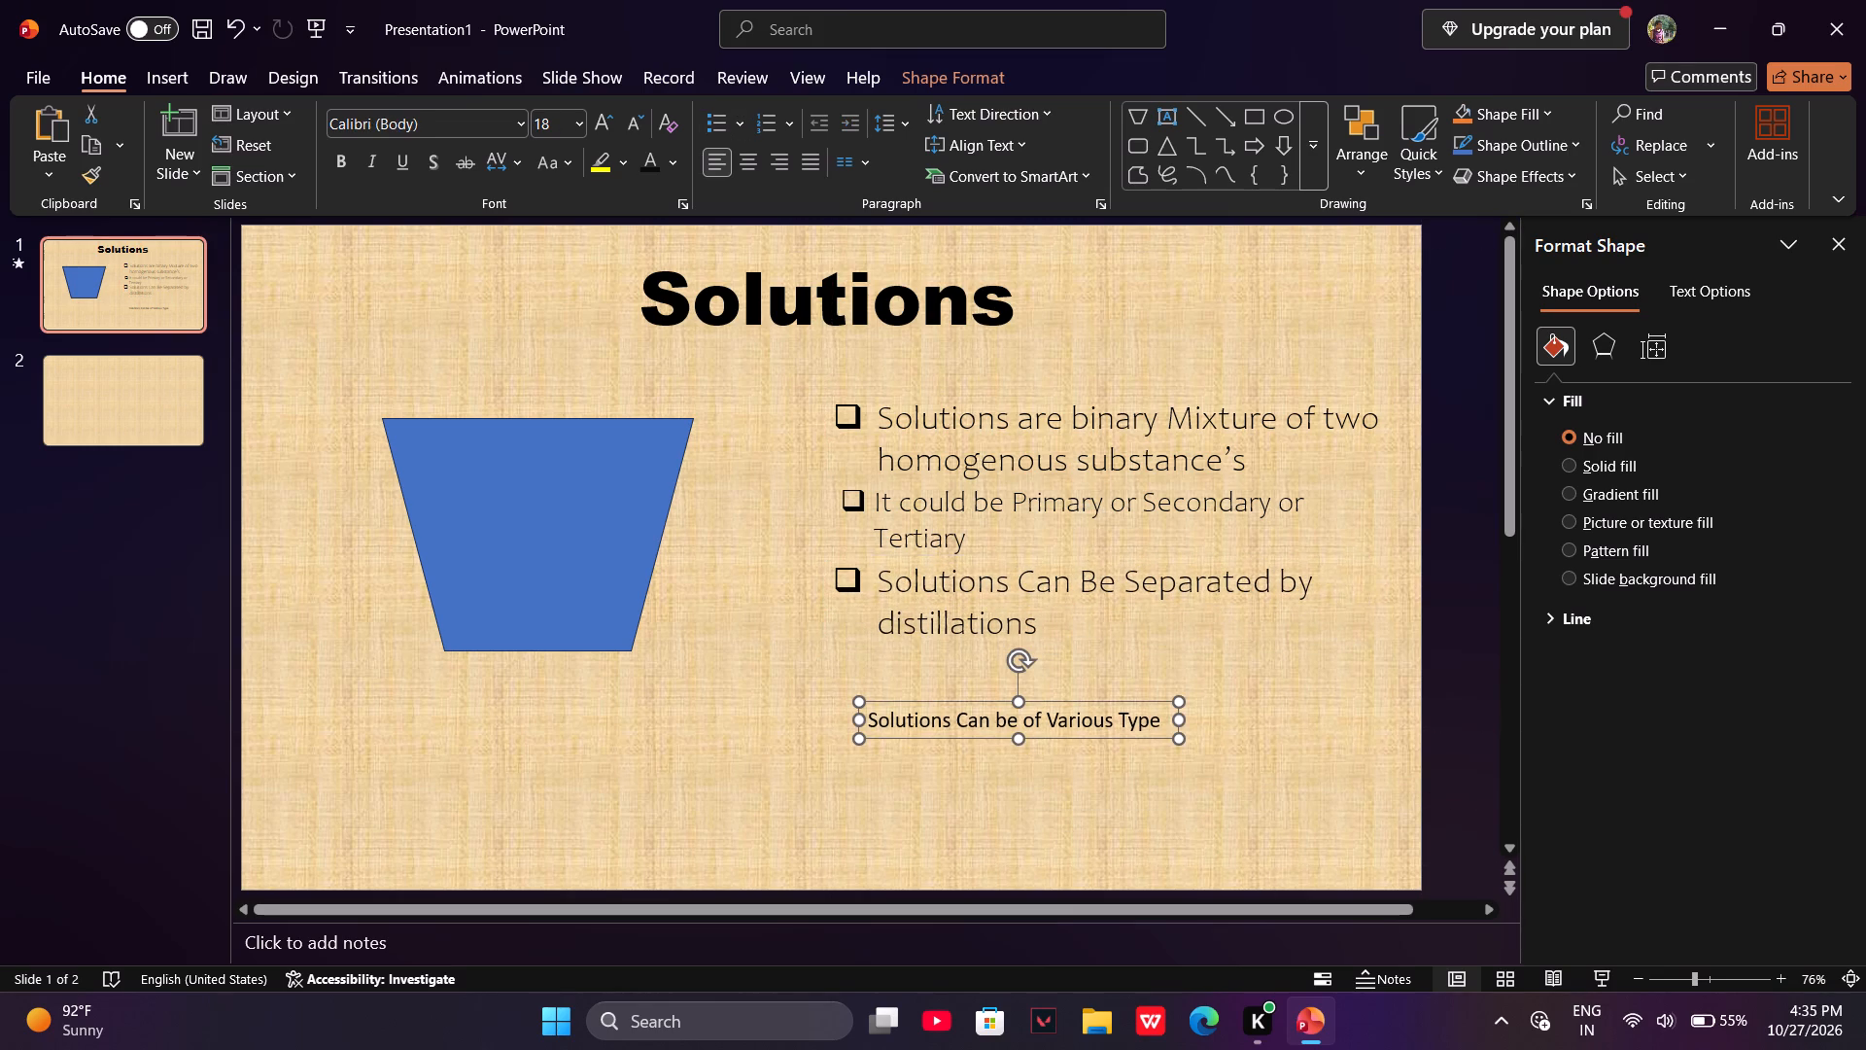
{"action": "left_click_drag", "start_coordinate": [819, 667], "coordinate": [1118, 846]}
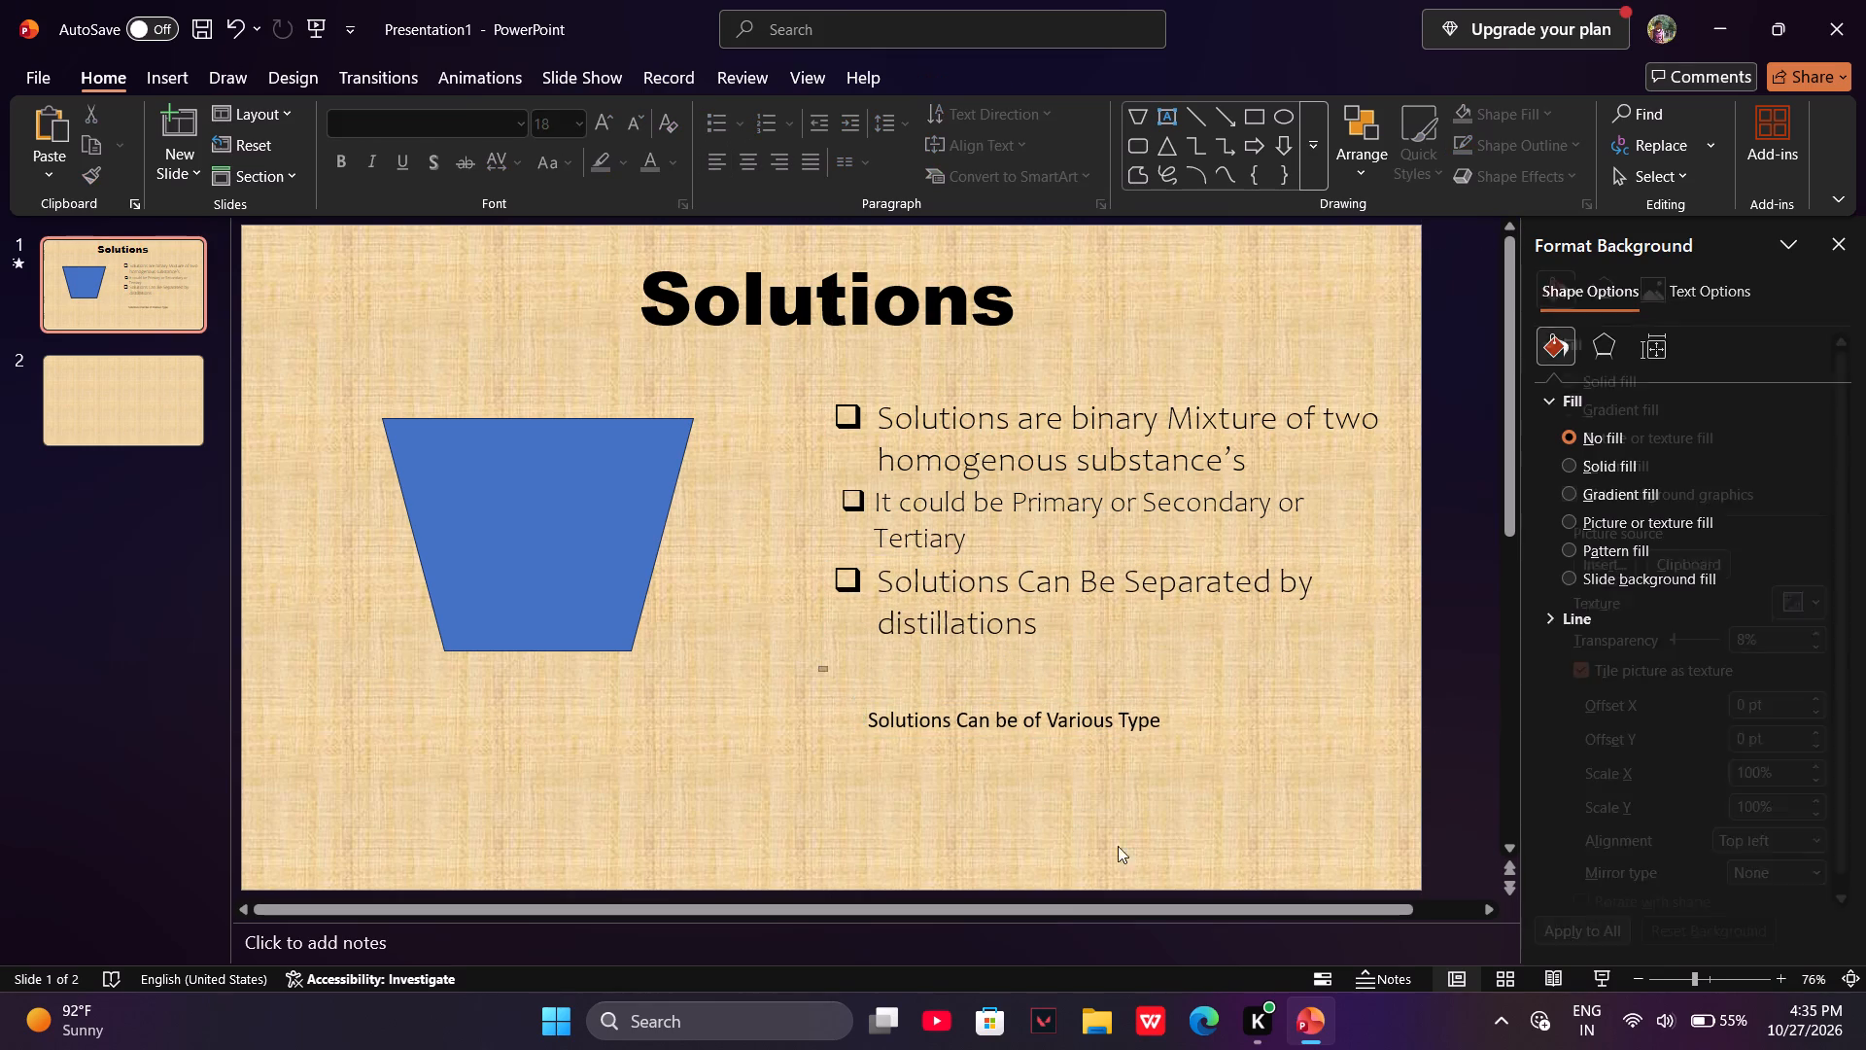
{"action": "left_click_drag", "start_coordinate": [1118, 846], "coordinate": [1228, 846]}
{"action": "left_click_drag", "start_coordinate": [1190, 732], "coordinate": [1199, 762]}
{"action": "left_click_drag", "start_coordinate": [1194, 757], "coordinate": [820, 688]}
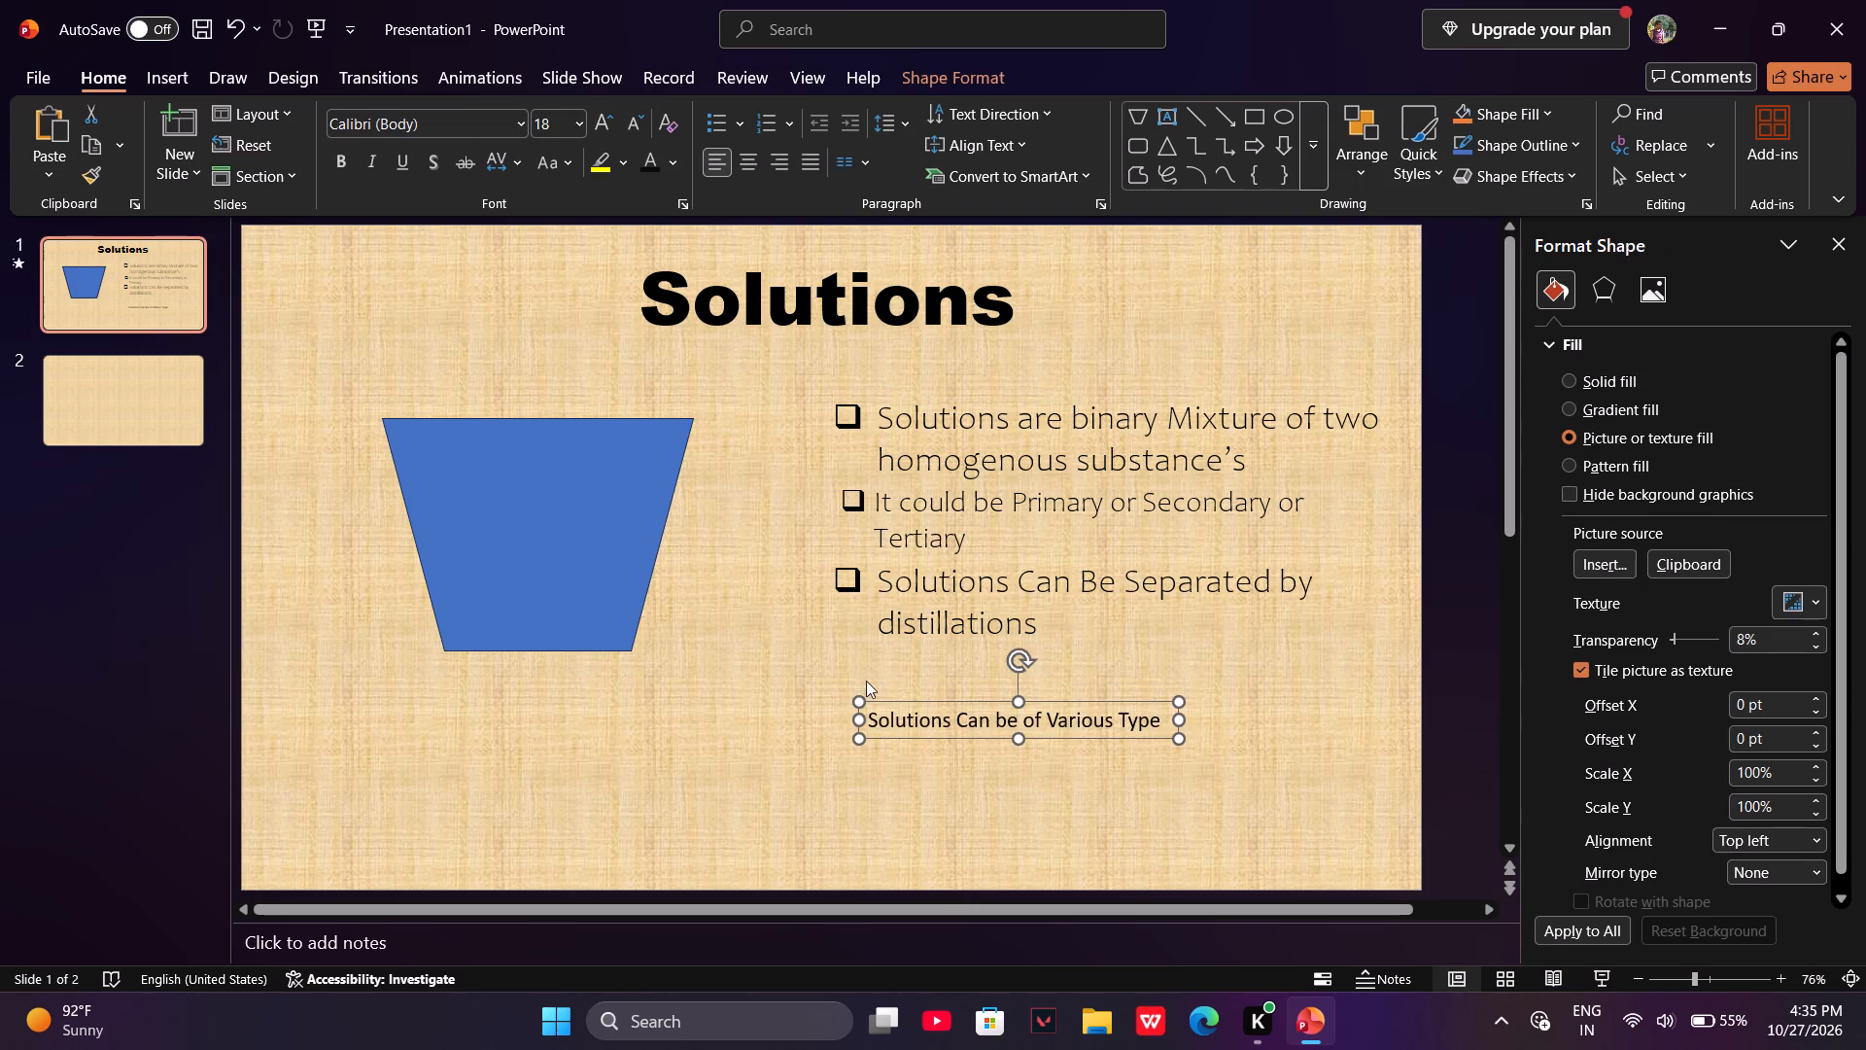
{"action": "left_click_drag", "start_coordinate": [1182, 740], "coordinate": [1334, 803]}
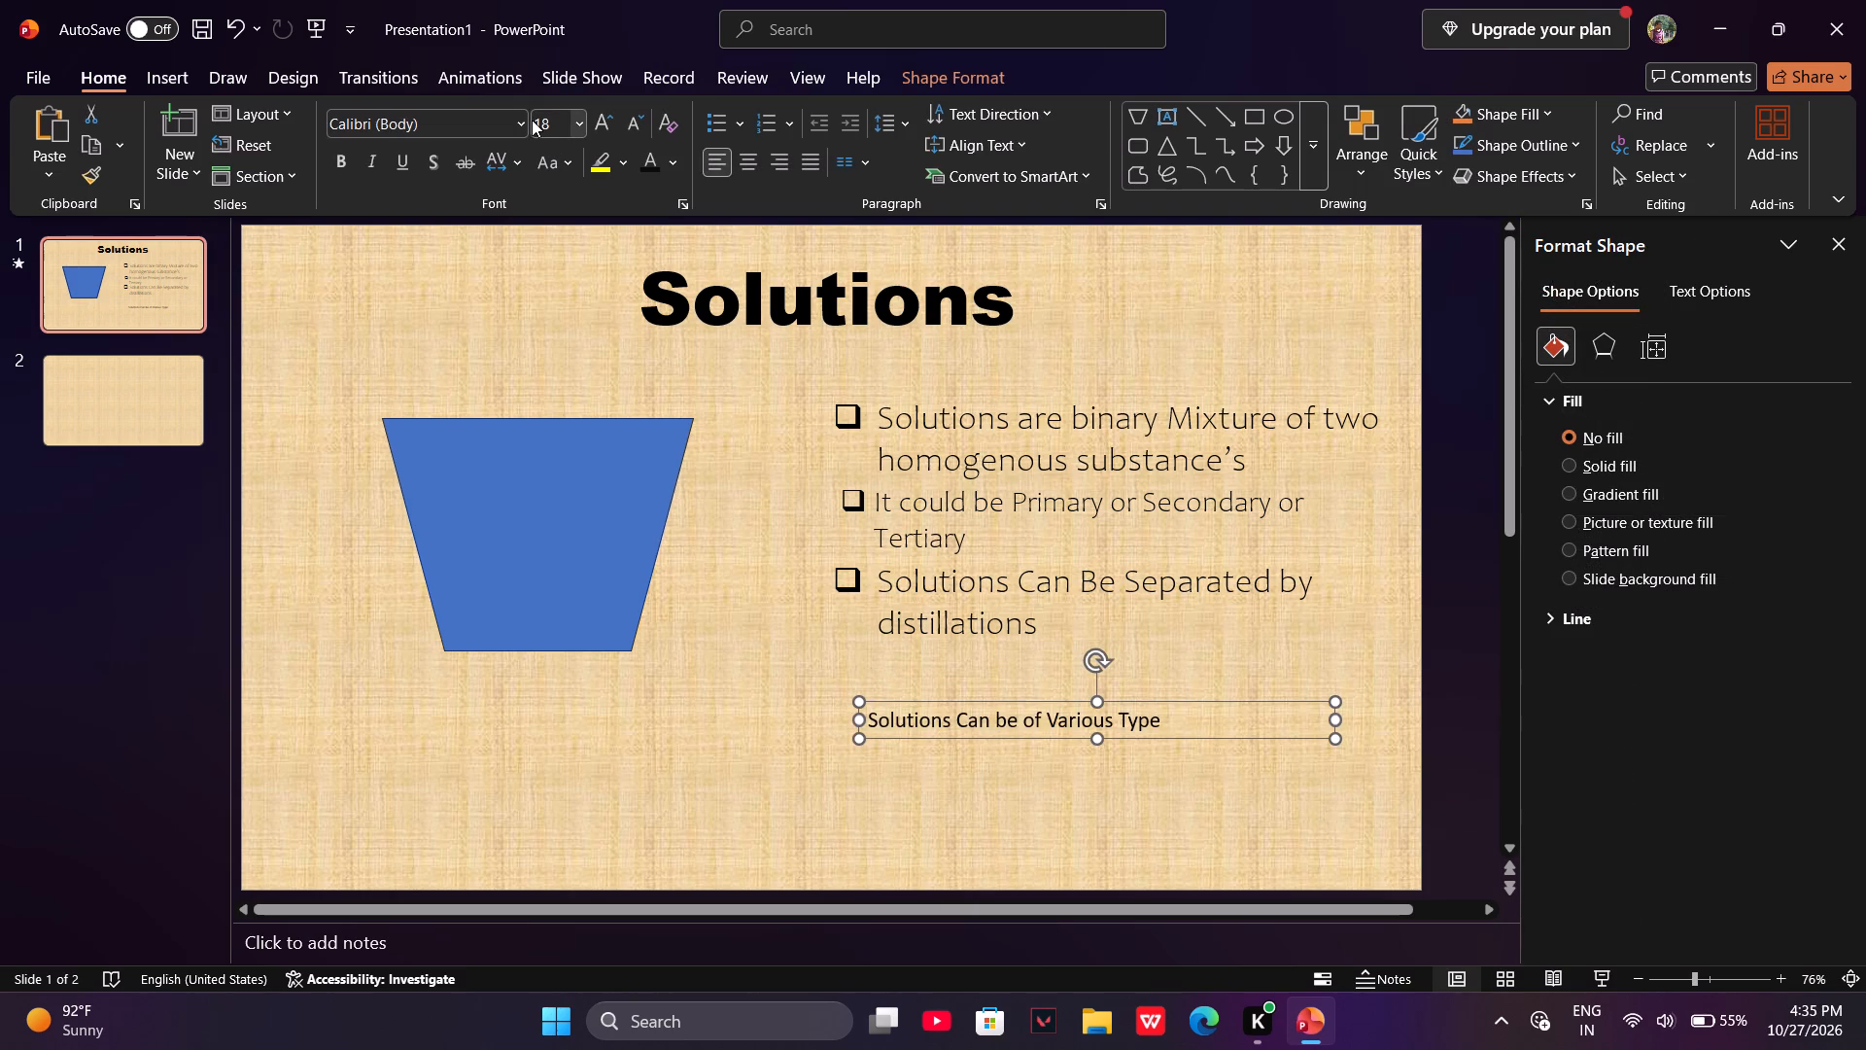
Set the sentence "Solutions Can be of Various Type" in Candara Light at size 28.
{"action": "left_click", "coordinate": [519, 122]}
{"action": "left_click", "coordinate": [497, 293]}
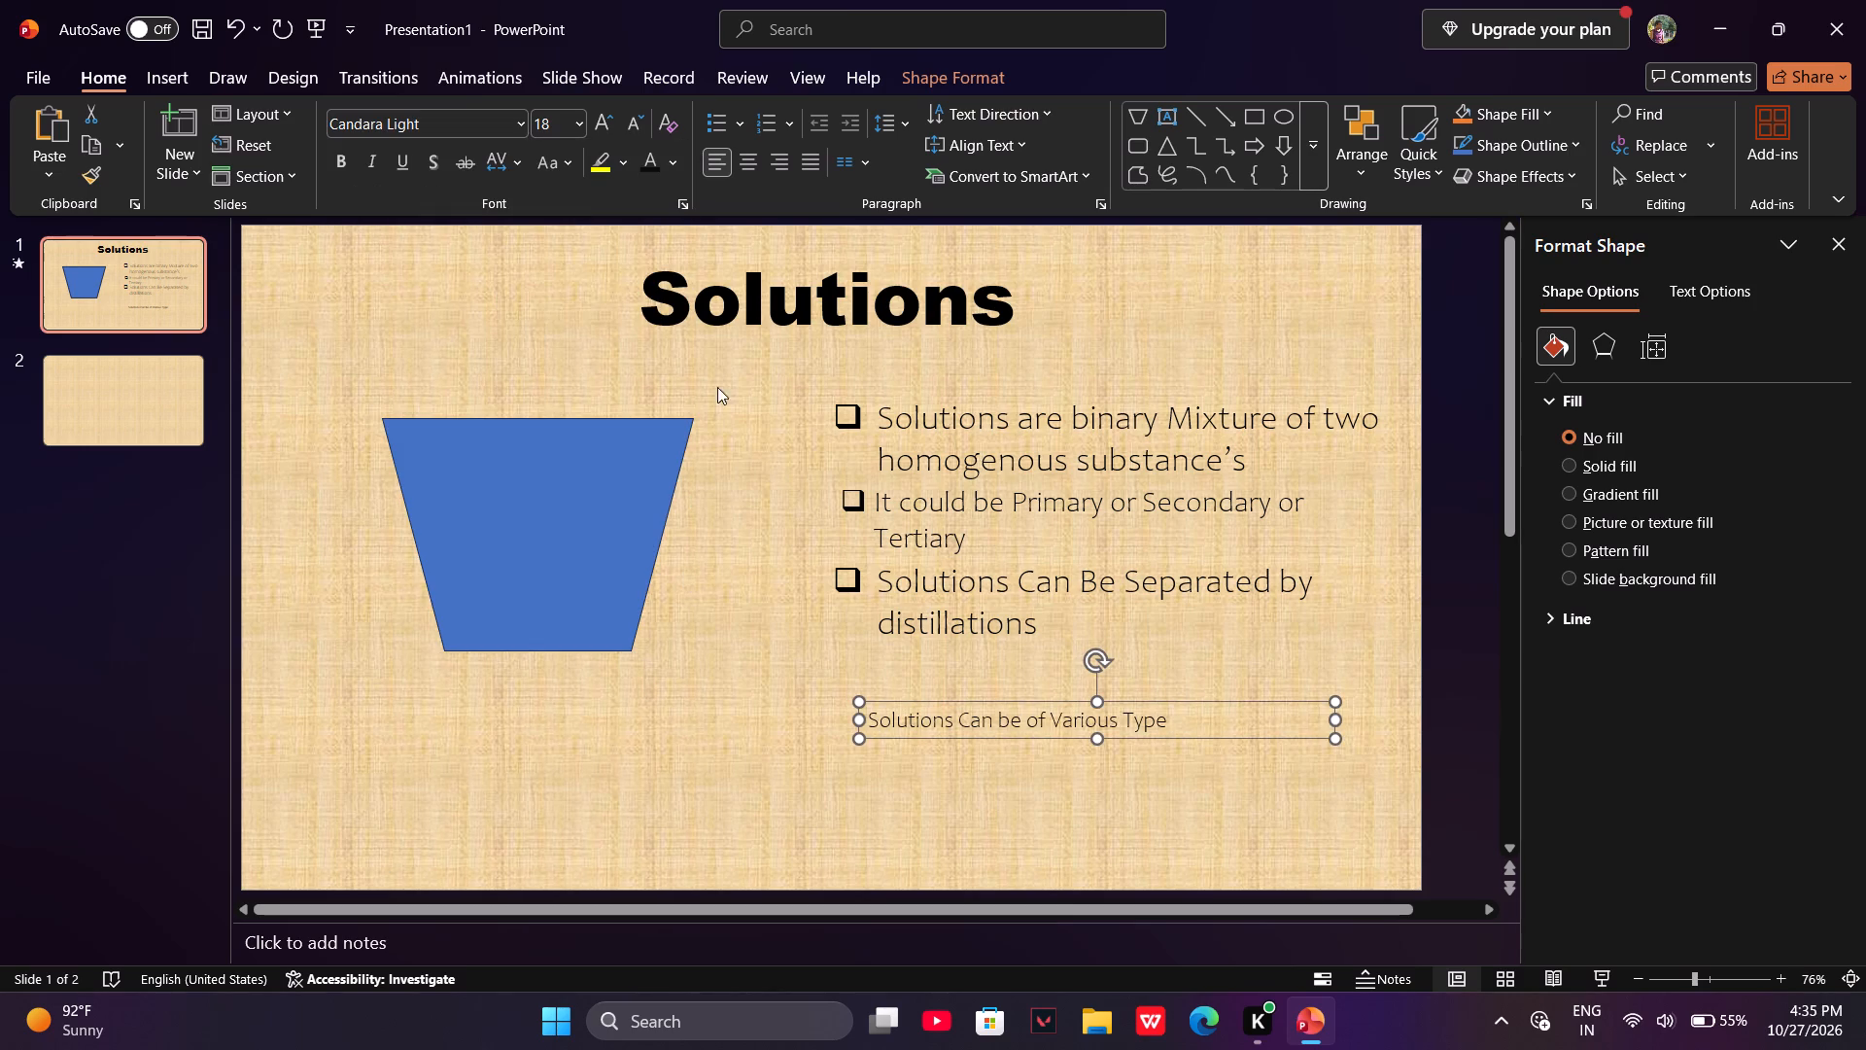
{"action": "left_click", "coordinate": [578, 123]}
{"action": "left_click", "coordinate": [573, 476]}
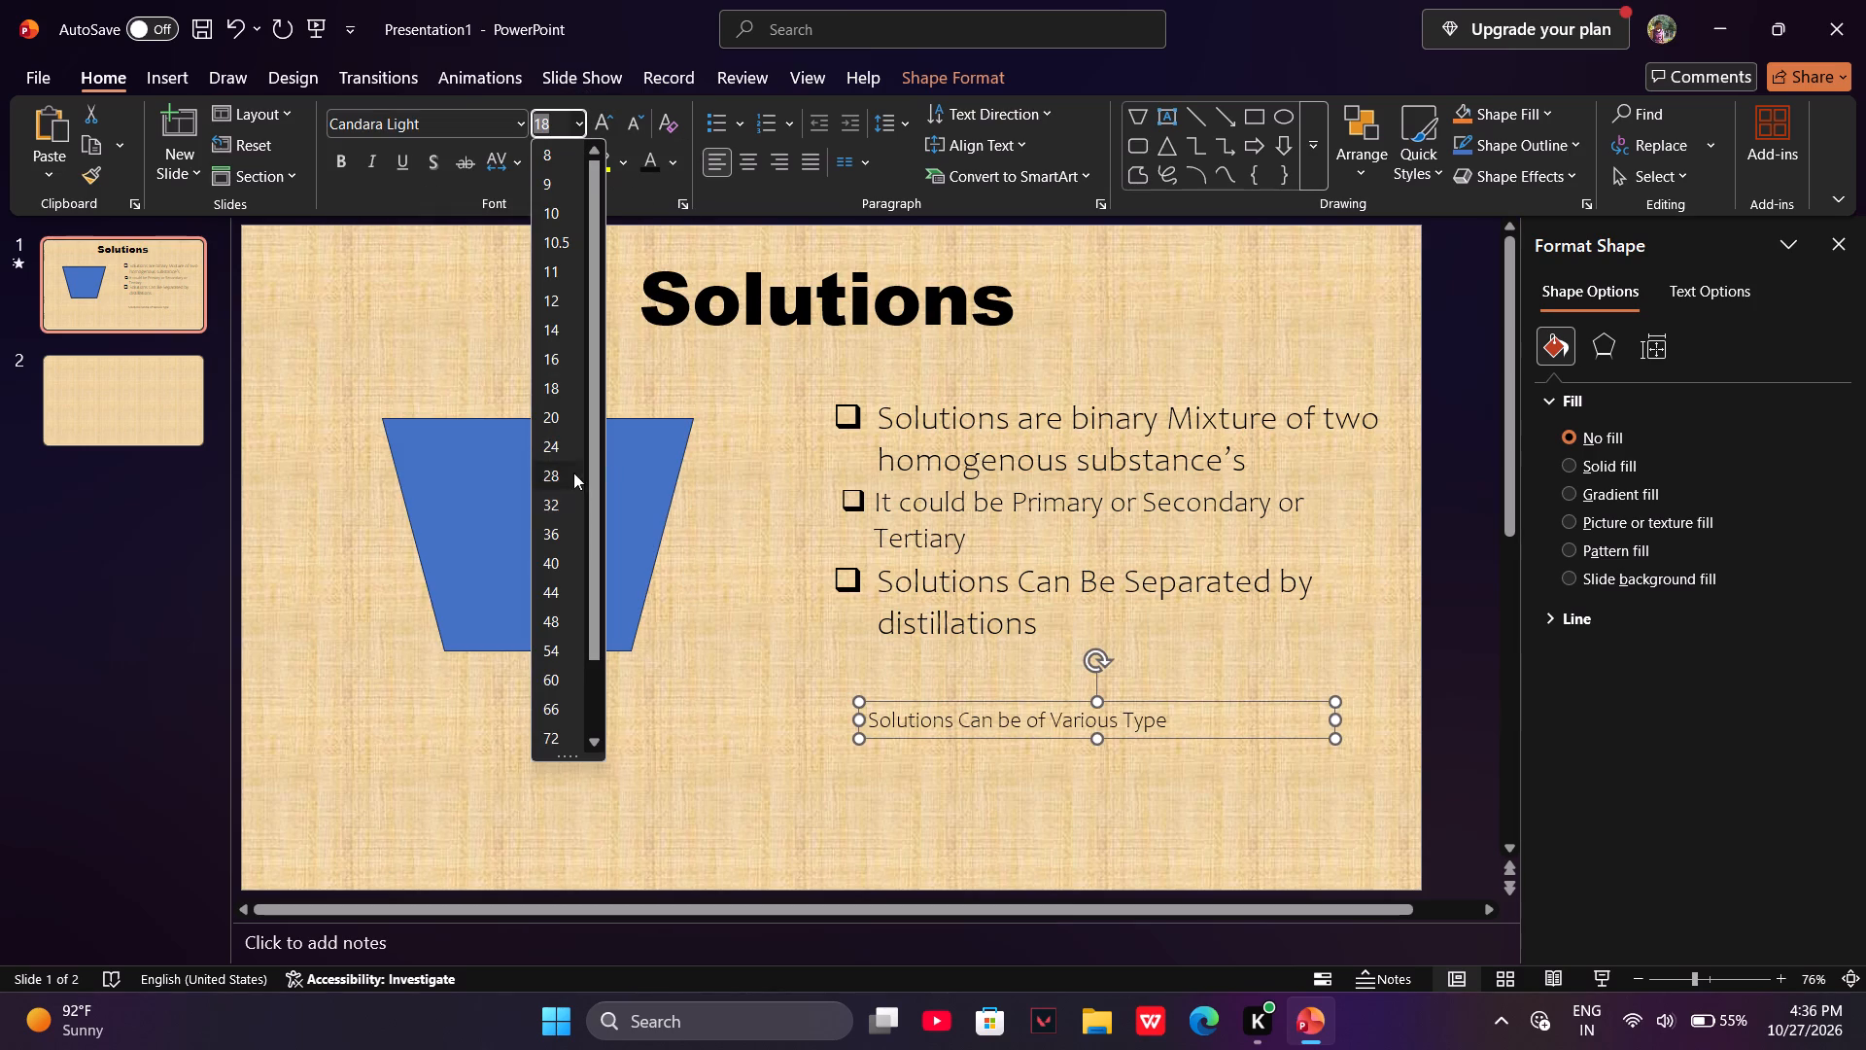
Give "Solutions Can be of Various Type" a hollow square bullet and move it directly beneath the distillation sentence, bullets aligned.
{"action": "left_click", "coordinate": [723, 127]}
{"action": "left_click", "coordinate": [740, 120]}
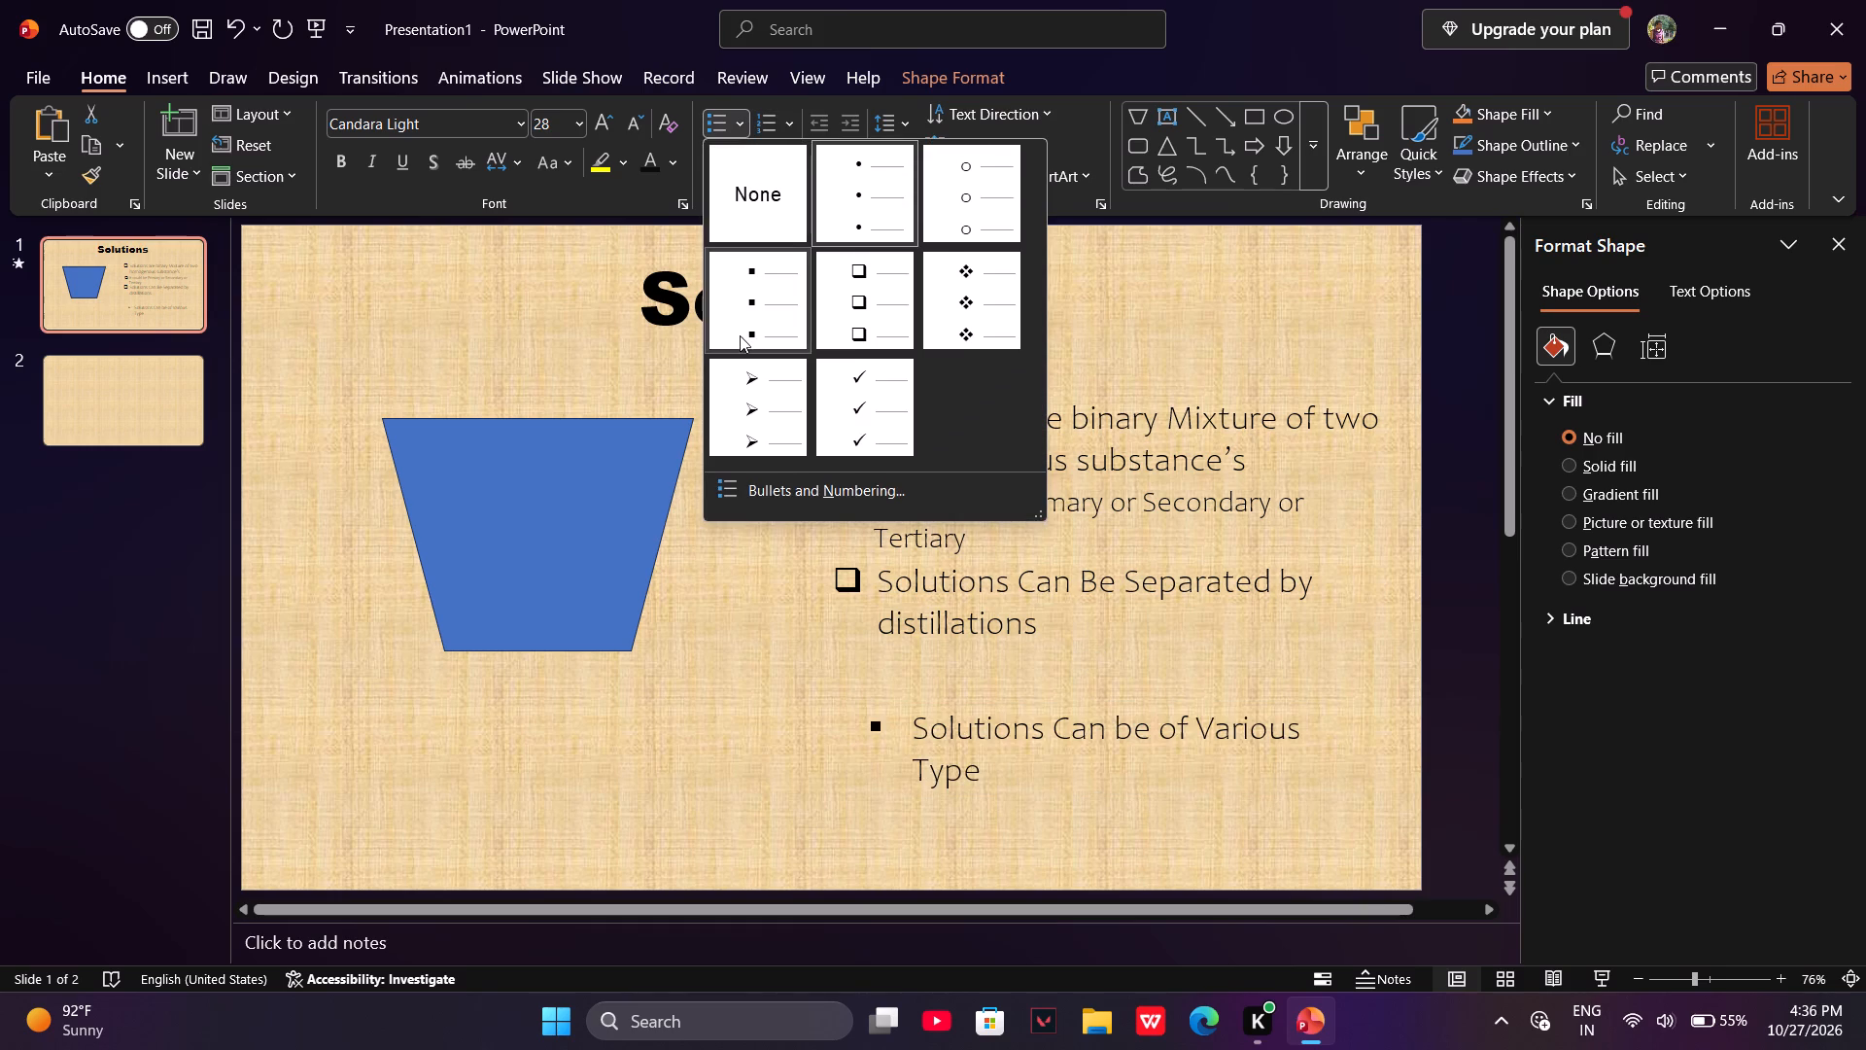
{"action": "left_click_drag", "start_coordinate": [812, 315], "coordinate": [832, 311]}
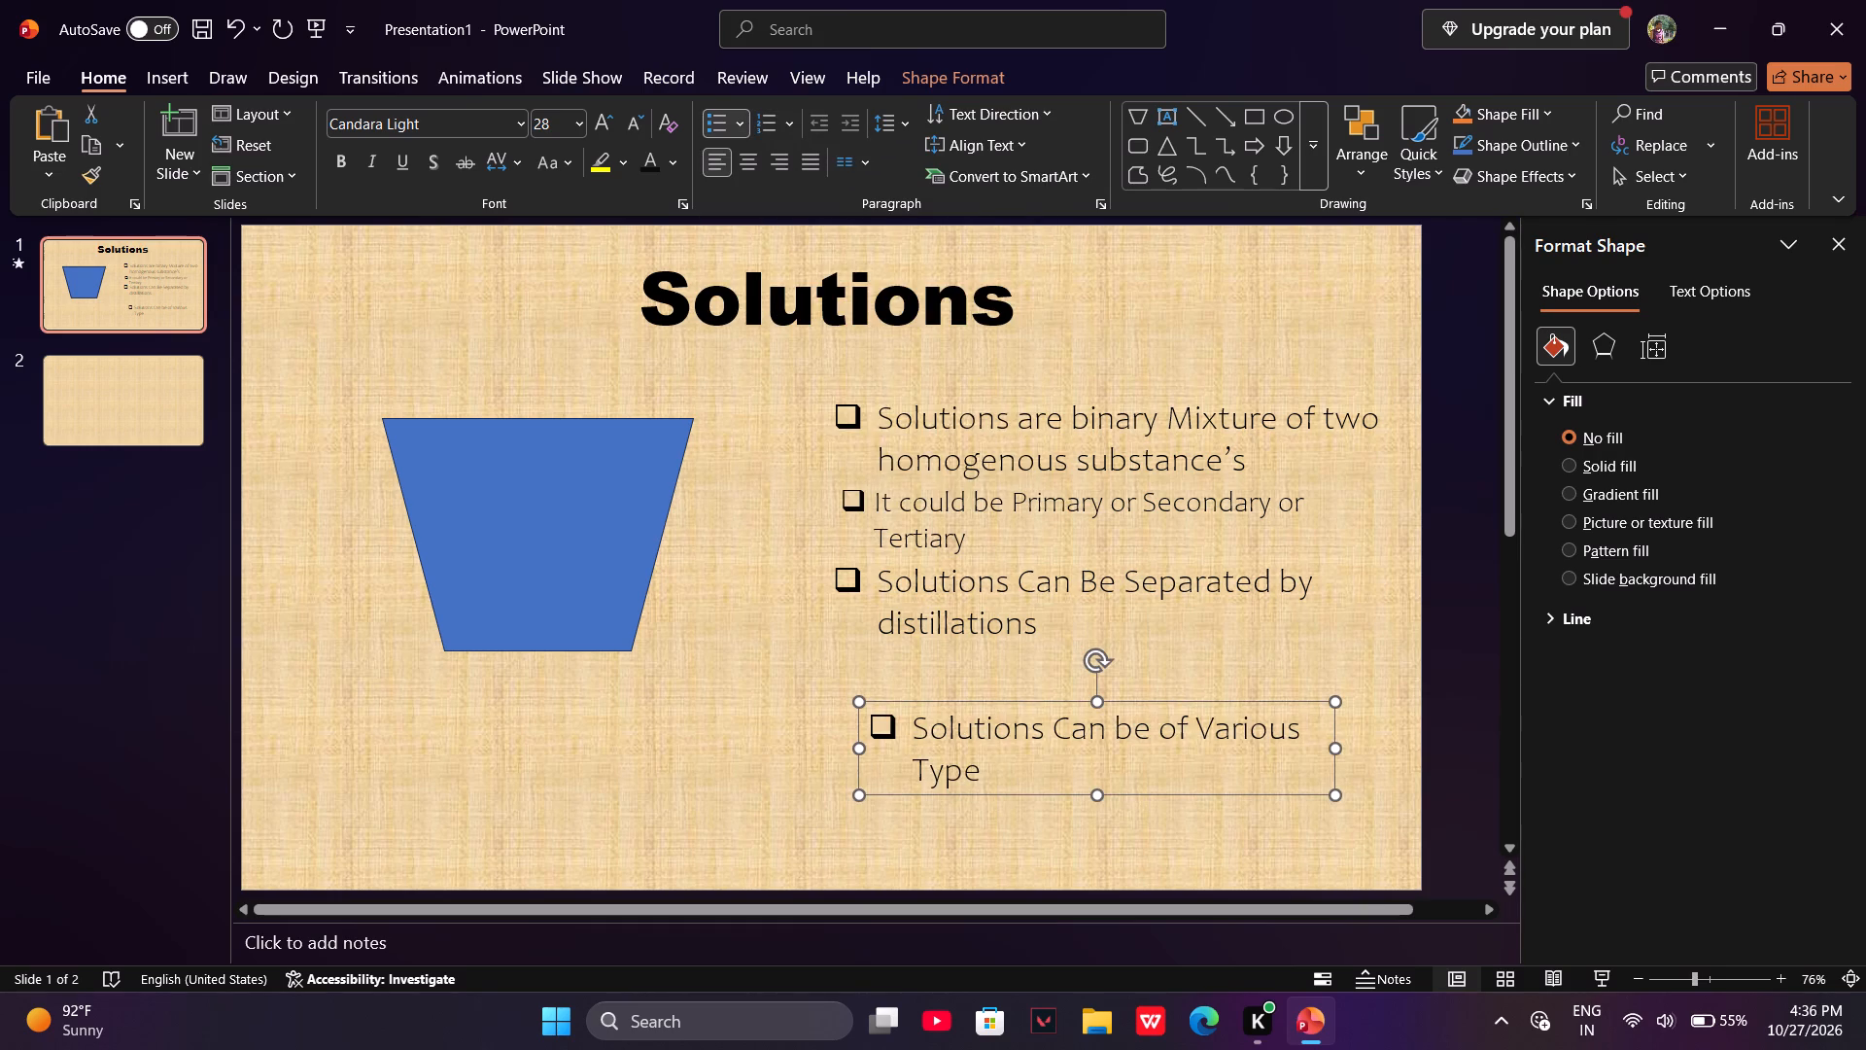
{"action": "left_click_drag", "start_coordinate": [897, 694], "coordinate": [863, 647]}
Apply the Fly In entrance animation to the blue beaker-like trapezoid.
{"action": "left_click", "coordinate": [532, 596]}
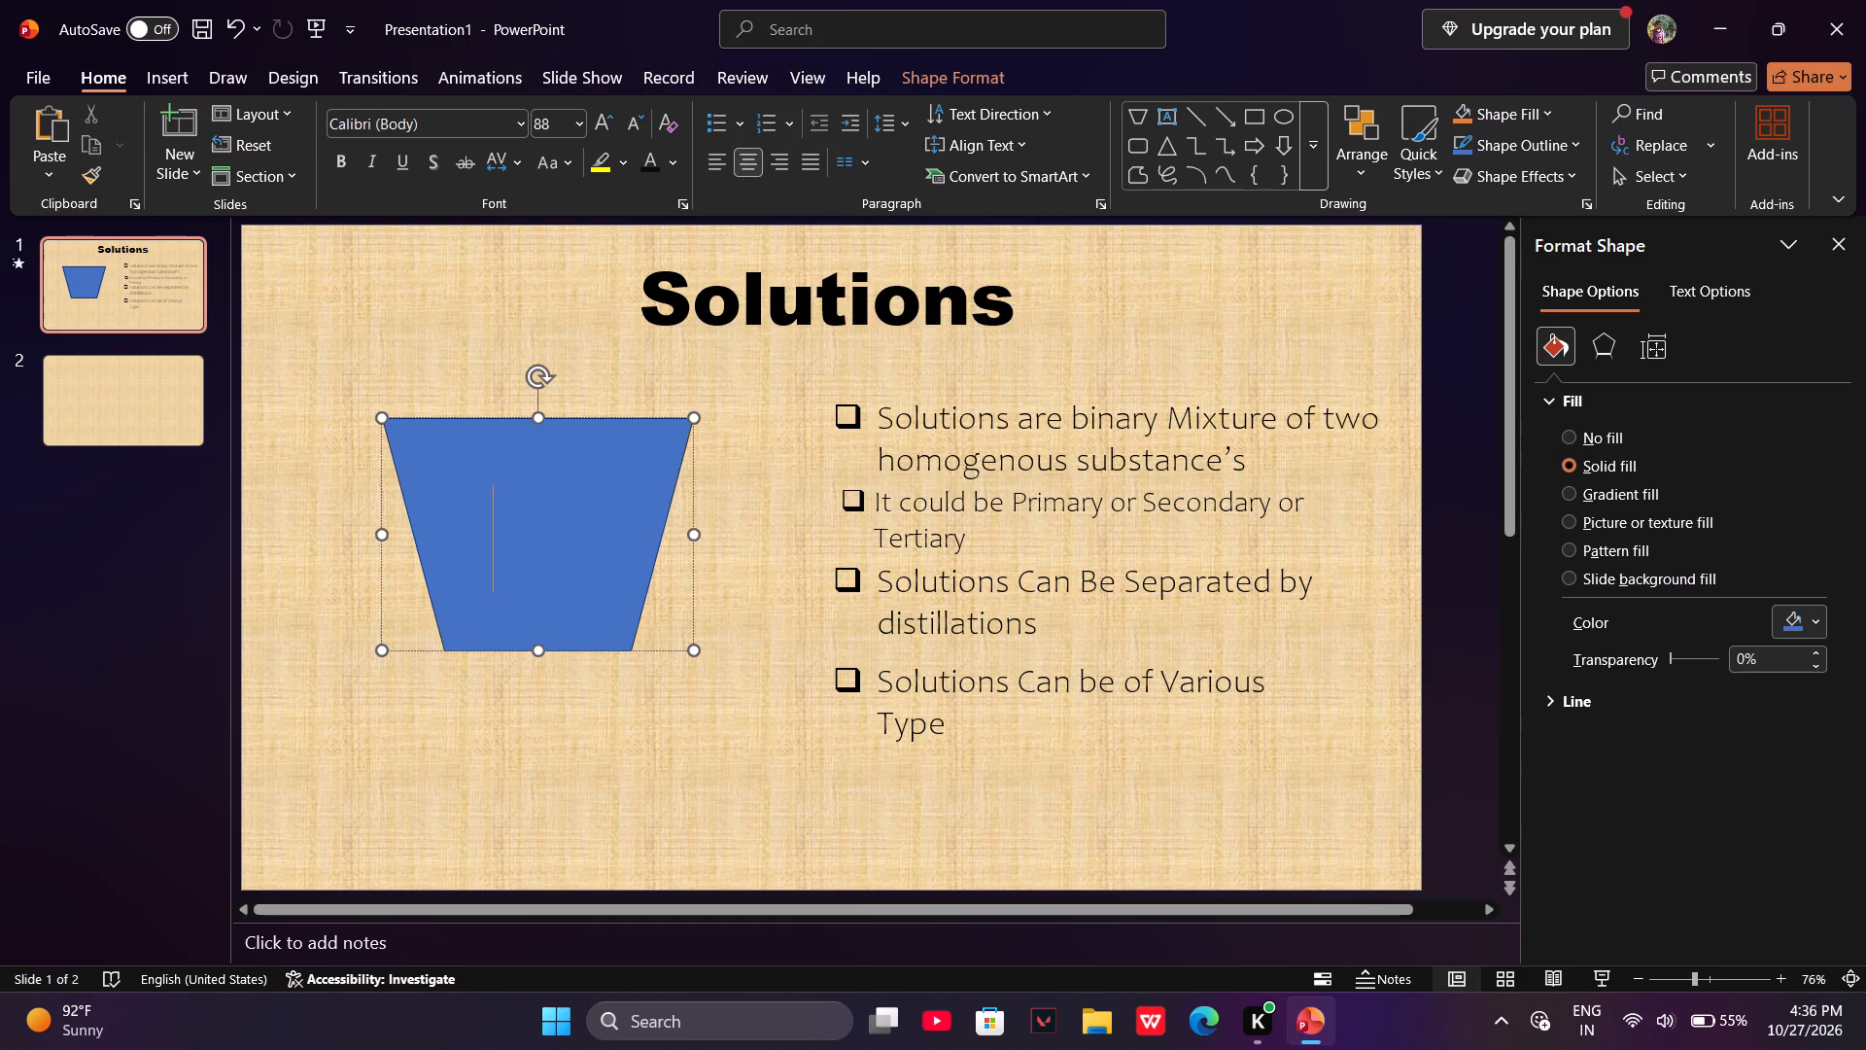
{"action": "left_click", "coordinate": [369, 92]}
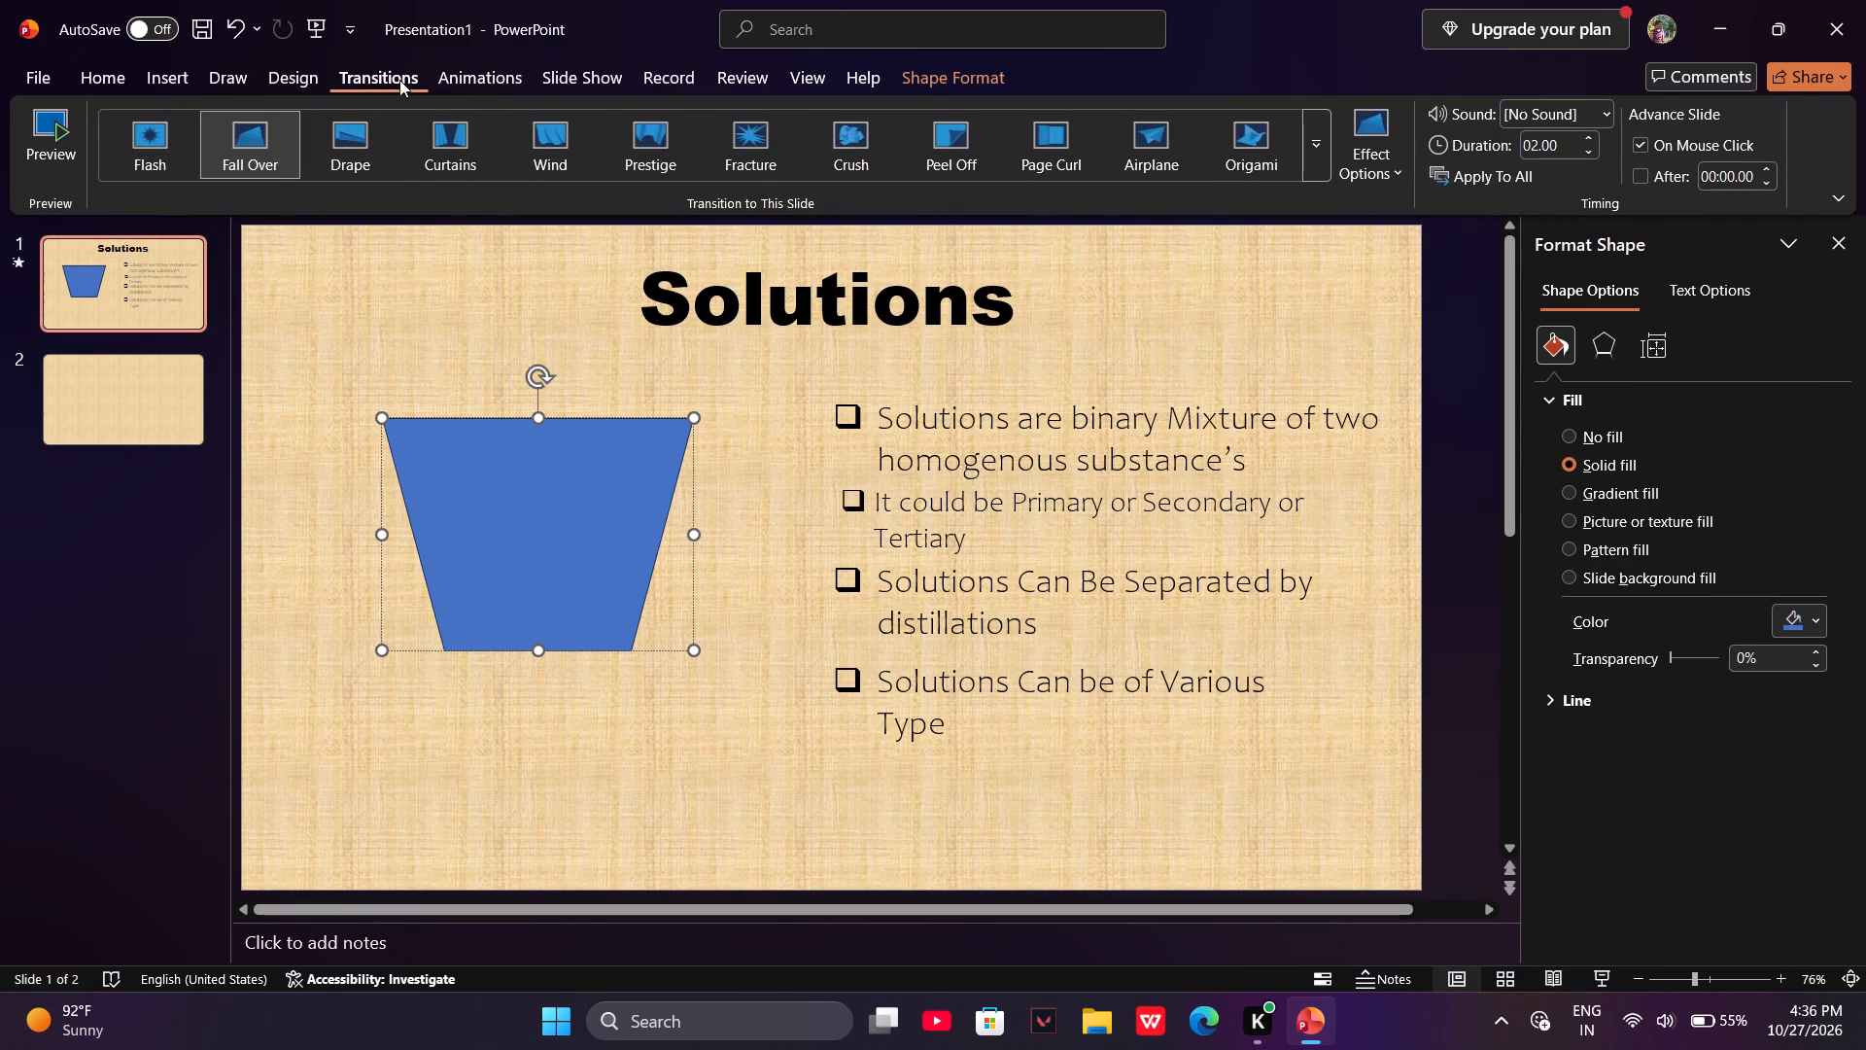
{"action": "left_click", "coordinate": [519, 72]}
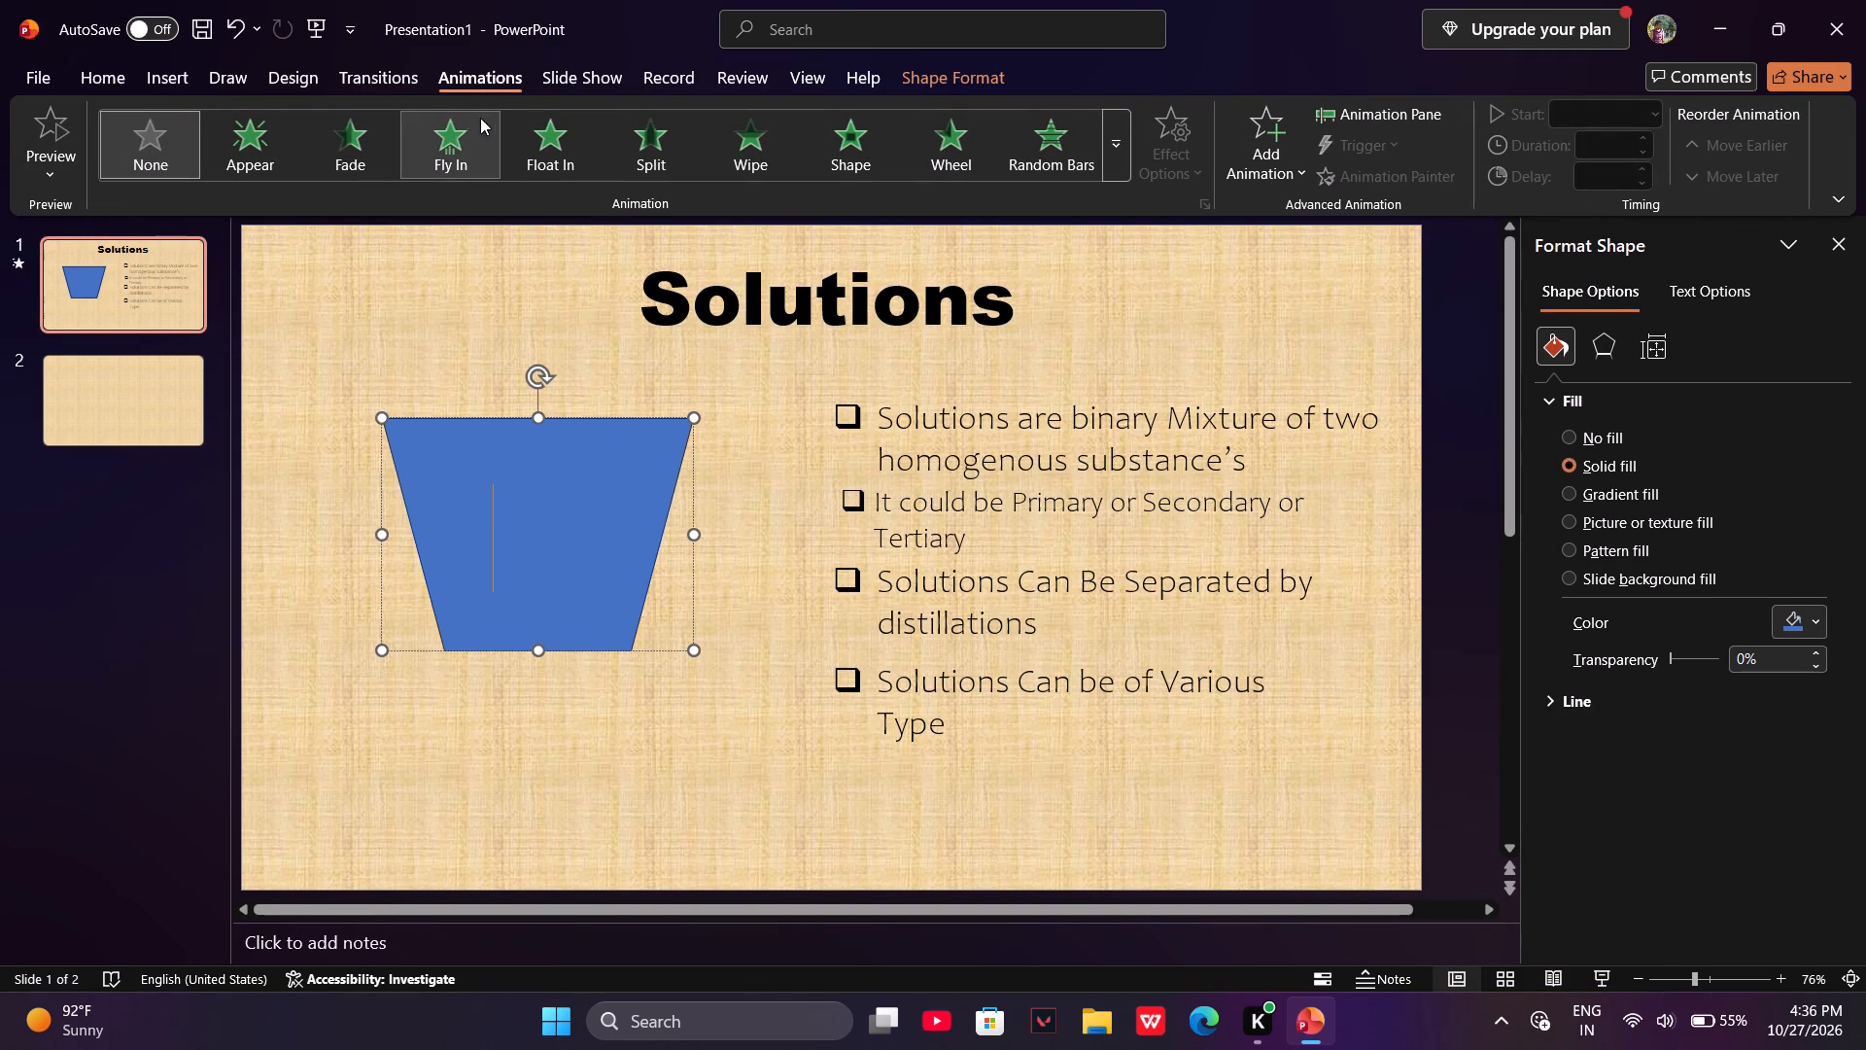
{"action": "left_click", "coordinate": [451, 130]}
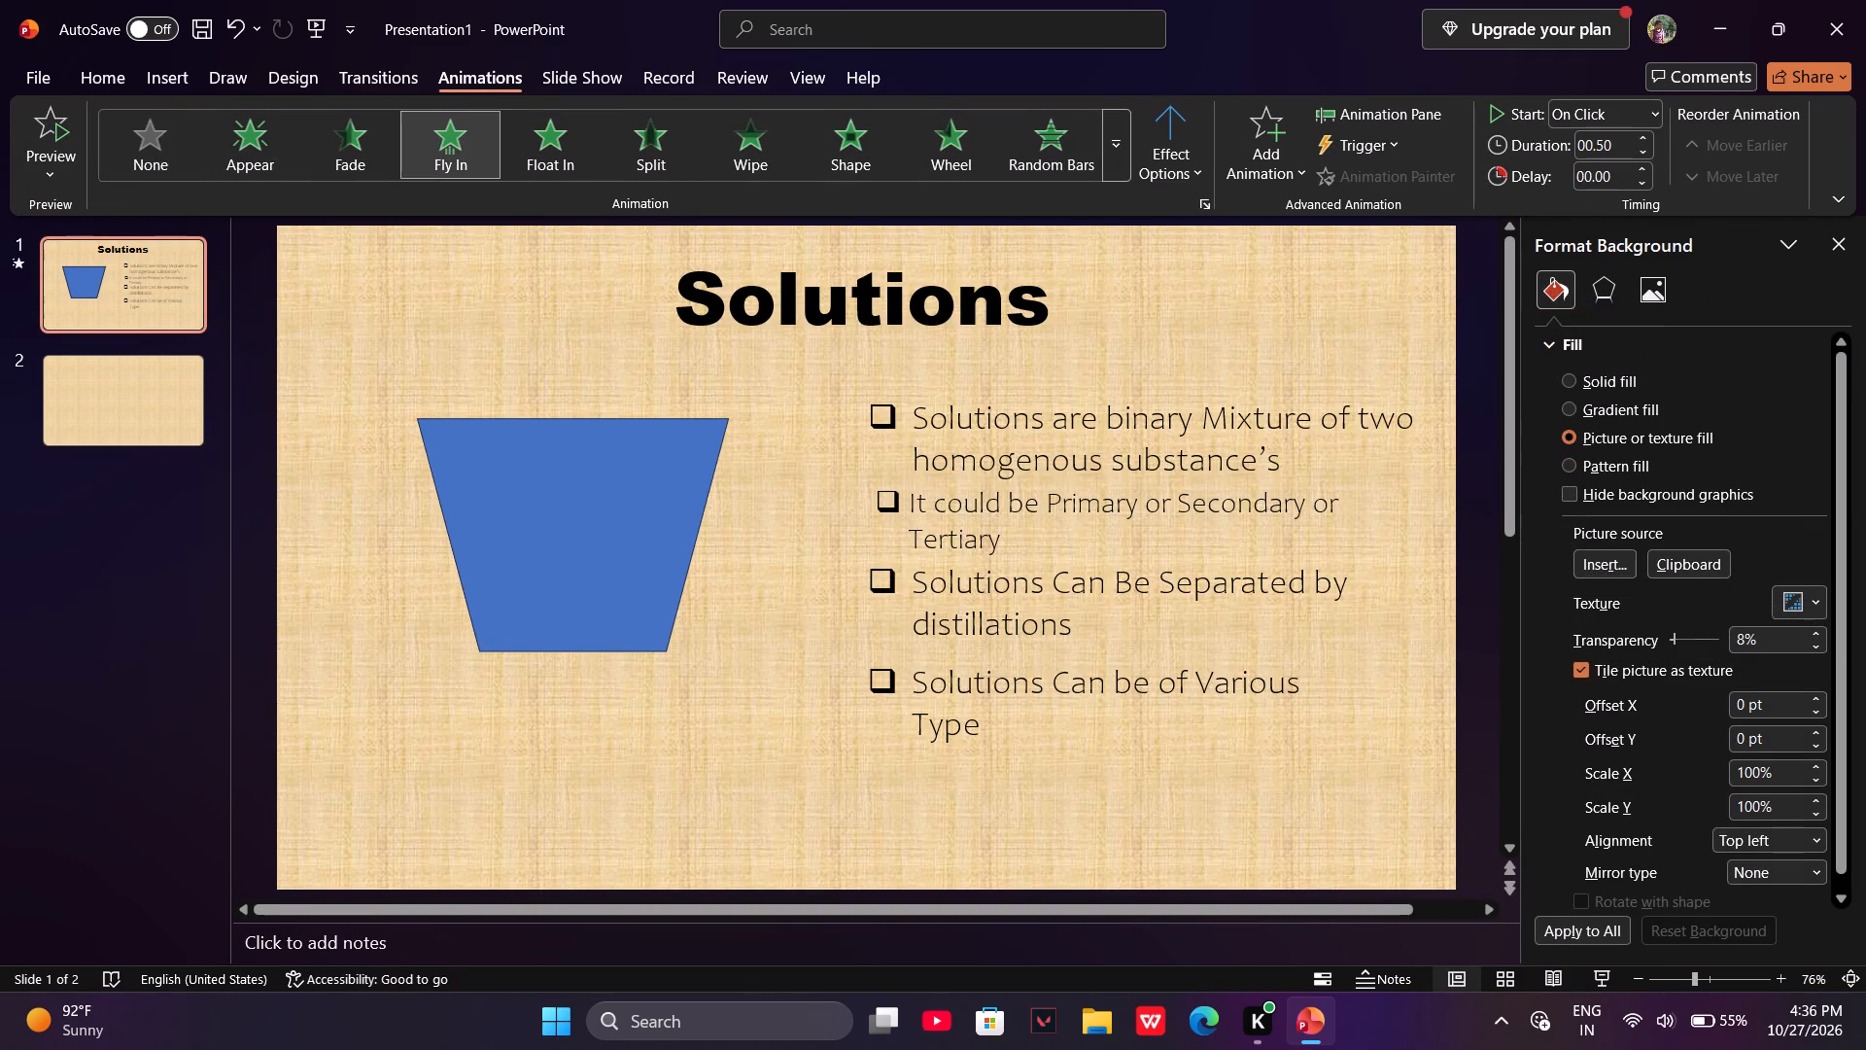
Apply the Float Down entrance effect from the Moderate group to the "Solutions" heading.
{"action": "left_click", "coordinate": [888, 297]}
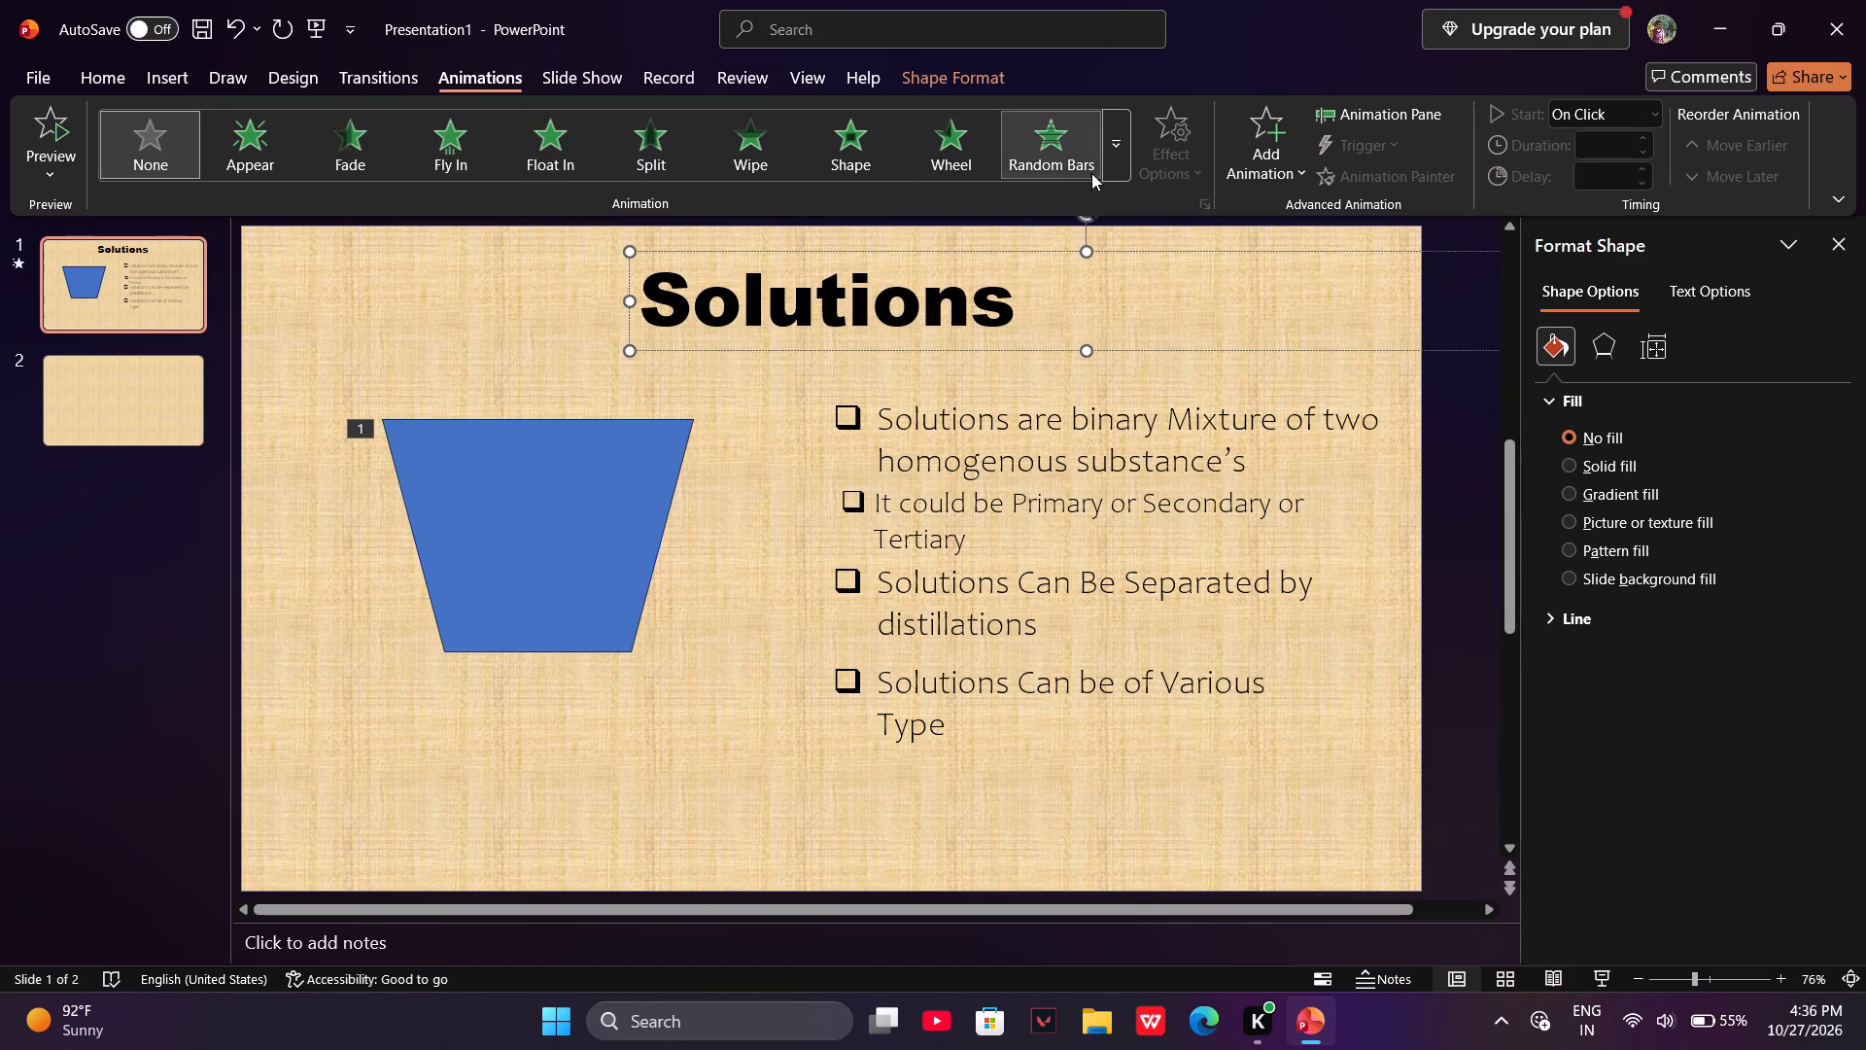
{"action": "left_click", "coordinate": [1118, 157]}
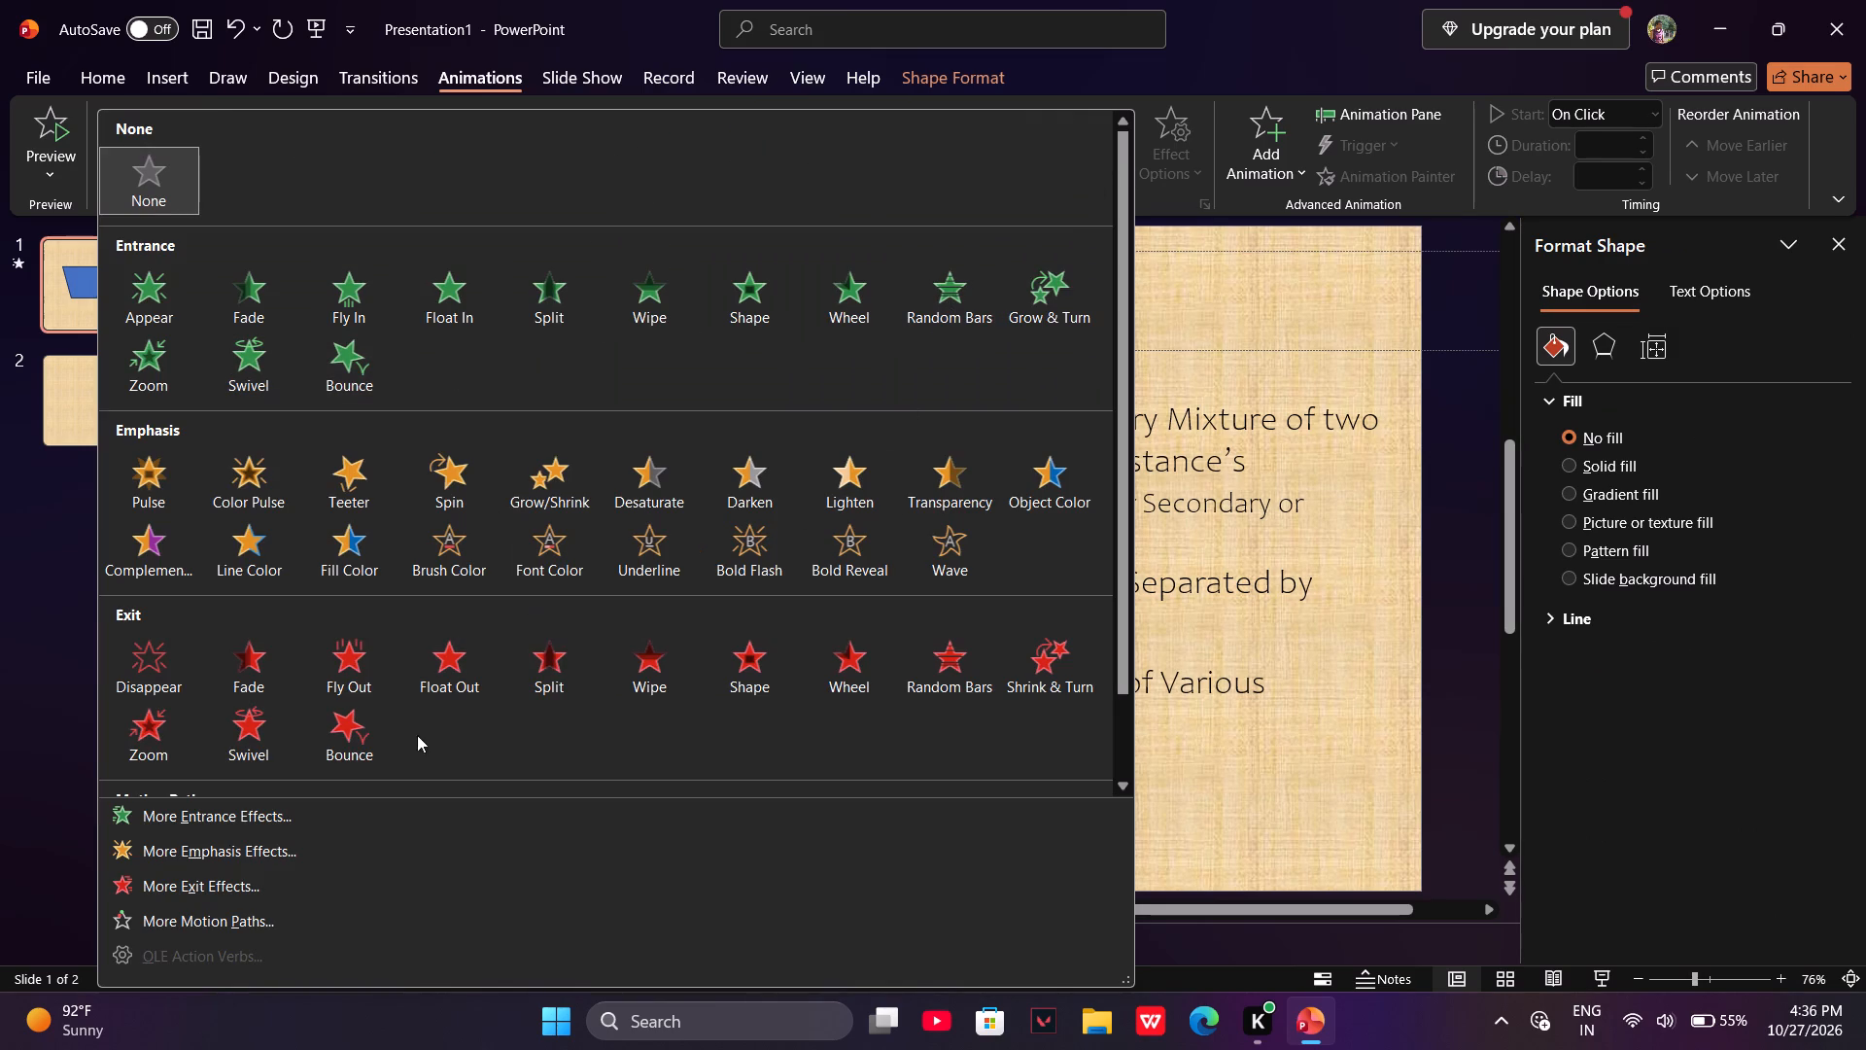
{"action": "left_click", "coordinate": [296, 811]}
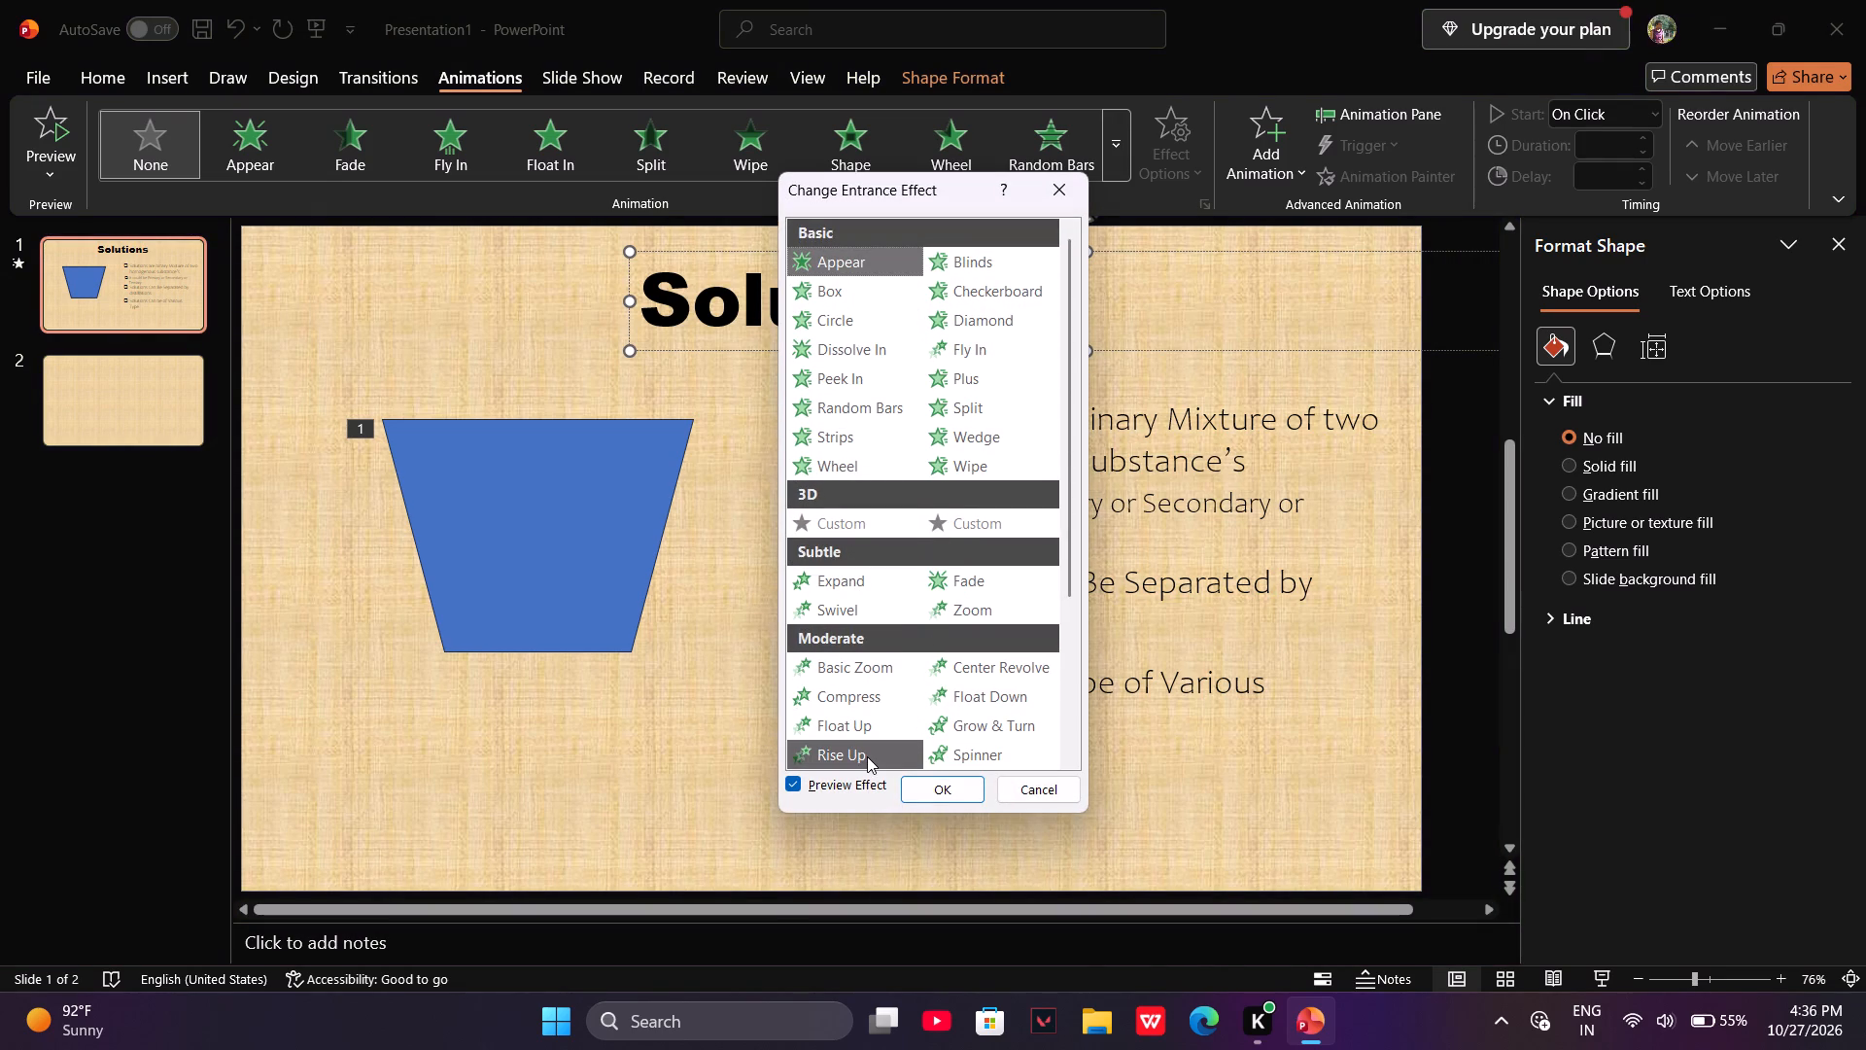
{"action": "right_click", "coordinate": [880, 731]}
{"action": "scroll", "coordinate": [880, 731], "scroll_direction": "down", "scroll_amount": 1}
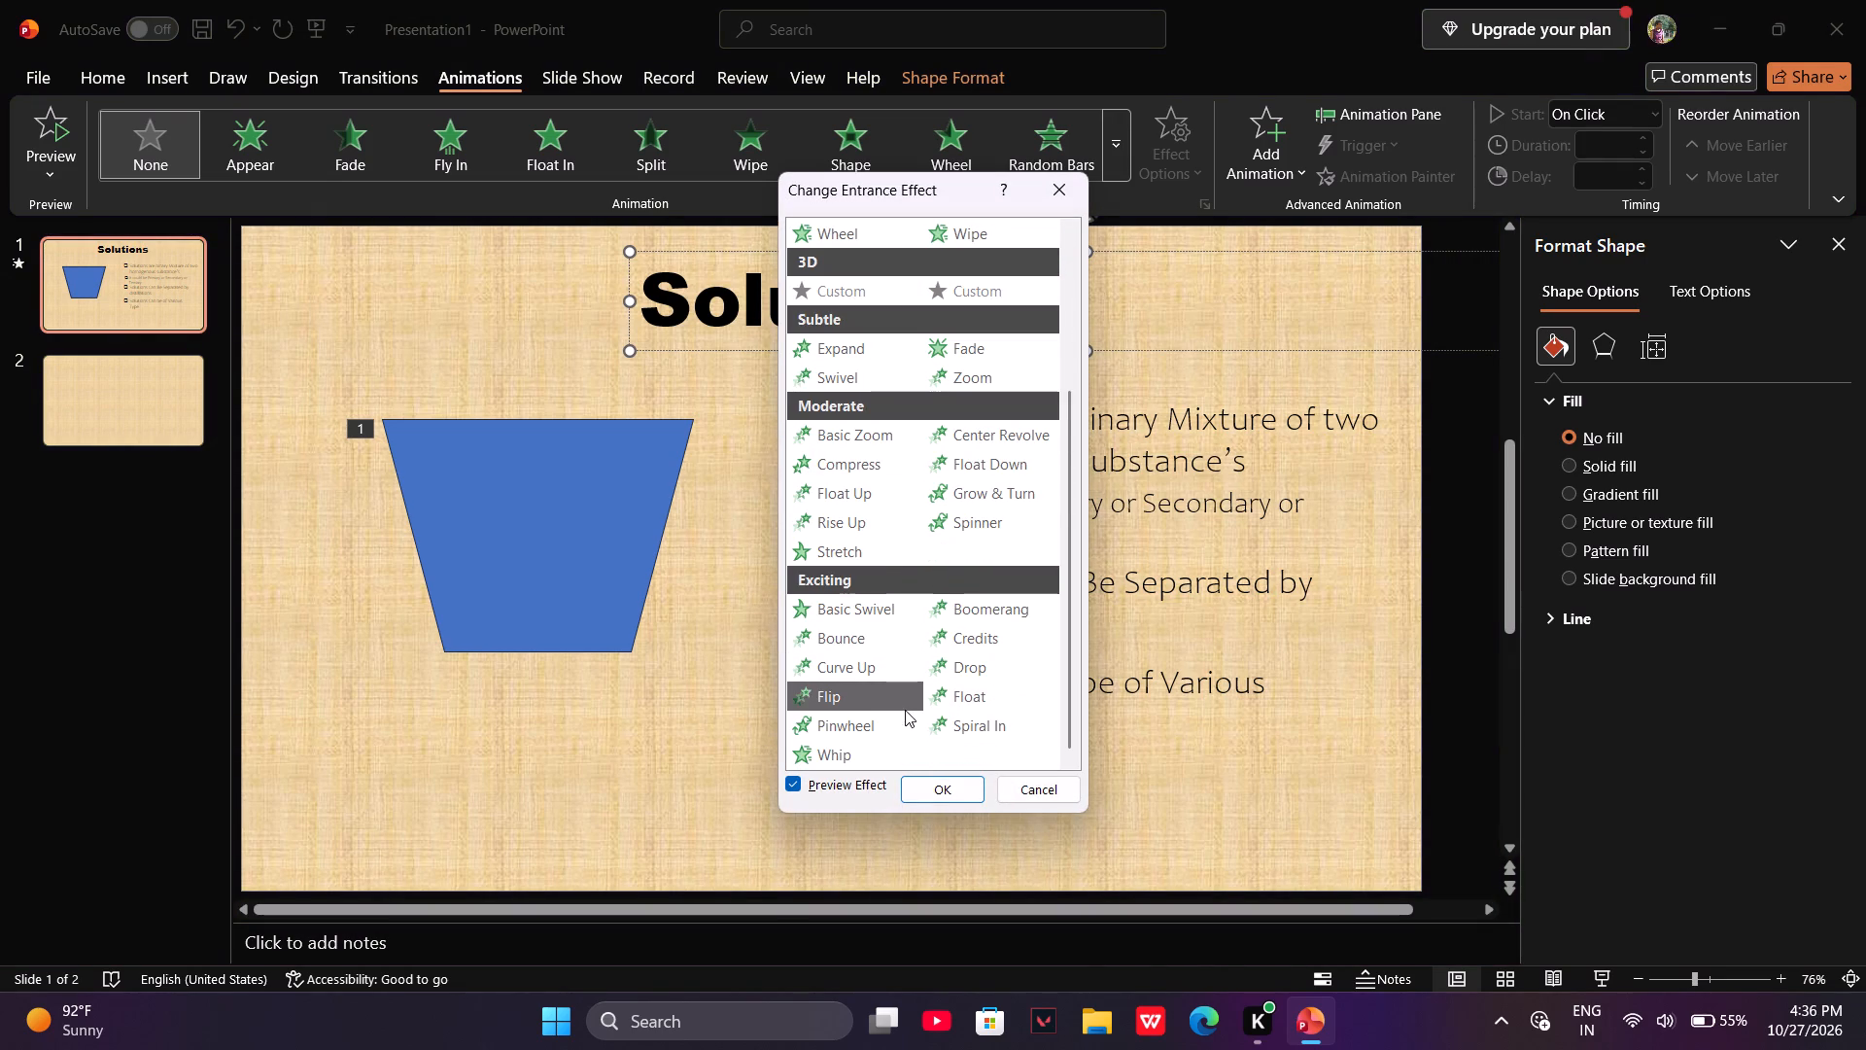
{"action": "scroll", "coordinate": [909, 714], "scroll_direction": "down", "scroll_amount": 2}
{"action": "left_click", "coordinate": [872, 647]}
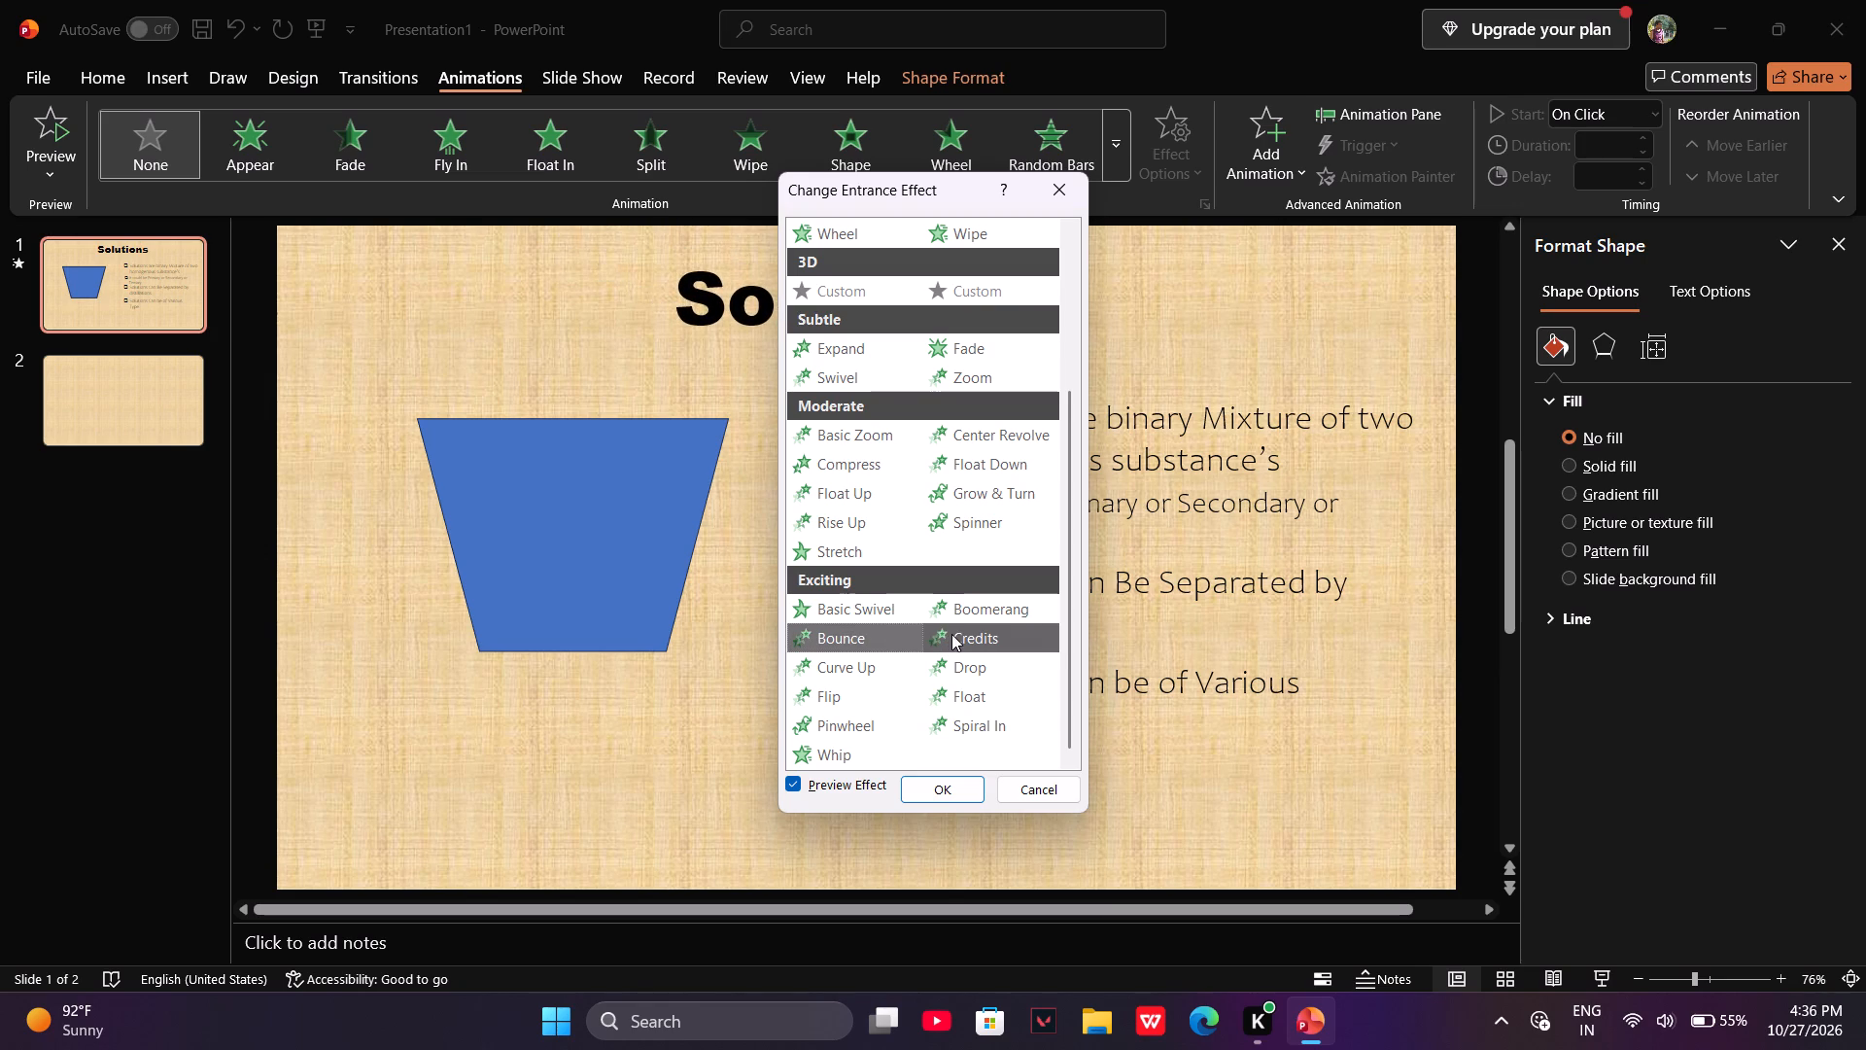
{"action": "left_click", "coordinate": [964, 468]}
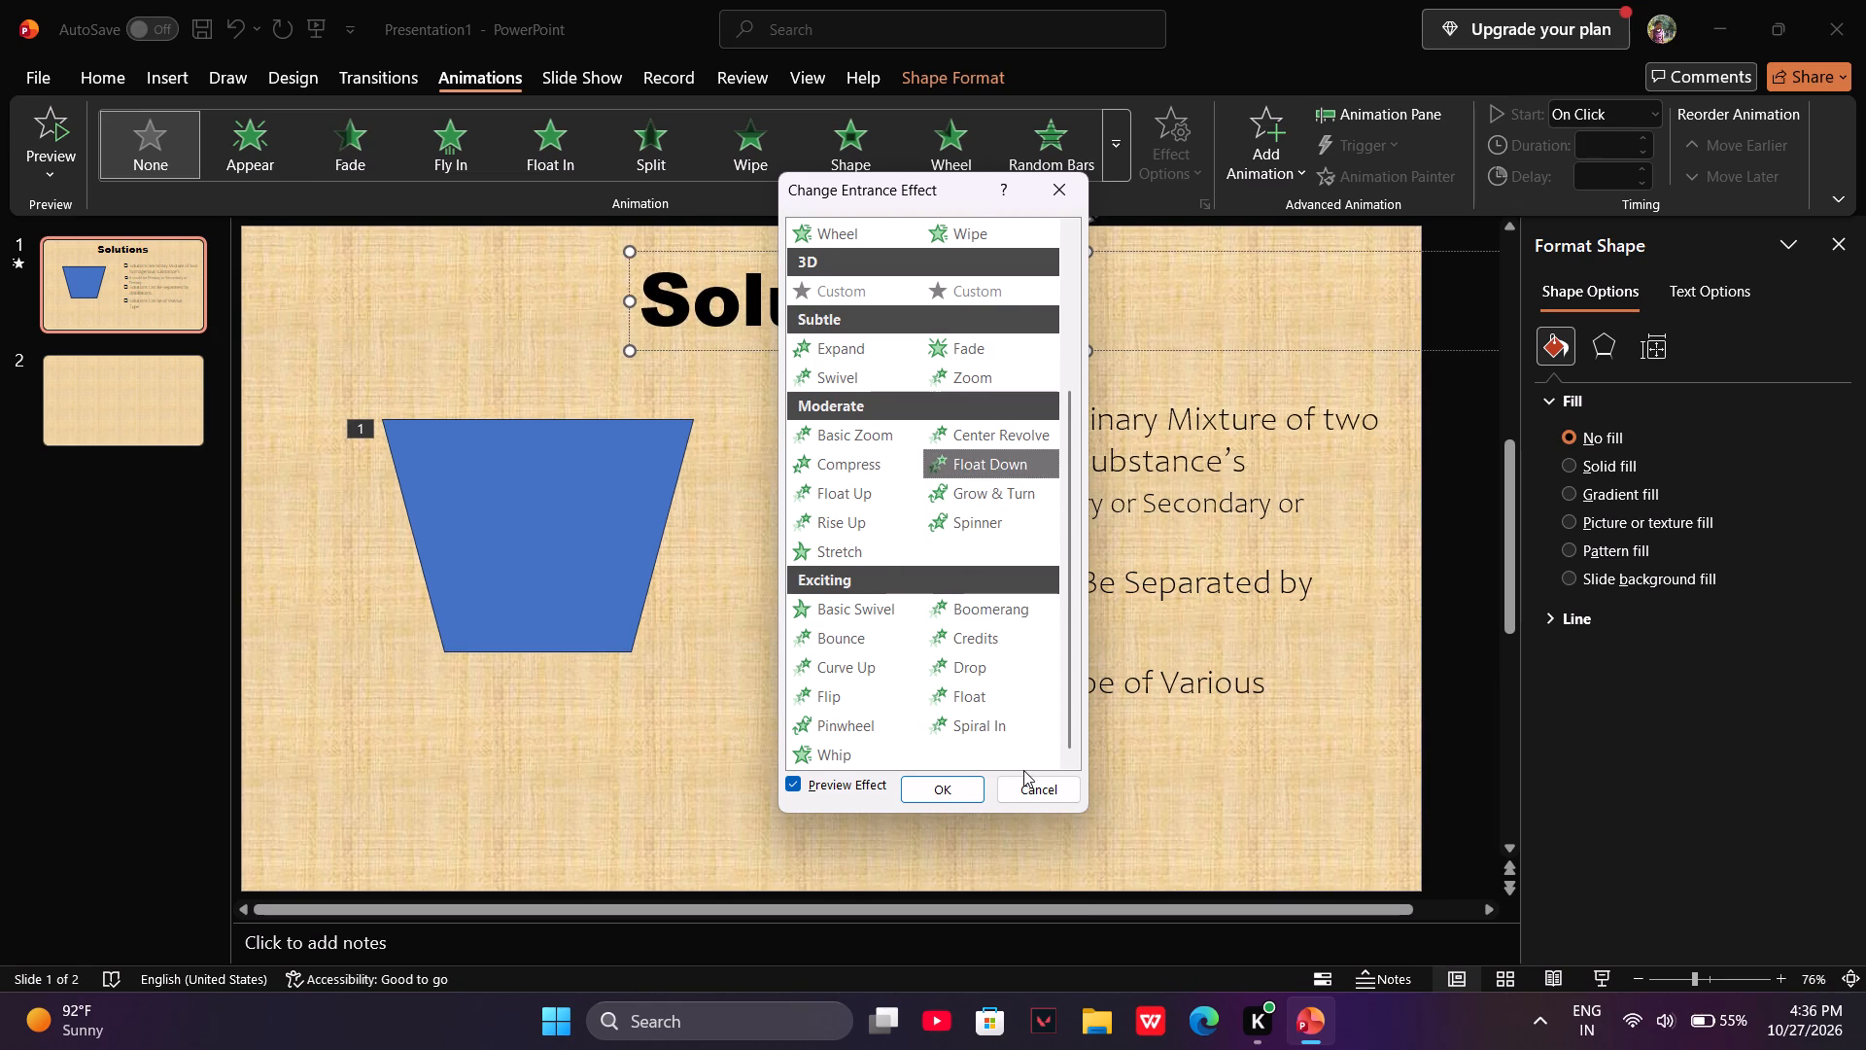
{"action": "left_click", "coordinate": [956, 782]}
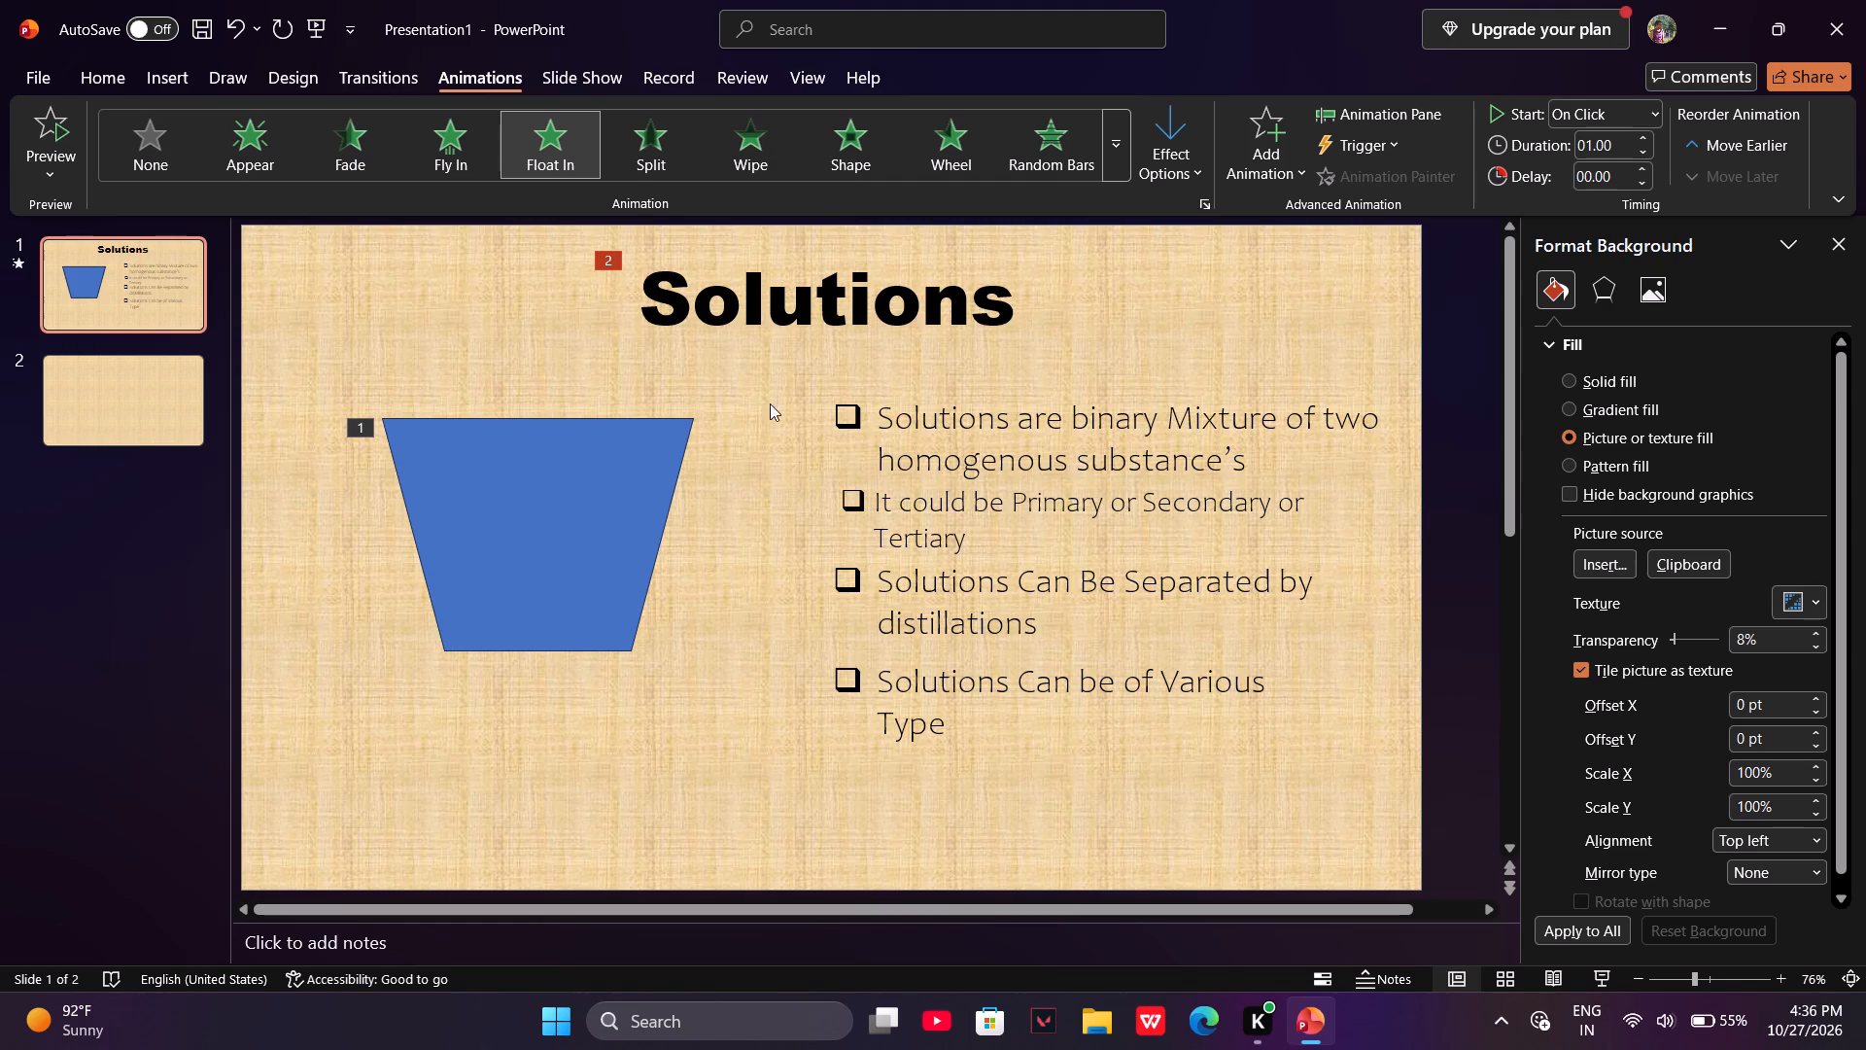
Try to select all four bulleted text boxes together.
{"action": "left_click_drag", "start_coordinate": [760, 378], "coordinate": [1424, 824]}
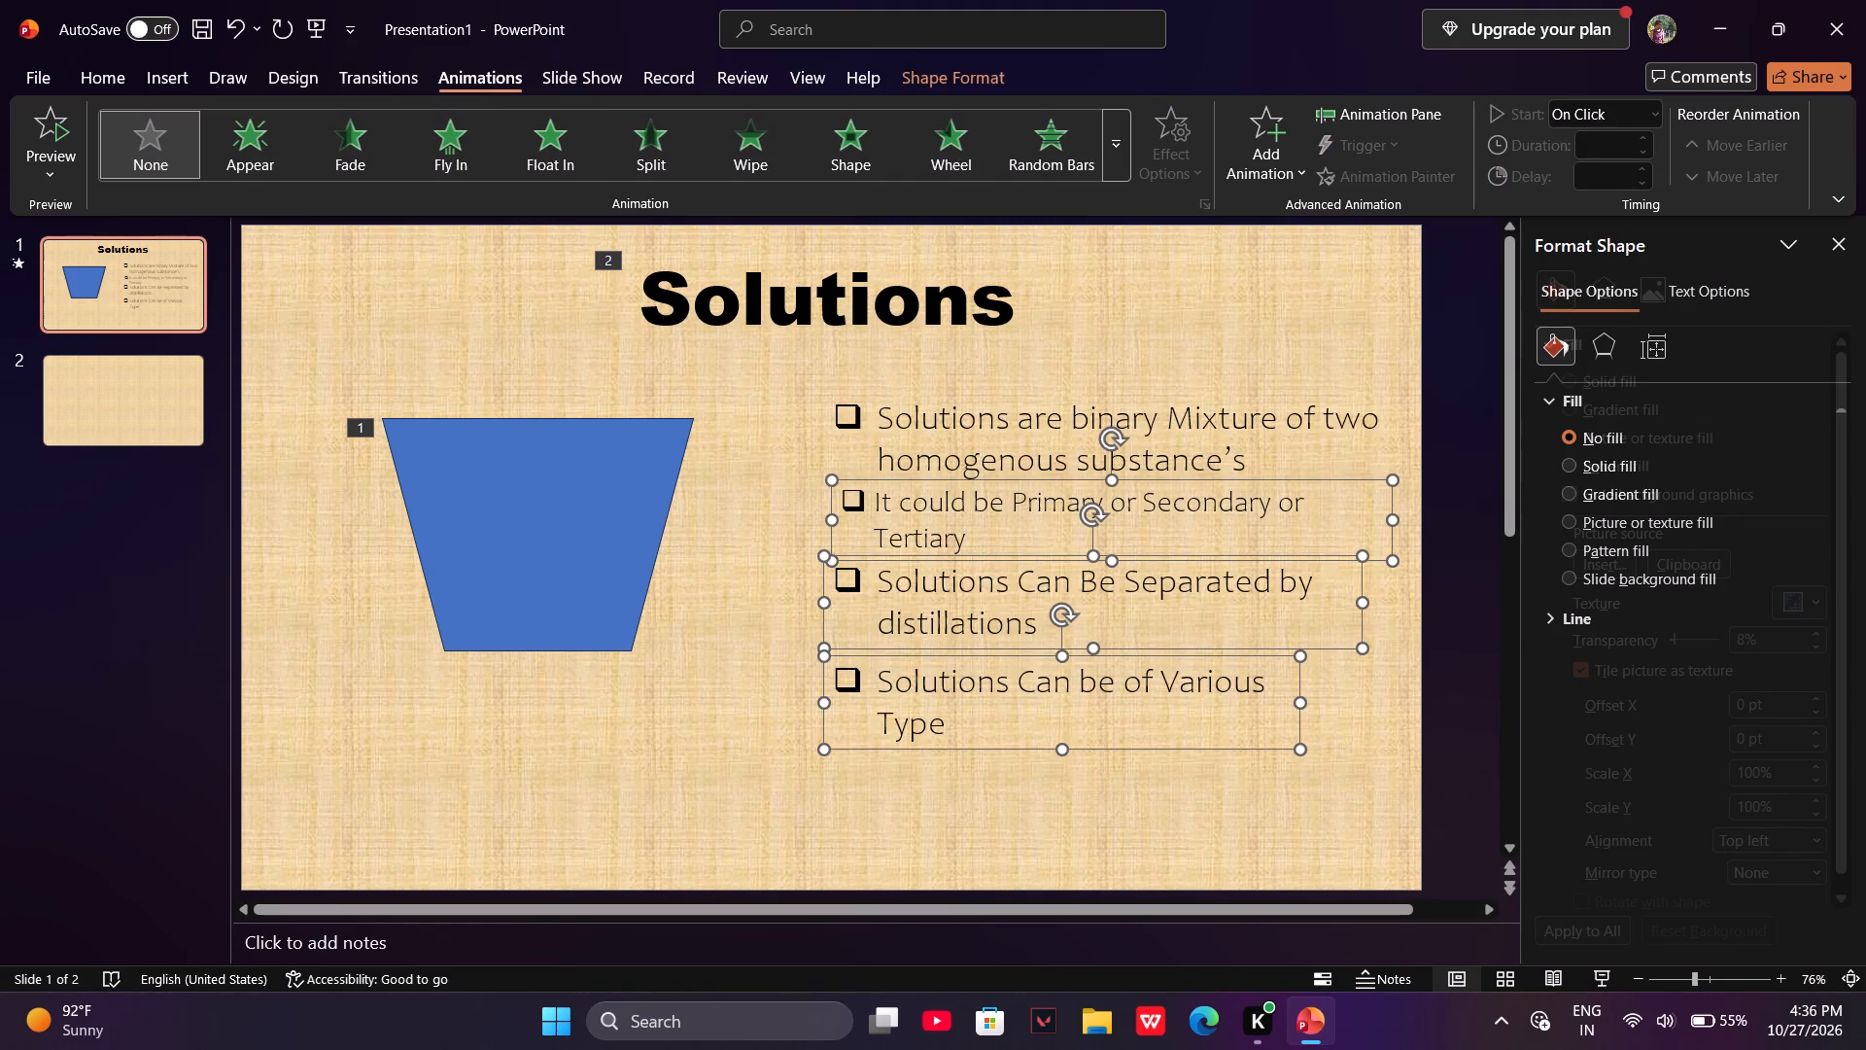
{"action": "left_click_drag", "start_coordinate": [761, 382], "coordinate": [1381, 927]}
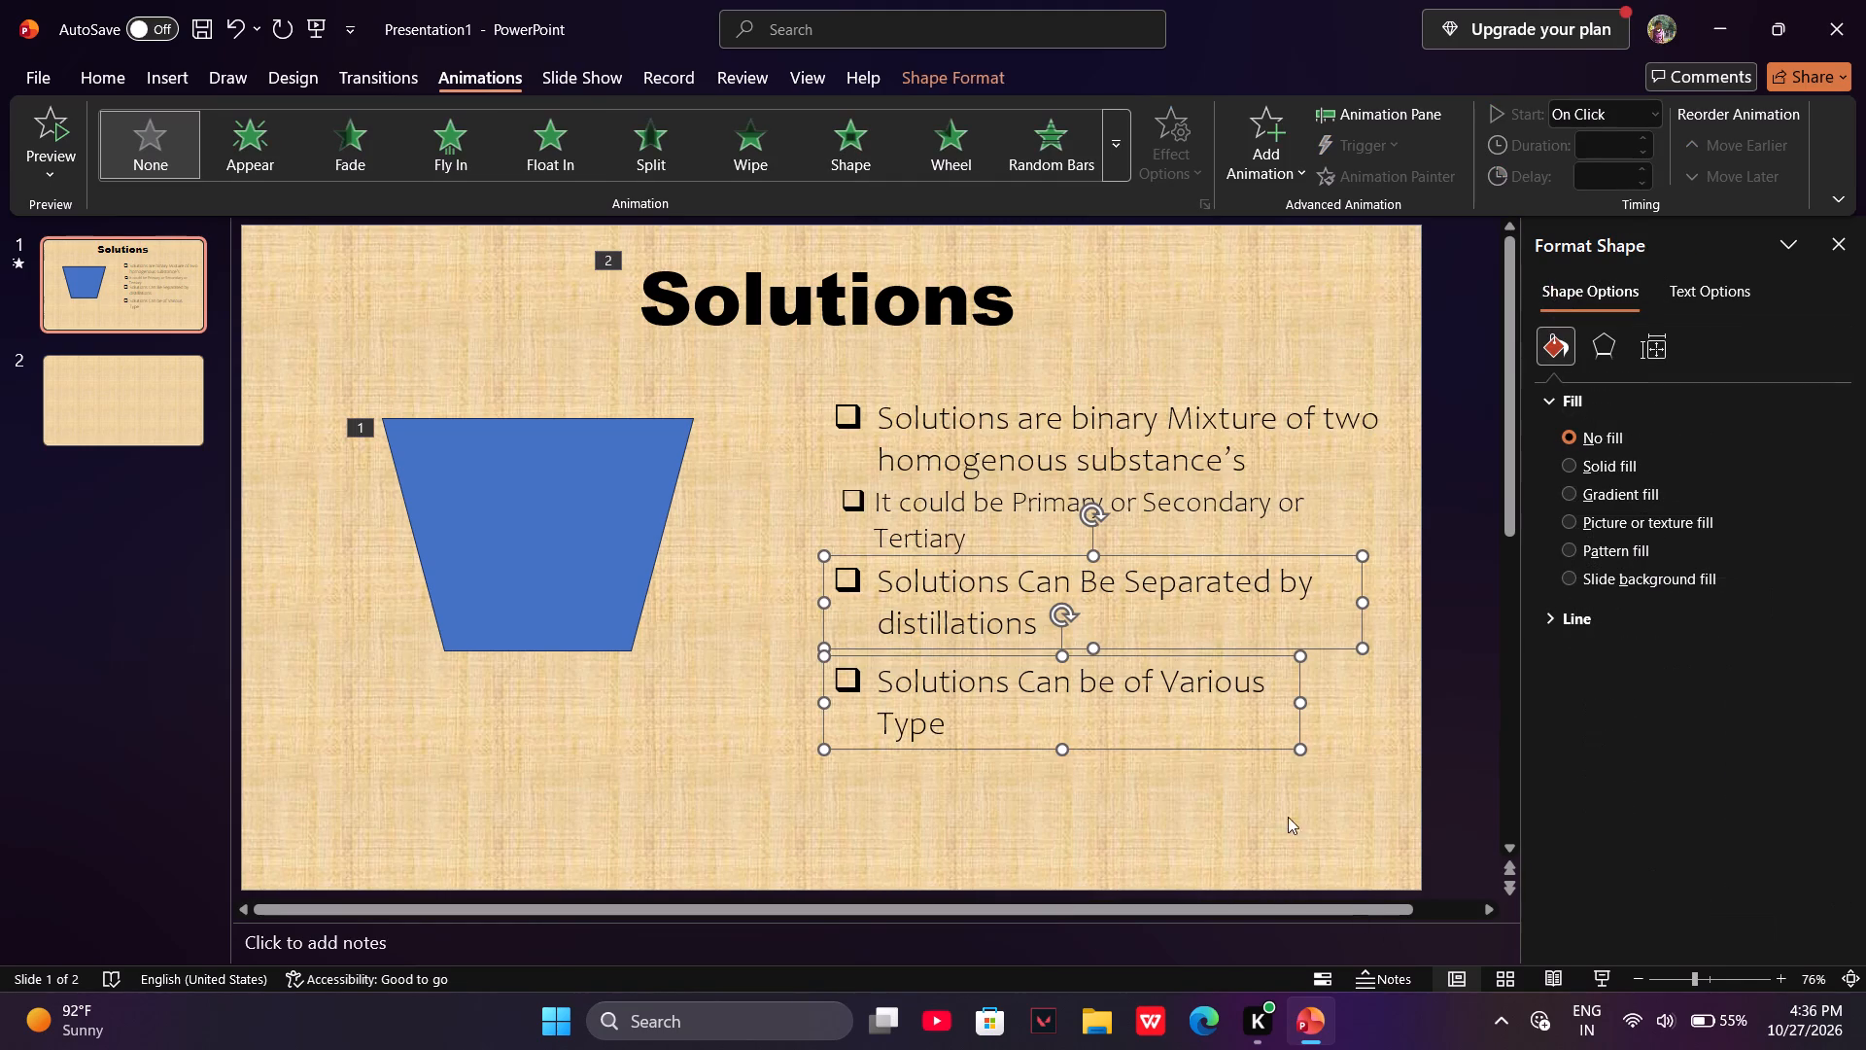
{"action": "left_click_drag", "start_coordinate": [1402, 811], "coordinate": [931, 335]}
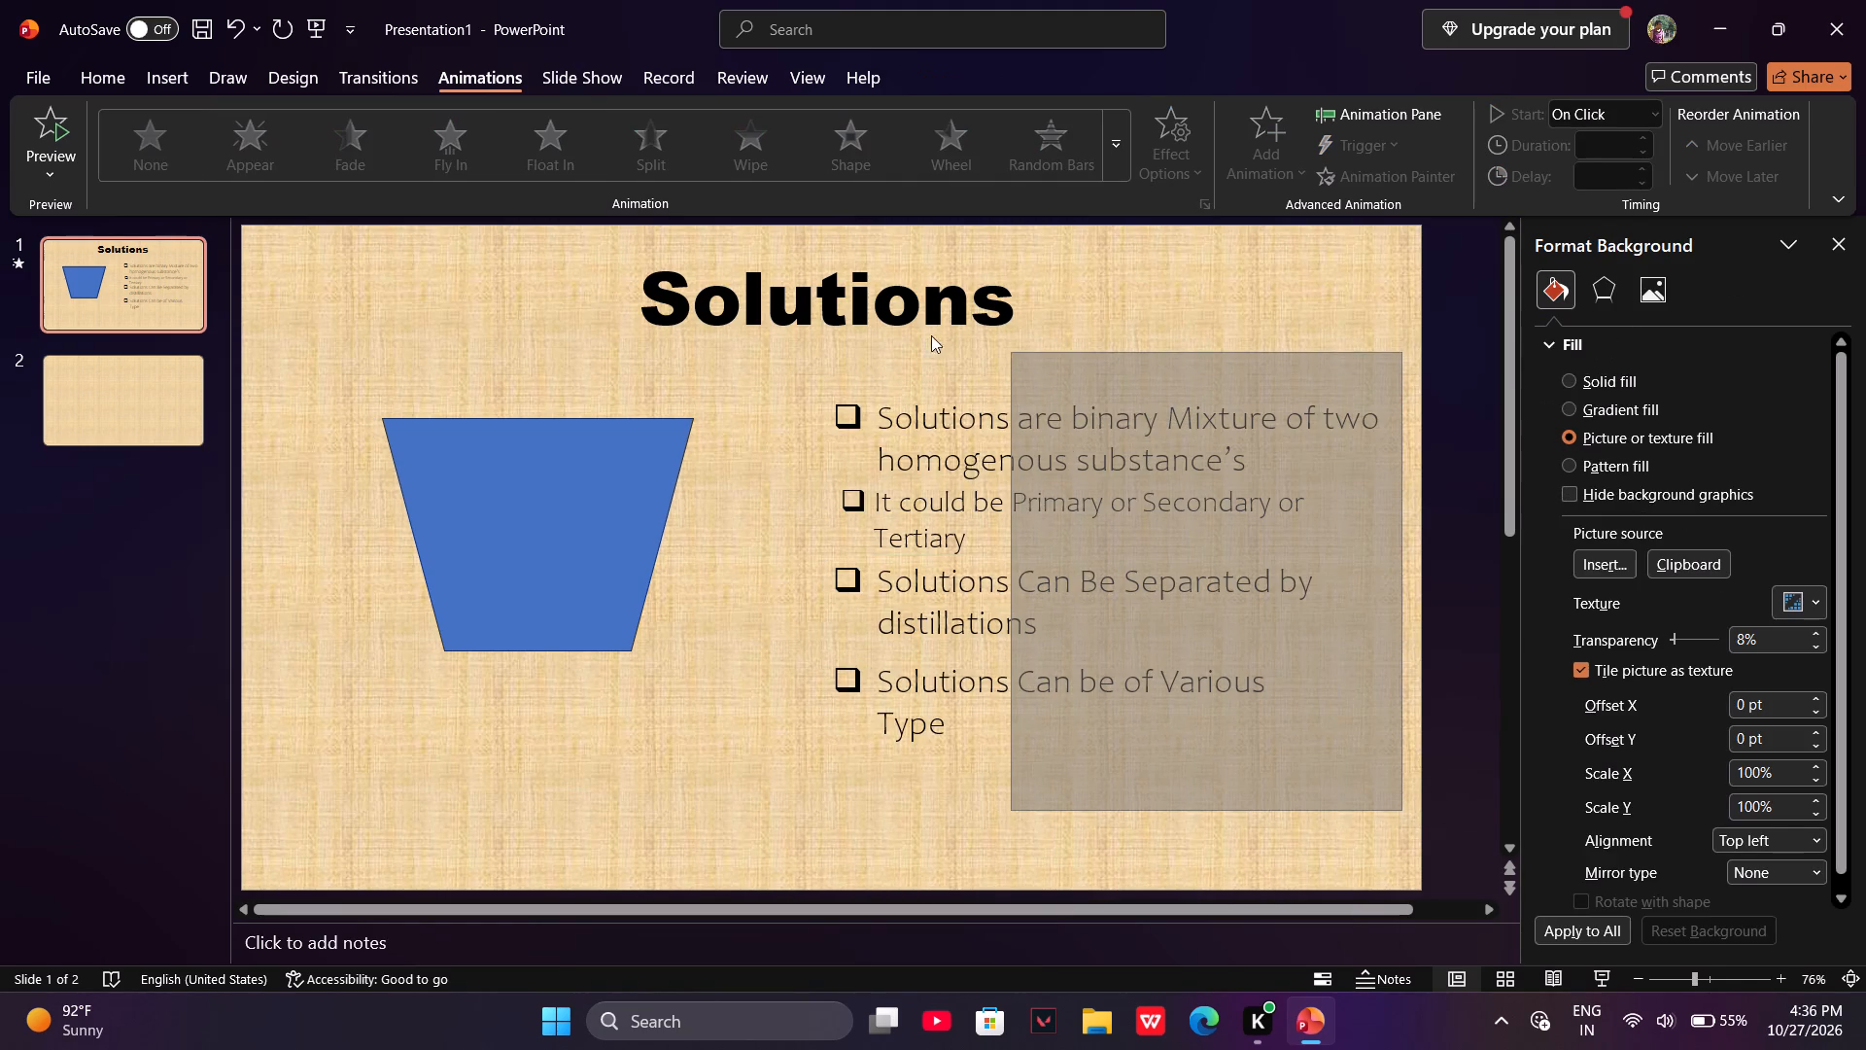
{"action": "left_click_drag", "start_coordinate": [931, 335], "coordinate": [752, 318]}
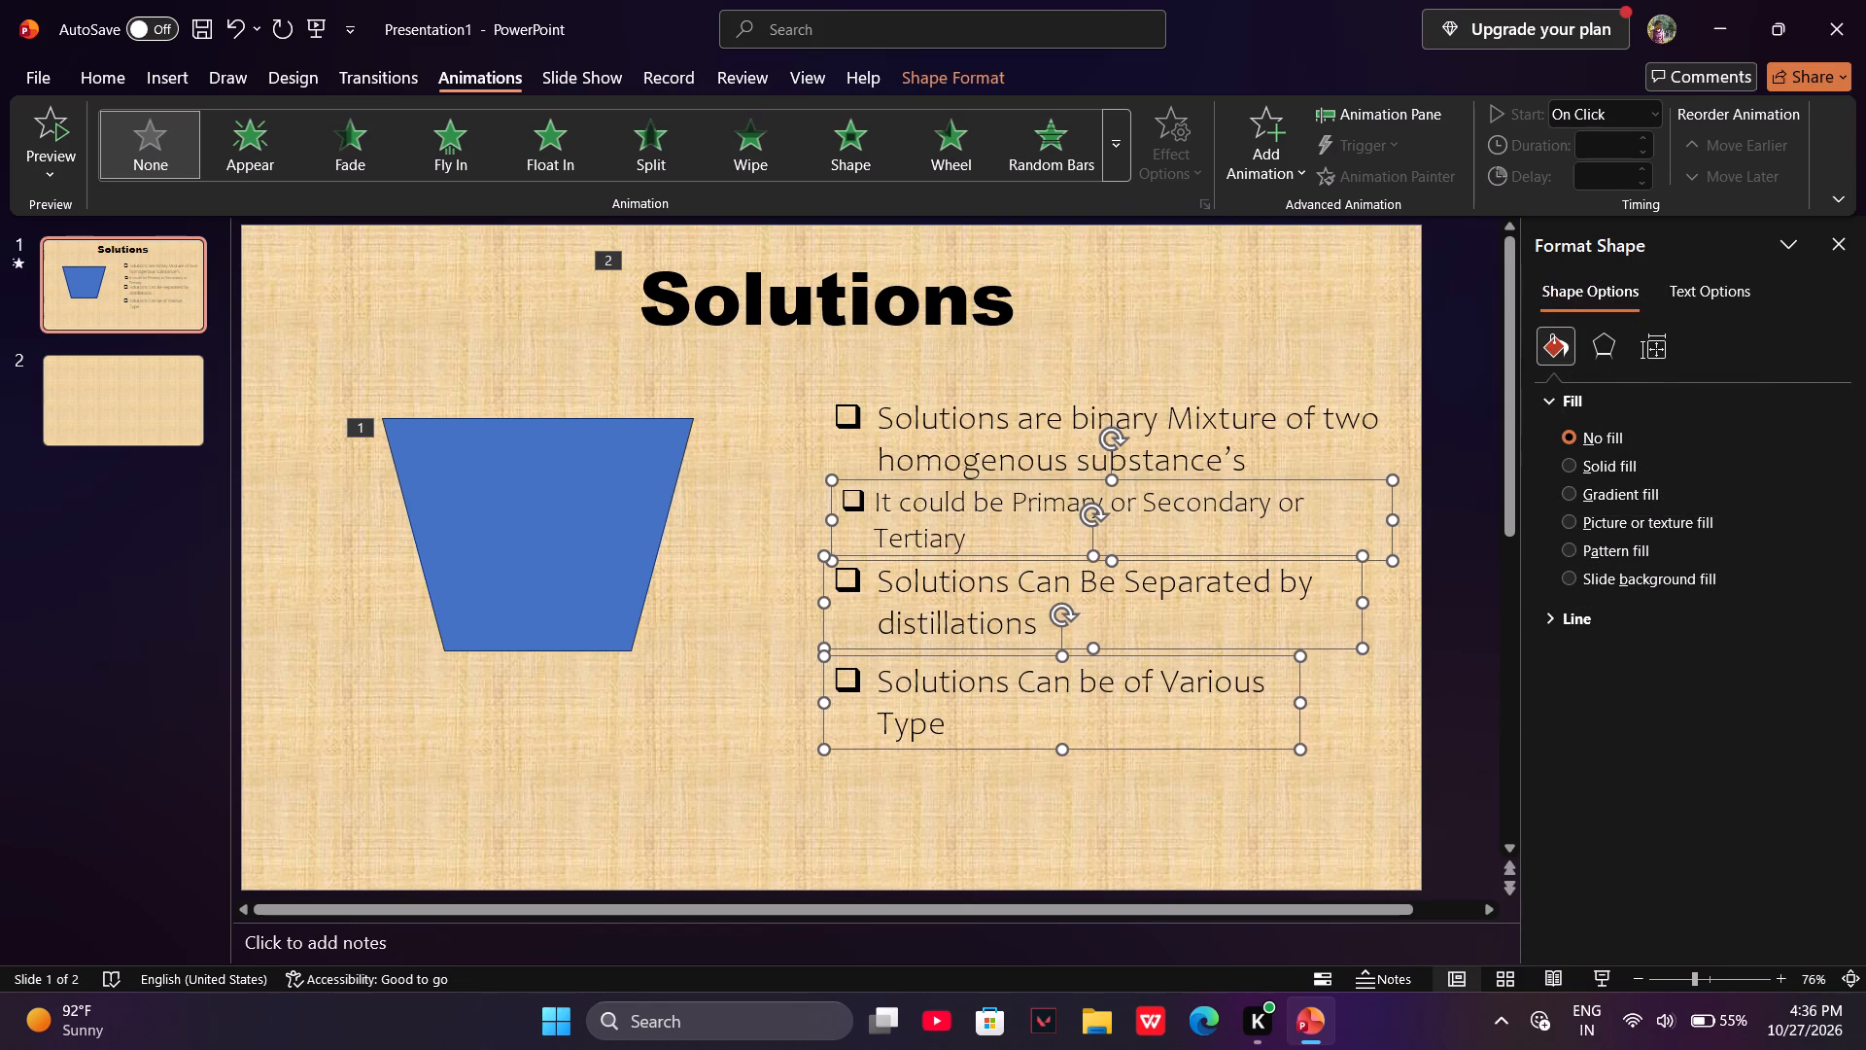
Nudge the "Solutions" heading slightly up and to the right on the slide.
{"action": "left_click_drag", "start_coordinate": [1233, 246], "coordinate": [1258, 246]}
{"action": "right_click", "coordinate": [1258, 246]}
{"action": "left_click", "coordinate": [901, 790]}
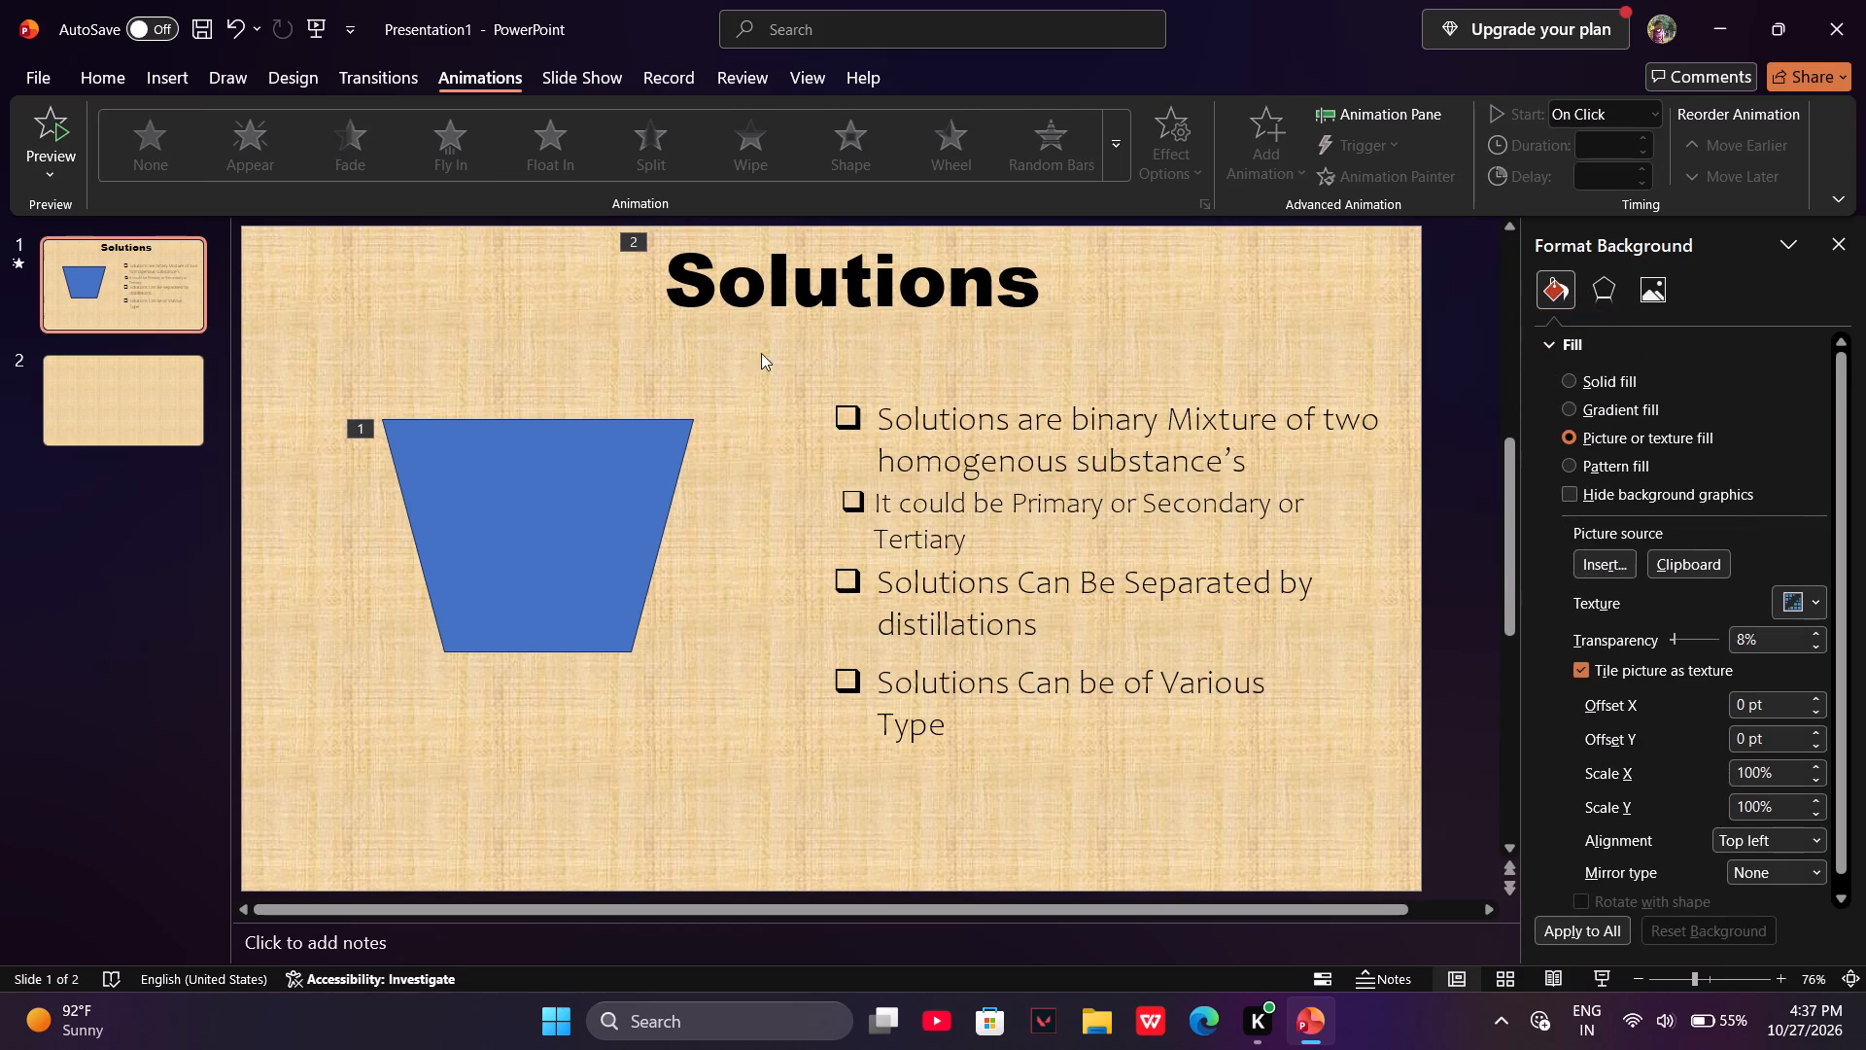
Apply the Random Bars entrance animation to all four bulleted sentences together.
{"action": "left_click_drag", "start_coordinate": [757, 348], "coordinate": [1594, 969]}
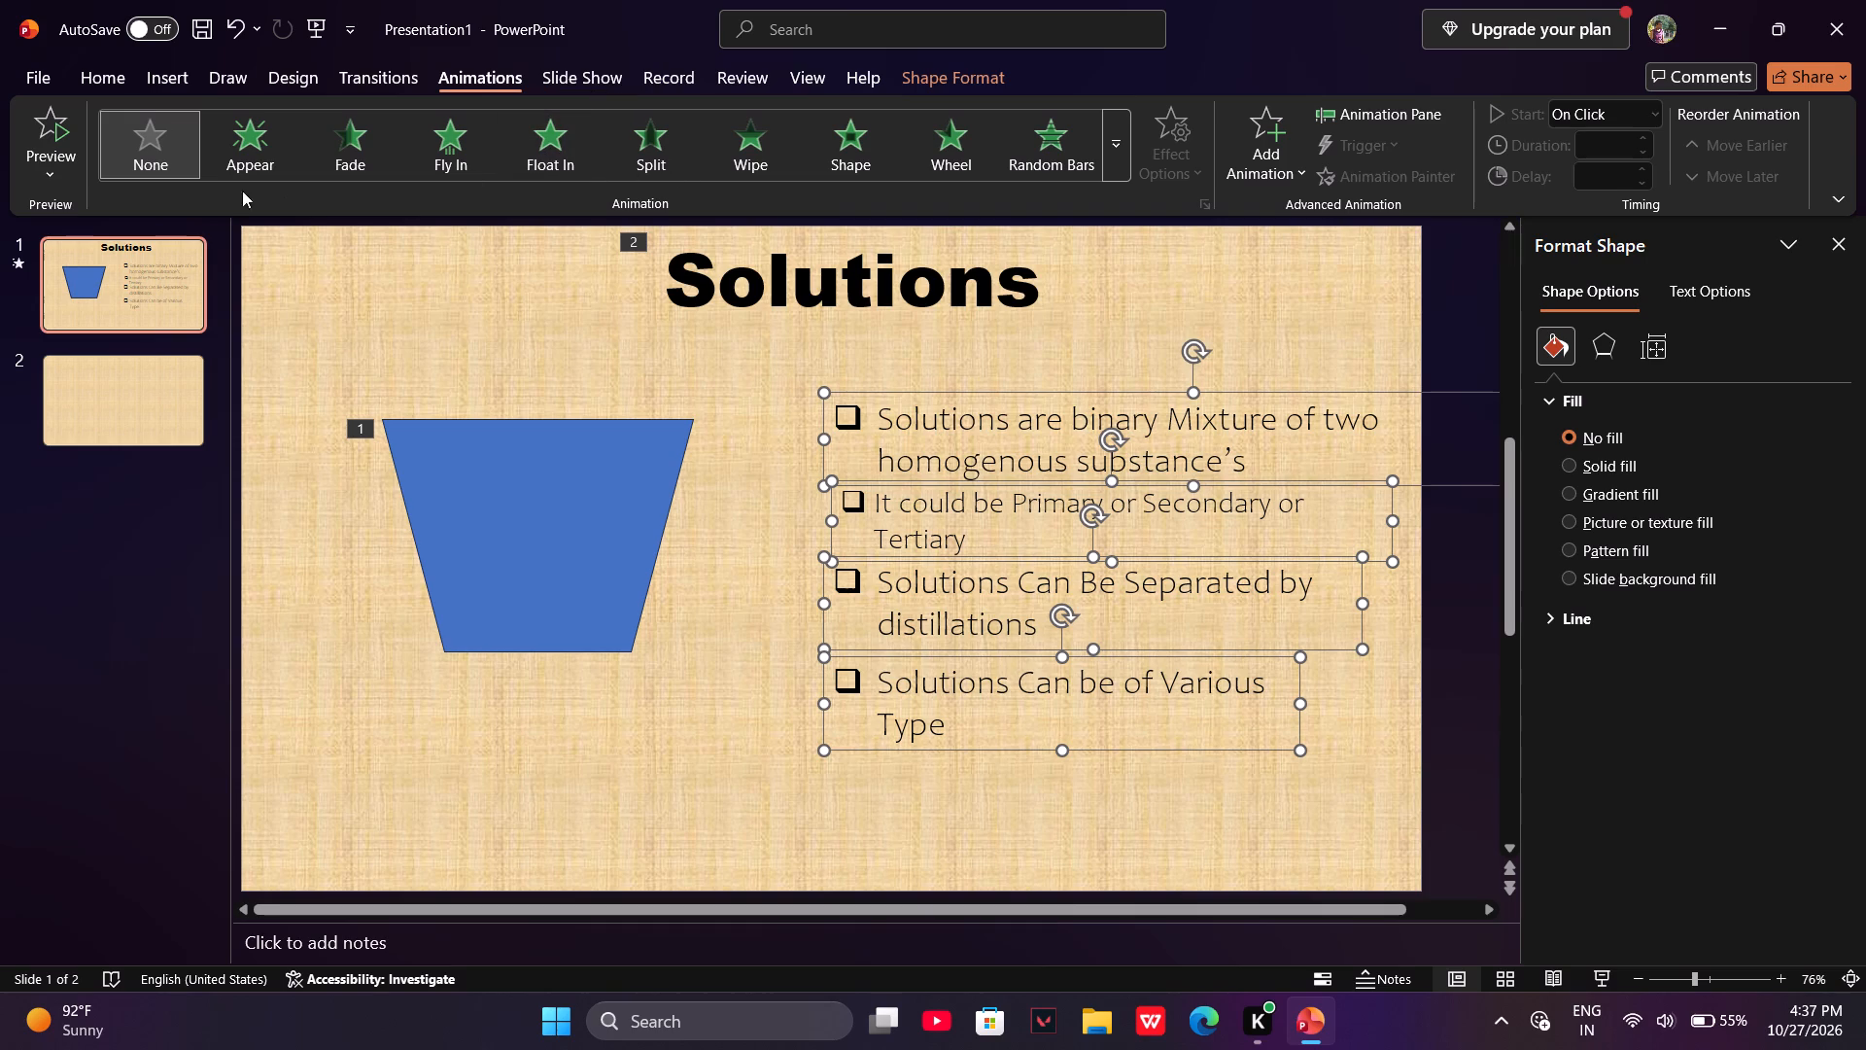
{"action": "left_click", "coordinate": [250, 136]}
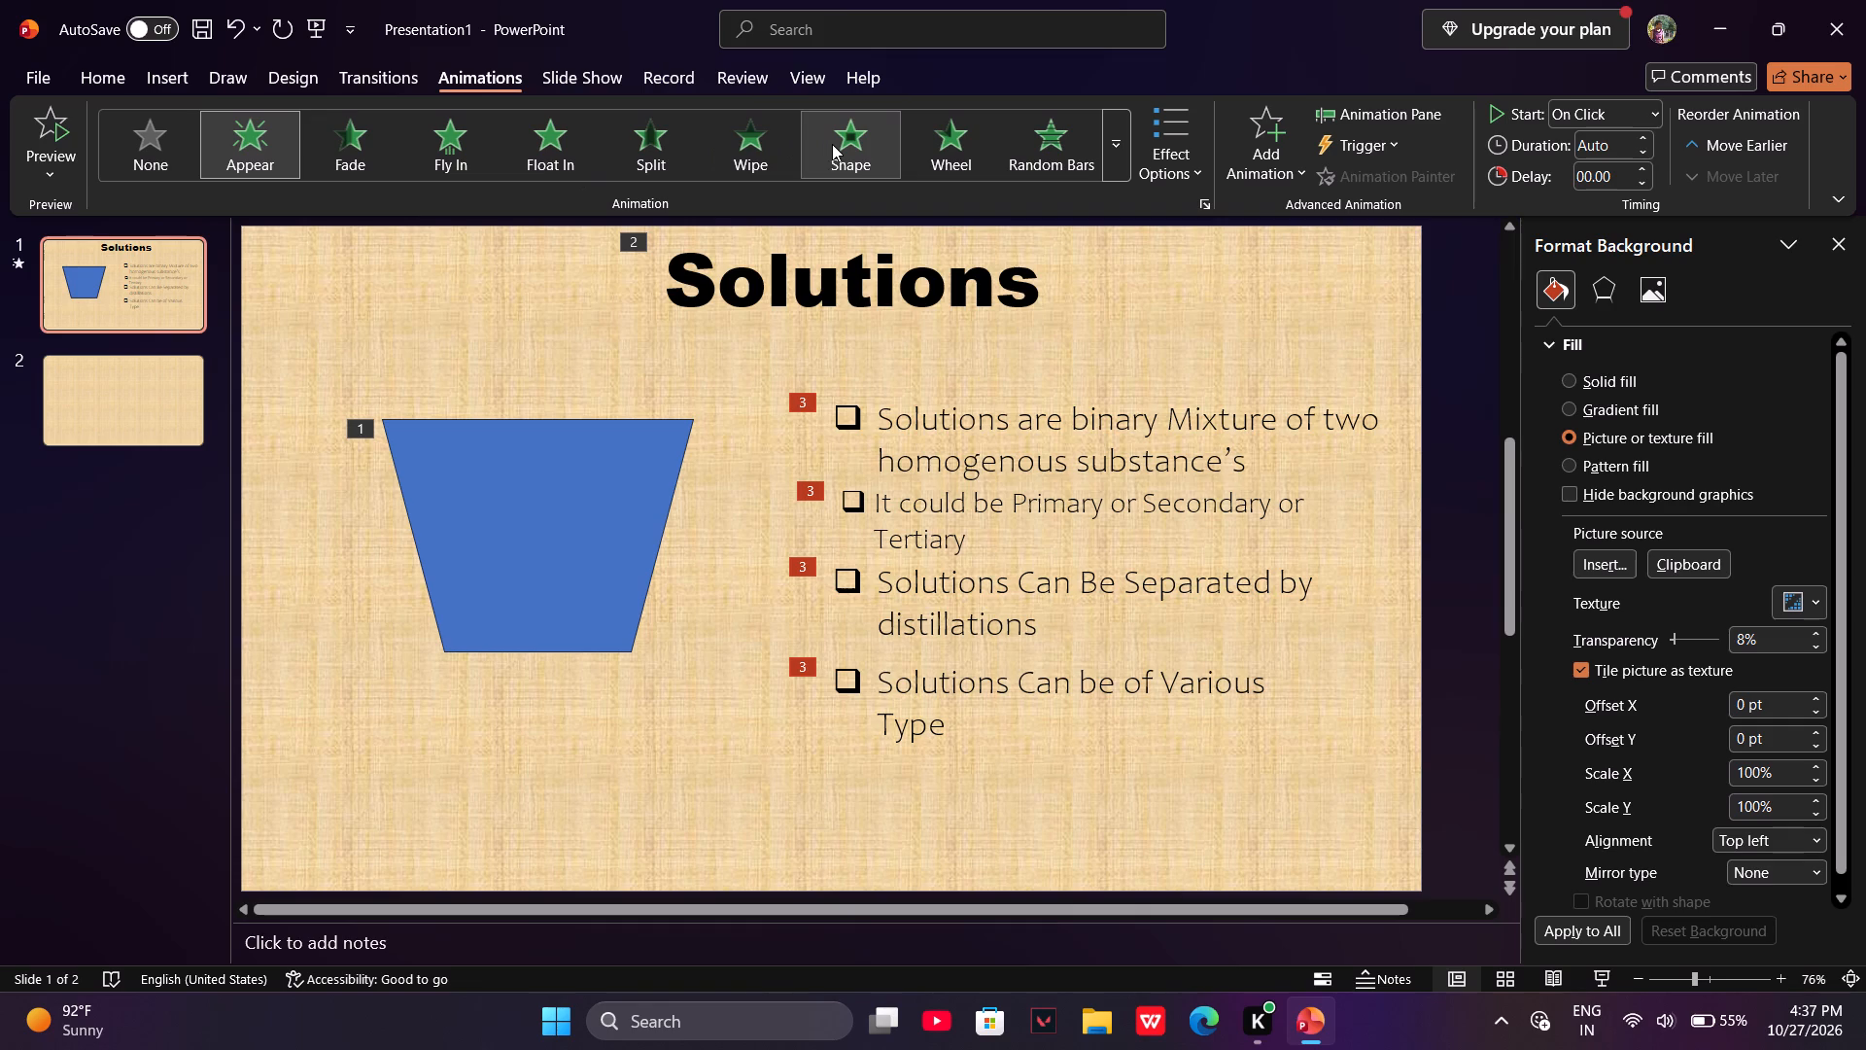
{"action": "left_click_drag", "start_coordinate": [1023, 149], "coordinate": [1023, 140]}
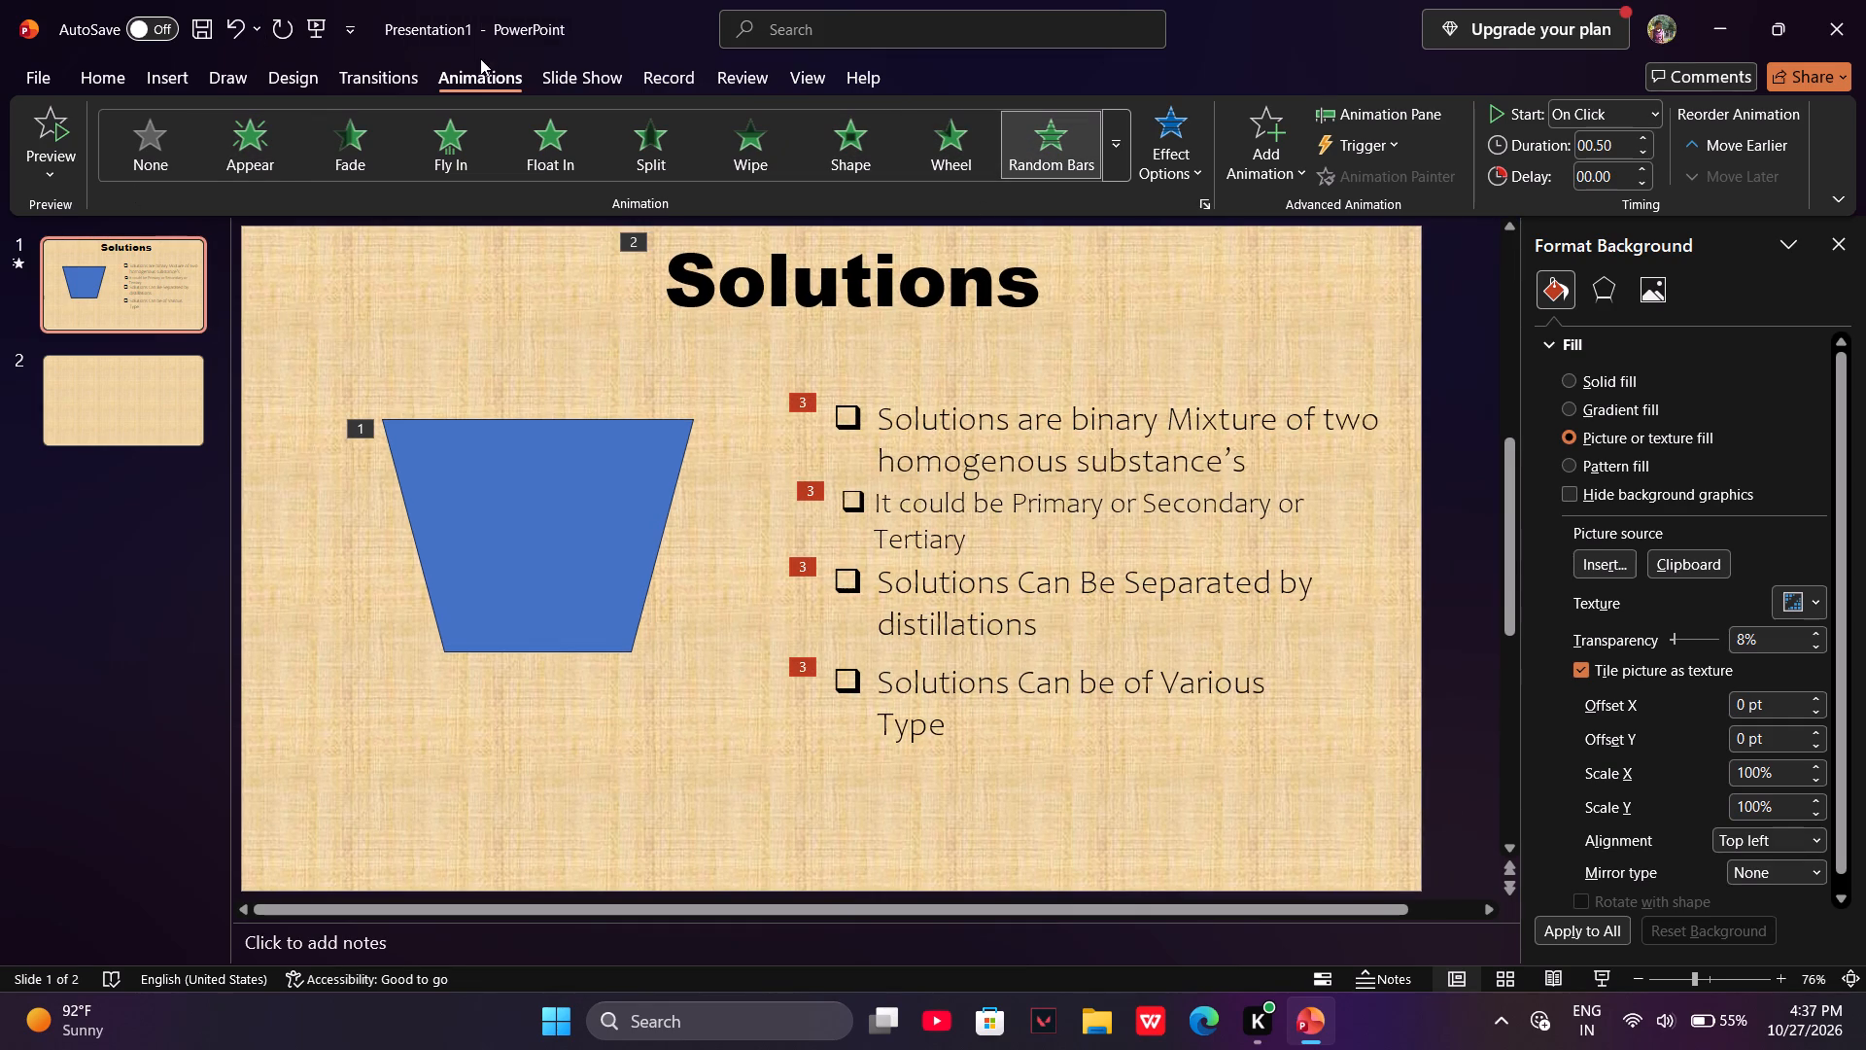
Play the slide show from the first slide, check the animations and the change to the second slide, and exit the show.
{"action": "left_click", "coordinate": [319, 25]}
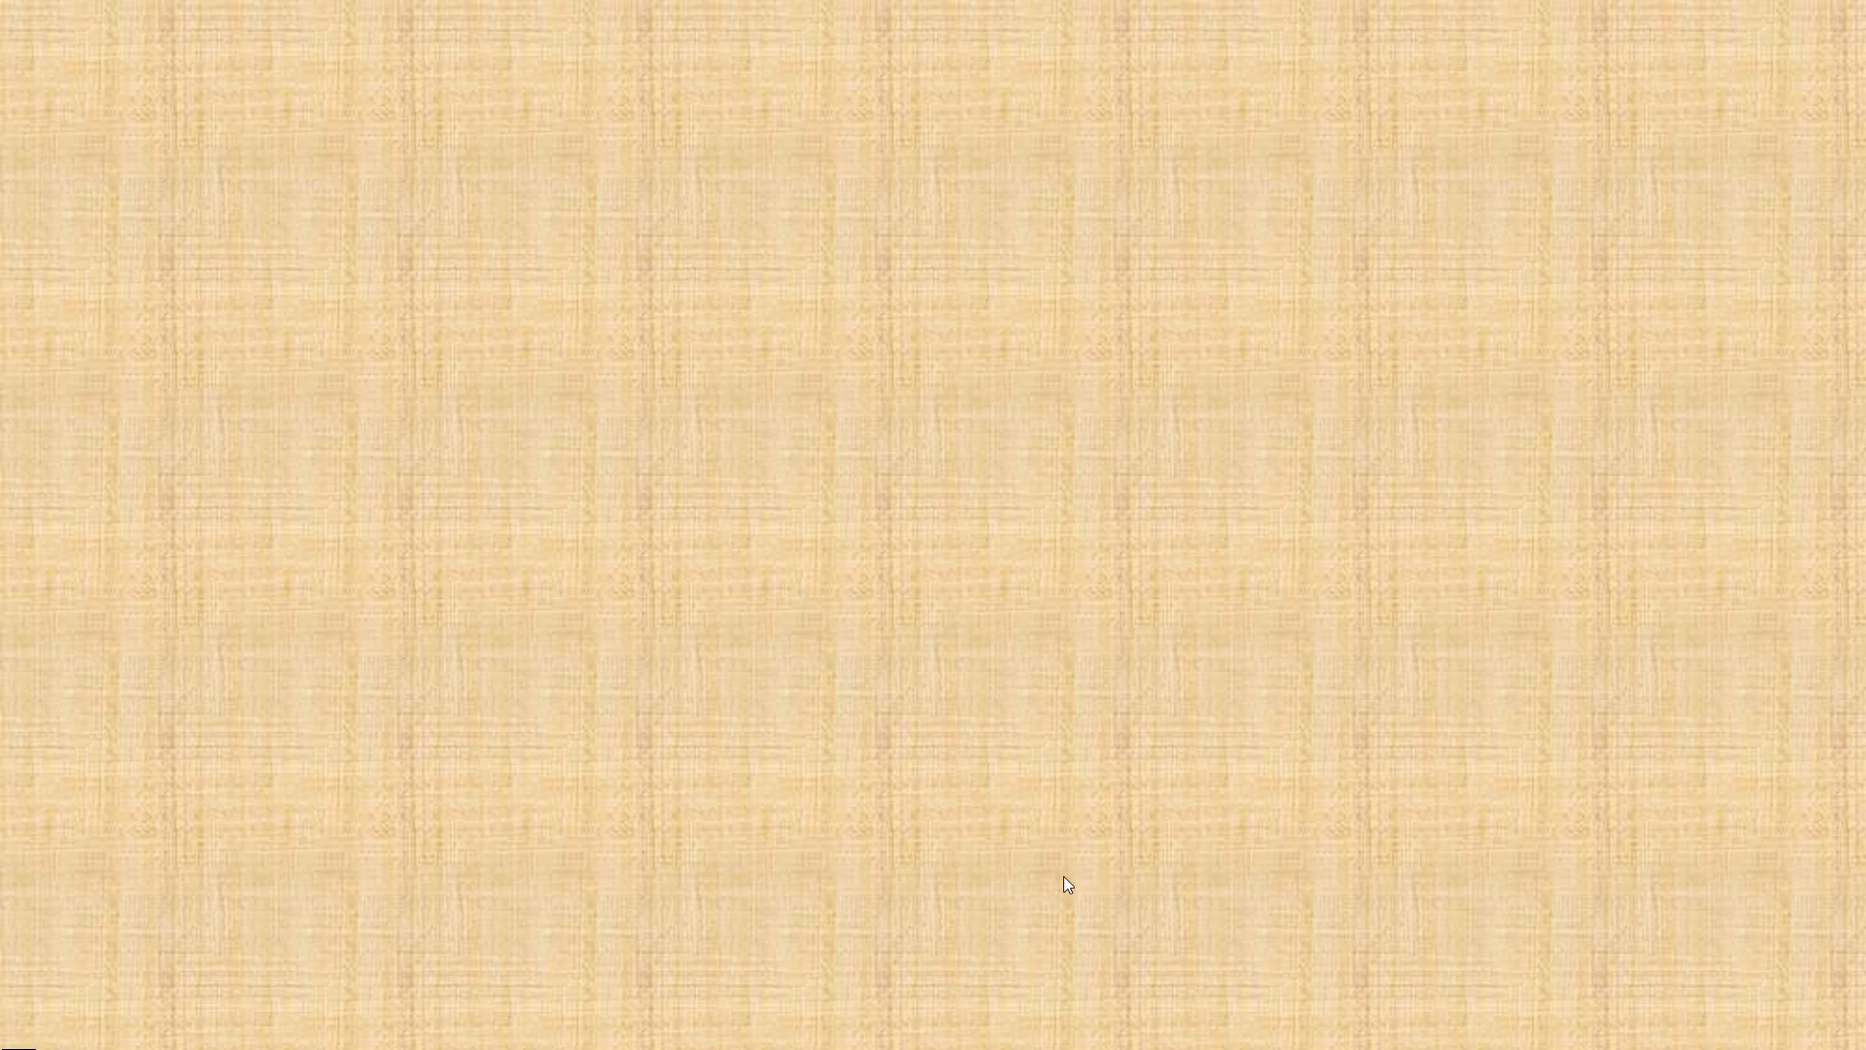
{"action": "left_click", "coordinate": [969, 617]}
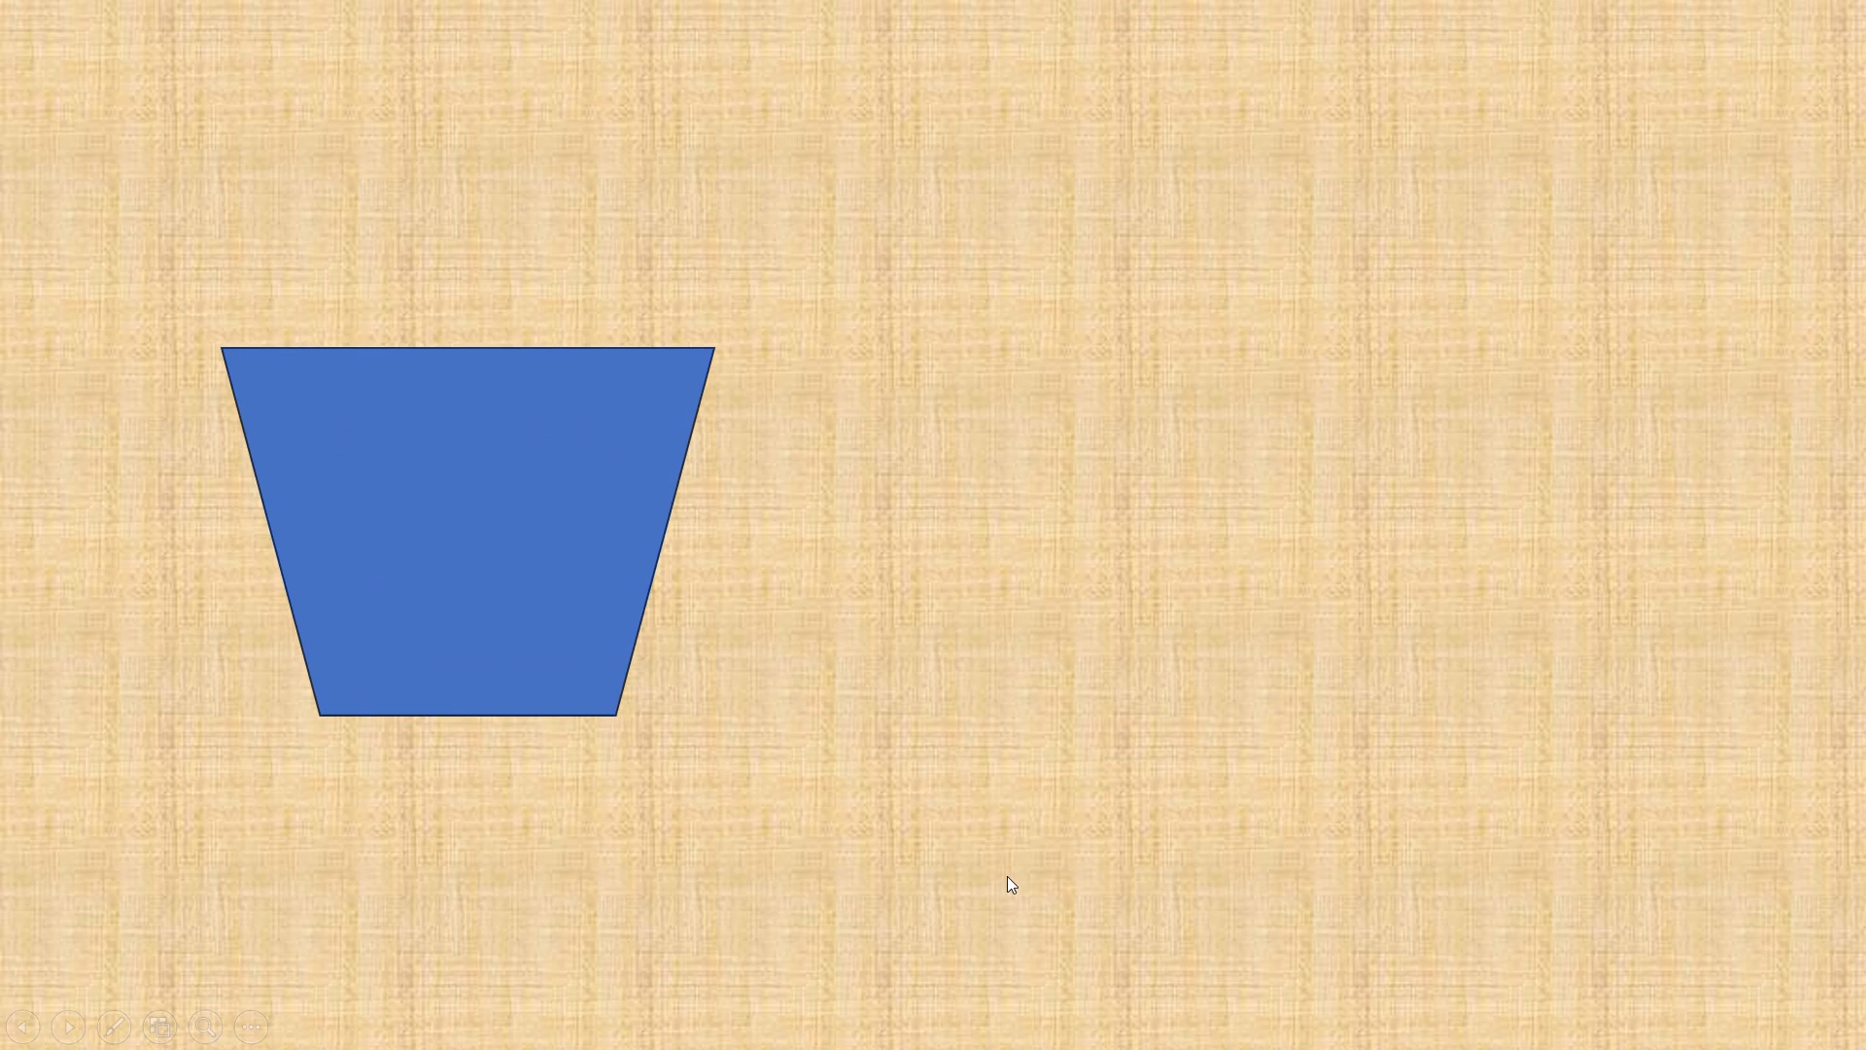
{"action": "left_click", "coordinate": [1007, 876]}
{"action": "left_click", "coordinate": [1007, 880]}
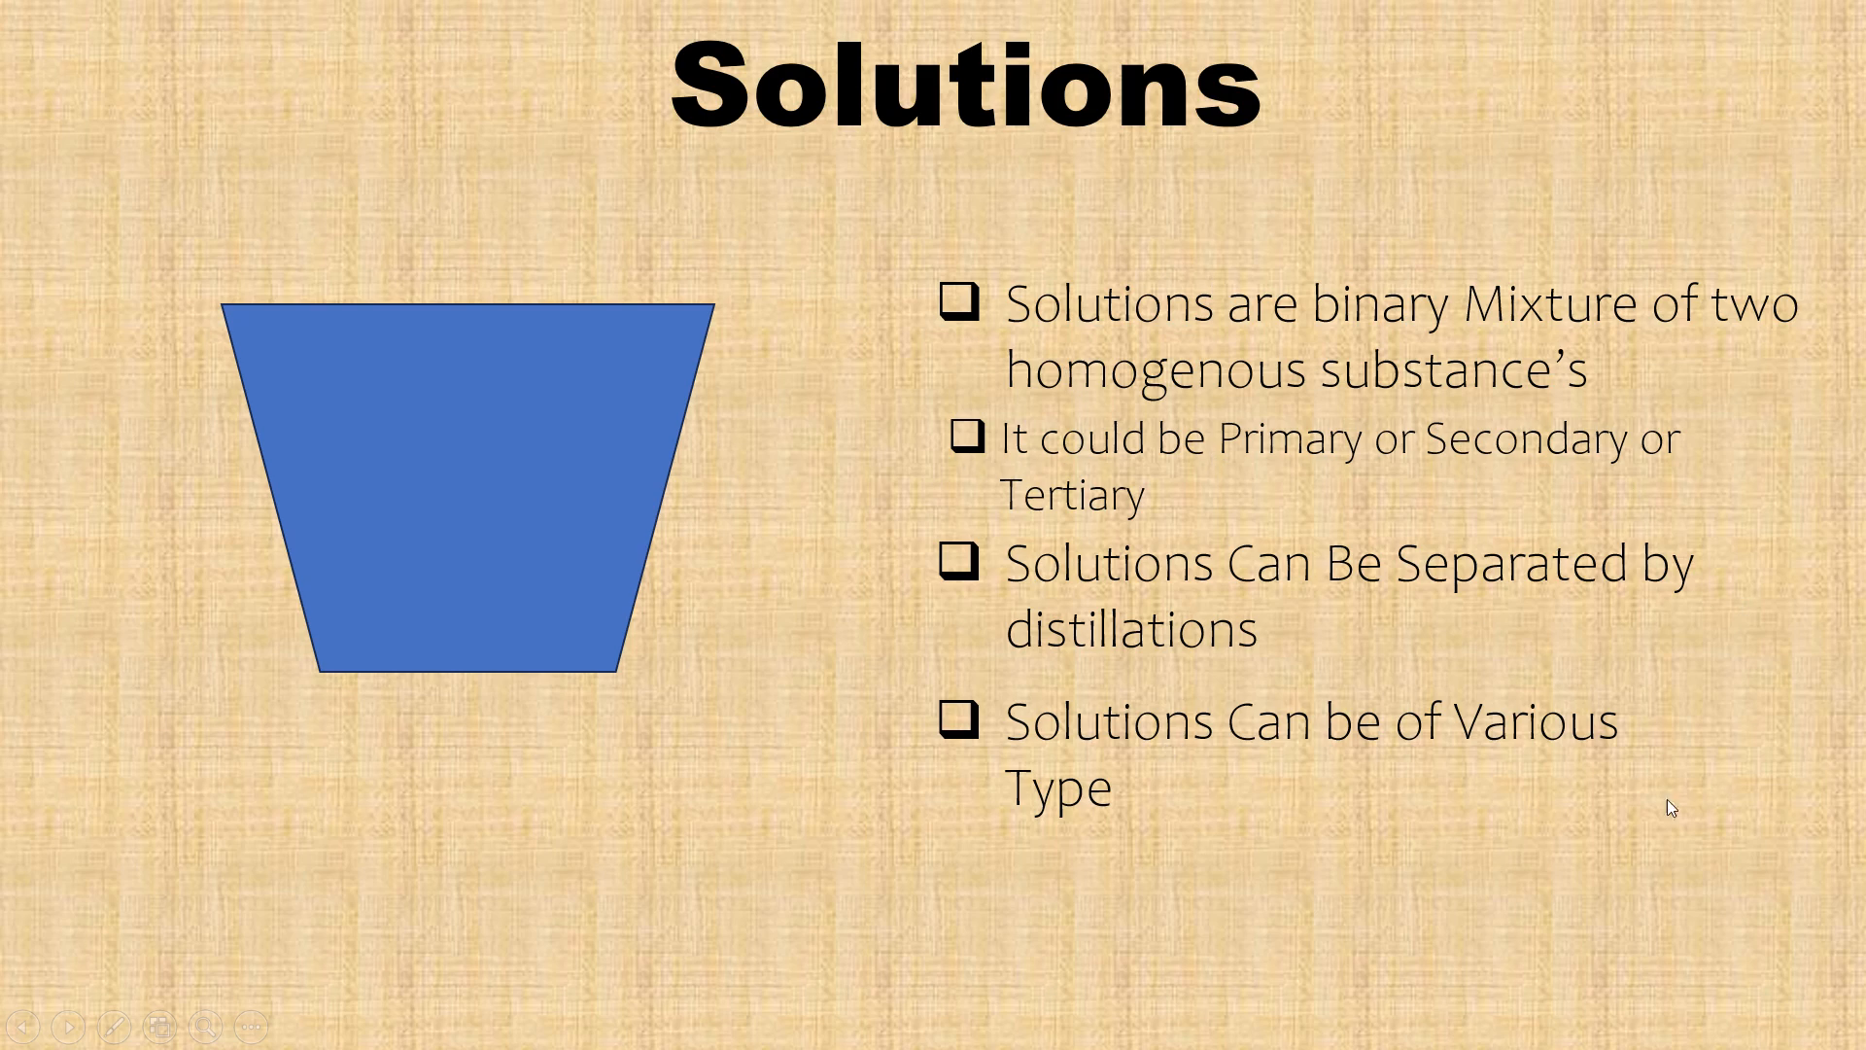
{"action": "left_click_drag", "start_coordinate": [1373, 824], "coordinate": [1385, 846]}
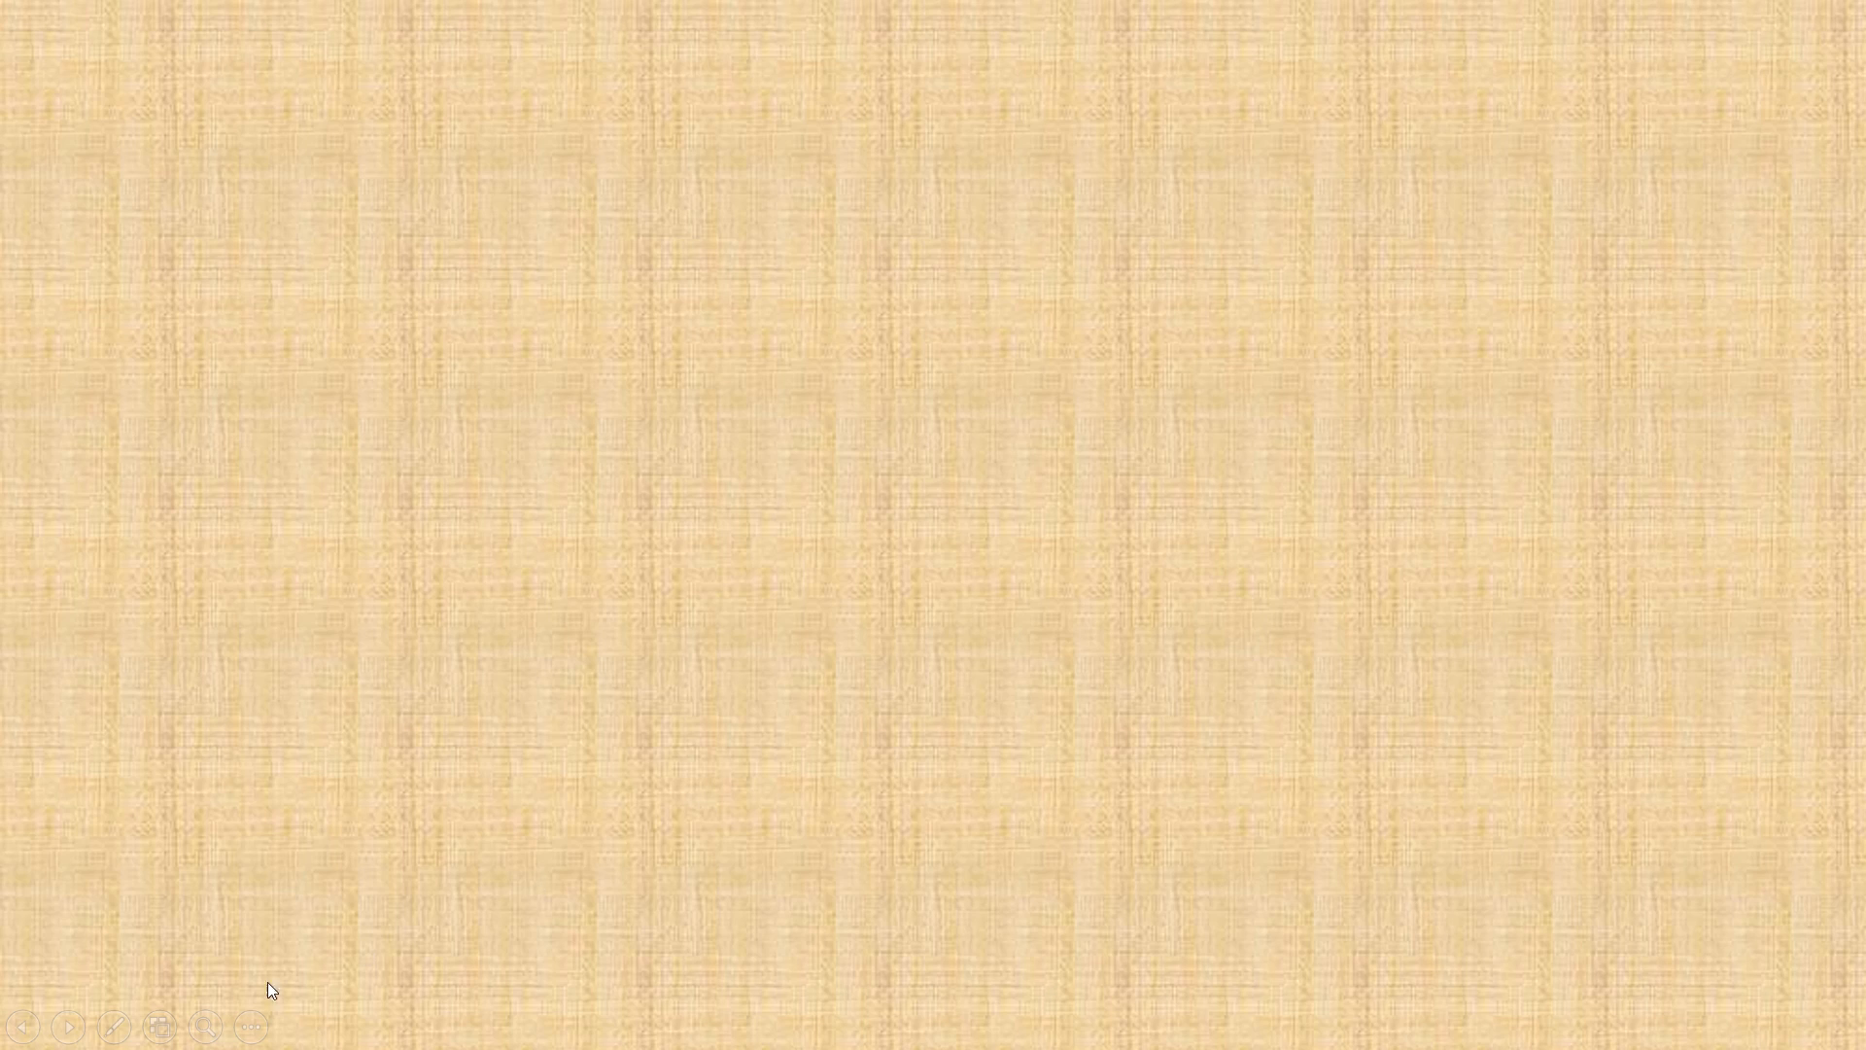
{"action": "left_click", "coordinate": [34, 1025]}
{"action": "left_click", "coordinate": [67, 1017]}
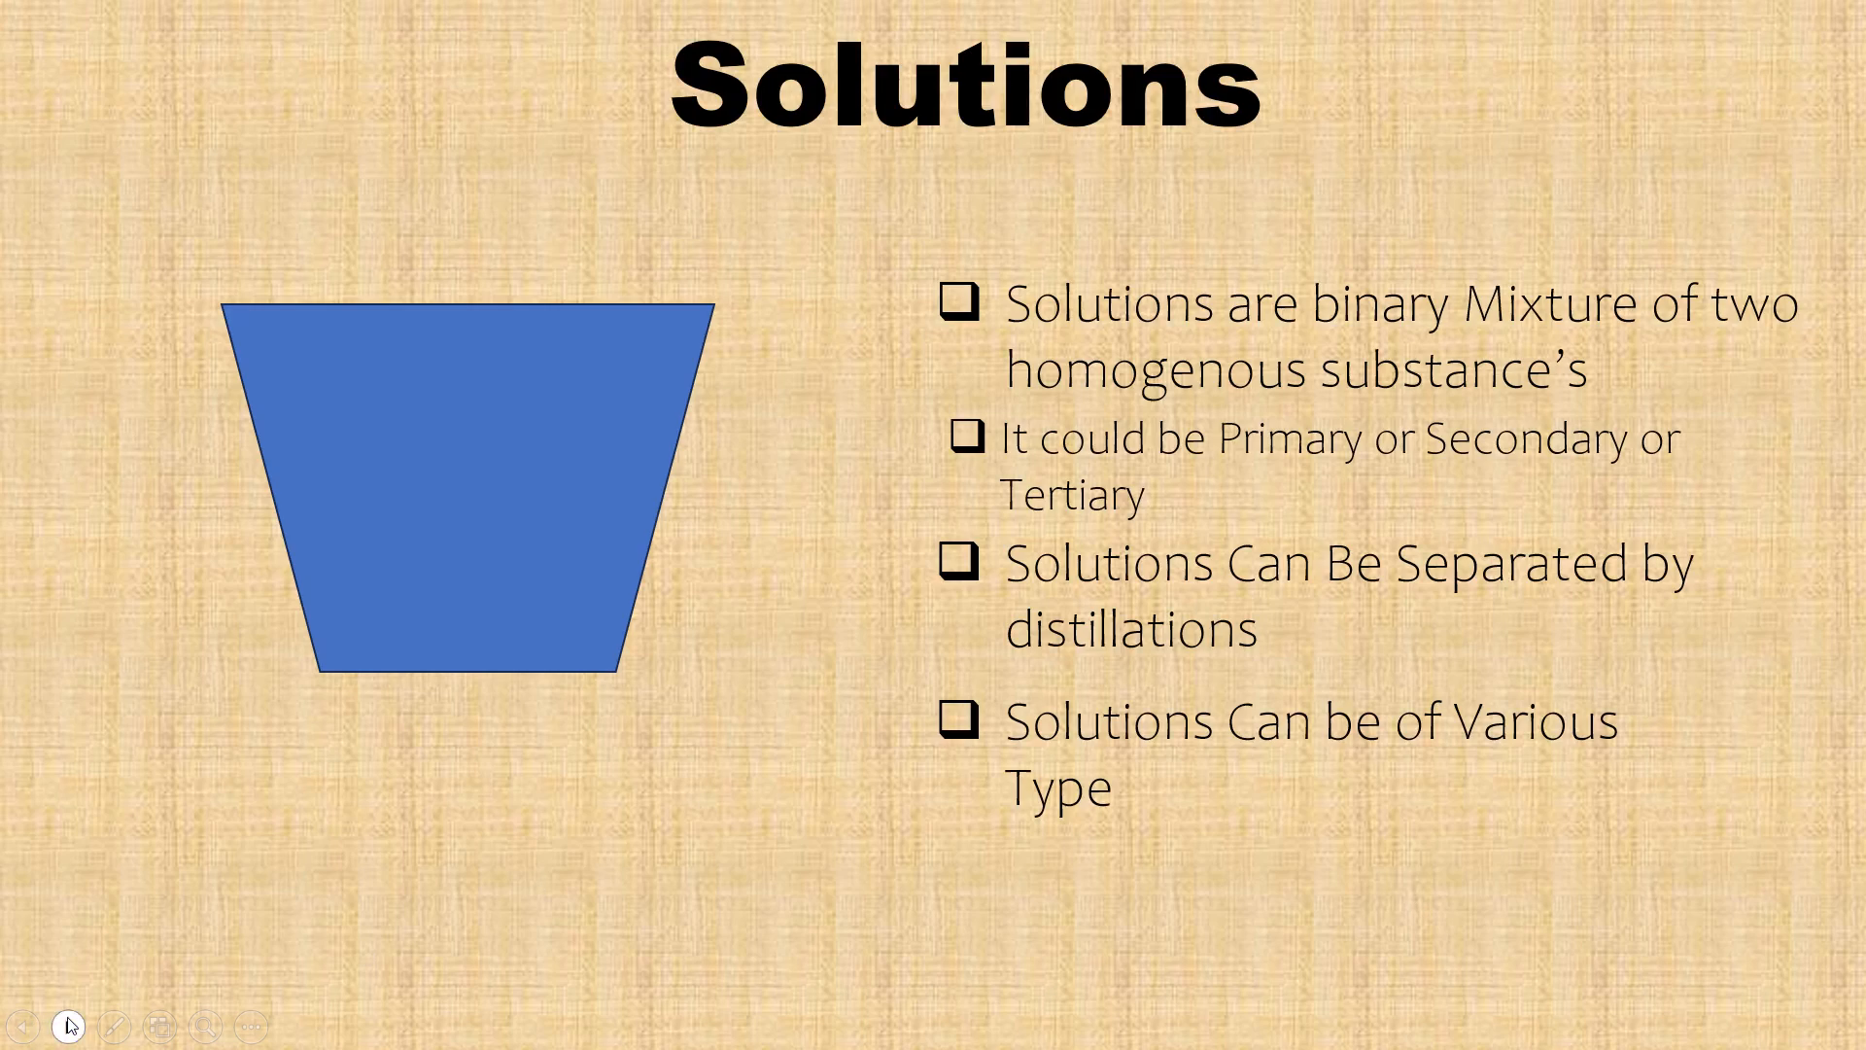
{"action": "left_click_drag", "start_coordinate": [17, 1029], "coordinate": [80, 1037]}
{"action": "left_click_drag", "start_coordinate": [824, 890], "coordinate": [828, 881]}
{"action": "key", "text": "Escape"}
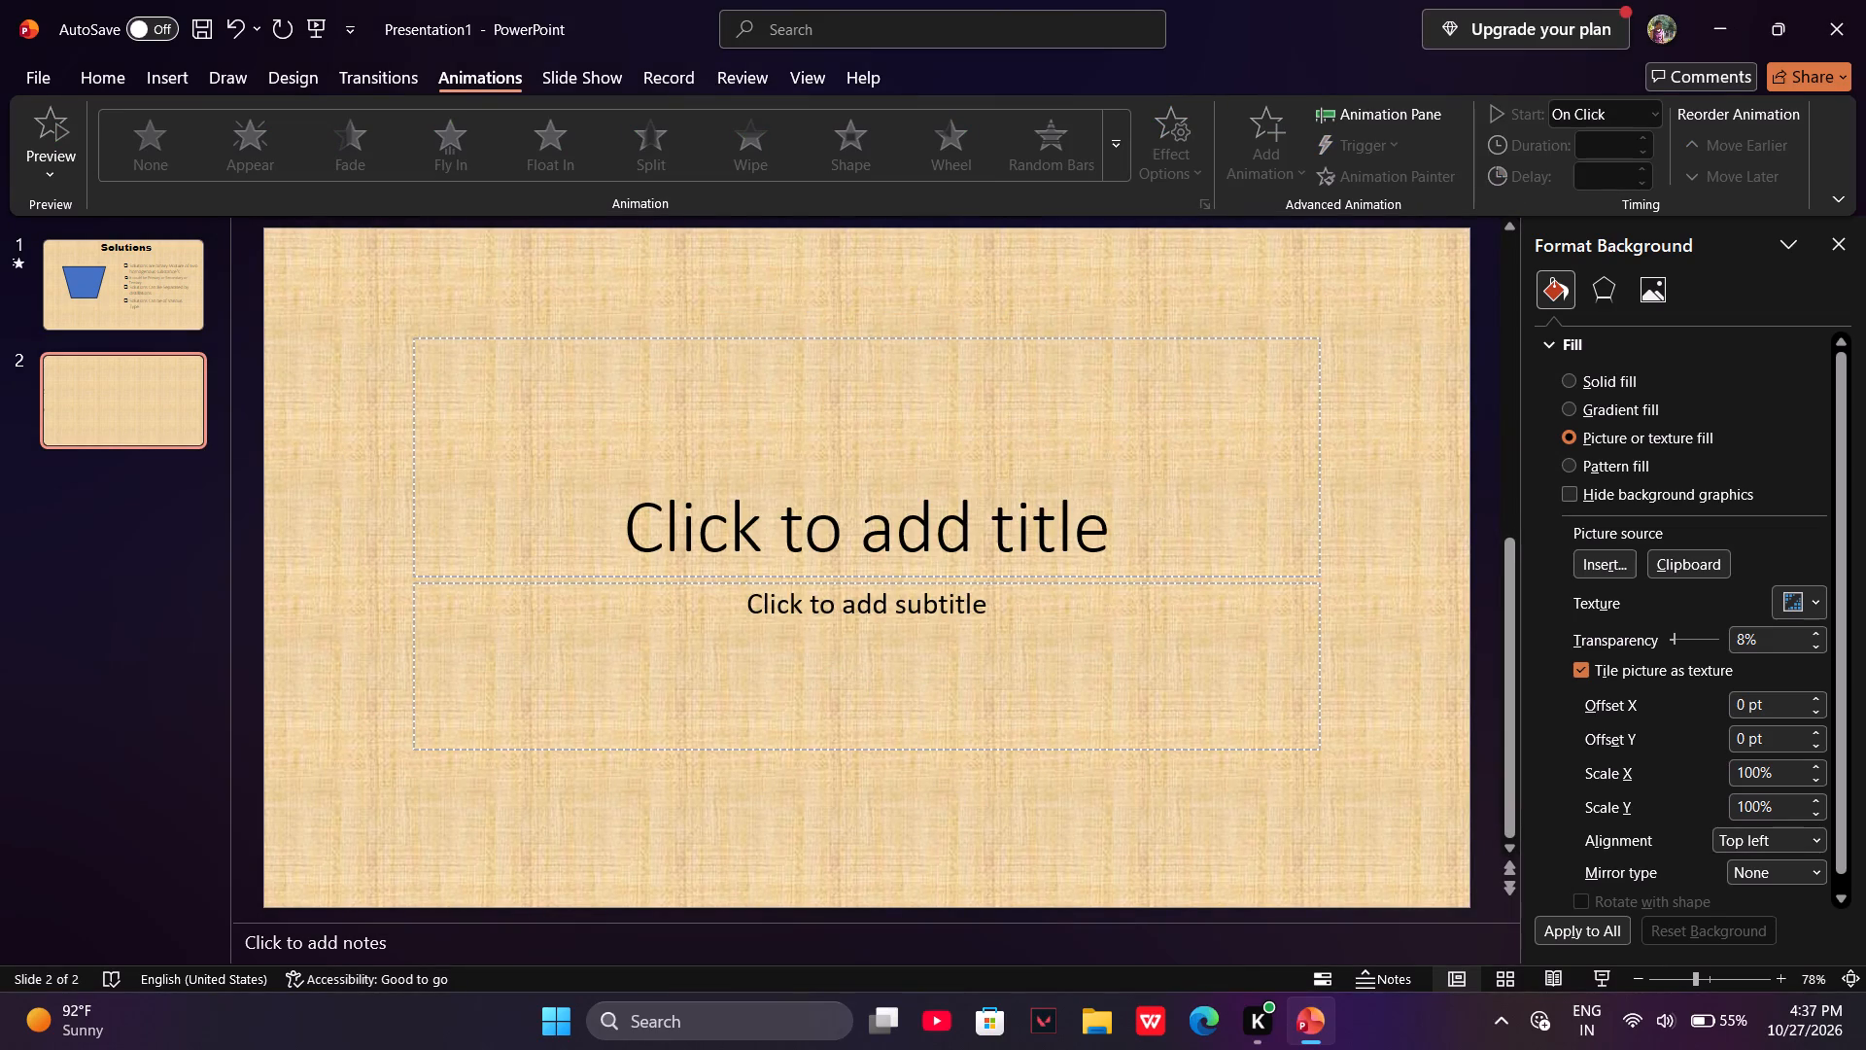
Delete the empty title and subtitle placeholders from the second slide.
{"action": "left_click", "coordinate": [1191, 643]}
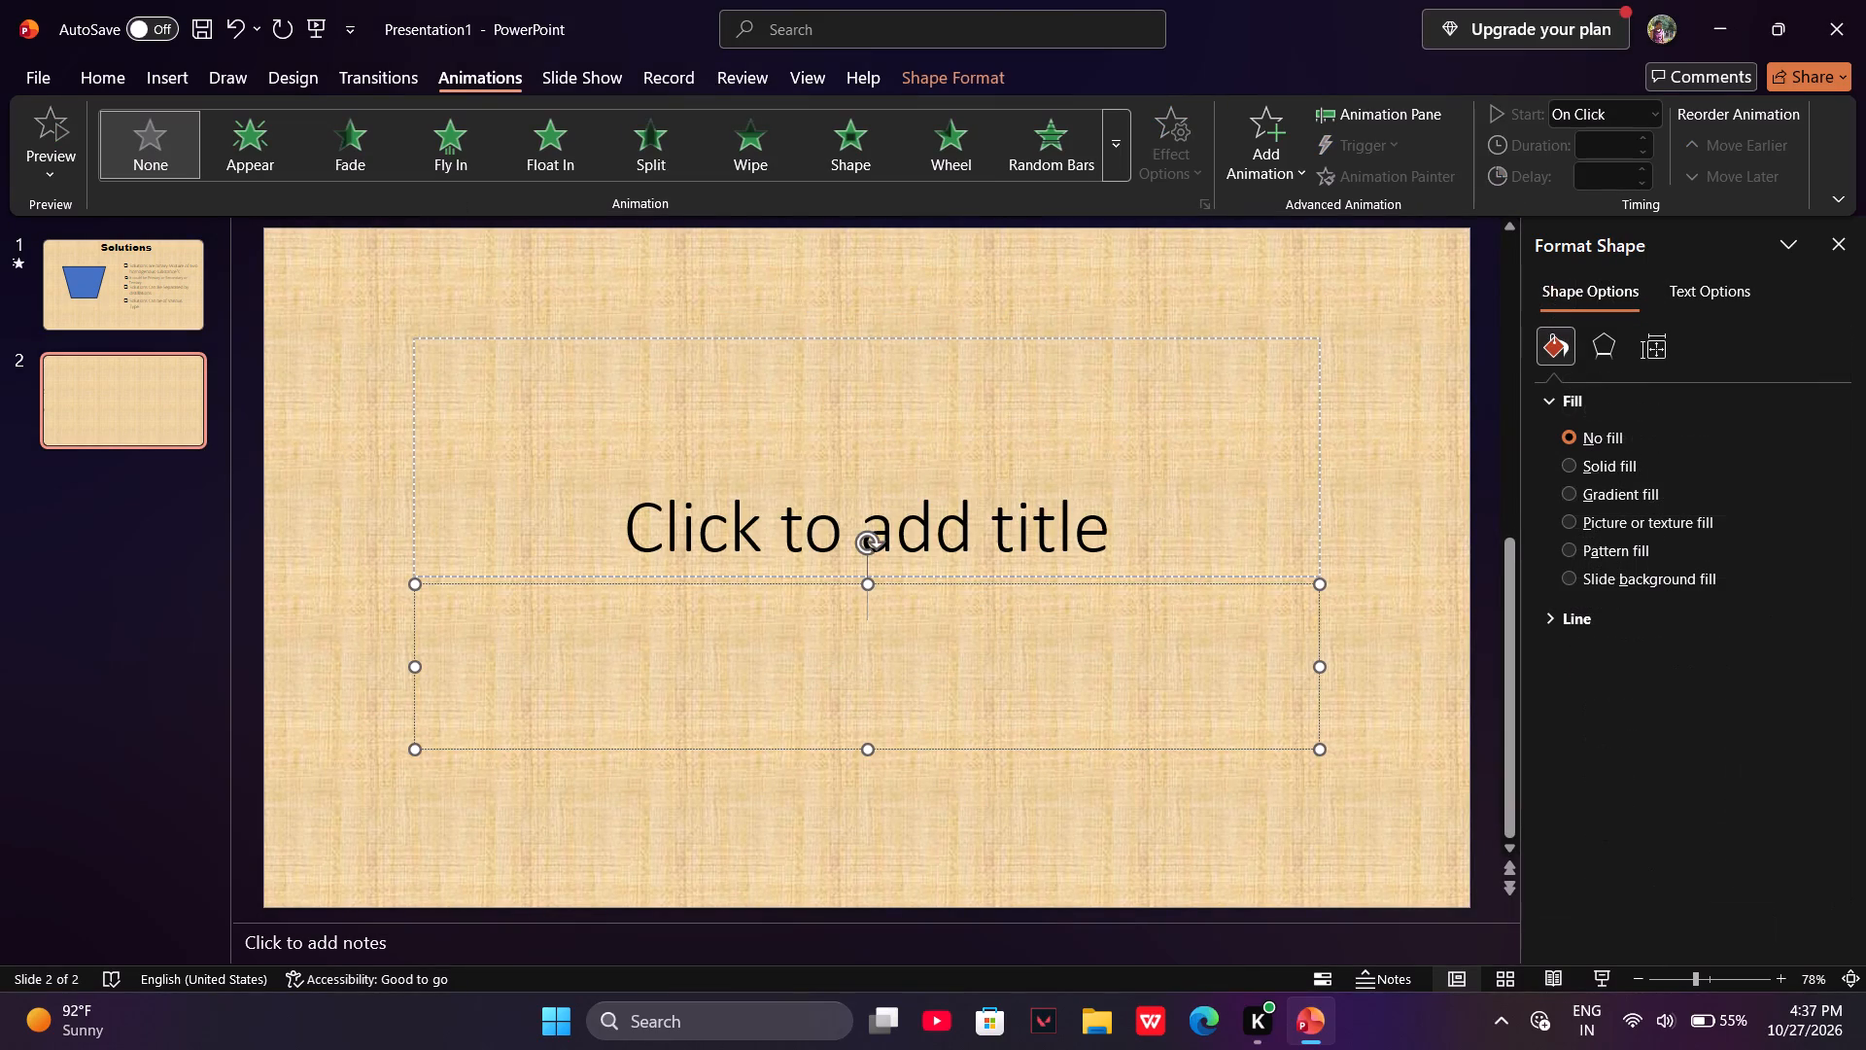
{"action": "key", "text": "BackSpace"}
{"action": "left_click", "coordinate": [1206, 927]}
{"action": "key", "text": "BackSpace"}
{"action": "left_click", "coordinate": [1207, 736]}
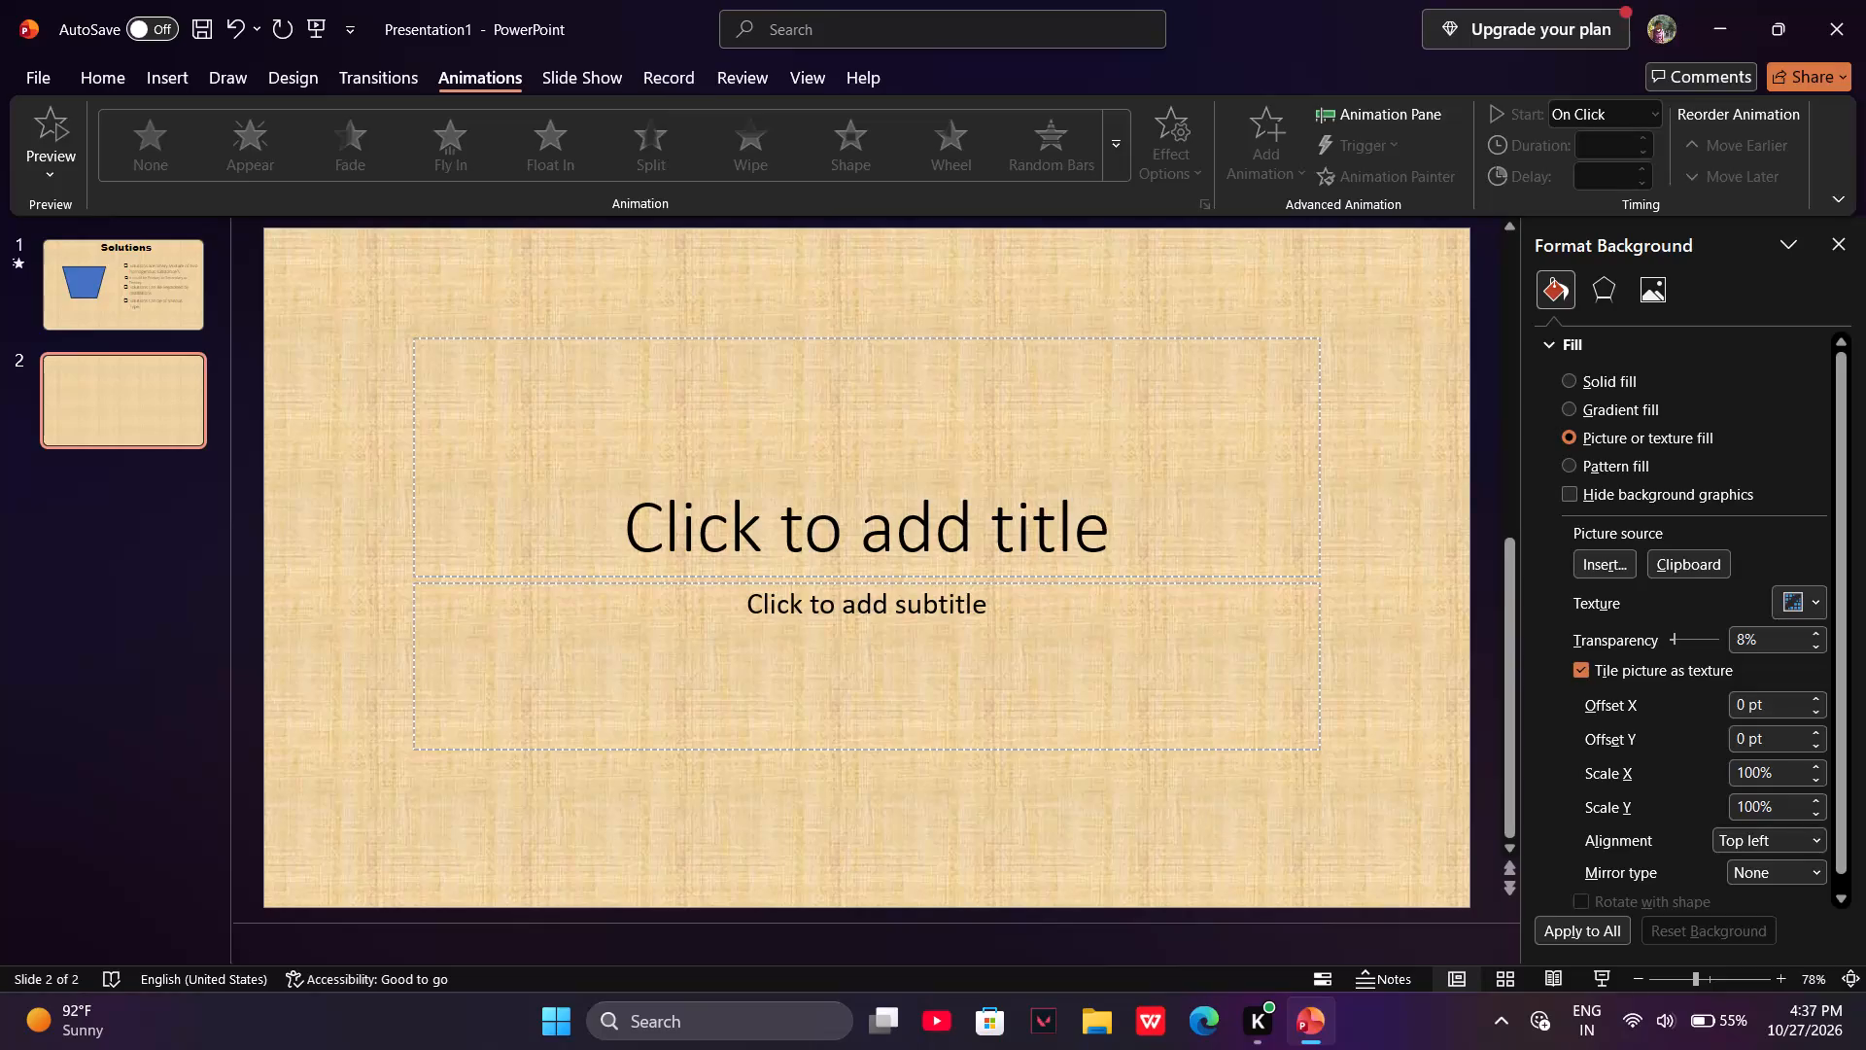
{"action": "key", "text": "BackSpace"}
{"action": "left_click", "coordinate": [1274, 790]}
{"action": "key", "text": "BackSpace"}
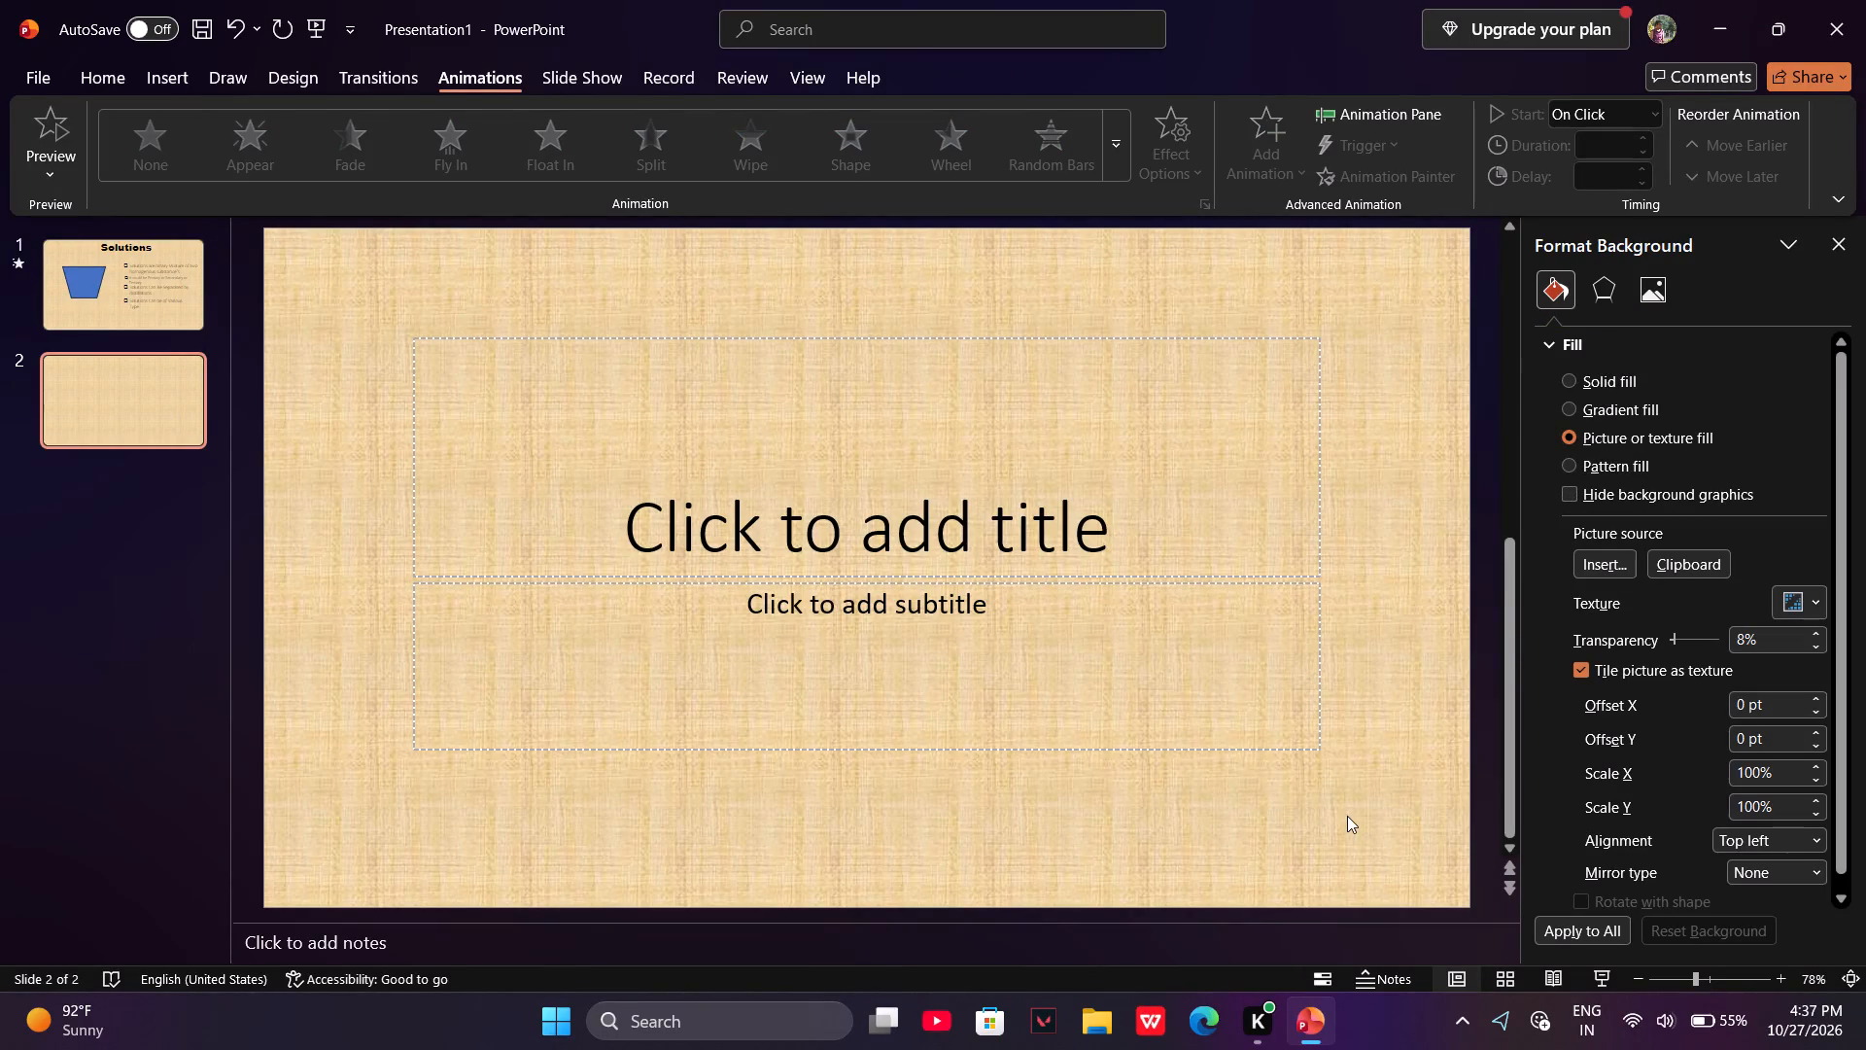
{"action": "left_click_drag", "start_coordinate": [1347, 816], "coordinate": [1144, 600]}
{"action": "key", "text": "BackSpace"}
{"action": "left_click_drag", "start_coordinate": [1360, 824], "coordinate": [523, 188]}
{"action": "left_click_drag", "start_coordinate": [335, 204], "coordinate": [1296, 711]}
{"action": "left_click_drag", "start_coordinate": [340, 222], "coordinate": [1512, 850]}
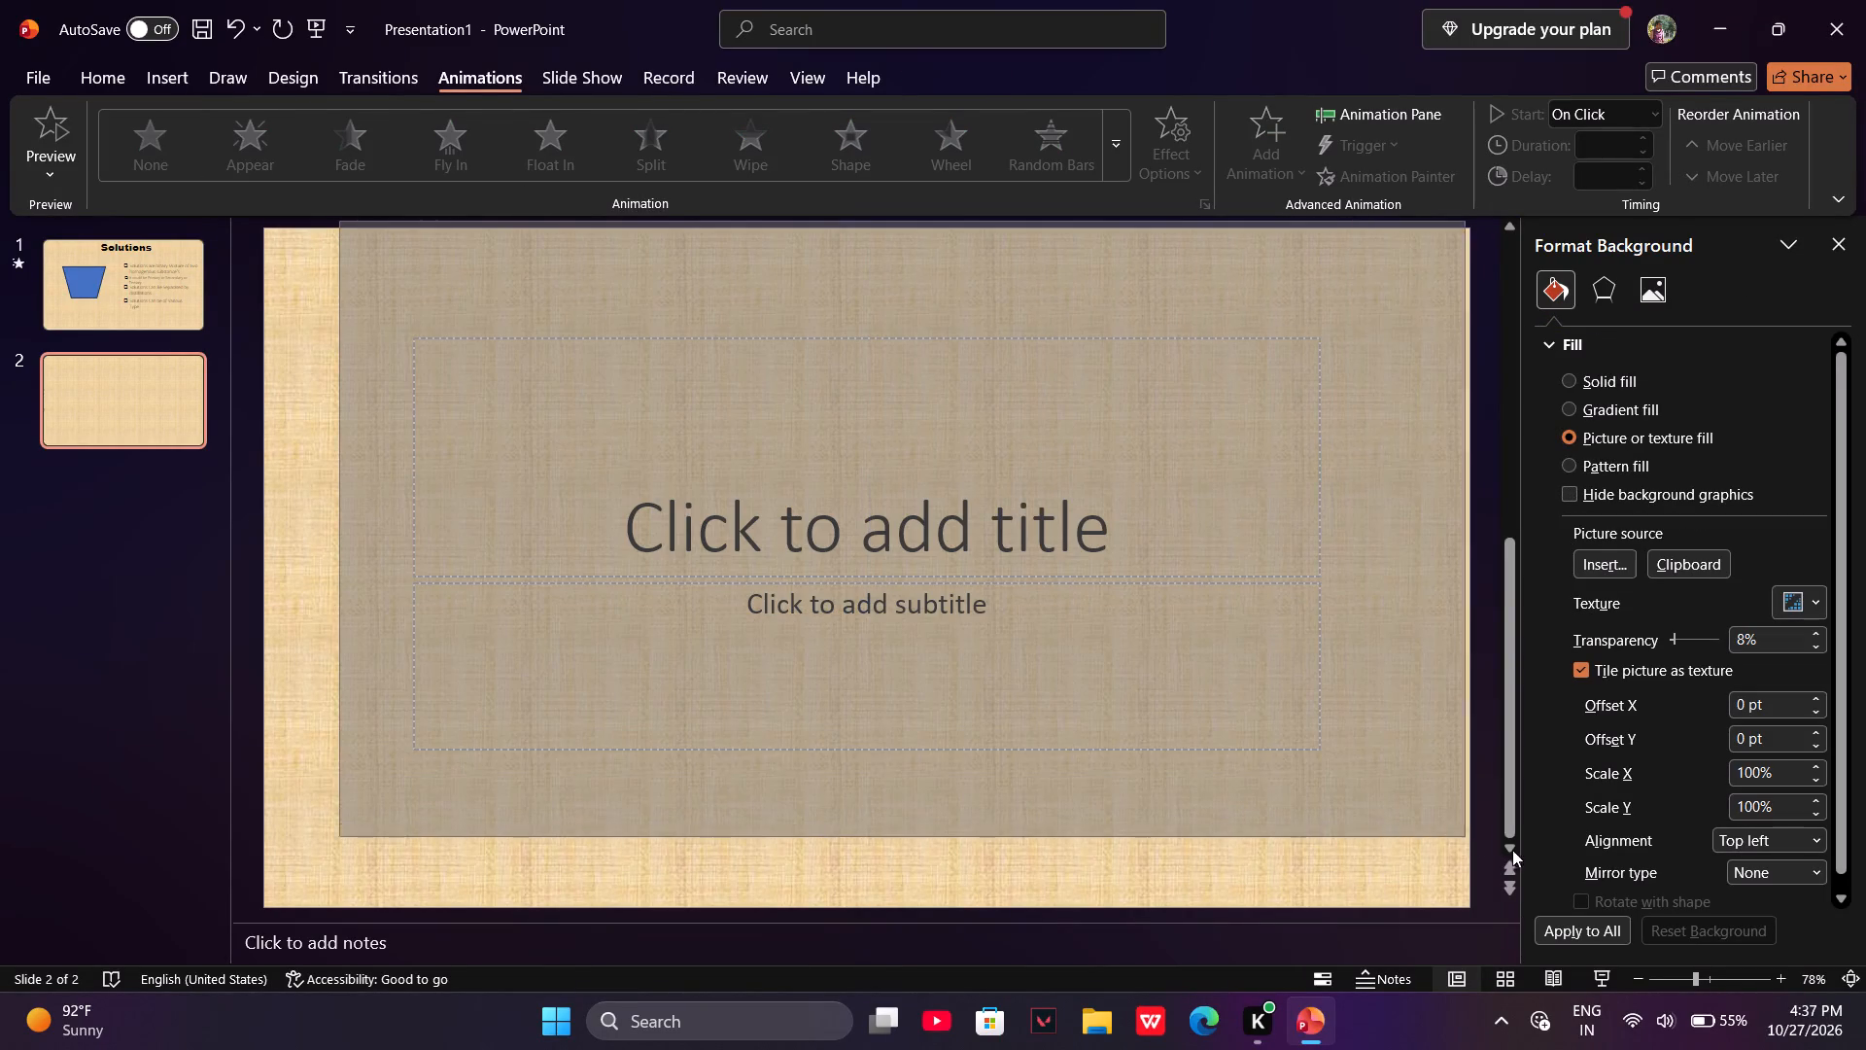
{"action": "left_click_drag", "start_coordinate": [1512, 850], "coordinate": [1676, 1045]}
{"action": "key", "text": "BackSpace"}
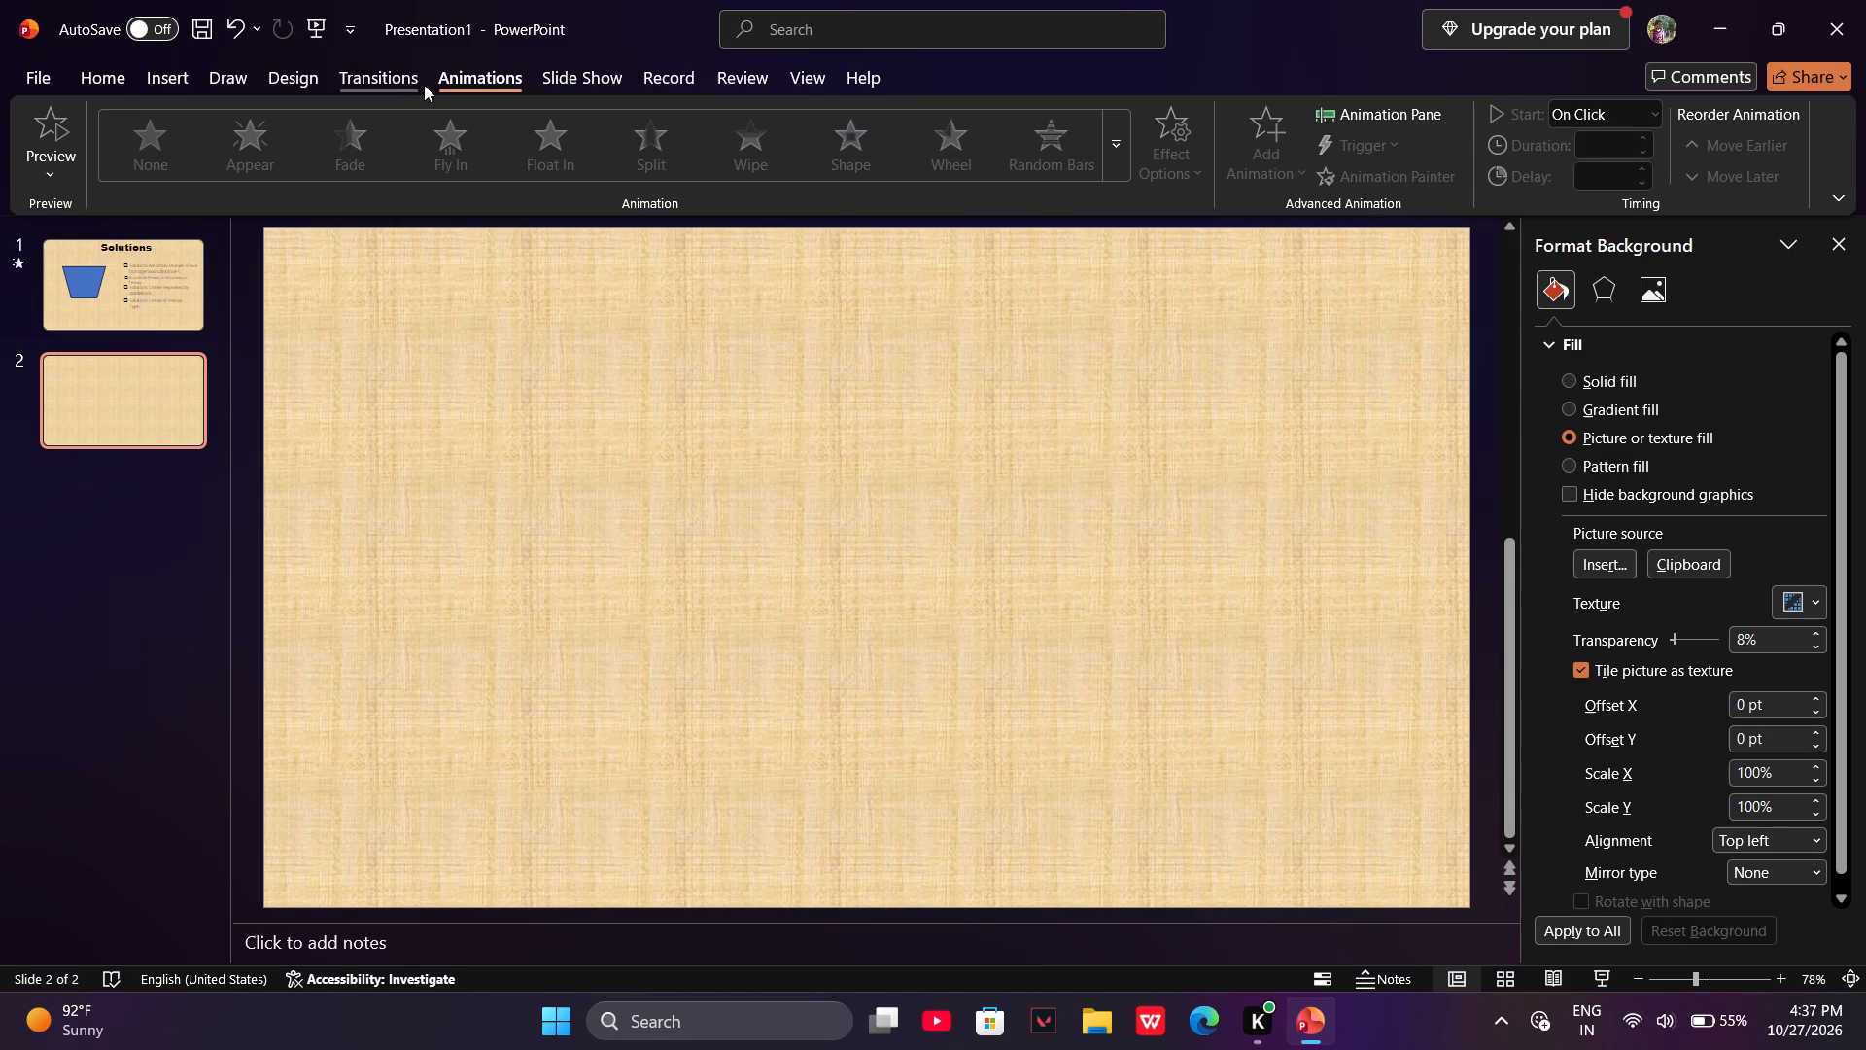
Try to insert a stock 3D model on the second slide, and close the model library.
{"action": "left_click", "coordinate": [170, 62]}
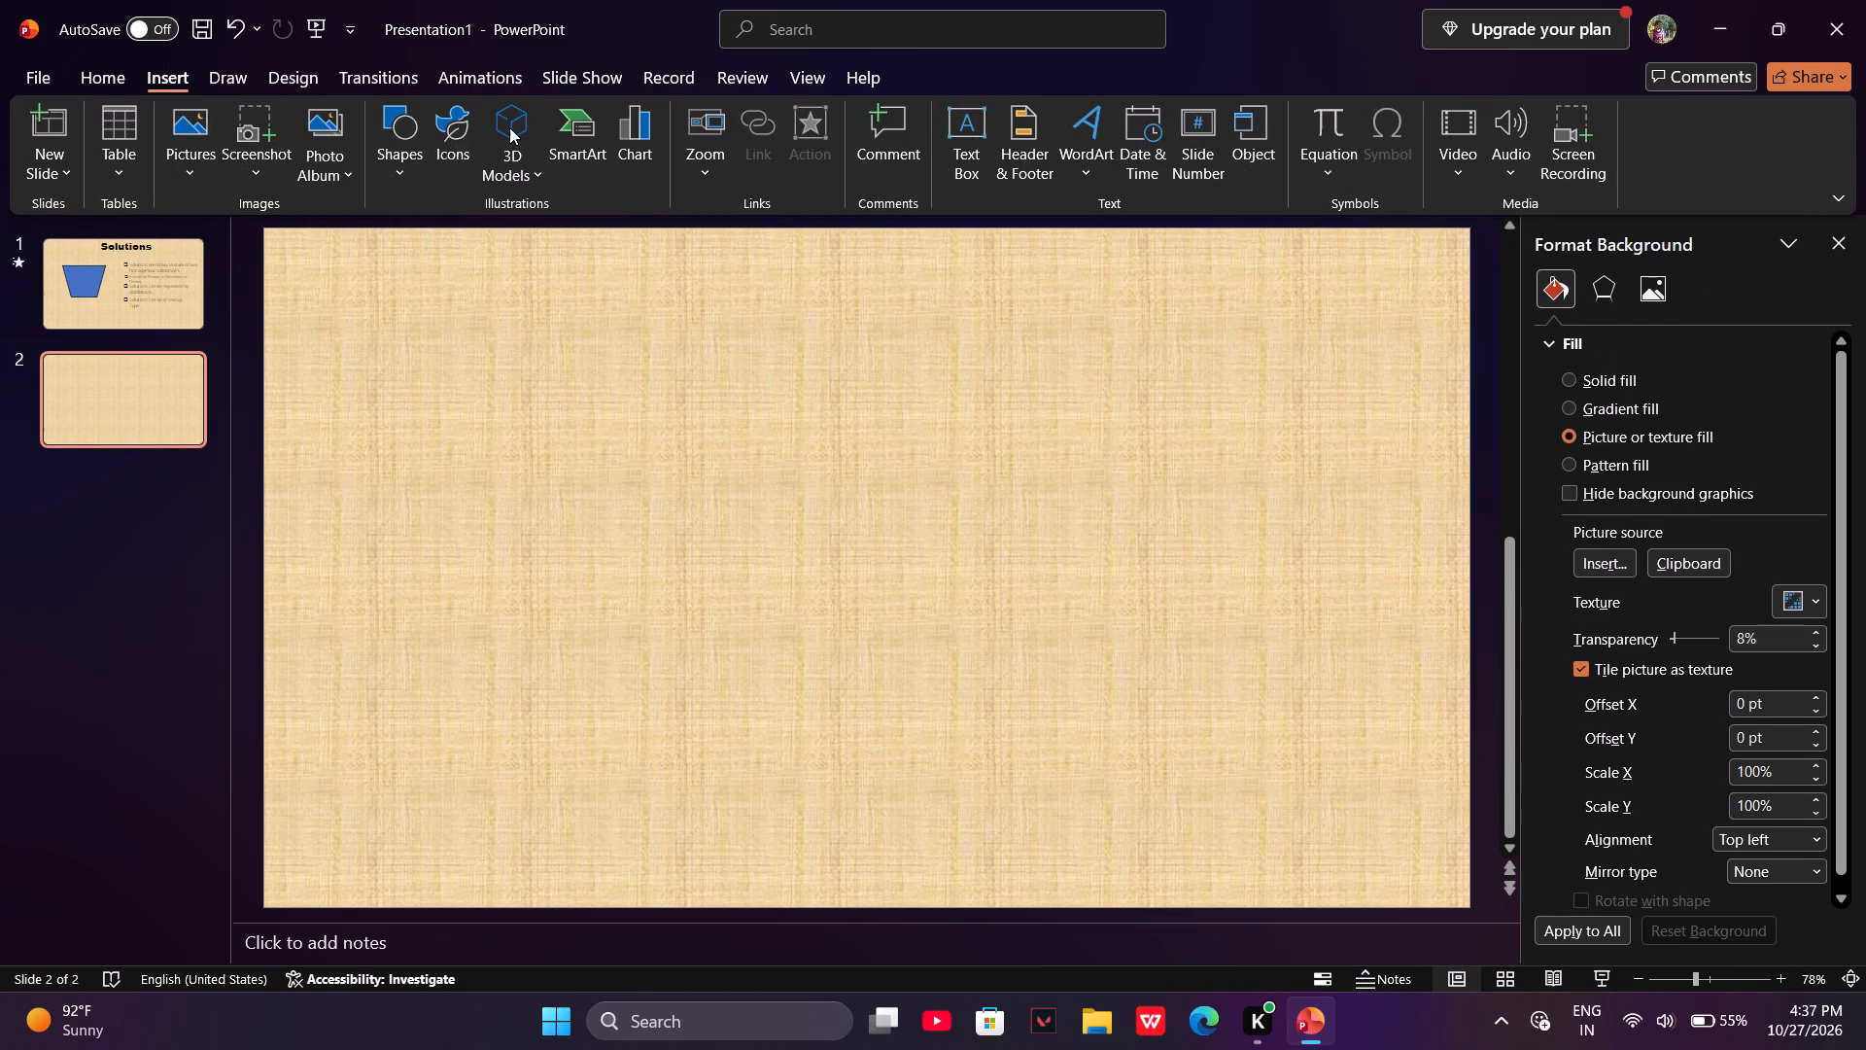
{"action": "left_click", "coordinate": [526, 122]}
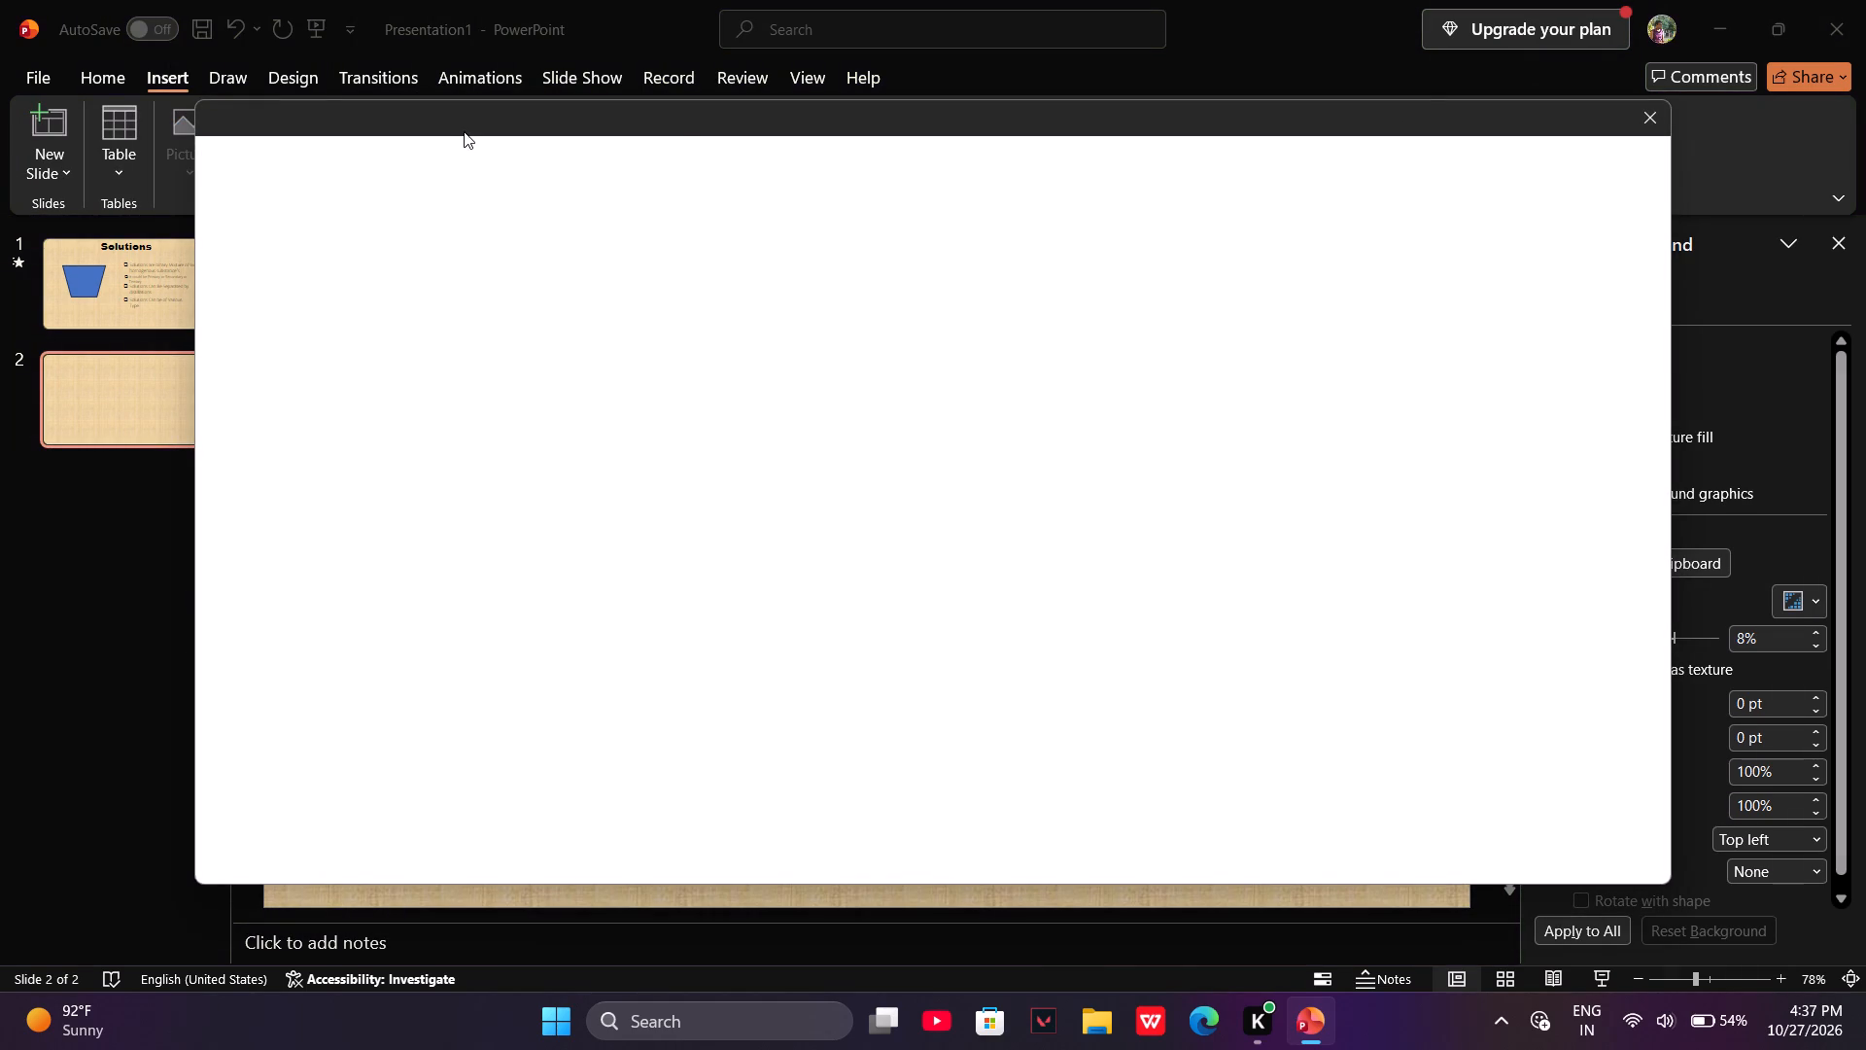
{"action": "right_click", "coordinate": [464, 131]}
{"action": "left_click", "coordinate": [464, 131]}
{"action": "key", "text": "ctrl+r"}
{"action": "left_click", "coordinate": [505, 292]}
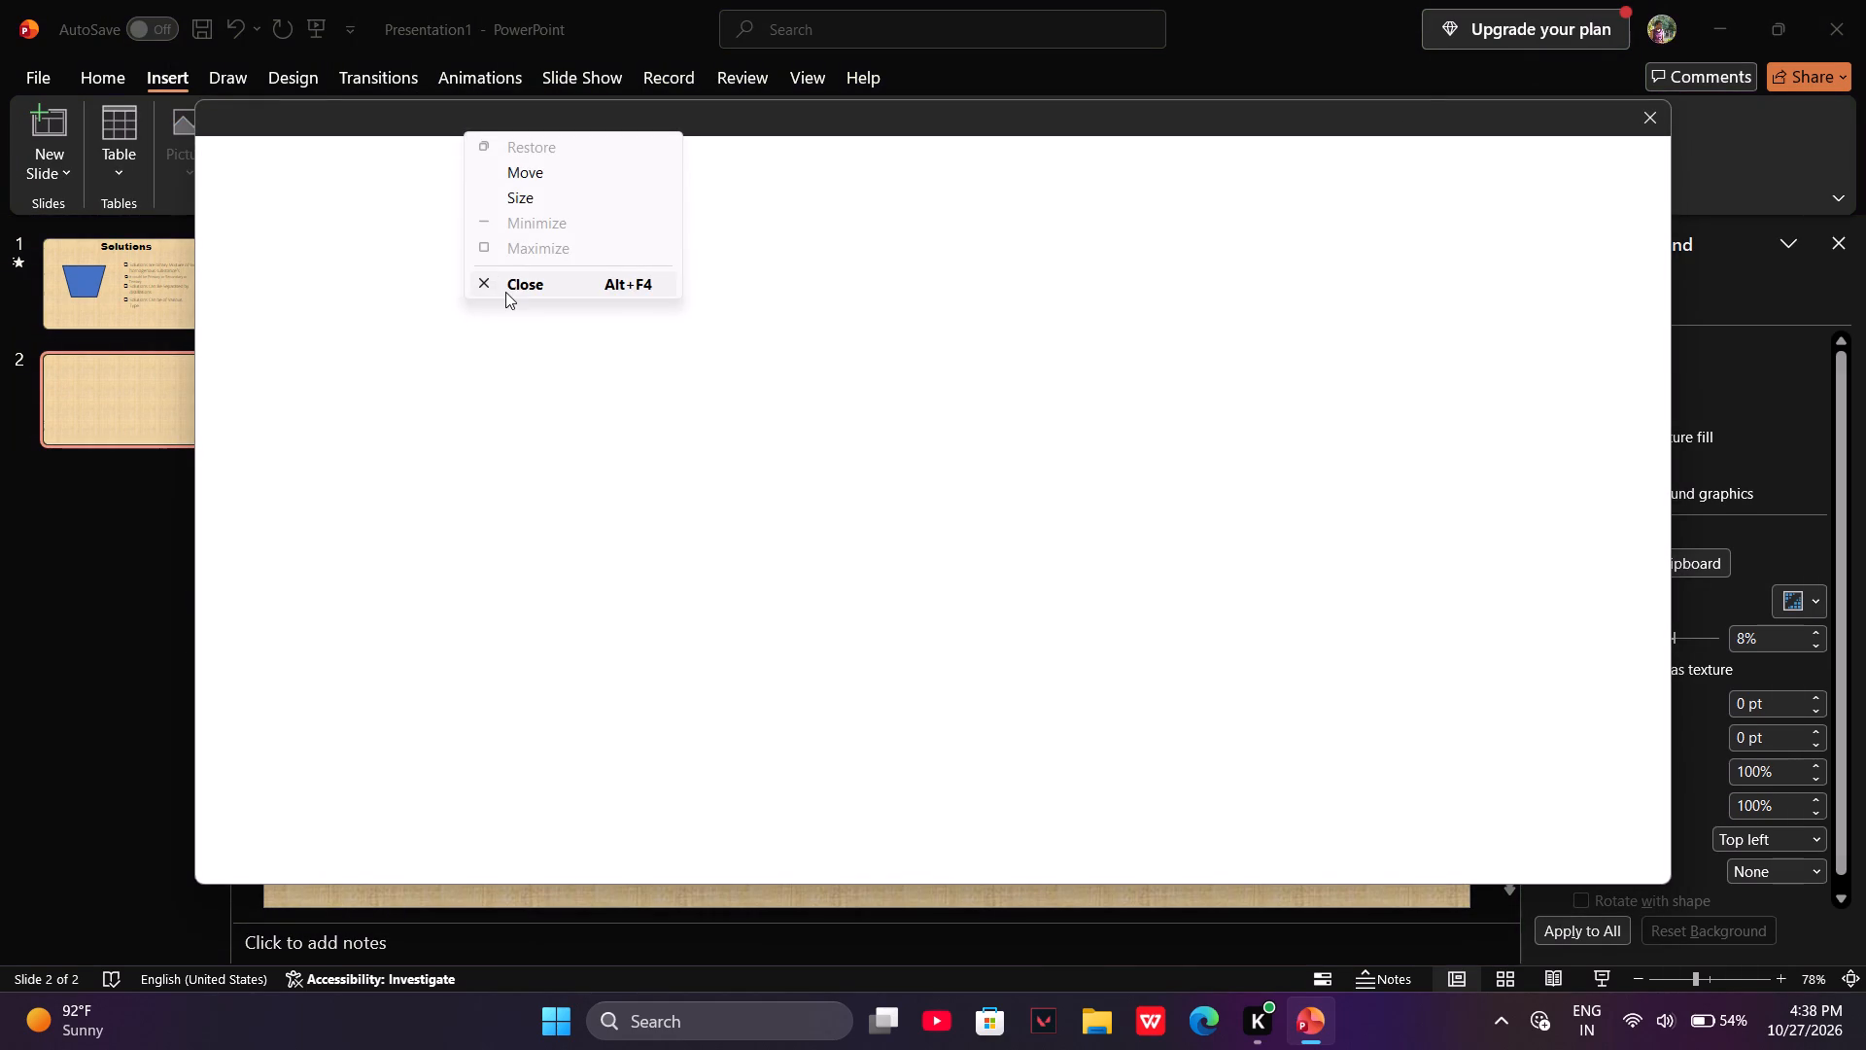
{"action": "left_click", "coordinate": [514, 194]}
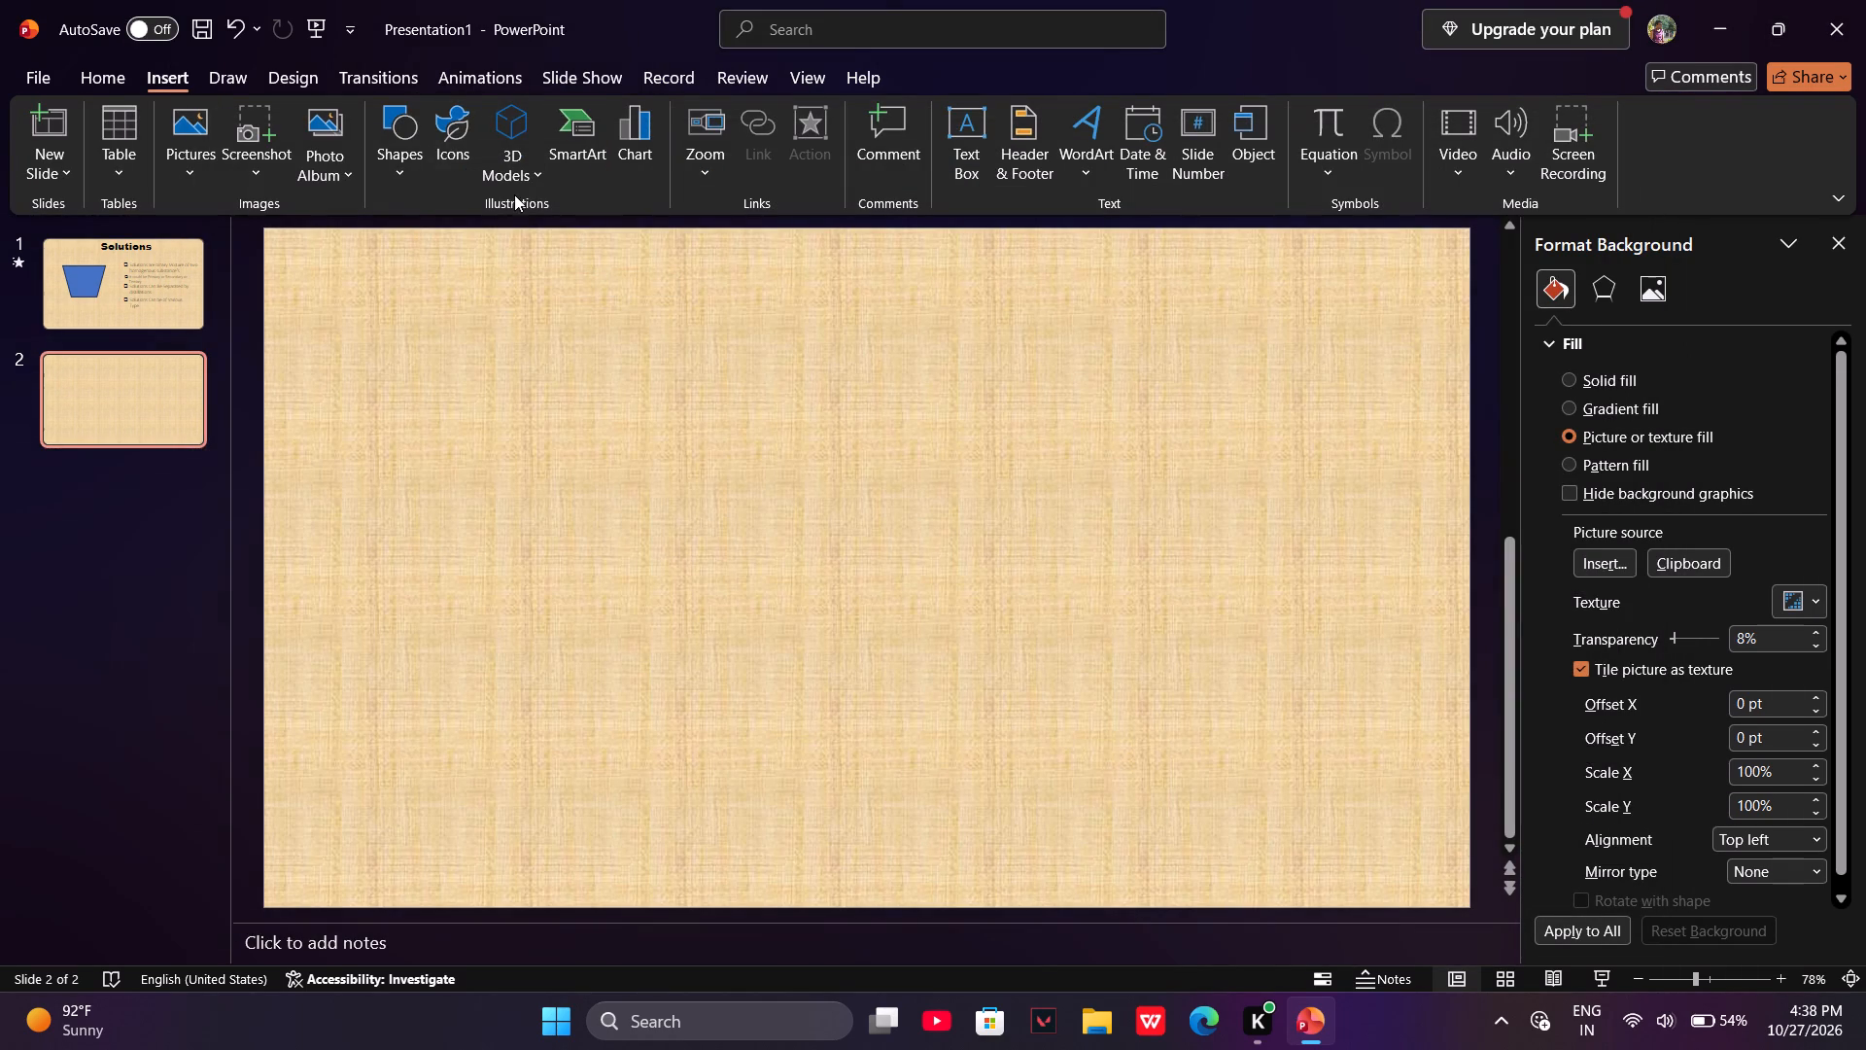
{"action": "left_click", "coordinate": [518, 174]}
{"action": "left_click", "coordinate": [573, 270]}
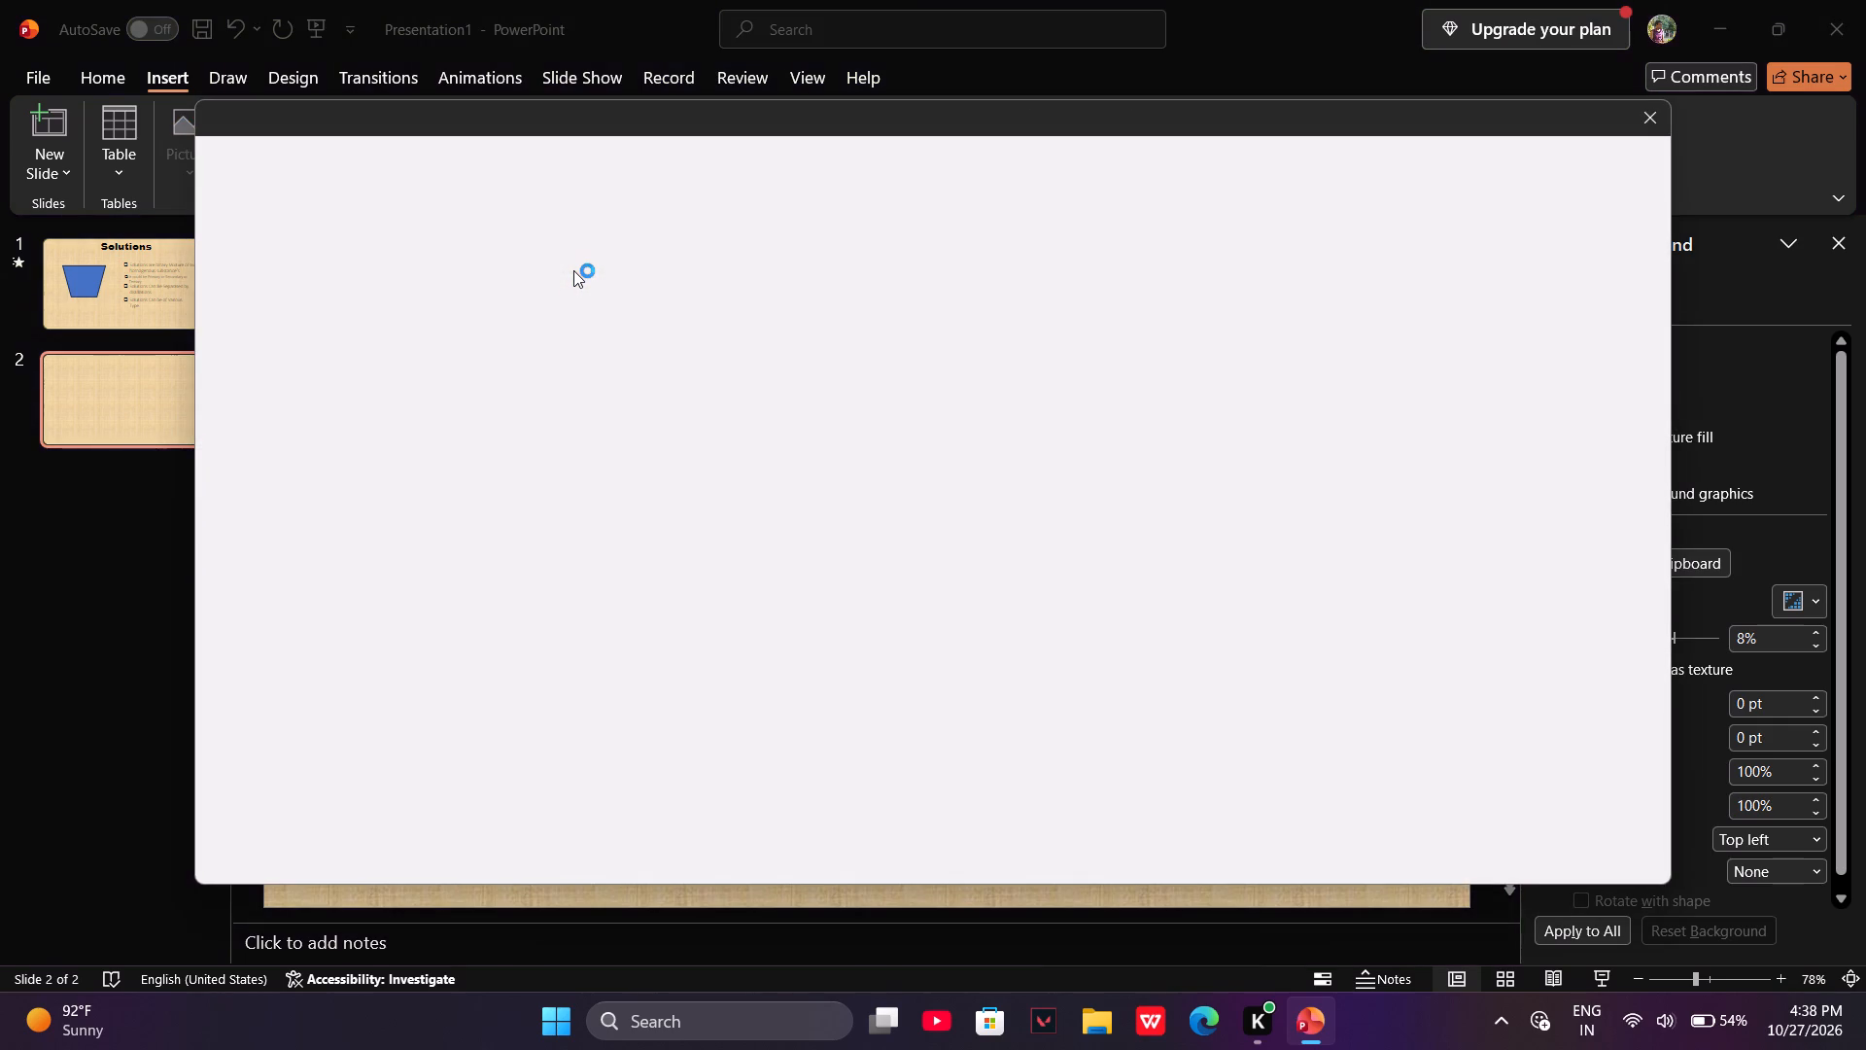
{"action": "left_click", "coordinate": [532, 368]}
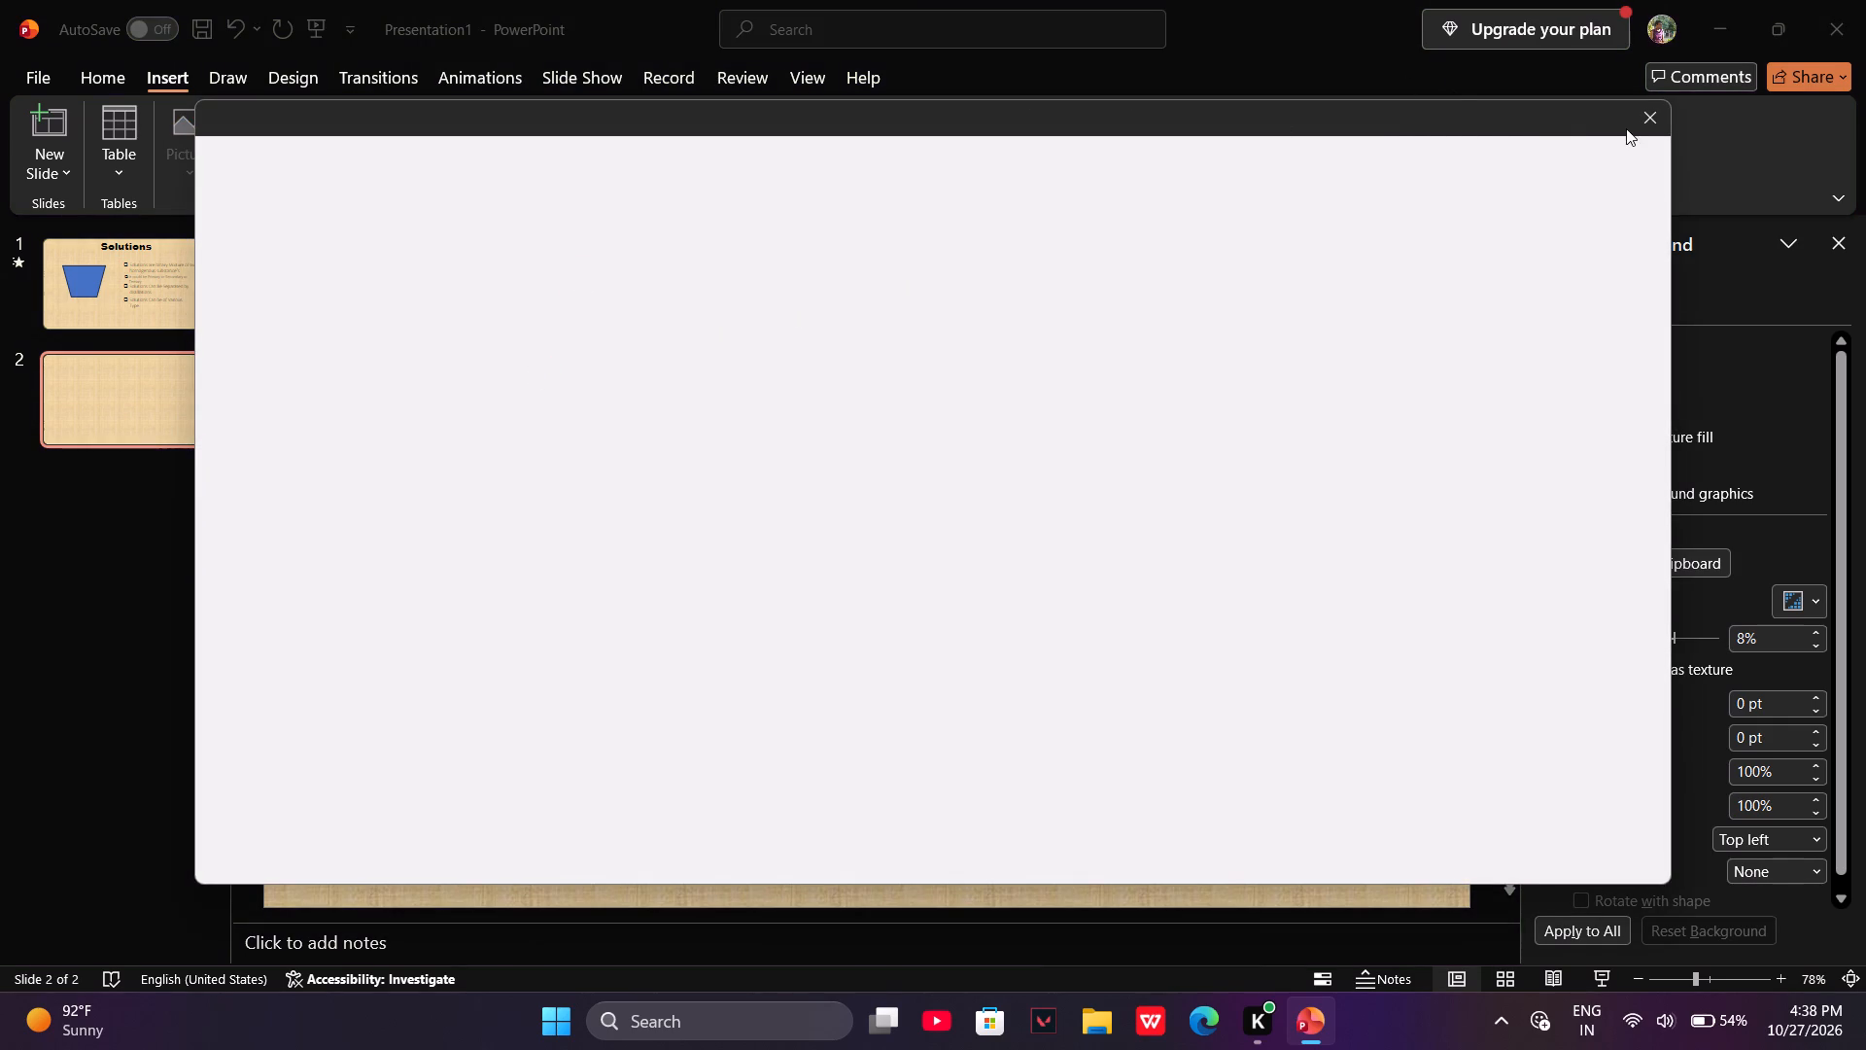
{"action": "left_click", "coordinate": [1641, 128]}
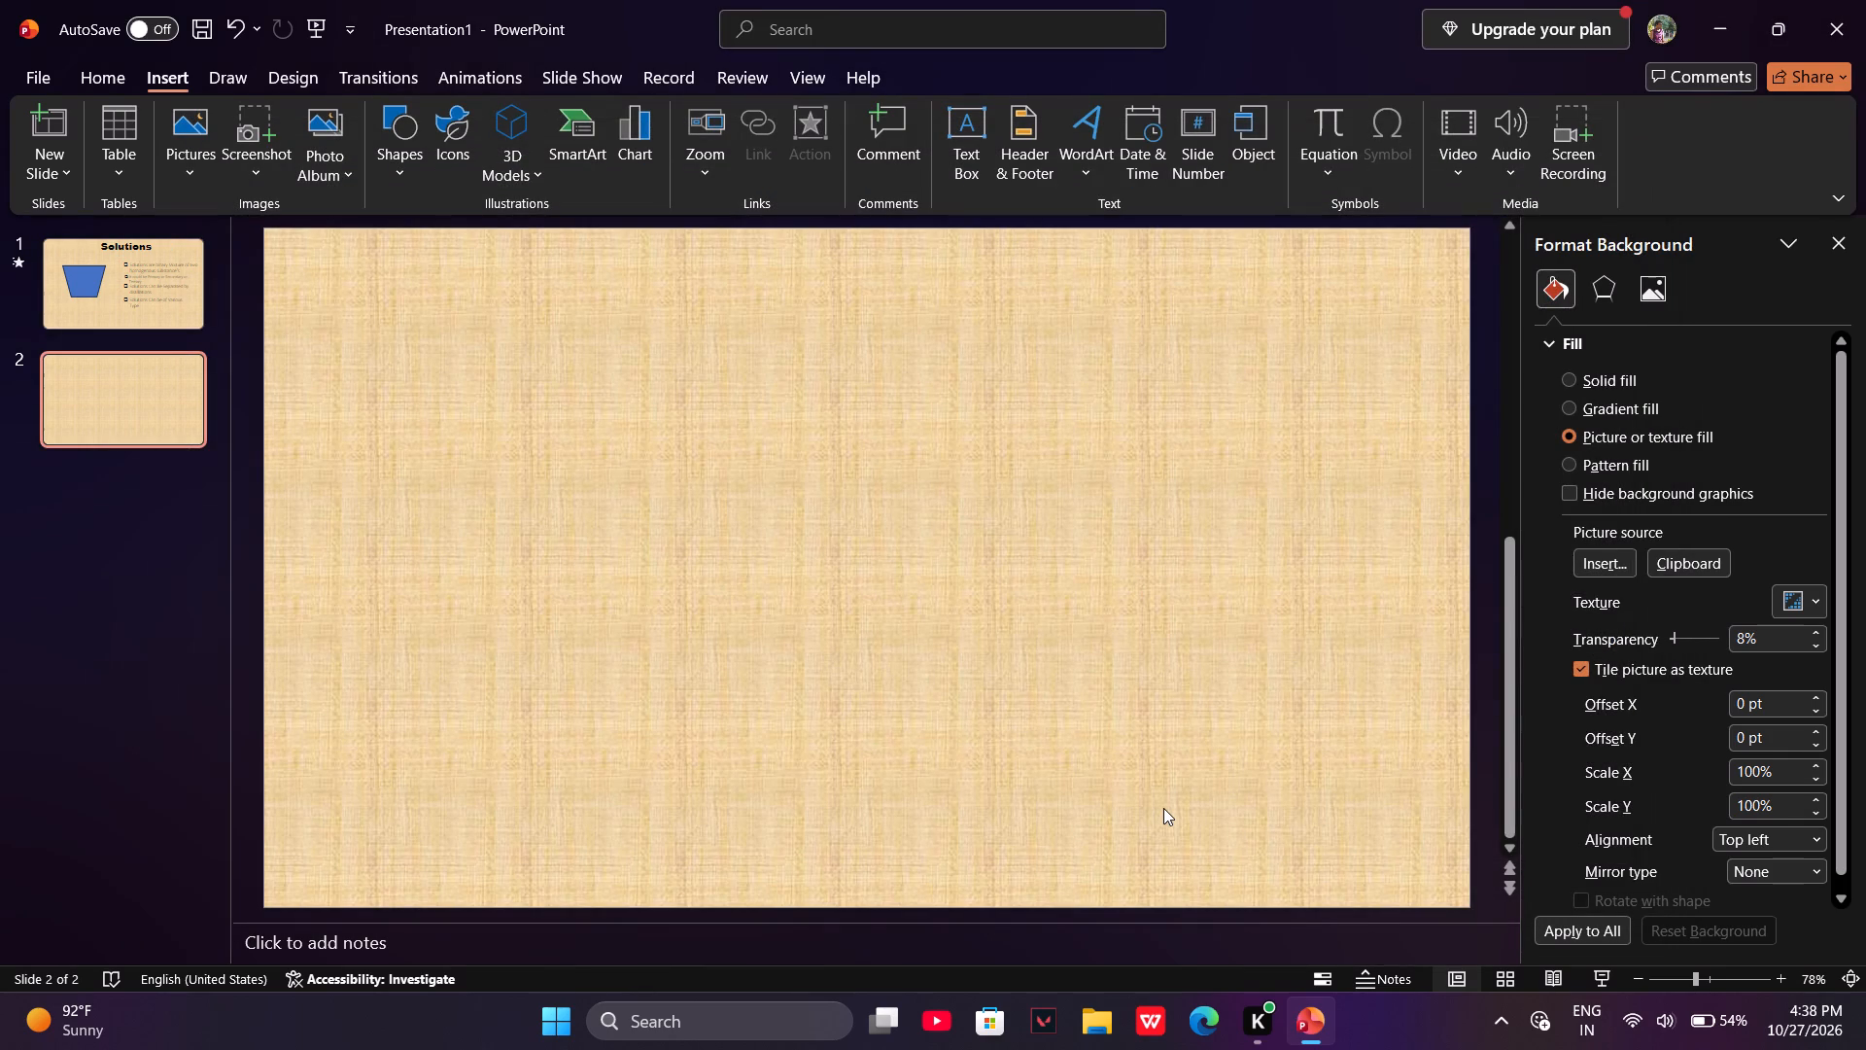
Launch the Riot Client from its background notification icon.
{"action": "left_click", "coordinate": [1516, 1038]}
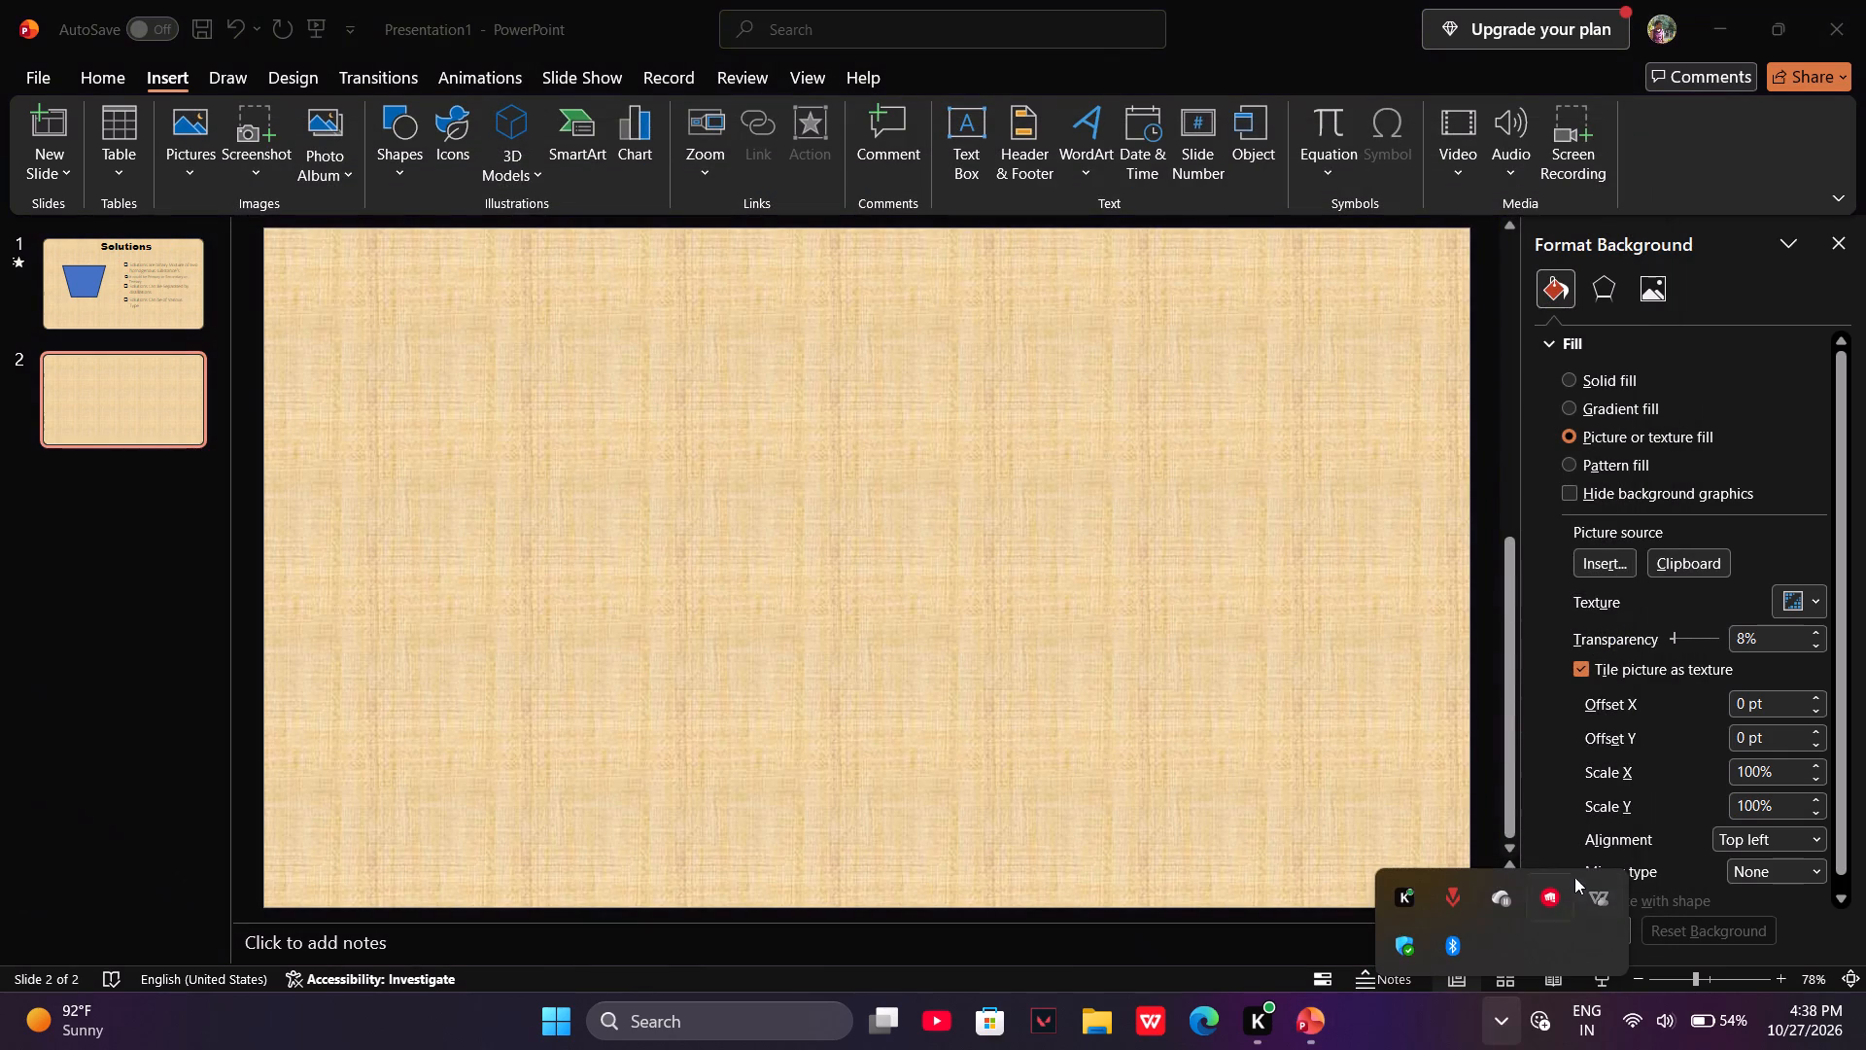
{"action": "left_click", "coordinate": [1529, 893]}
{"action": "left_click", "coordinate": [1529, 893]}
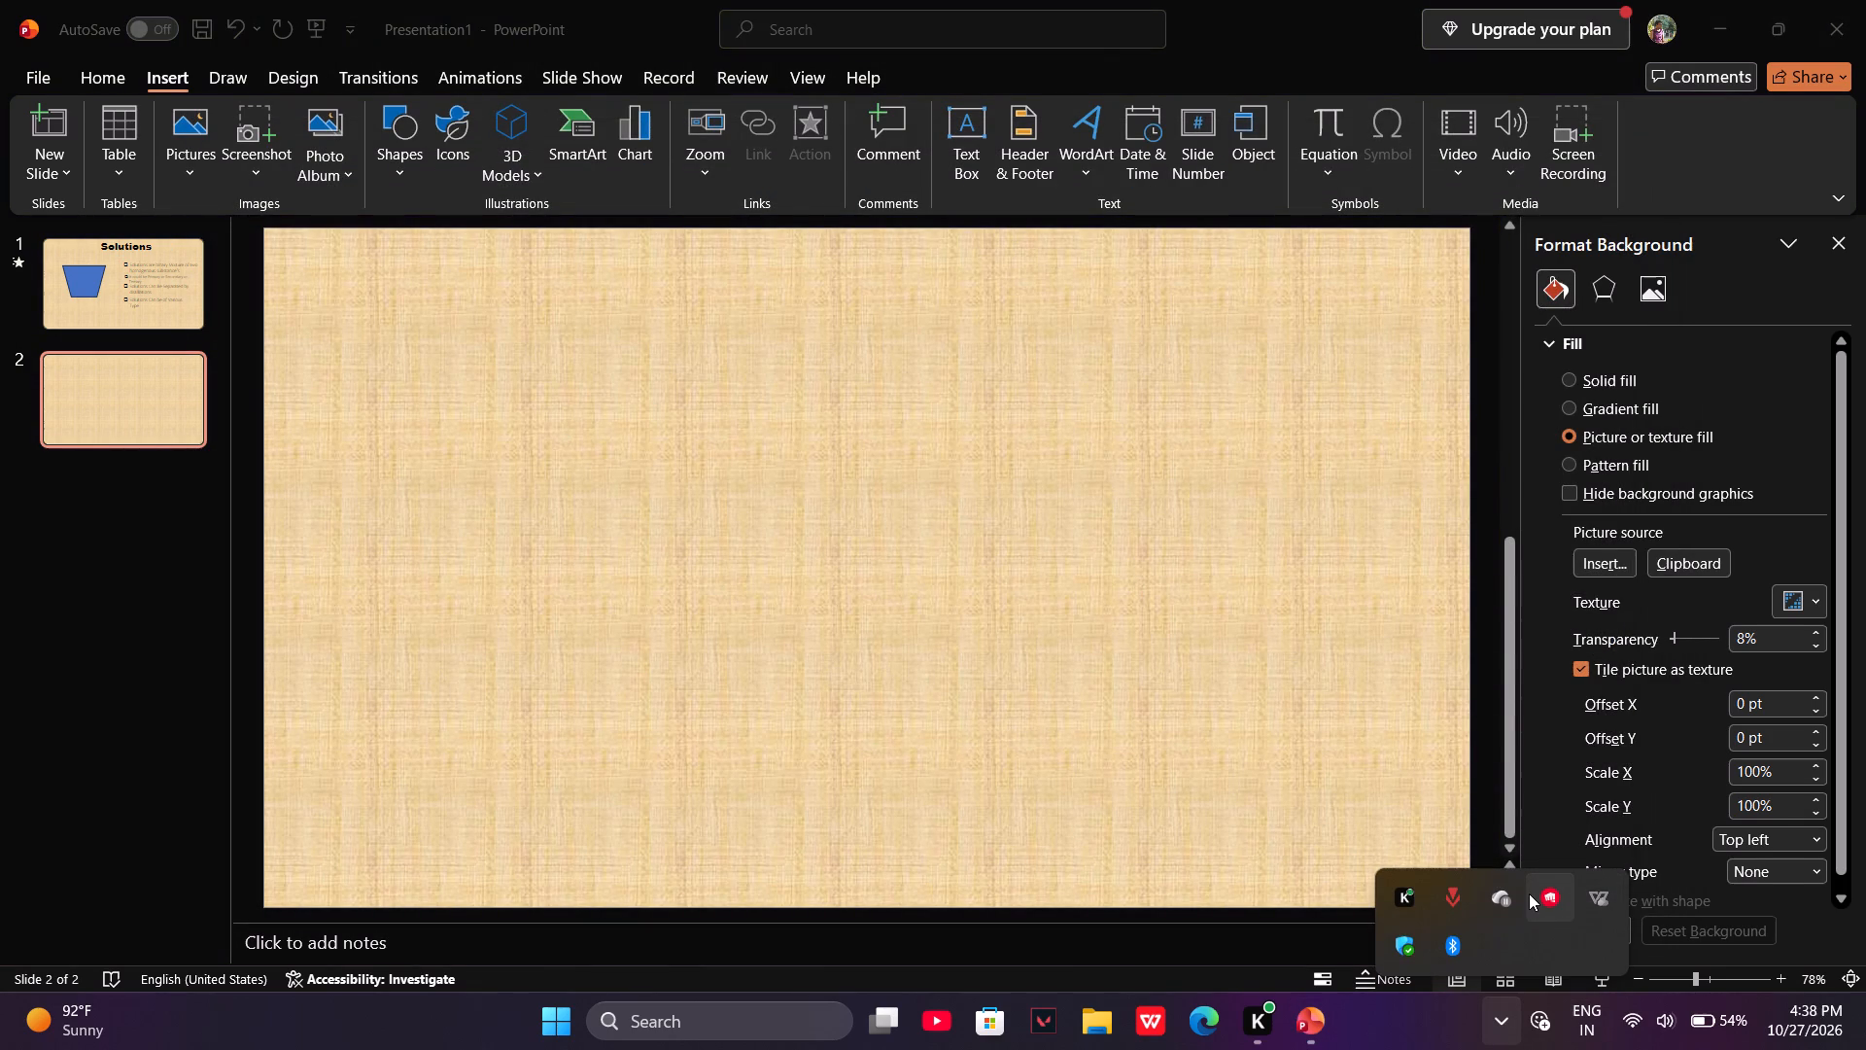
{"action": "left_click", "coordinate": [1545, 890]}
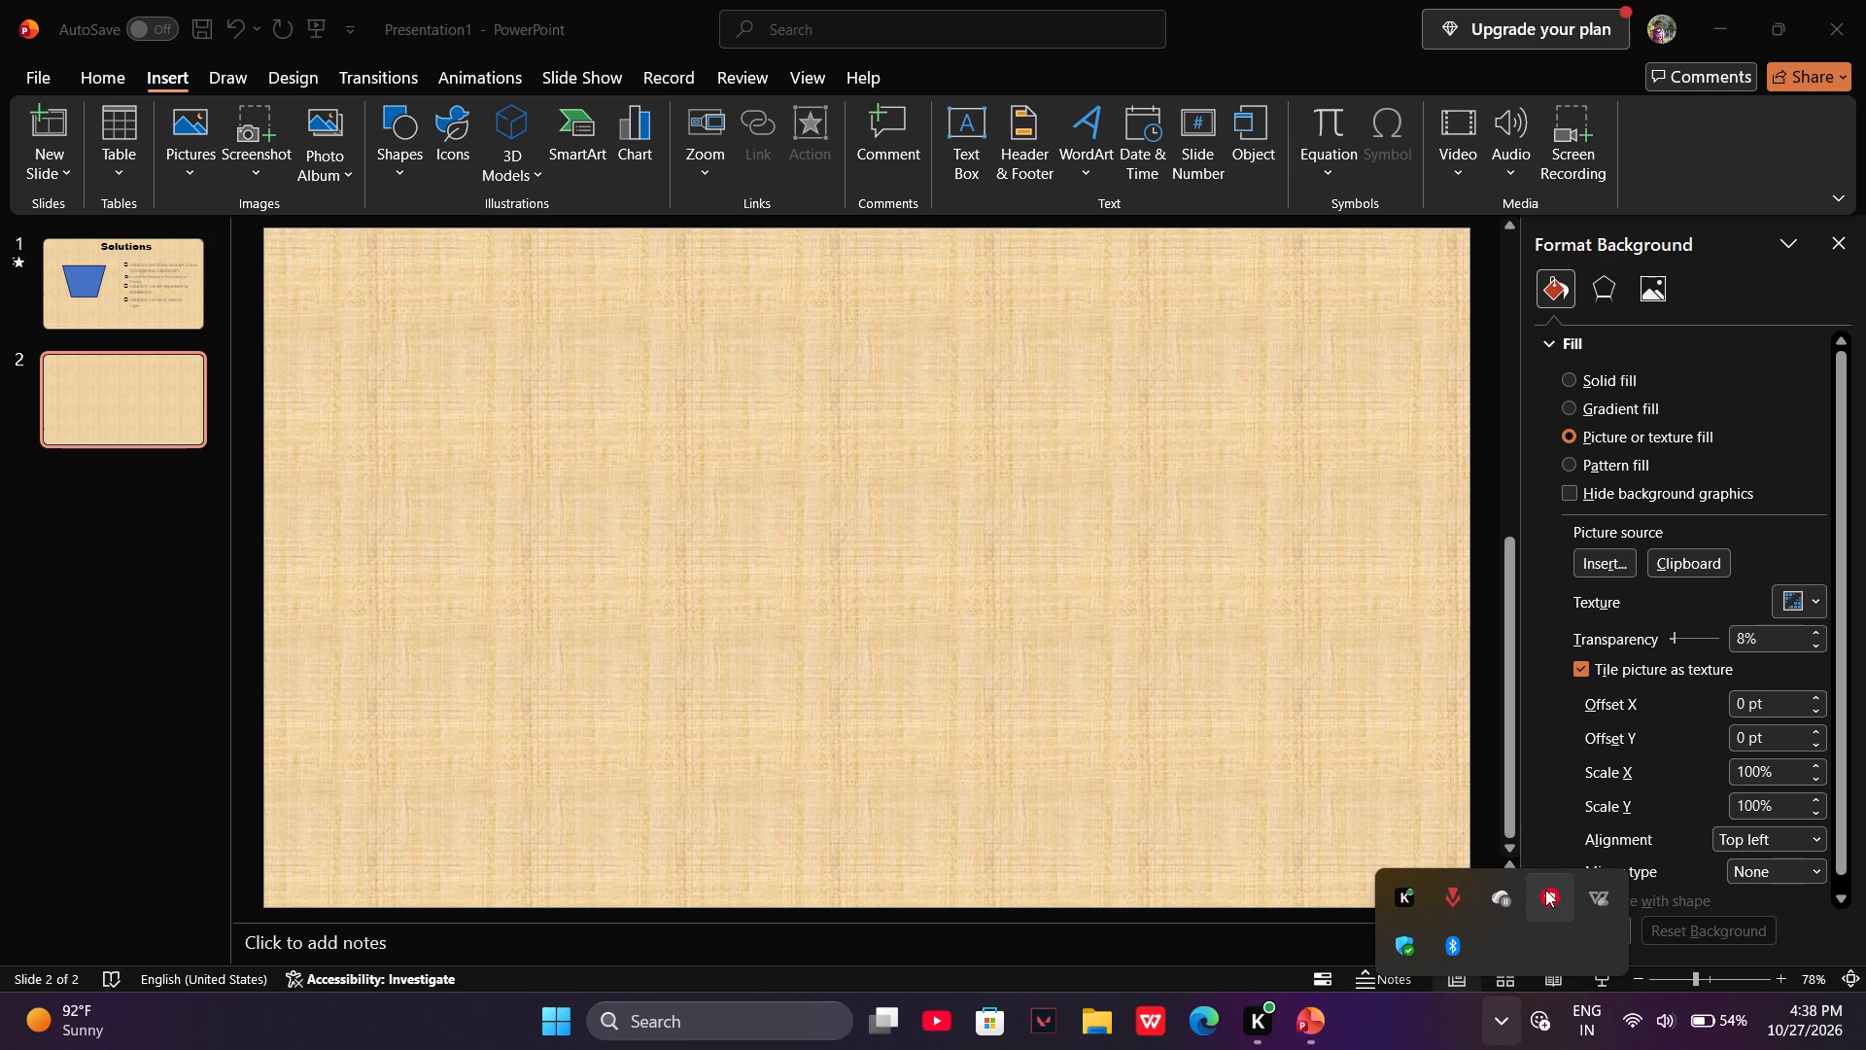
{"action": "right_click", "coordinate": [1545, 890]}
{"action": "triple_click", "coordinate": [1545, 886]}
{"action": "left_click", "coordinate": [1031, 545]}
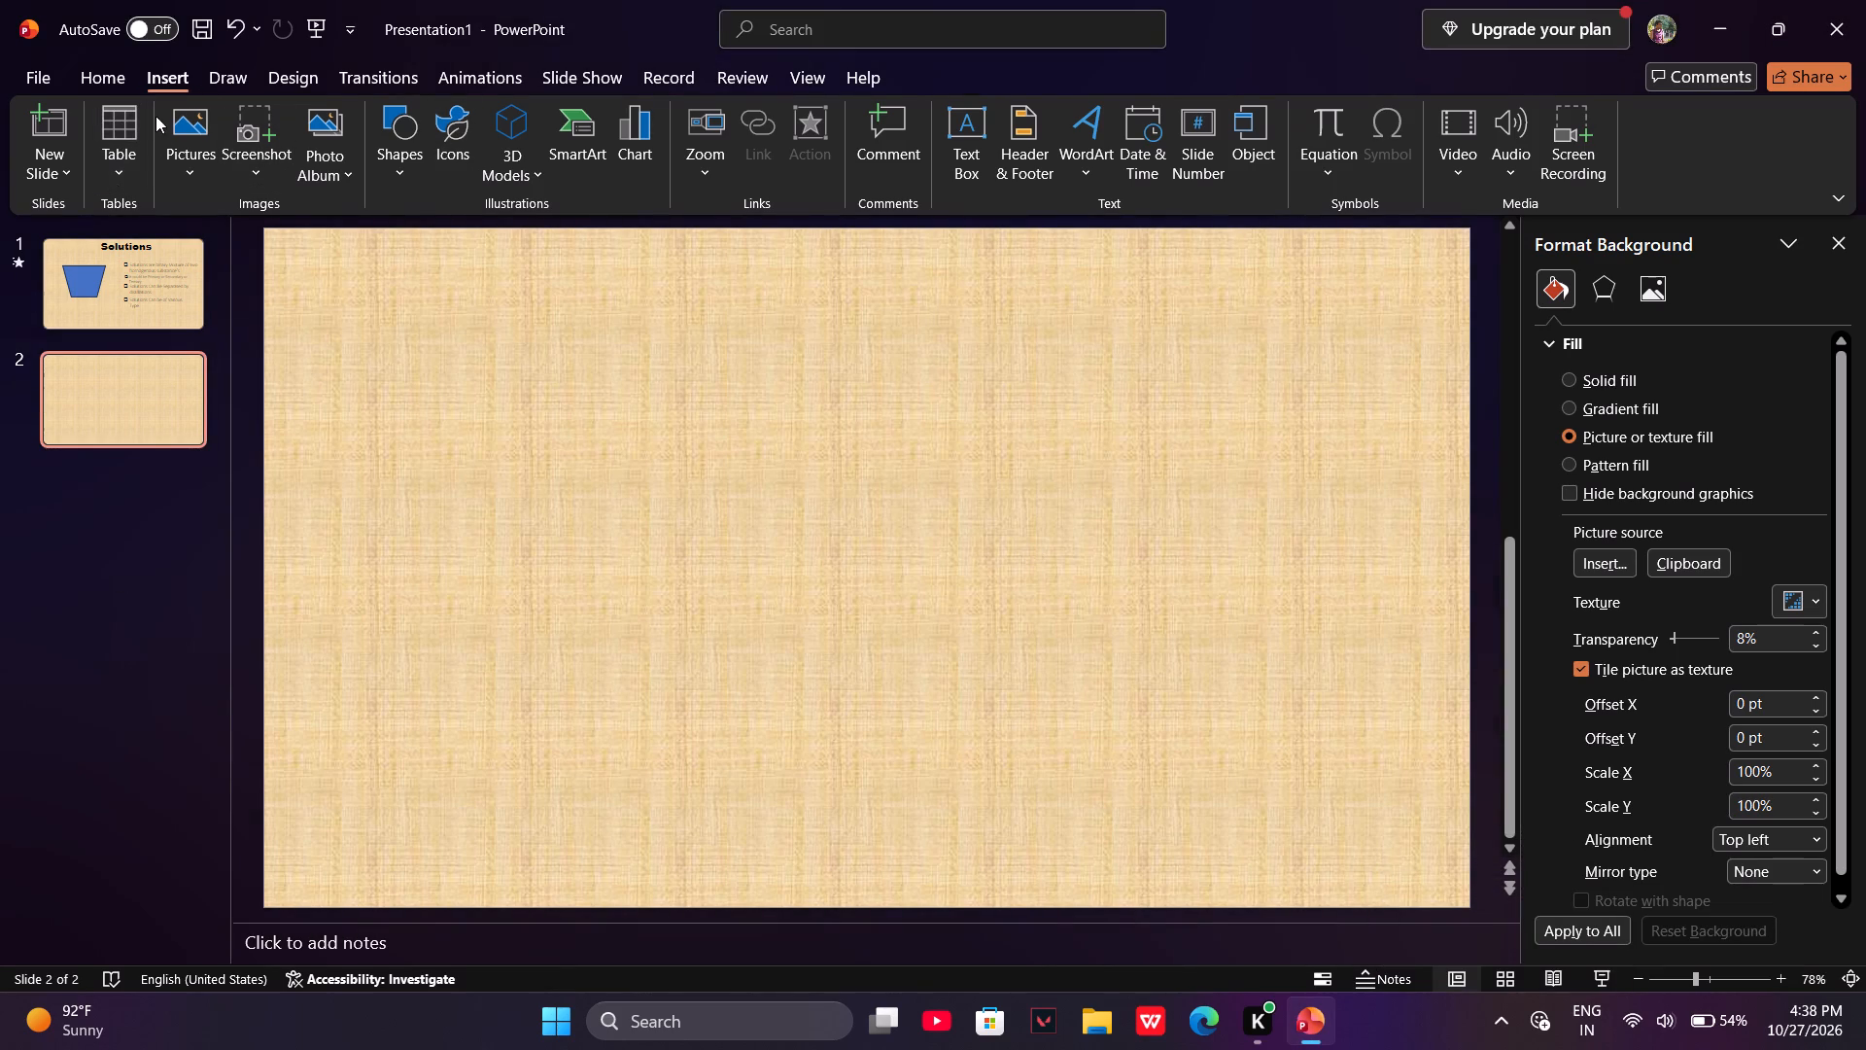
Insert a table with two columns and four rows on the second slide and stretch it to roughly twice its height.
{"action": "left_click", "coordinate": [96, 124]}
{"action": "left_click_drag", "start_coordinate": [861, 443], "coordinate": [873, 468]}
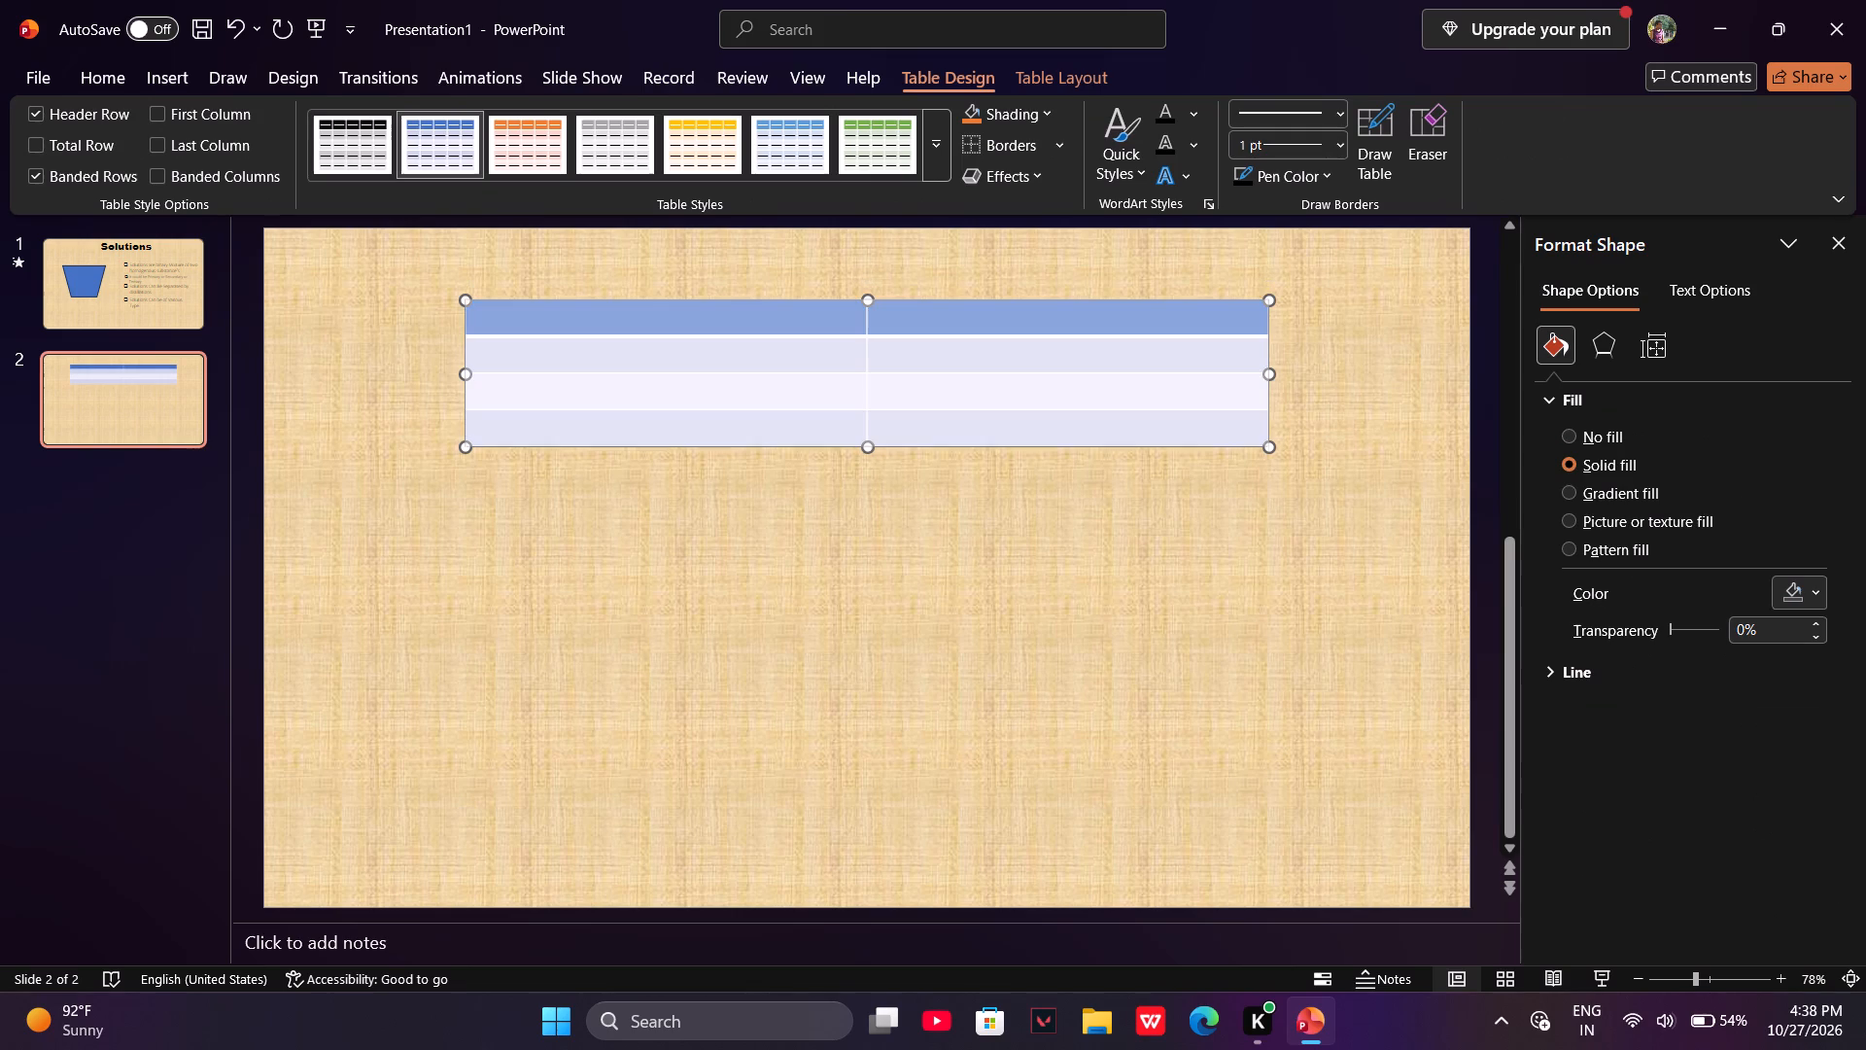
{"action": "left_click_drag", "start_coordinate": [873, 468], "coordinate": [874, 625]}
{"action": "left_click", "coordinate": [861, 727]}
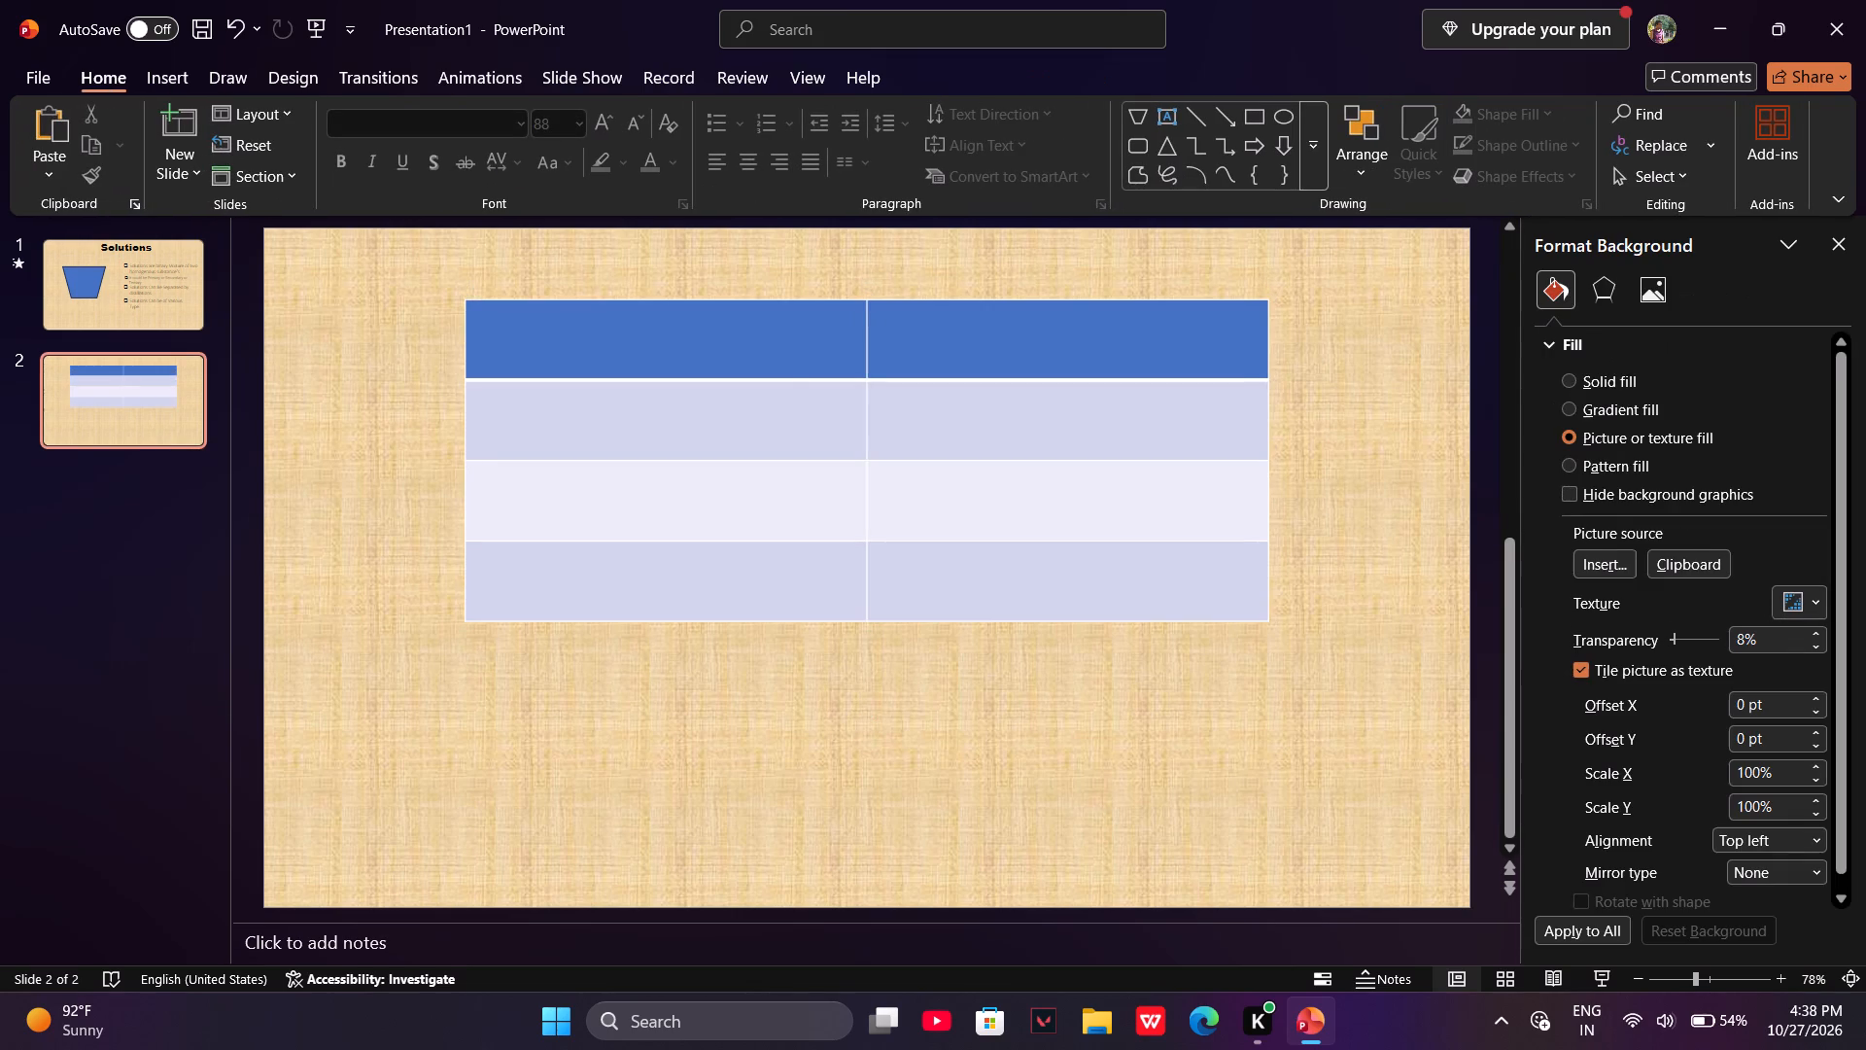
Switch to the Riot Client, open the chat with the first online VALORANT friend and send "aaya 10 min mai".
{"action": "right_click", "coordinate": [780, 363]}
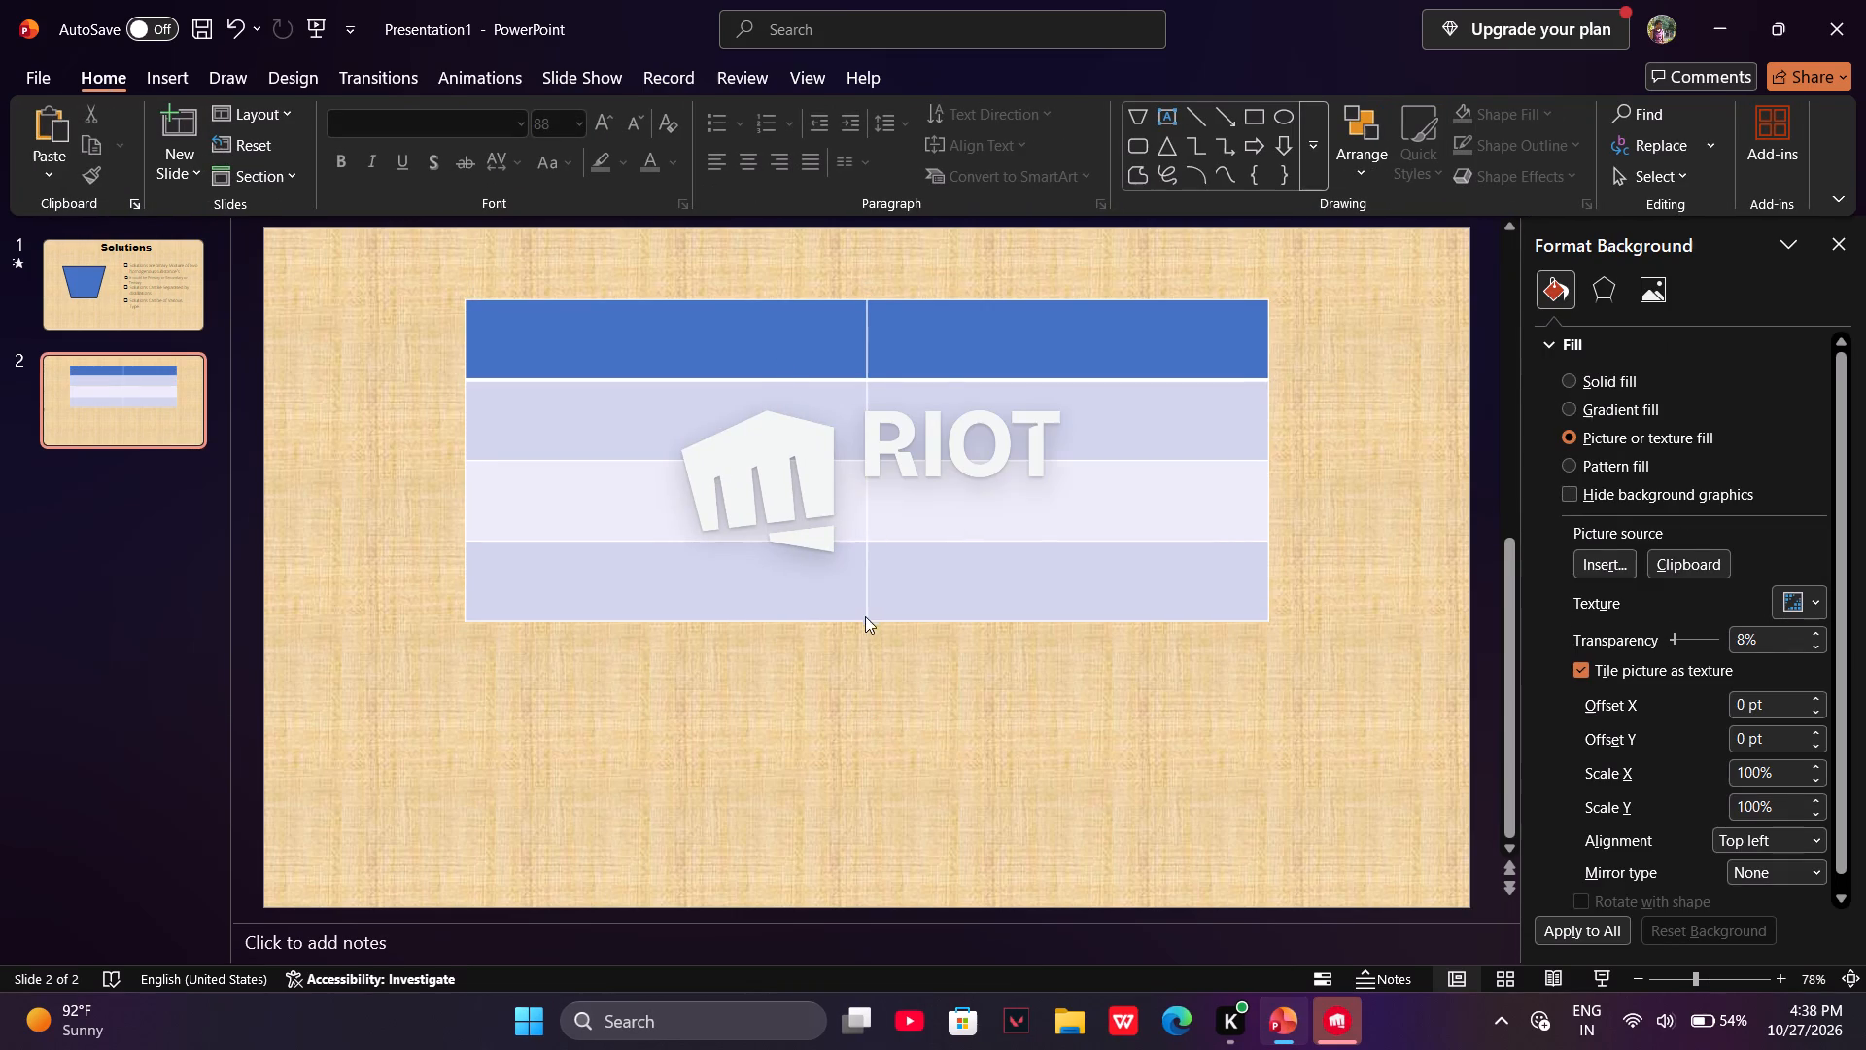
{"action": "left_click", "coordinate": [1362, 1021]}
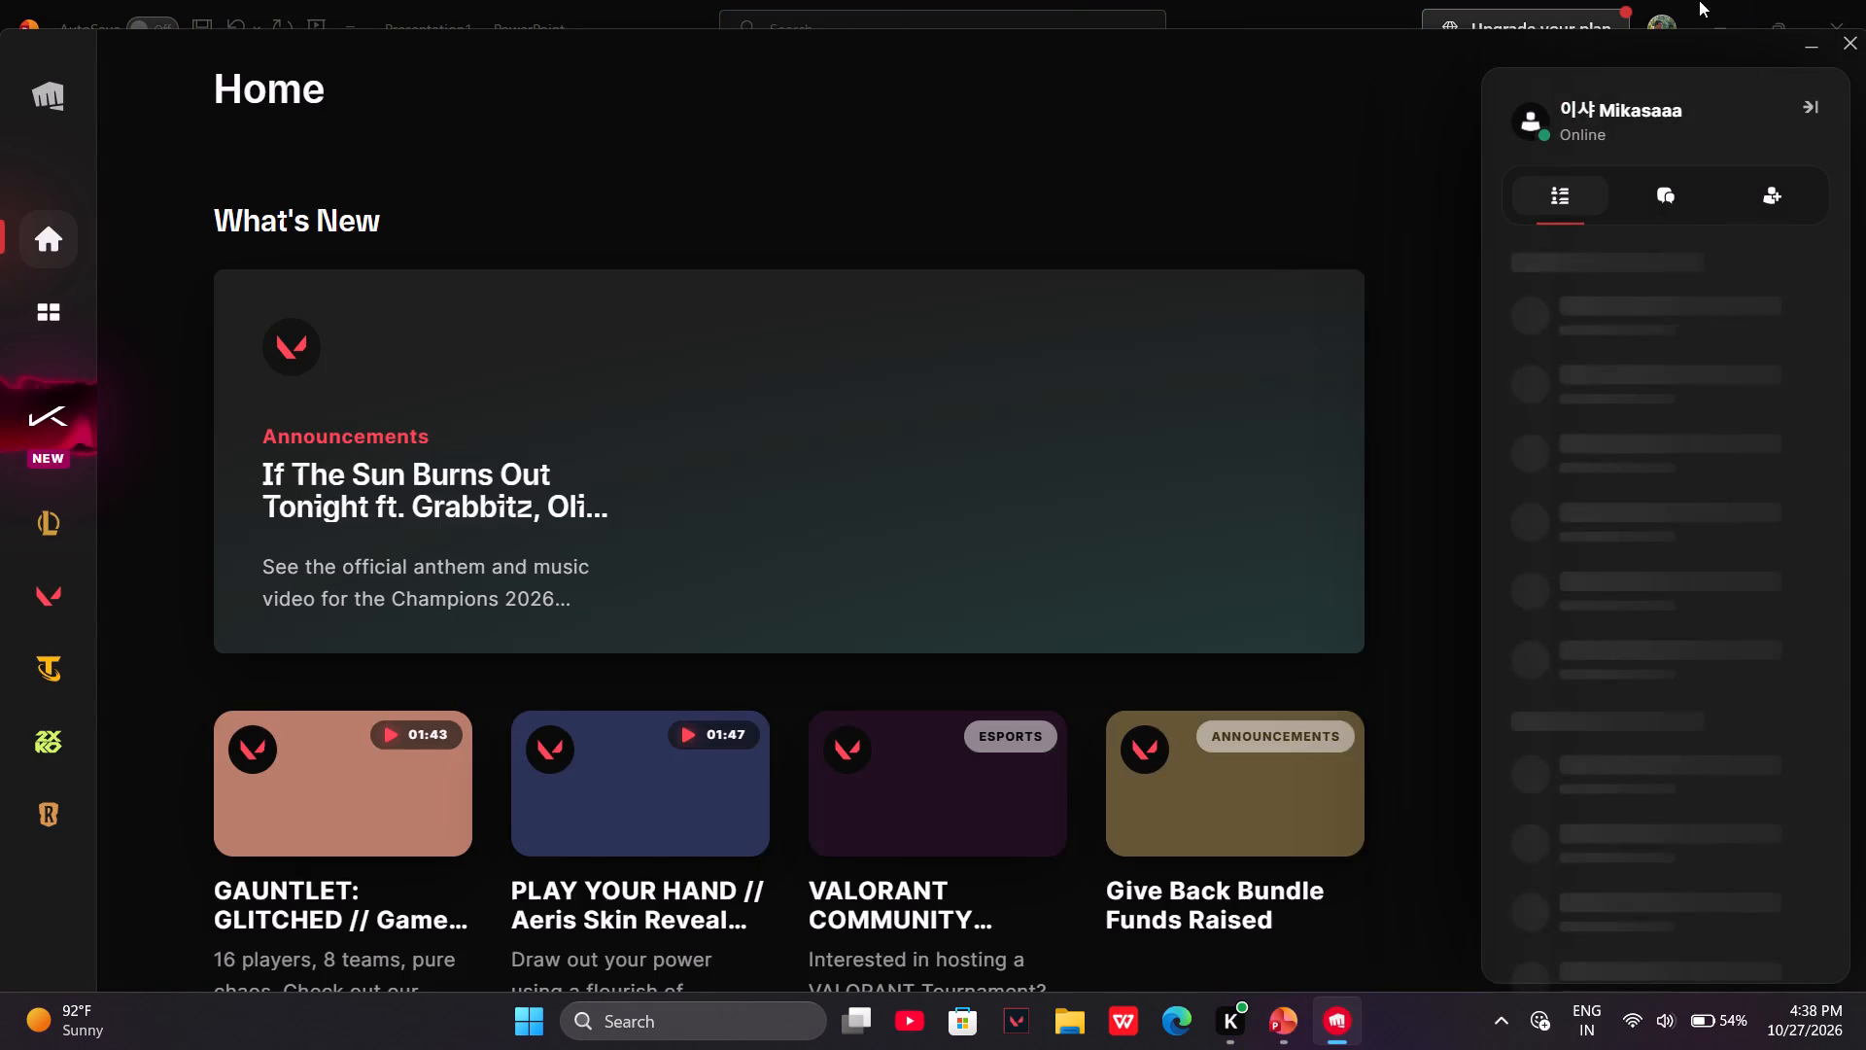
{"action": "right_click", "coordinate": [1640, 377]}
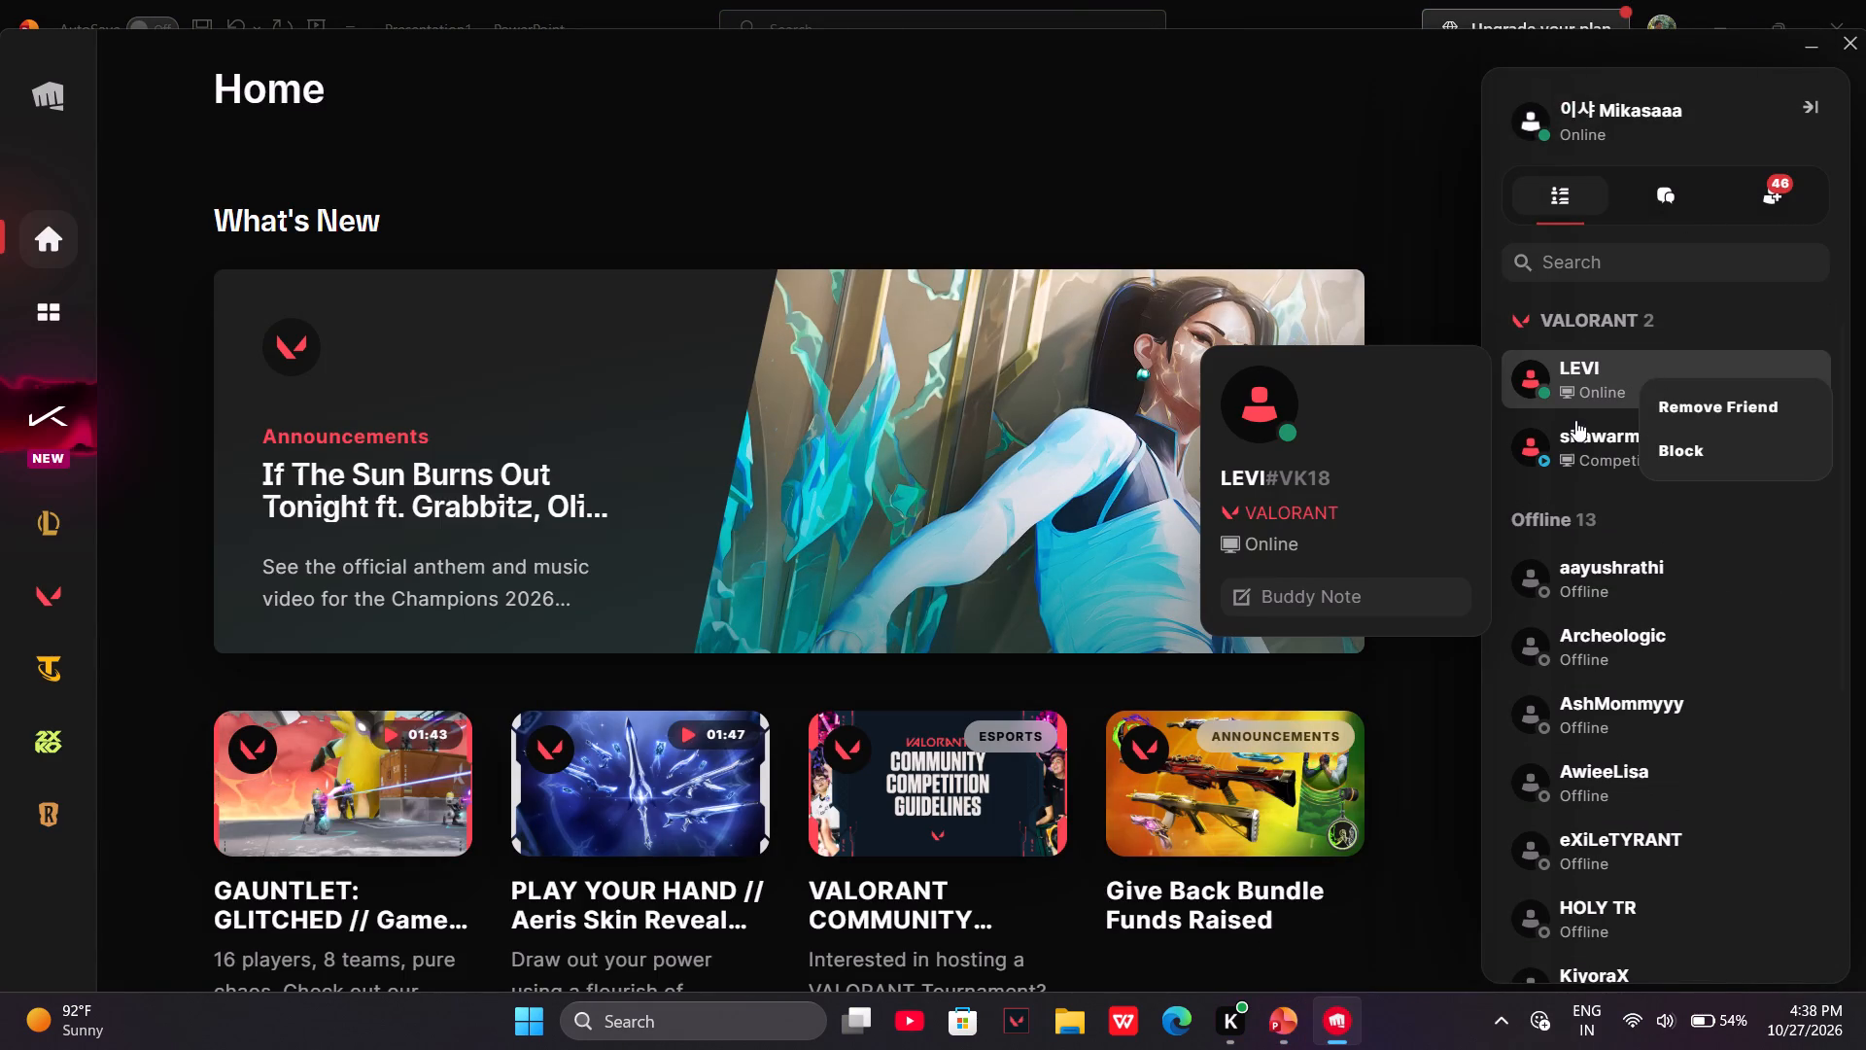
{"action": "left_click", "coordinate": [1333, 581]}
{"action": "left_click", "coordinate": [1596, 378]}
{"action": "left_click", "coordinate": [1596, 378]}
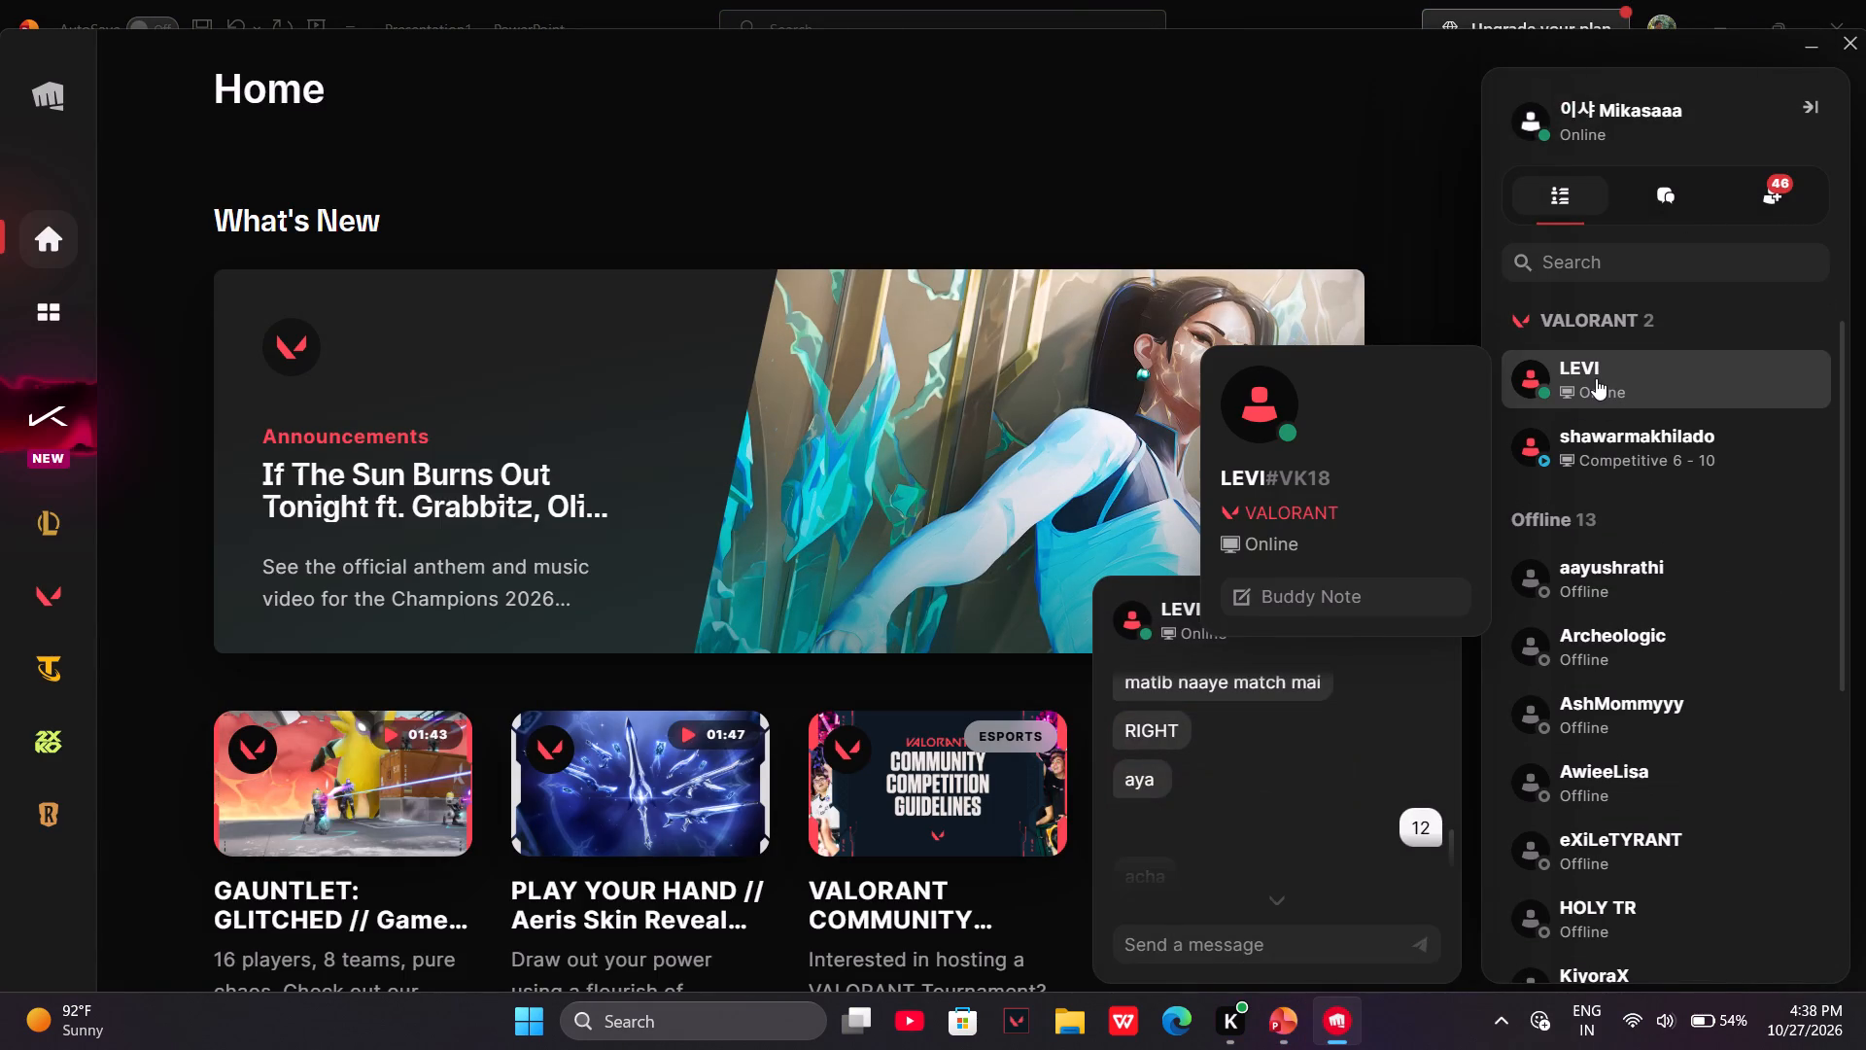
{"action": "left_click", "coordinate": [1278, 931]}
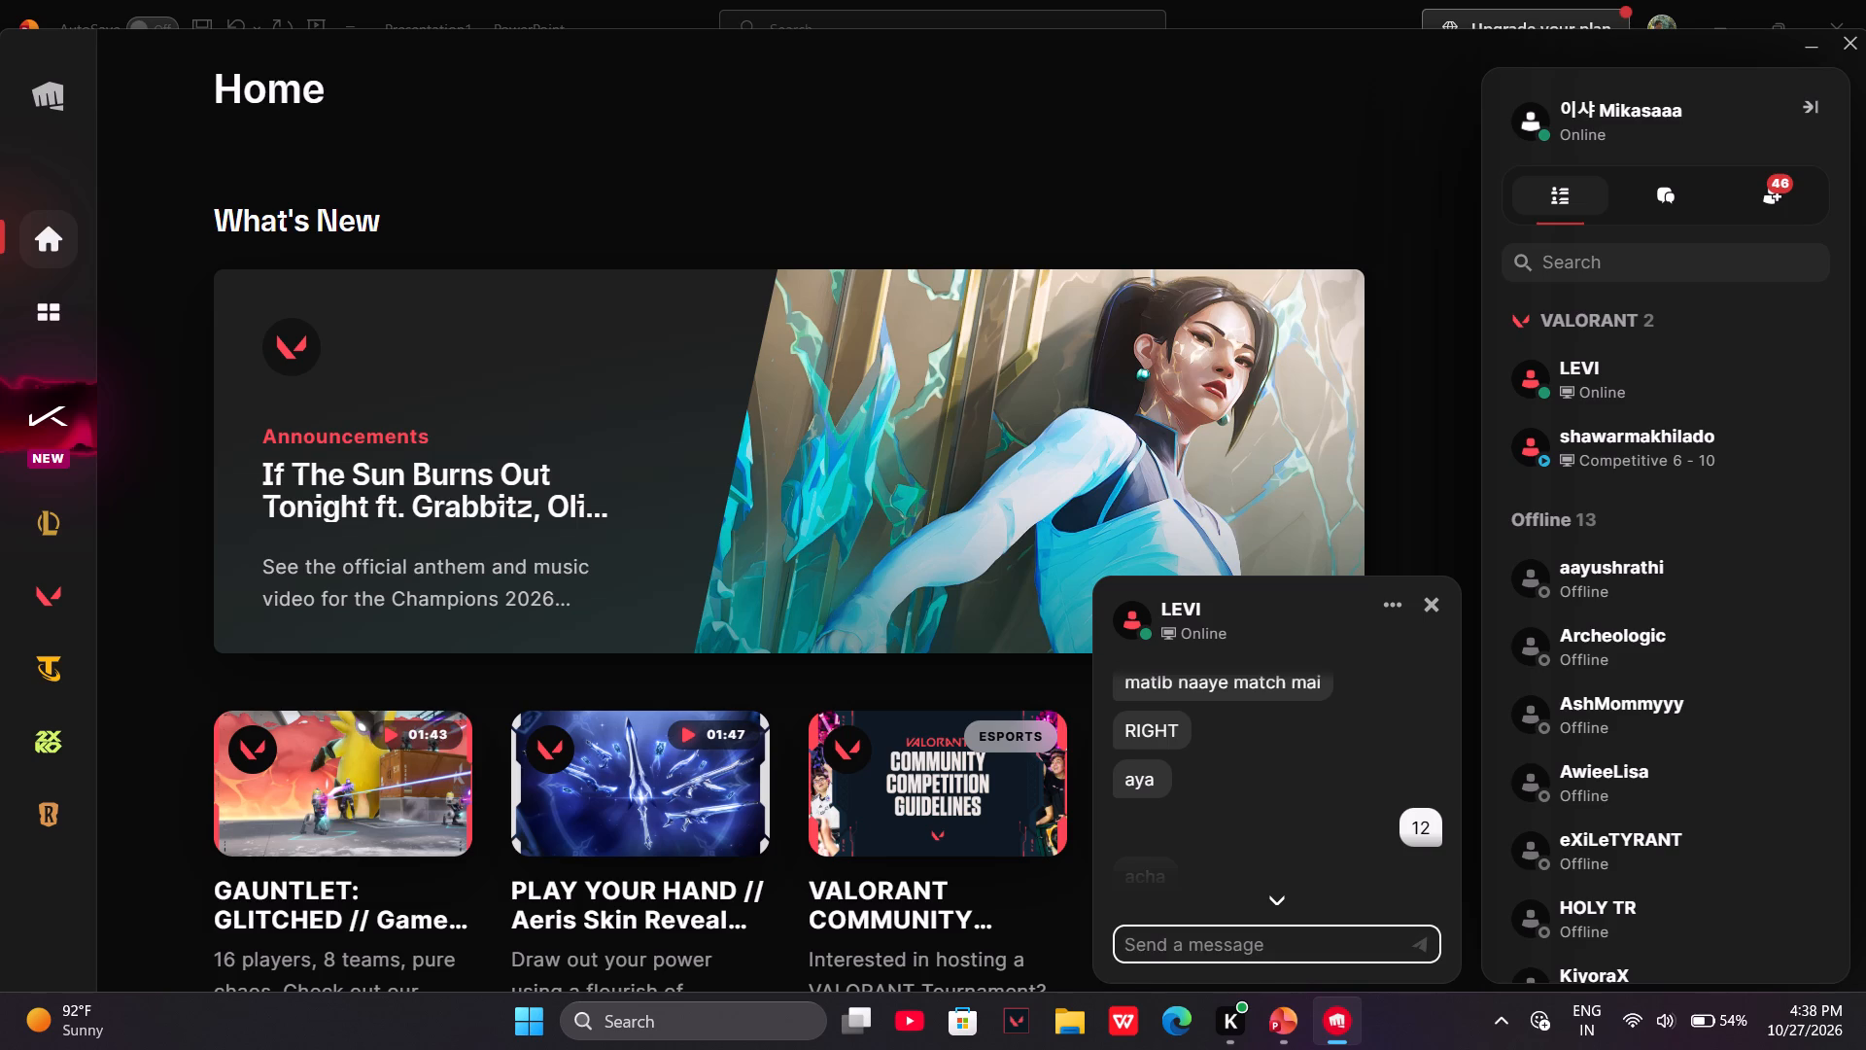
{"action": "type", "text": "ccyc"}
{"action": "key", "text": "ctrl+BackSpace"}
{"action": "type", "text": "aaya 100"}
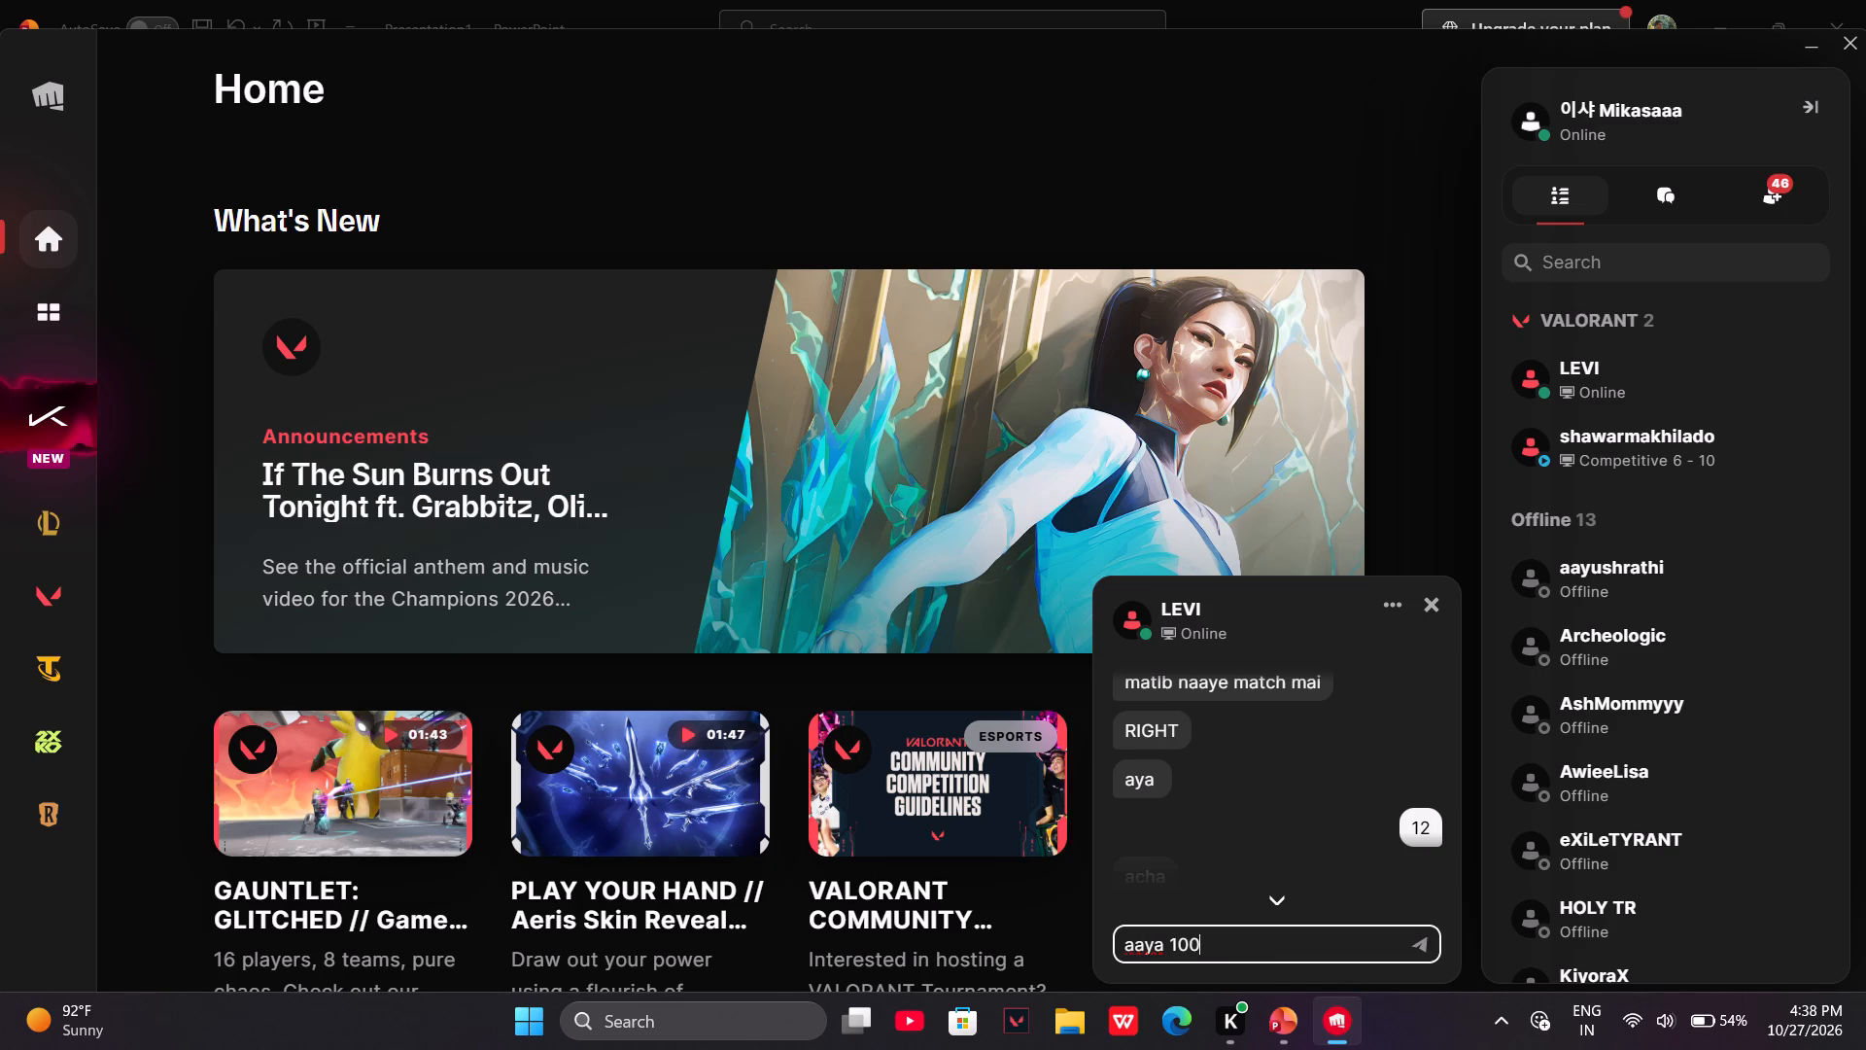
{"action": "key", "text": "BackSpace"}
{"action": "key", "text": "space"}
{"action": "type", "text": "min maoi"}
{"action": "key", "text": "BackSpace"}
{"action": "key", "text": "BackSpace"}
{"action": "key", "text": "i"}
{"action": "key", "text": "Return"}
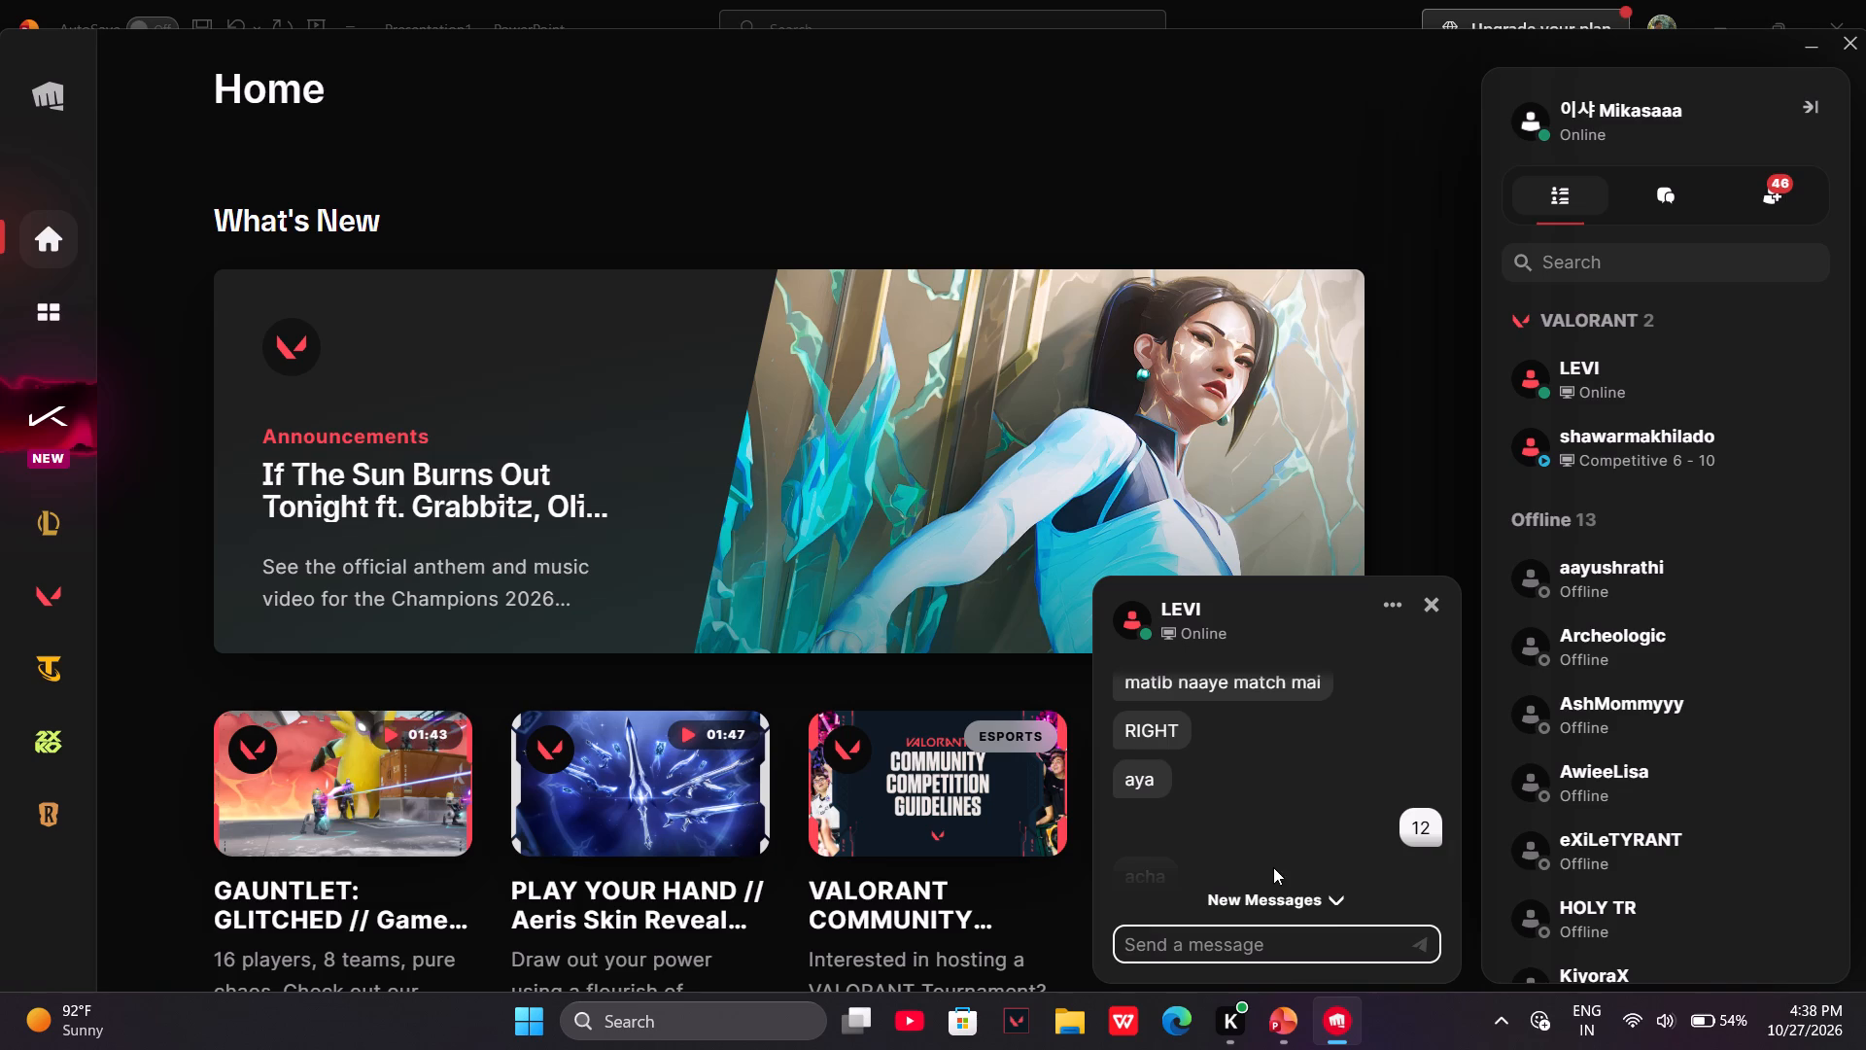
Send "10 mins" as a follow-up in the same chat and minimise the Riot Client to return to the presentation.
{"action": "left_click", "coordinate": [1332, 896]}
{"action": "left_click", "coordinate": [1325, 927]}
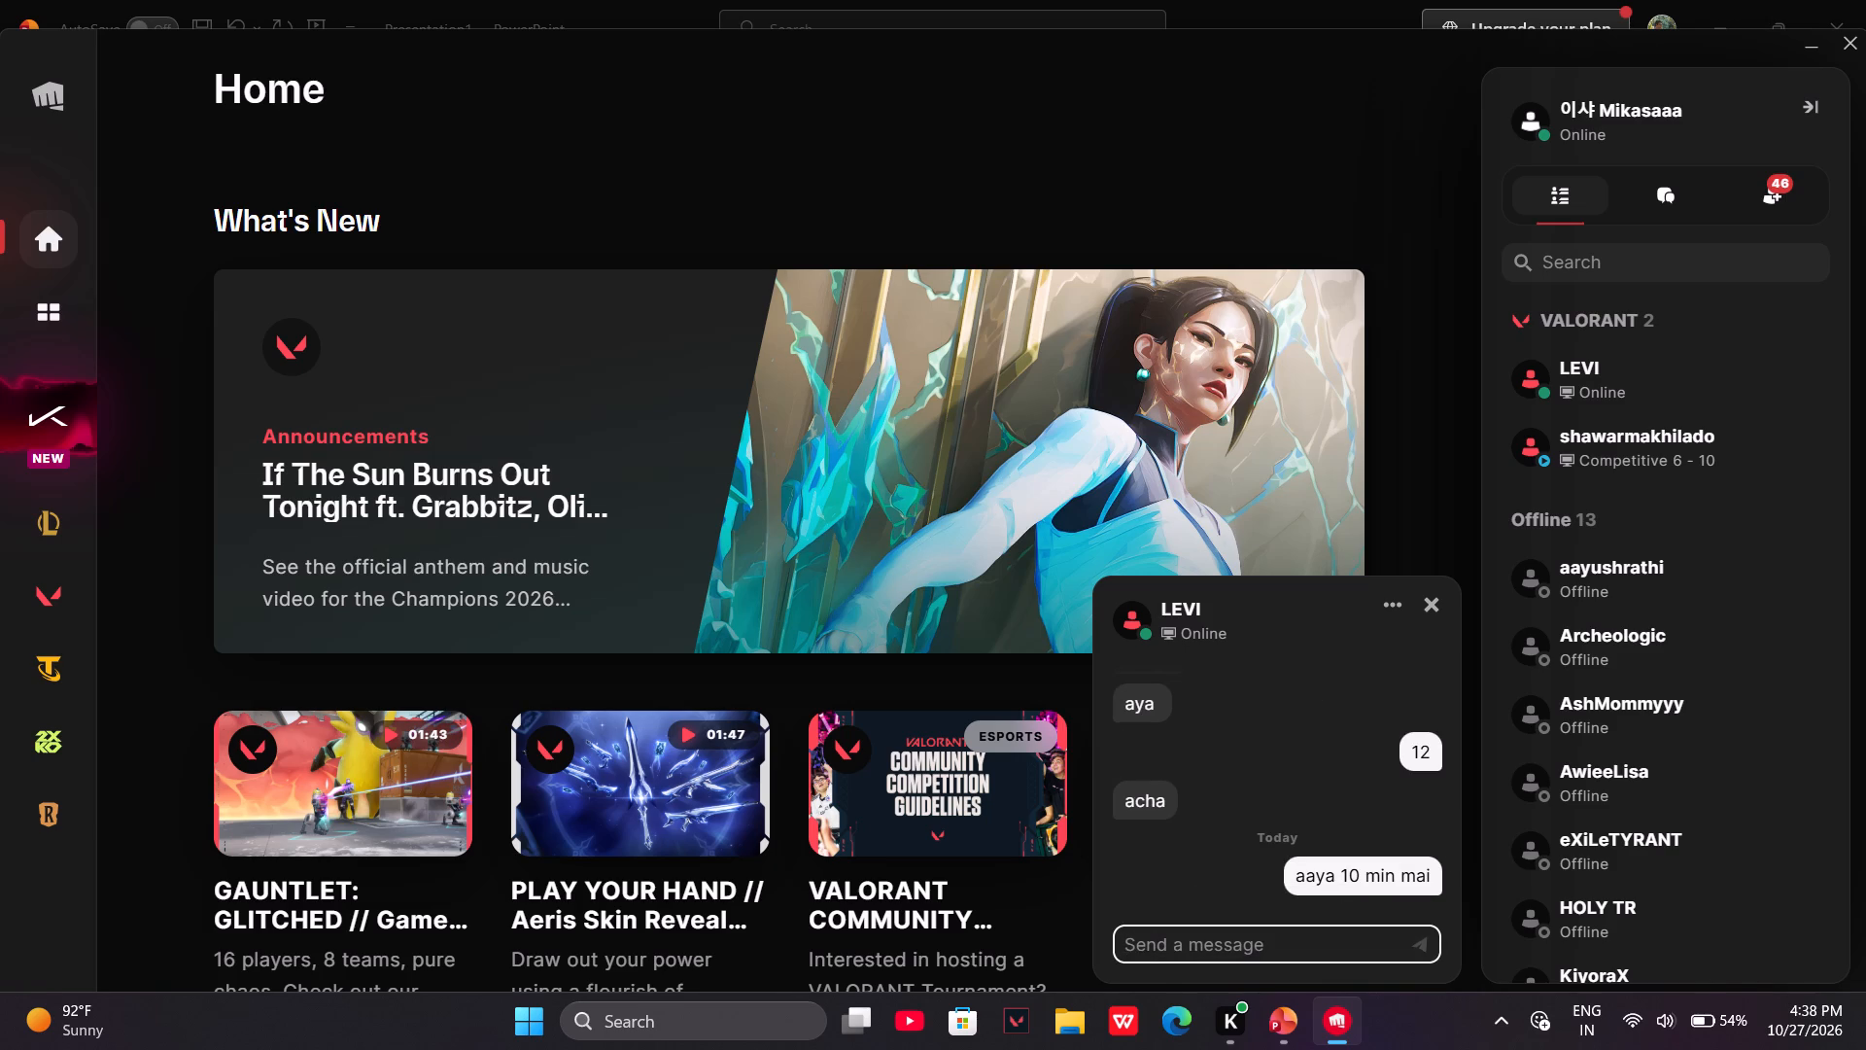
{"action": "type", "text": "10 mins"}
{"action": "key", "text": "Return"}
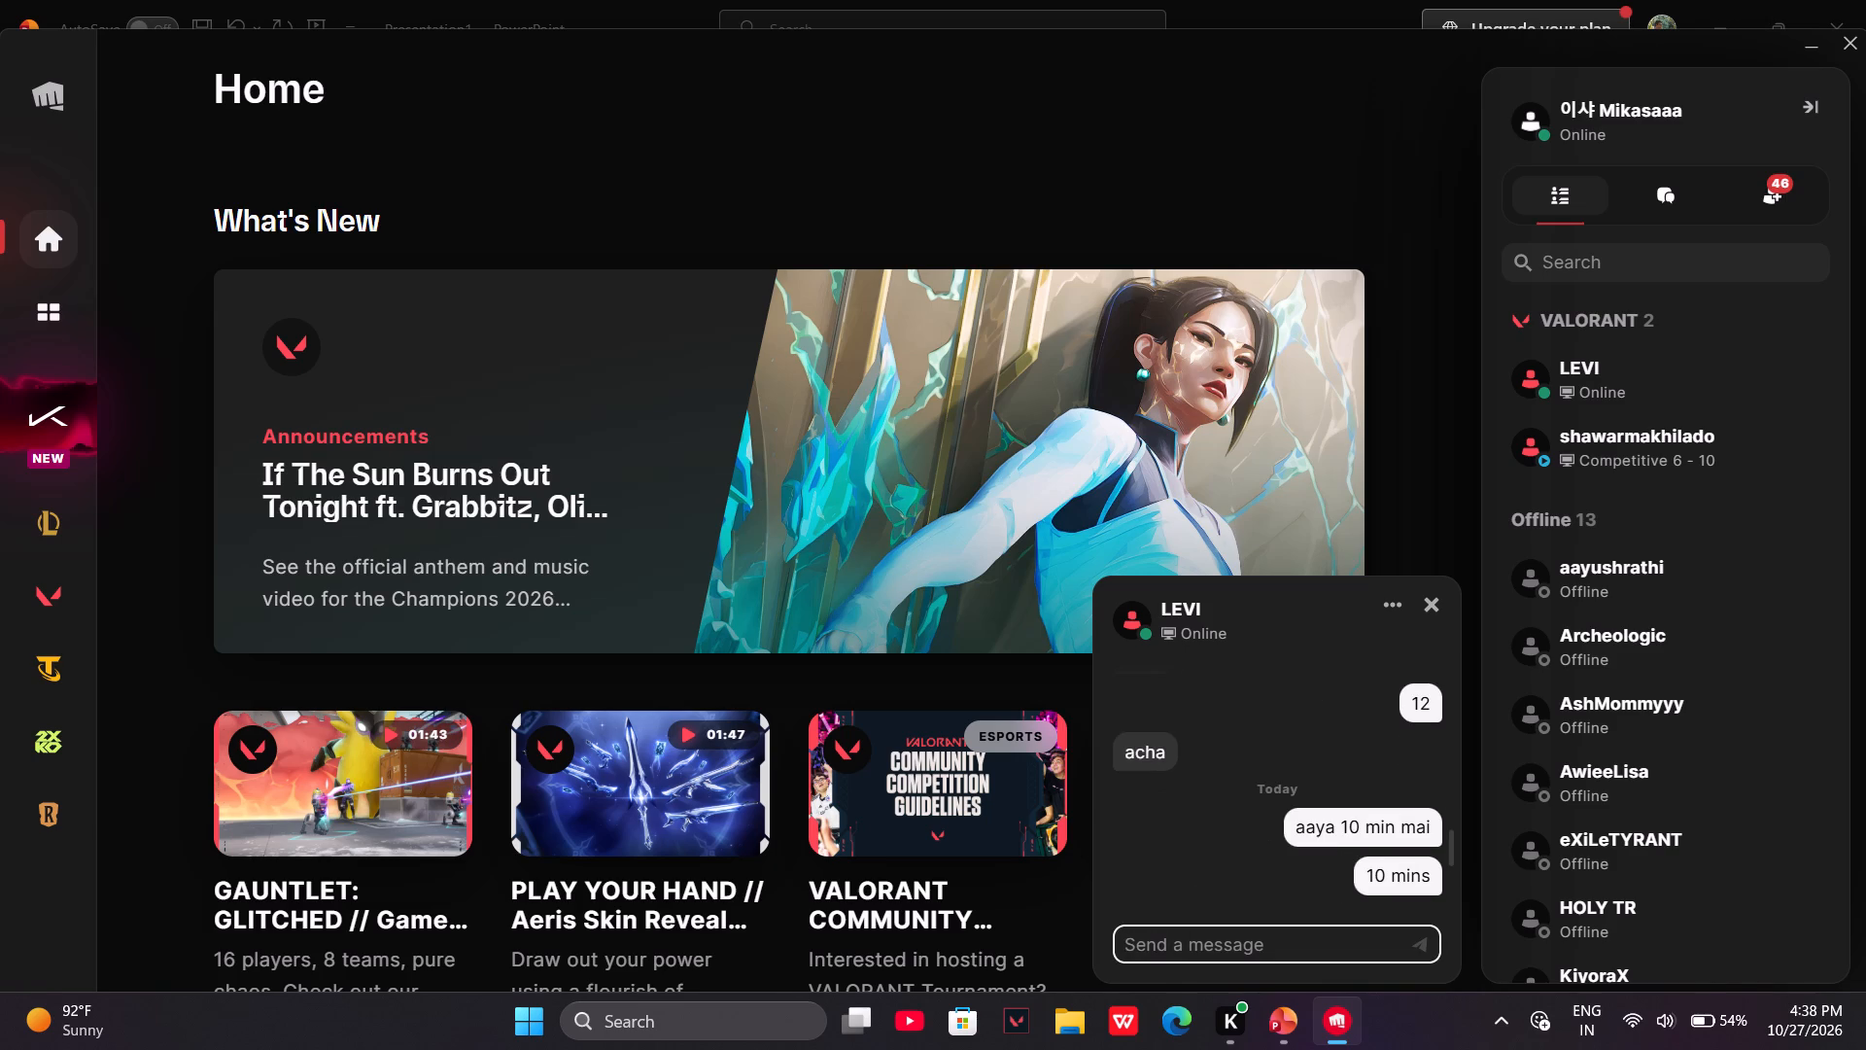
{"action": "left_click", "coordinate": [1794, 60]}
{"action": "left_click", "coordinate": [1810, 47]}
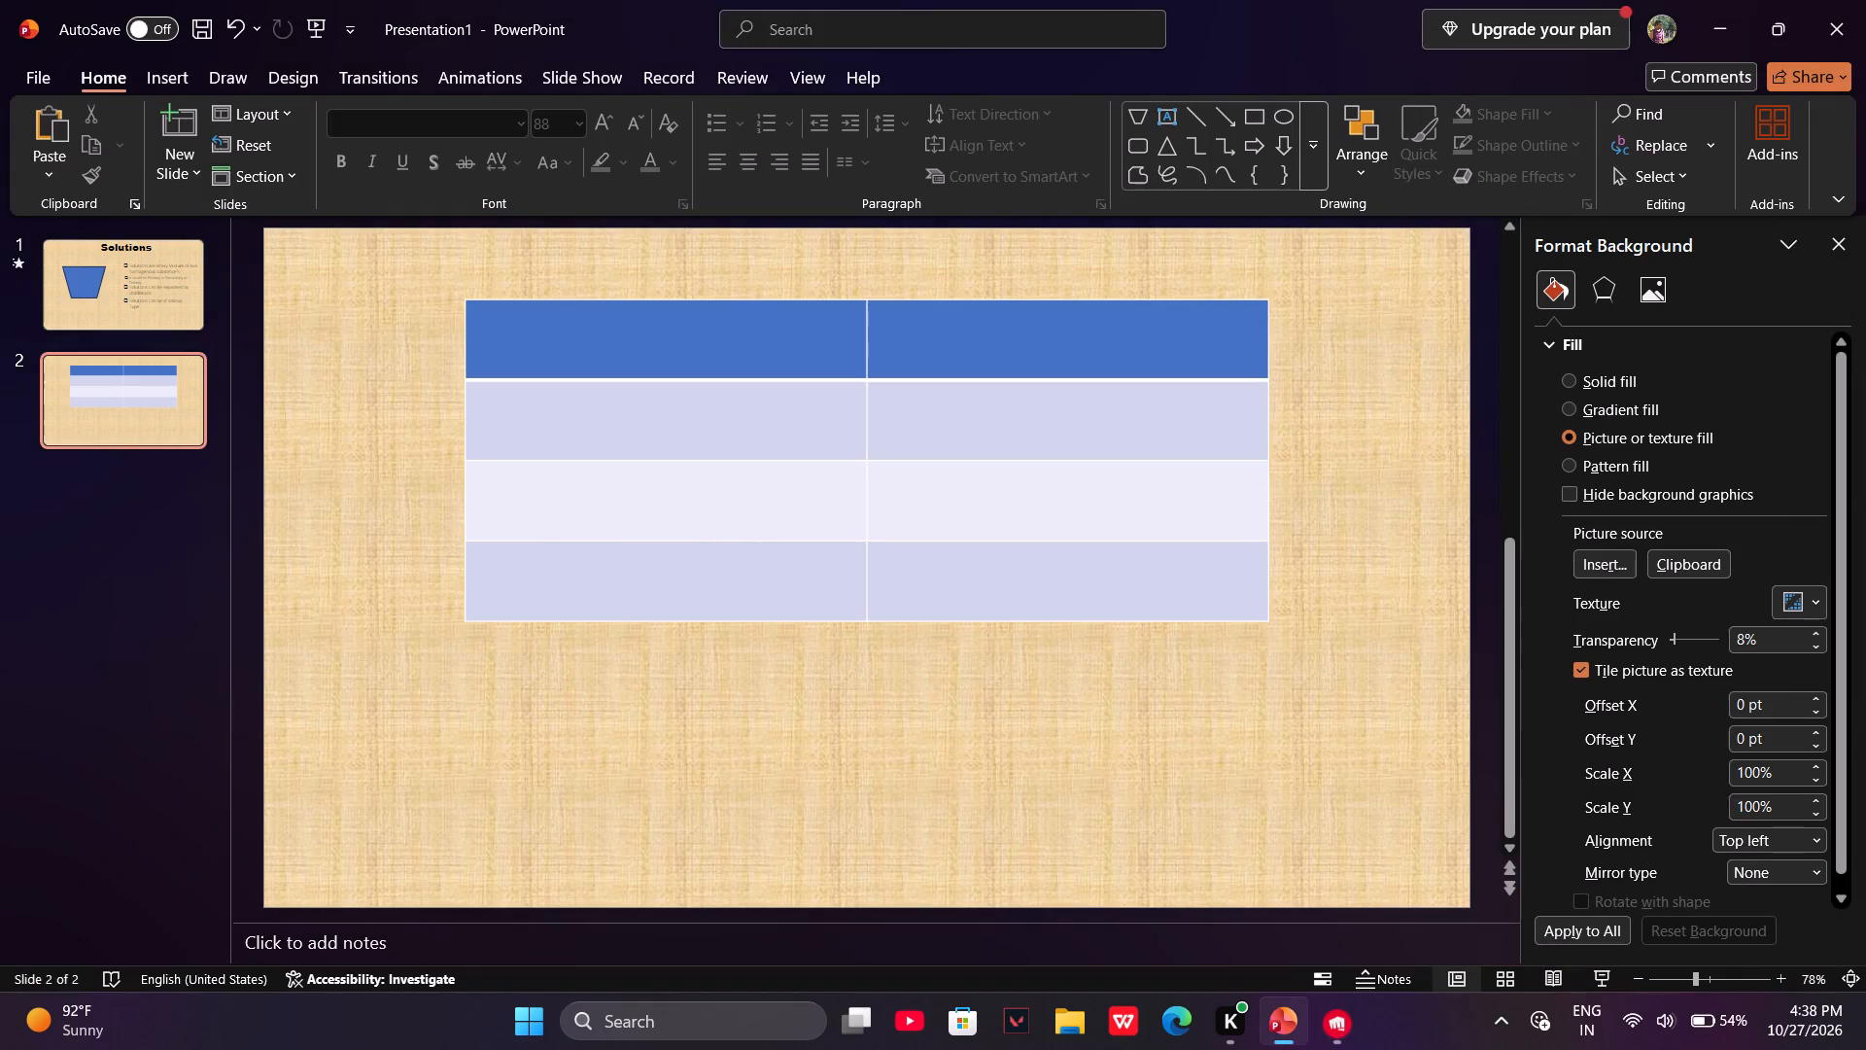
Enter "Solution In Liquid" in the table's first header cell.
{"action": "left_click", "coordinate": [611, 356]}
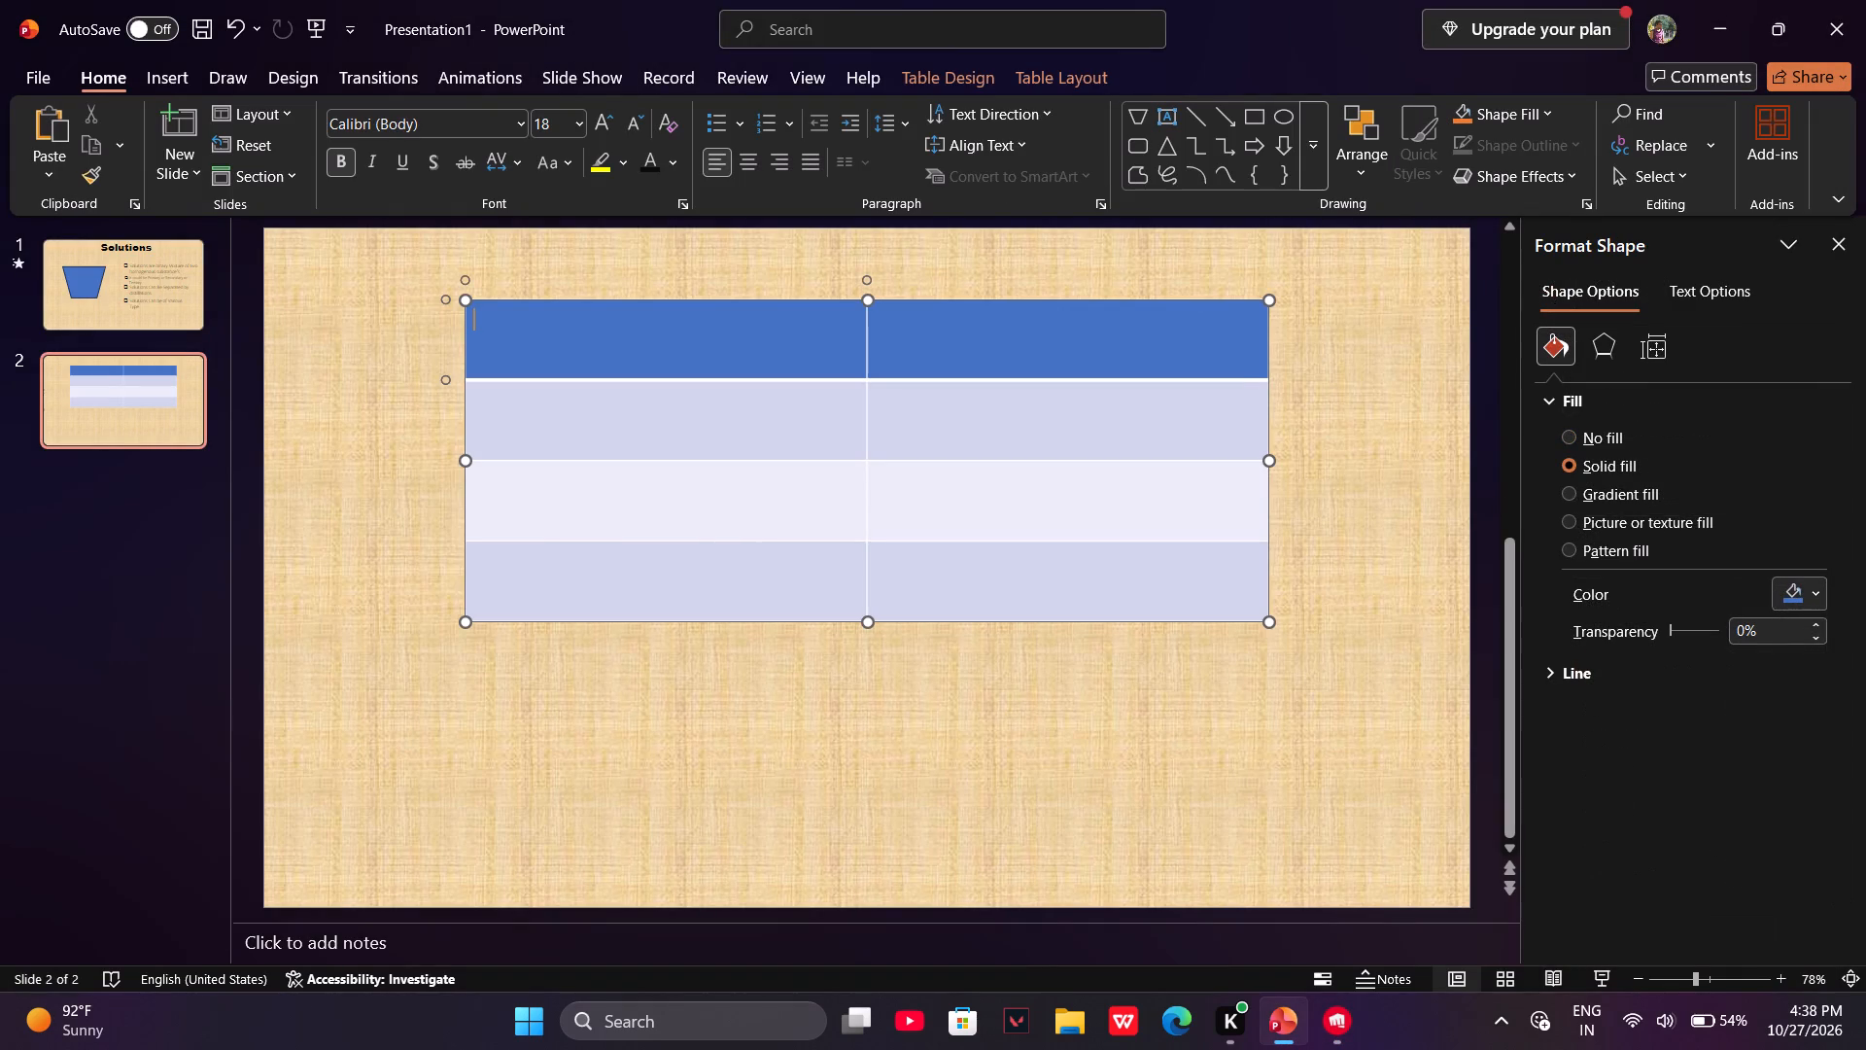
{"action": "key", "text": "BackSpace"}
{"action": "type", "text": "olution in"}
{"action": "key", "text": "space"}
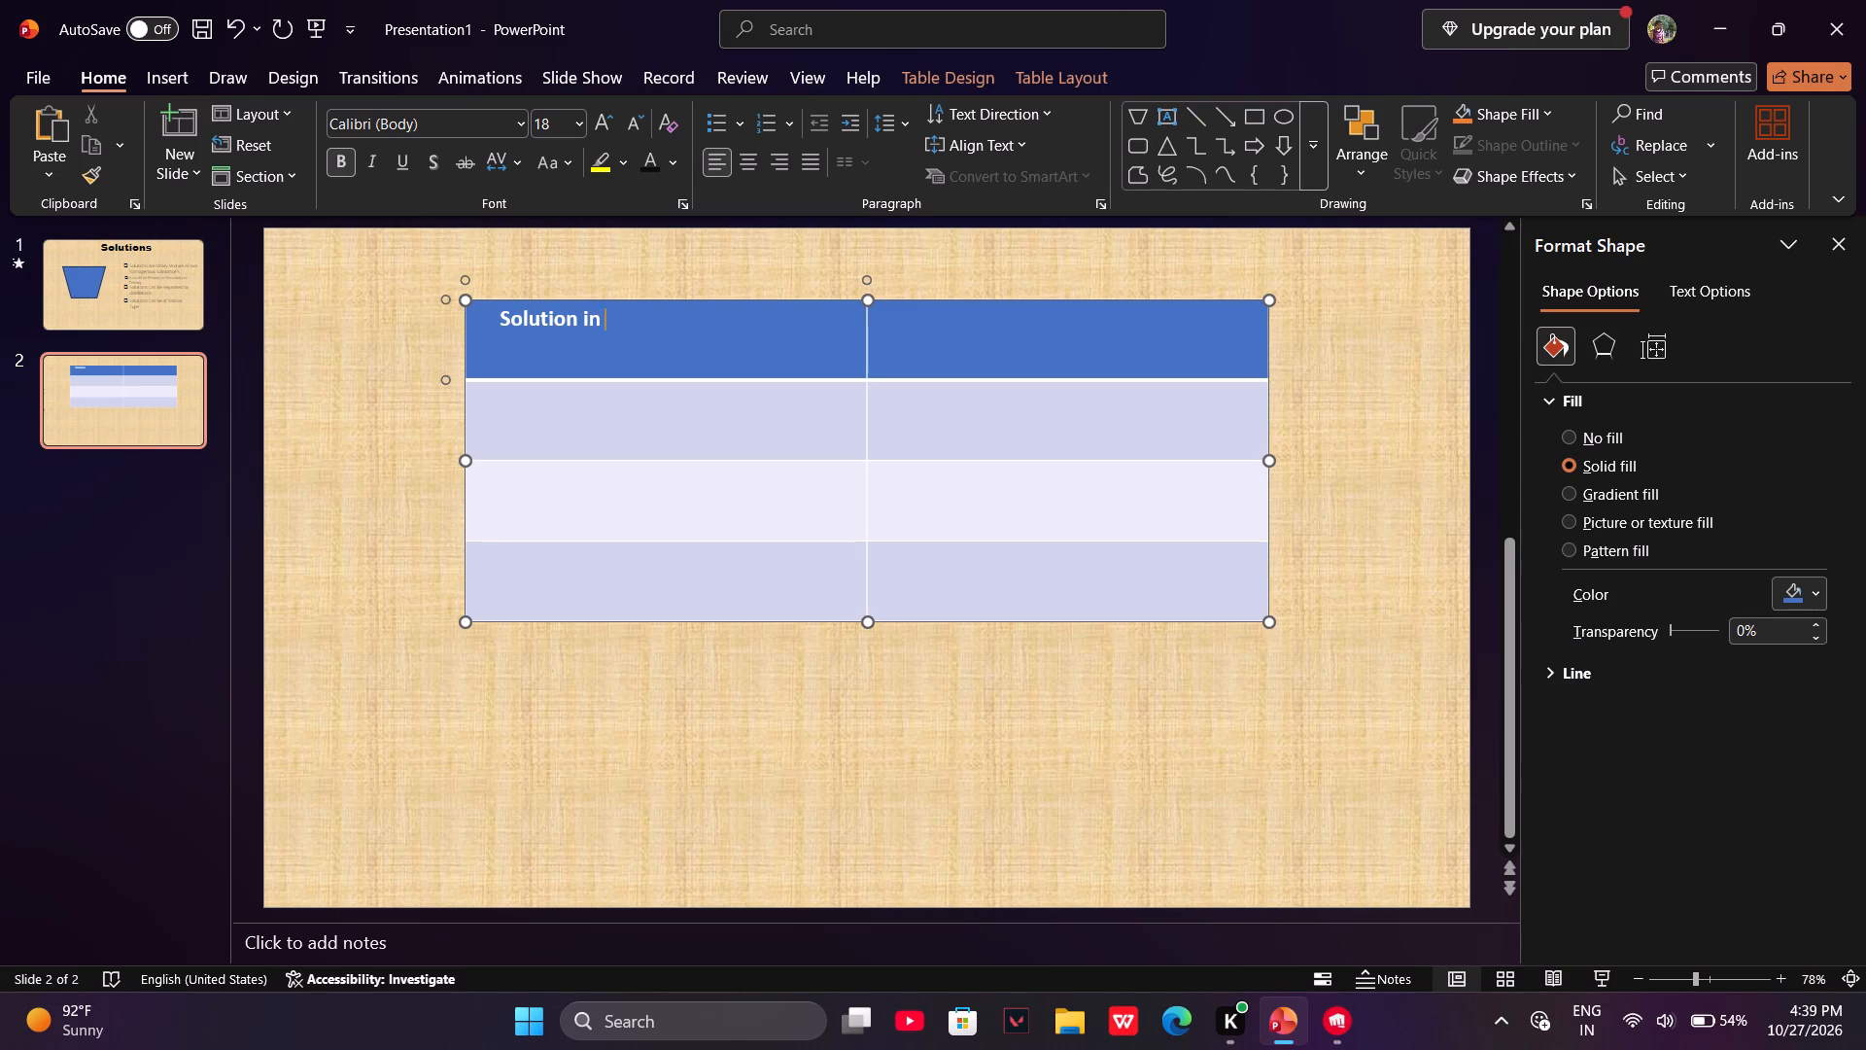
{"action": "key", "text": "ctrl+BackSpace"}
{"action": "key", "text": "BackSpace"}
{"action": "key", "text": "BackSpace"}
{"action": "type", "text": "iuq"}
{"action": "key", "text": "BackSpace"}
{"action": "key", "text": "q"}
{"action": "key", "text": "BackSpace"}
{"action": "key", "text": "BackSpace"}
{"action": "type", "text": "quid"}
{"action": "key", "text": "space"}
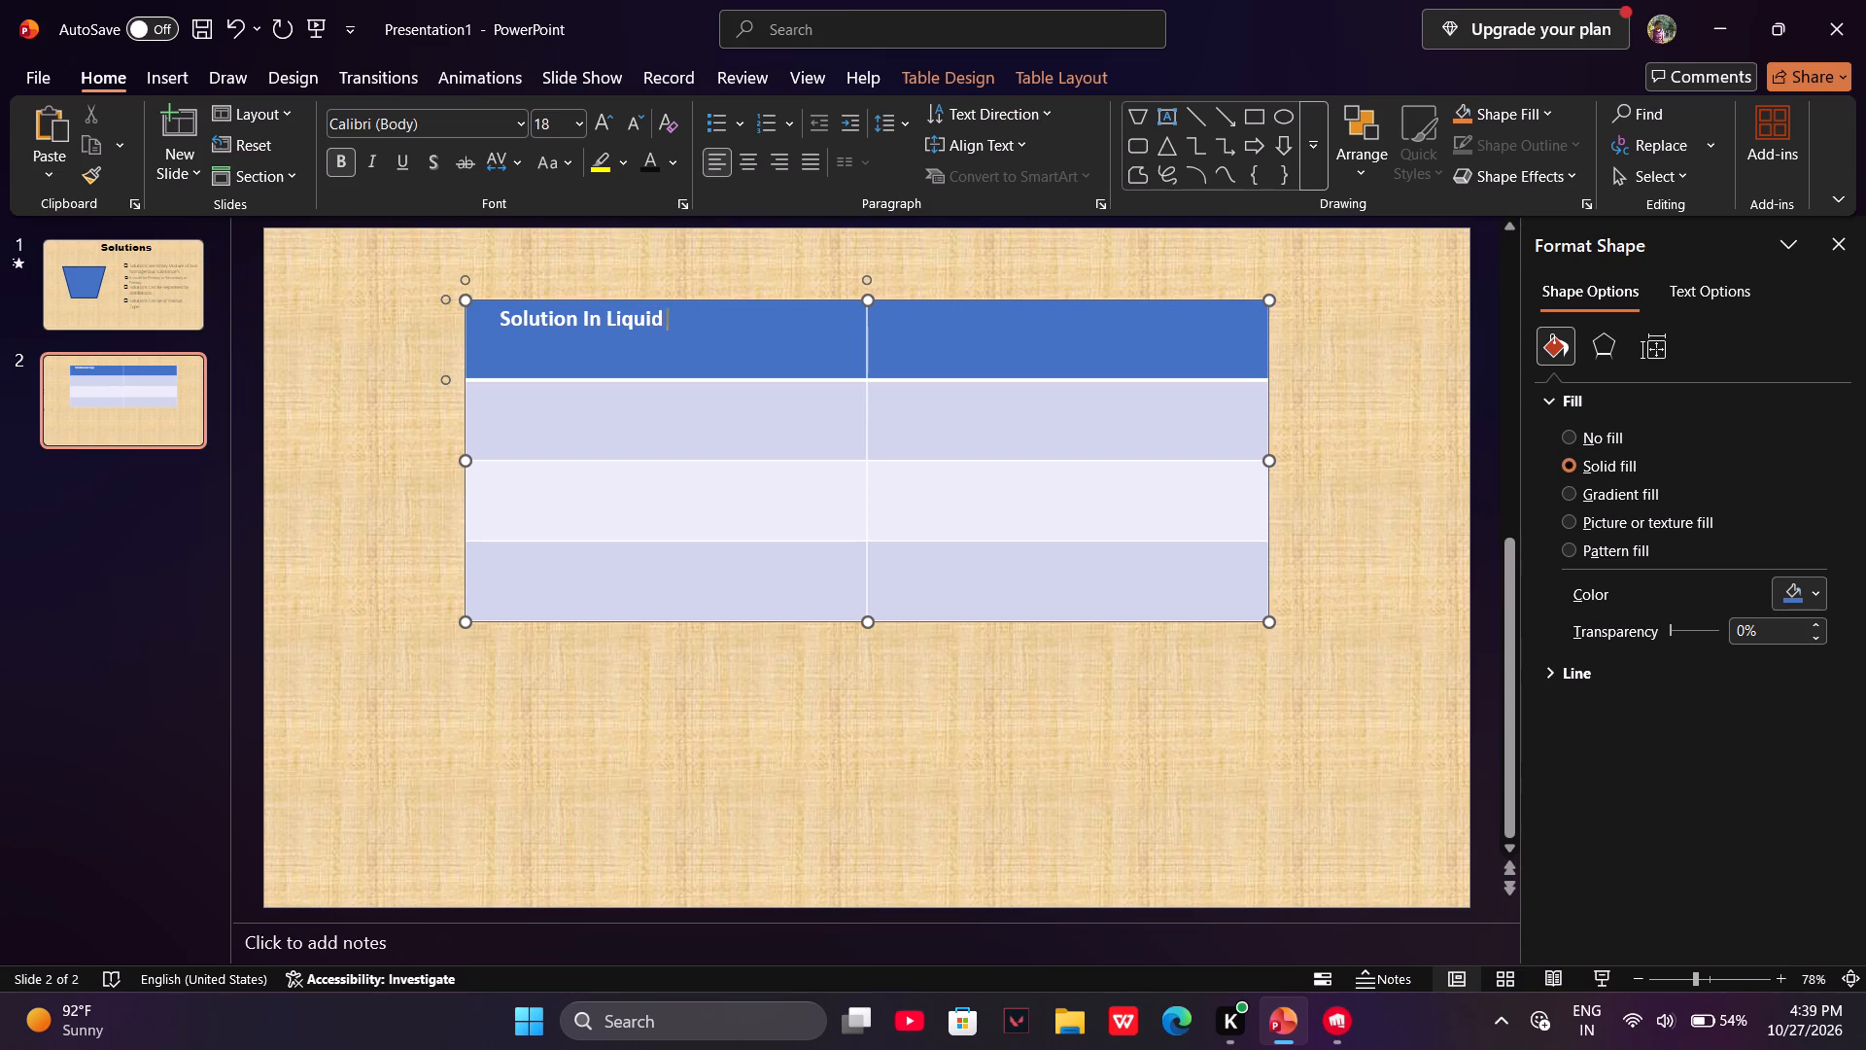
Shift "Solution In Liquid" toward the middle of its header cell by adding leading spaces.
{"action": "key", "text": "Left"}
{"action": "key", "text": "Left"}
{"action": "key", "text": "Left"}
{"action": "key", "text": "Left"}
{"action": "key", "text": "Left"}
{"action": "key", "text": "Left"}
{"action": "key", "text": "Left"}
{"action": "key", "text": "Left"}
{"action": "key", "text": "Left"}
{"action": "key", "text": "Left"}
{"action": "key", "text": "Left"}
{"action": "key", "text": "Left"}
{"action": "key", "text": "Left"}
{"action": "key", "text": "Left"}
{"action": "key", "text": "Left"}
{"action": "key", "text": "Left"}
{"action": "key", "text": "Left"}
{"action": "key", "text": "Left"}
{"action": "key", "text": "Left"}
{"action": "key", "text": "Left"}
{"action": "key", "text": "space"}
{"action": "key", "text": "space"}
{"action": "key", "text": "space"}
{"action": "key", "text": "space"}
{"action": "key", "text": "space"}
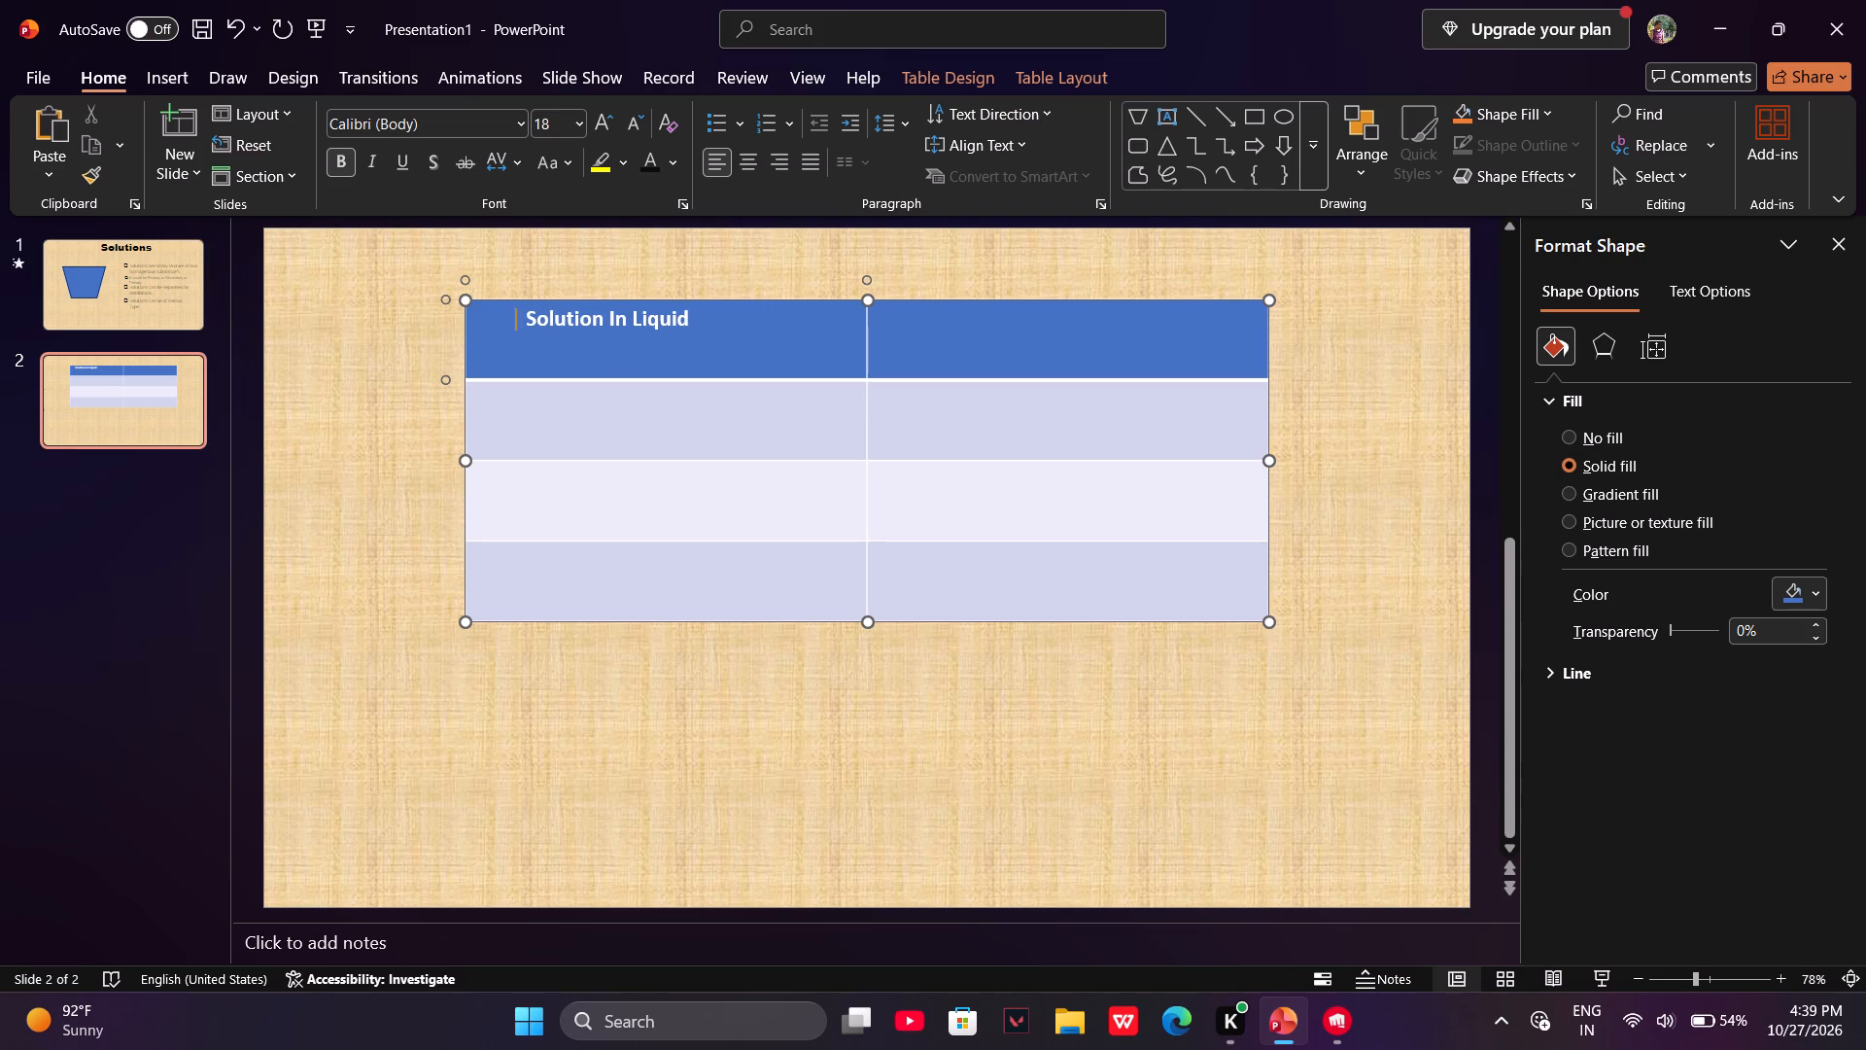
{"action": "key", "text": "space"}
{"action": "key", "text": "space"}
{"action": "key", "text": "space"}
{"action": "key", "text": "space"}
{"action": "key", "text": "space"}
{"action": "key", "text": "space"}
{"action": "key", "text": "space"}
{"action": "key", "text": "space"}
{"action": "key", "text": "space"}
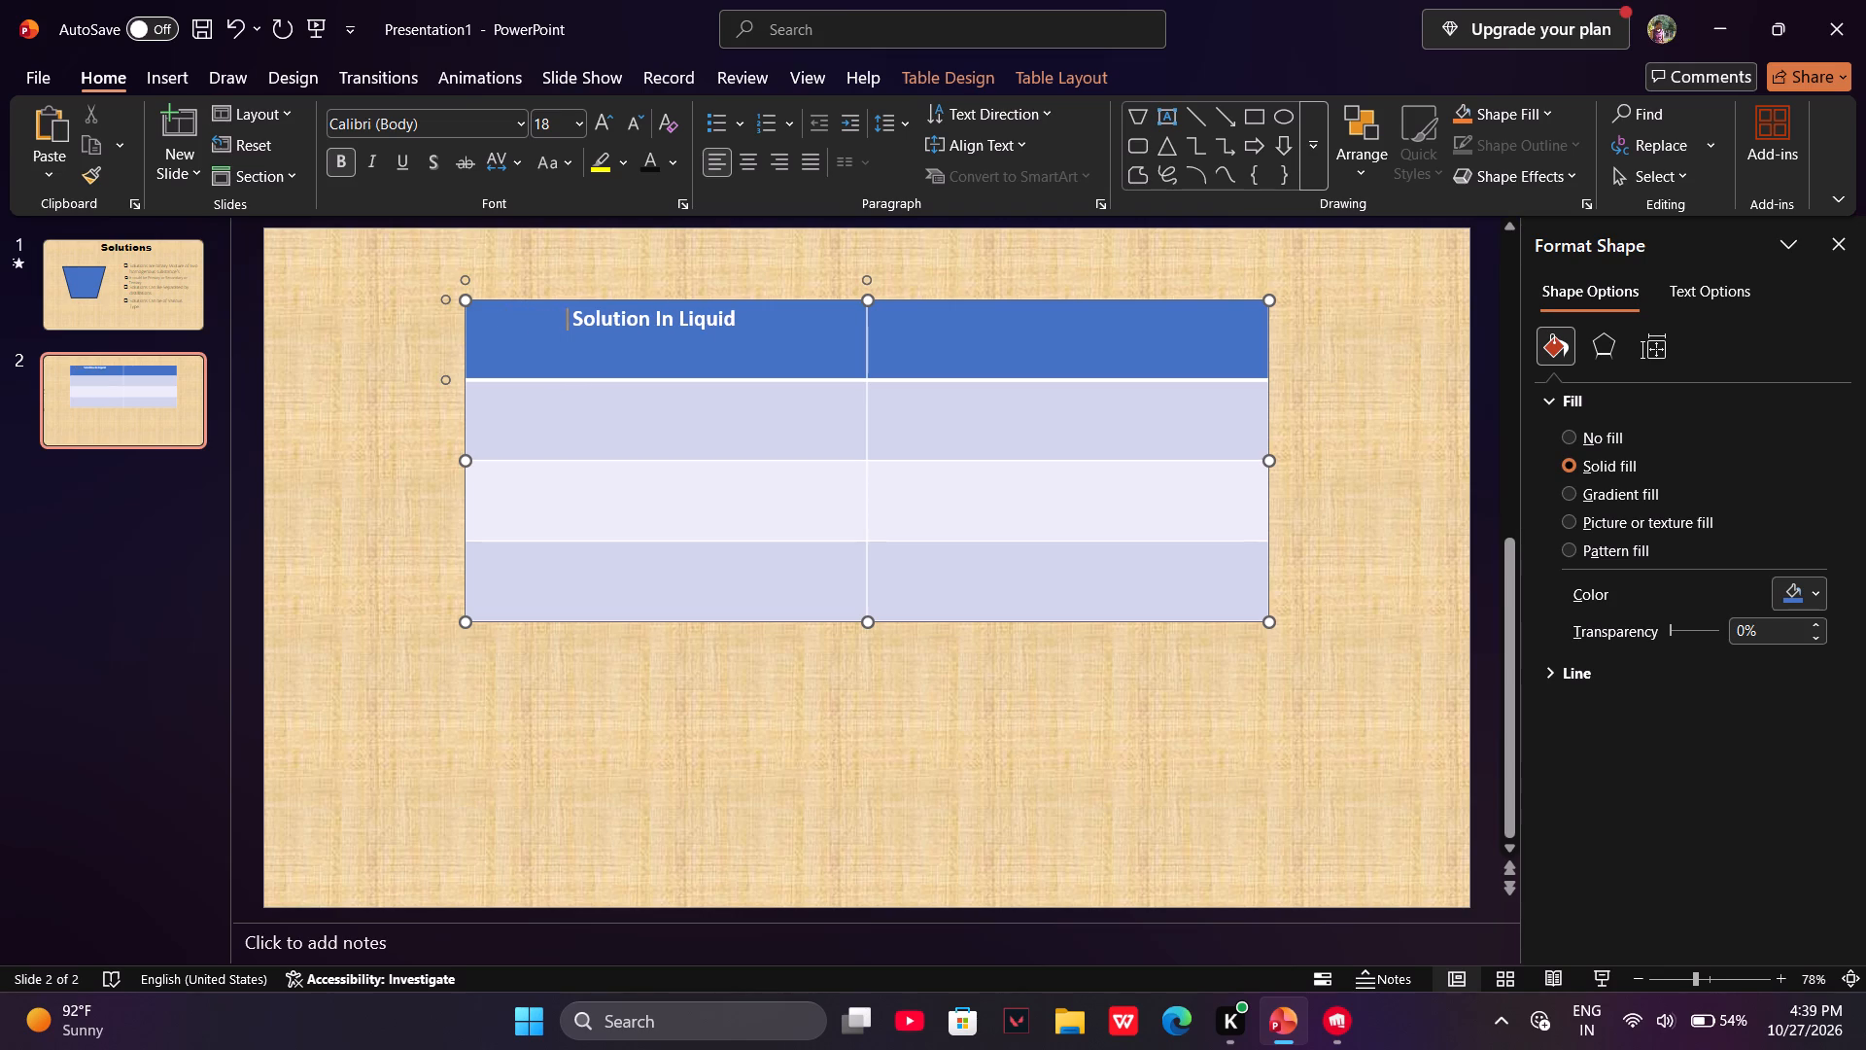
{"action": "key", "text": "Right"}
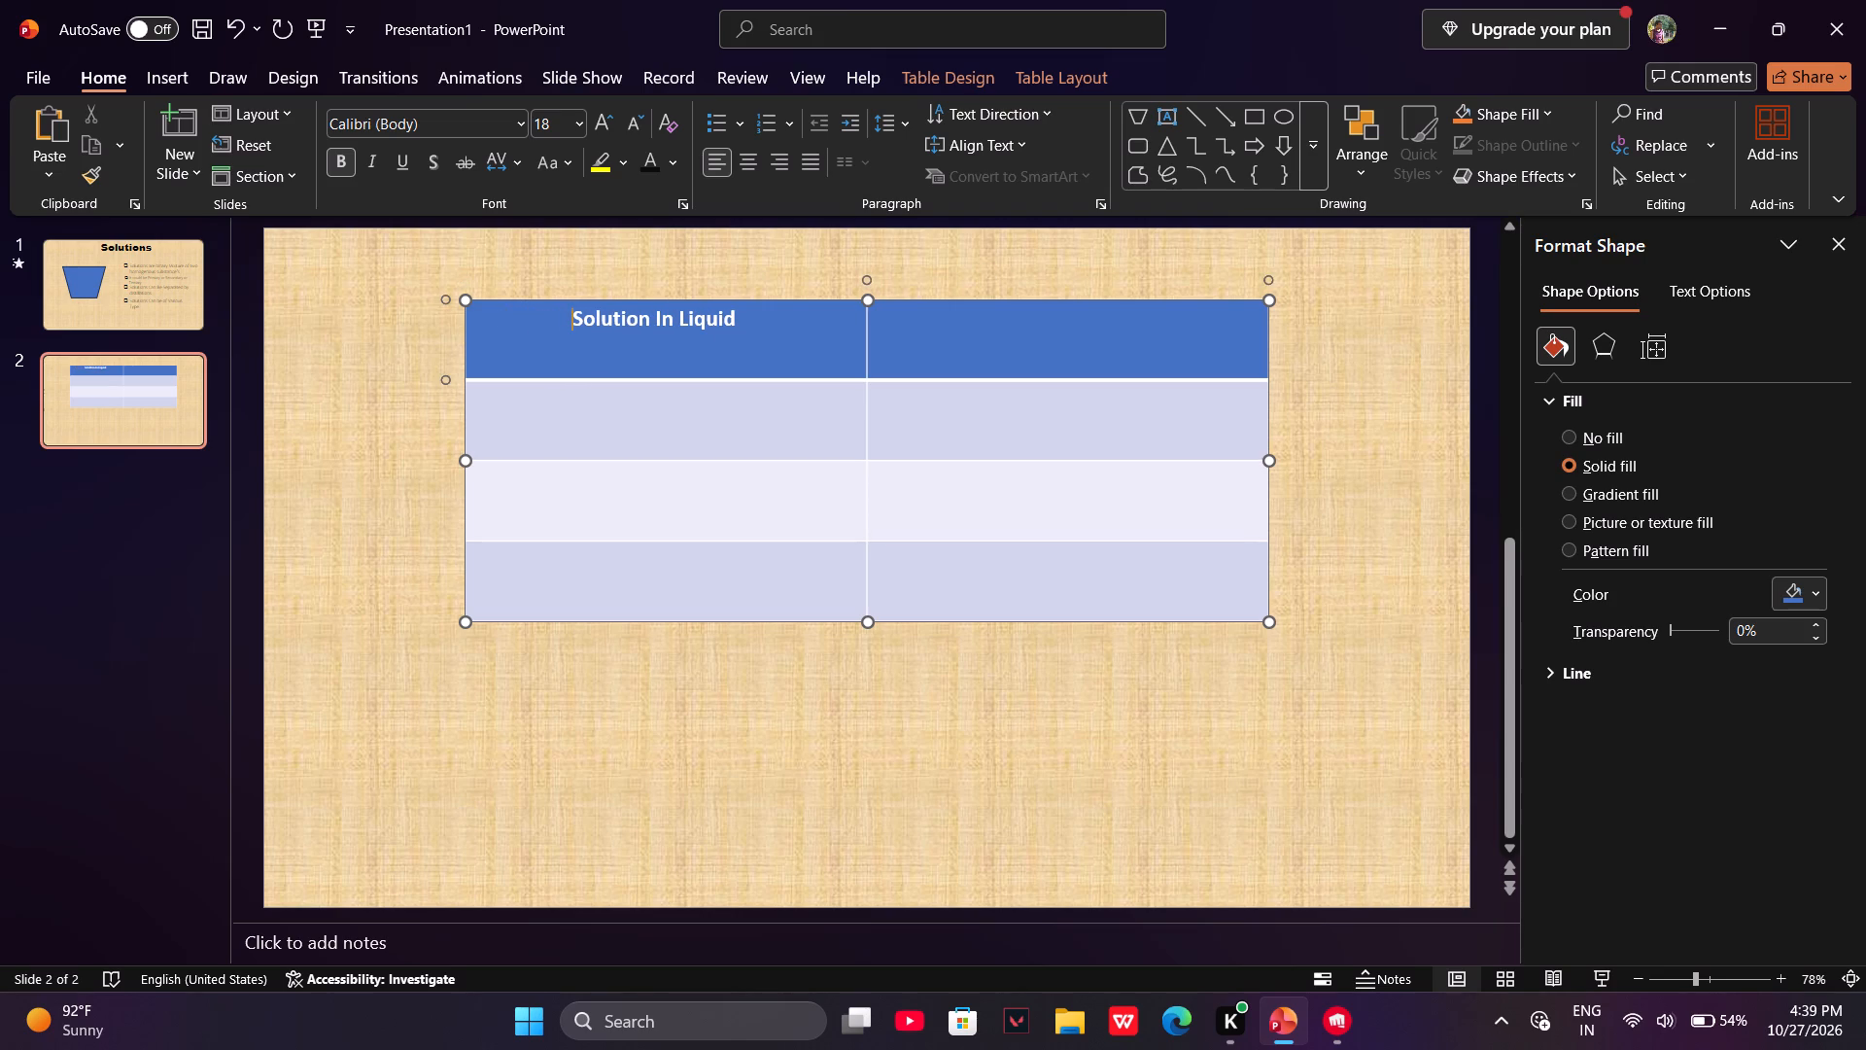
Enter "Solution In Gas" in the table's second header cell, with leading spaces to shift it toward the middle.
{"action": "left_click", "coordinate": [1004, 318]}
{"action": "key", "text": "Right"}
{"action": "key", "text": "Right"}
{"action": "key", "text": "Right"}
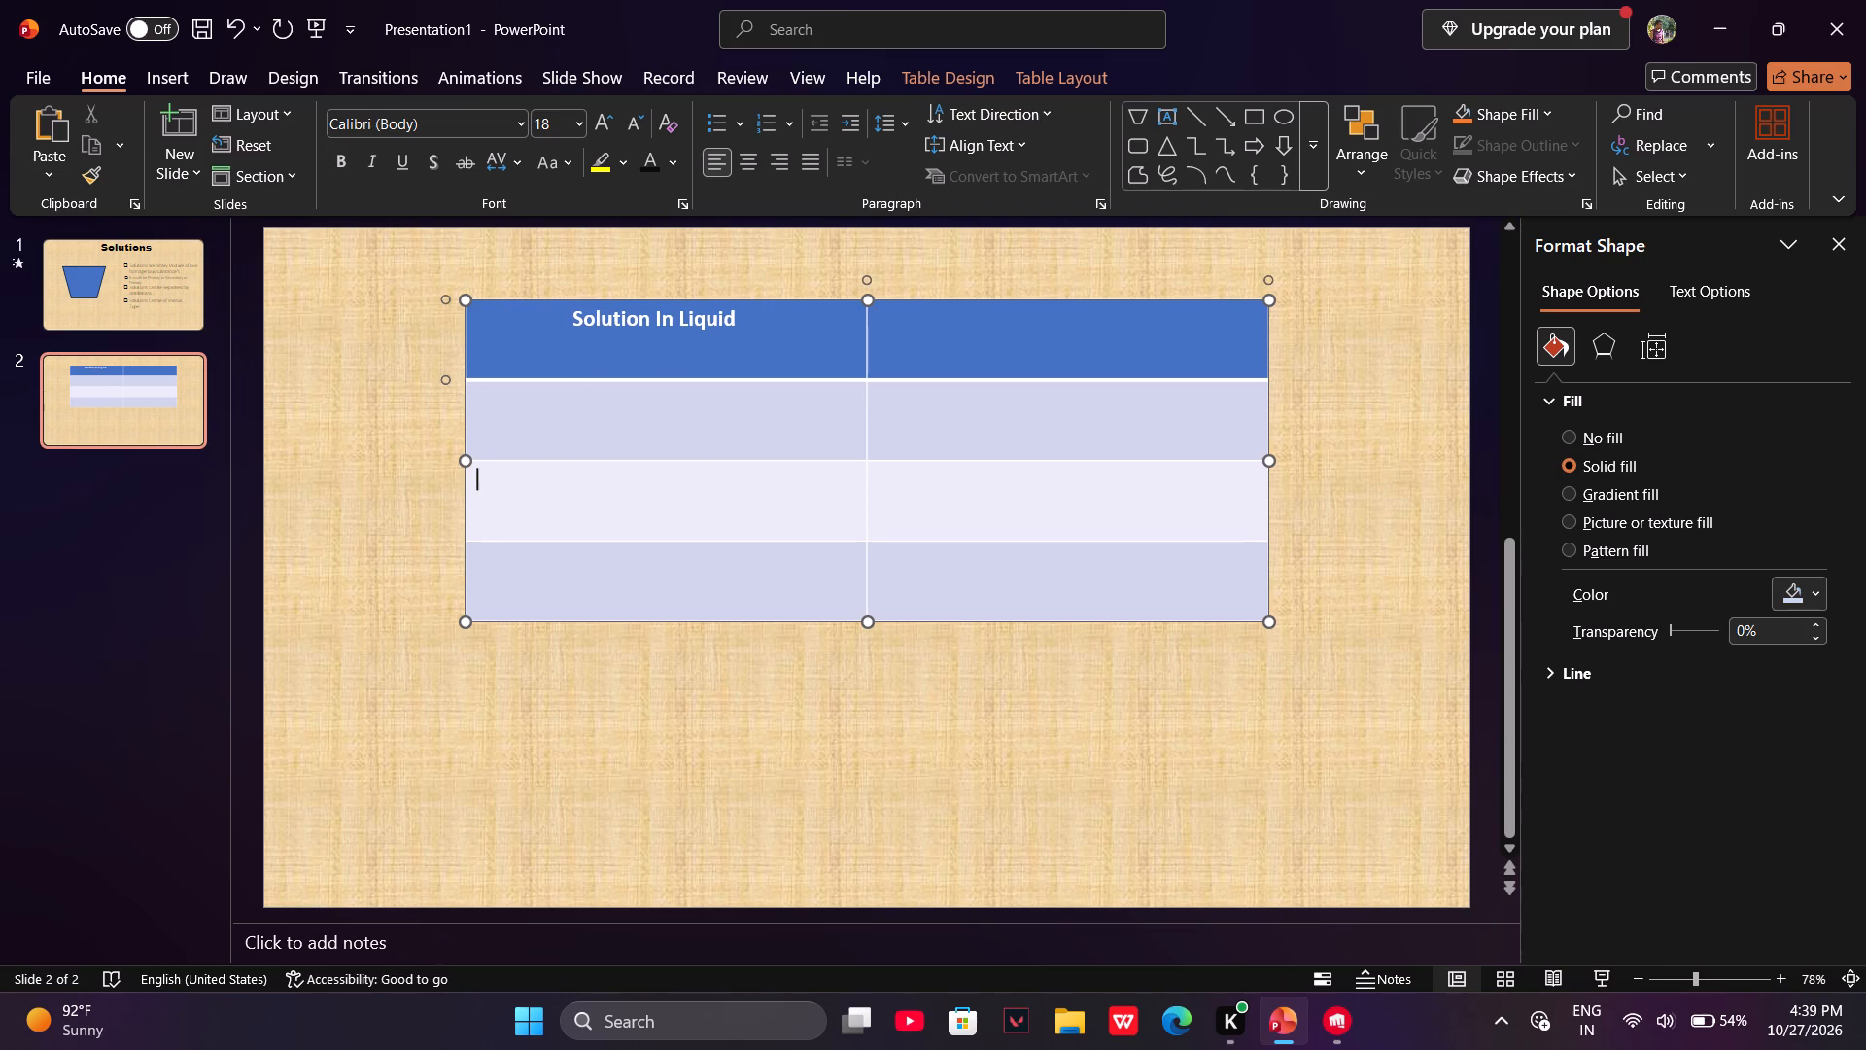
{"action": "key", "text": "Up"}
{"action": "key", "text": "Up"}
{"action": "key", "text": "Down"}
{"action": "key", "text": "Down"}
{"action": "key", "text": "Down"}
{"action": "key", "text": "Down"}
{"action": "key", "text": "Down"}
{"action": "key", "text": "Up"}
{"action": "key", "text": "space"}
{"action": "key", "text": "space"}
{"action": "key", "text": "space"}
{"action": "key", "text": "space"}
{"action": "key", "text": "space"}
{"action": "key", "text": "space"}
{"action": "key", "text": "space"}
{"action": "key", "text": "space"}
{"action": "key", "text": "space"}
{"action": "key", "text": "space"}
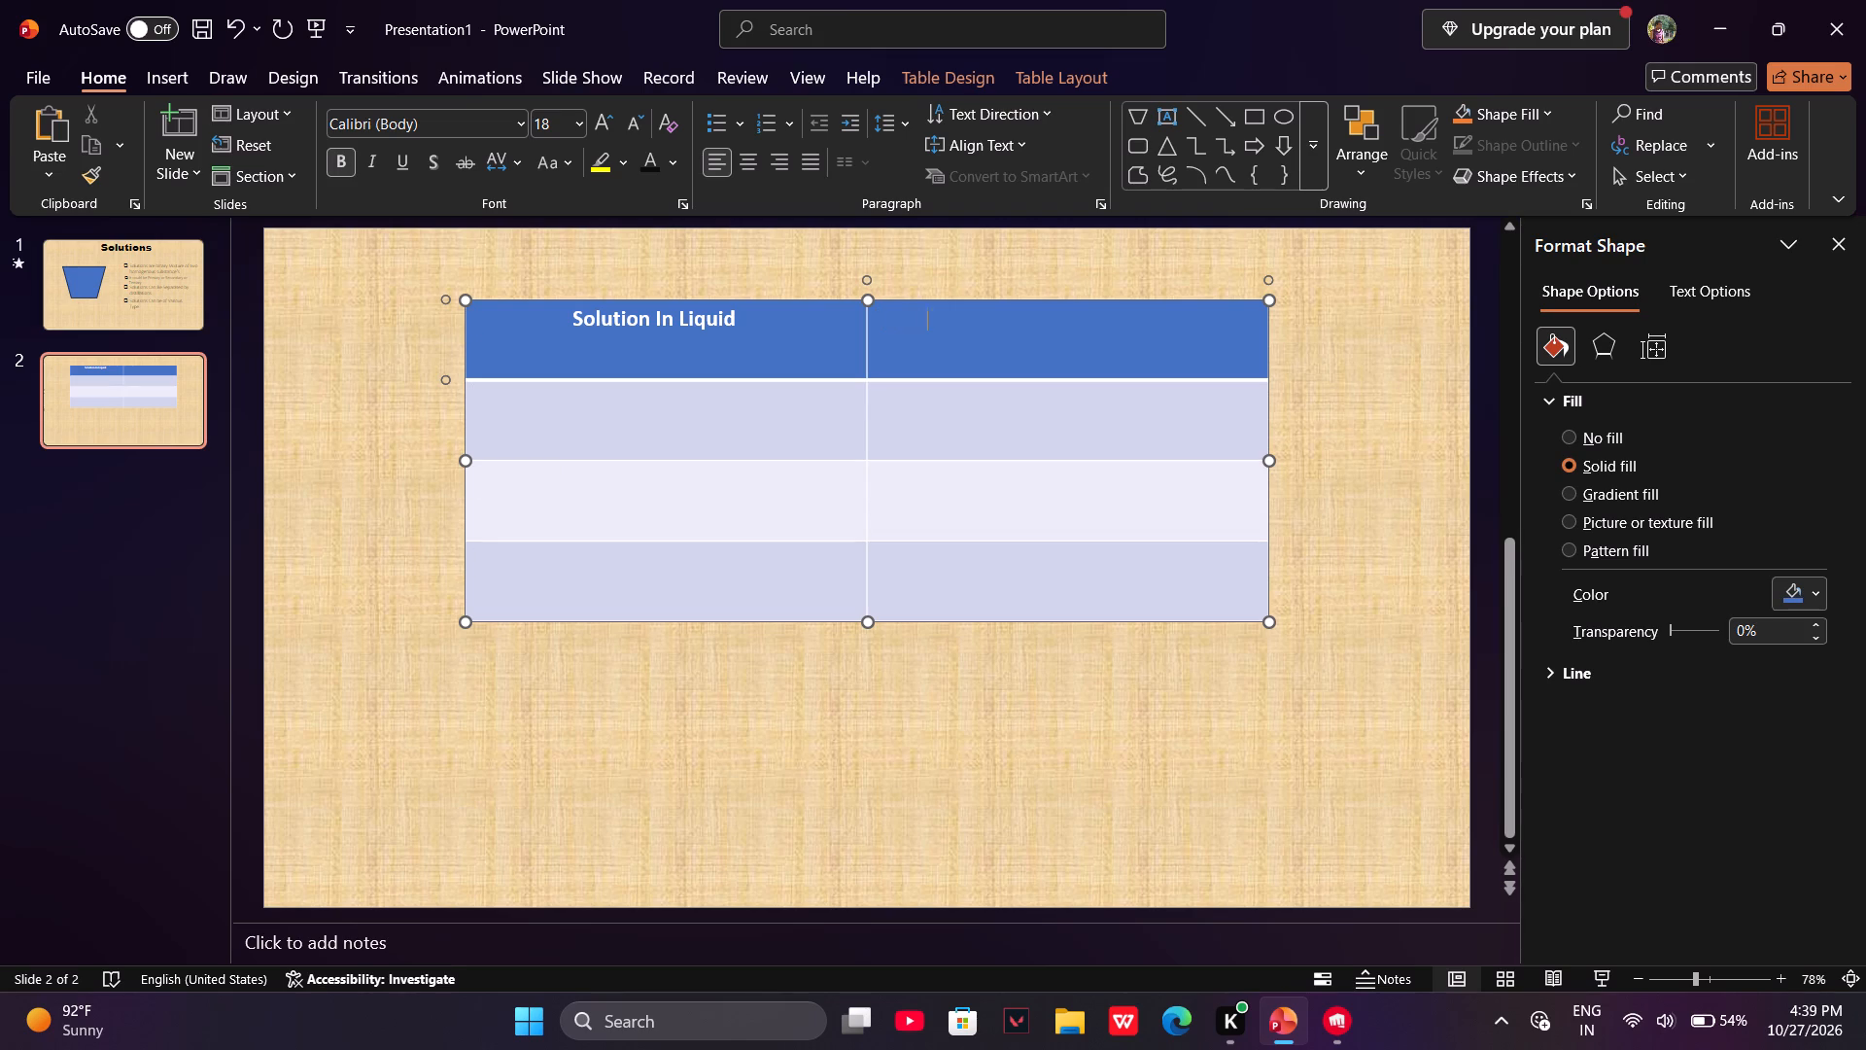
{"action": "key", "text": "space"}
{"action": "key", "text": "space"}
{"action": "key", "text": "space"}
{"action": "key", "text": "space"}
{"action": "key", "text": "space"}
{"action": "key", "text": "space"}
{"action": "key", "text": "space"}
{"action": "key", "text": "space"}
{"action": "key", "text": "BackSpace"}
{"action": "key", "text": "space"}
{"action": "key", "text": "space"}
{"action": "type", "text": "s"}
{"action": "key", "text": "BackSpace"}
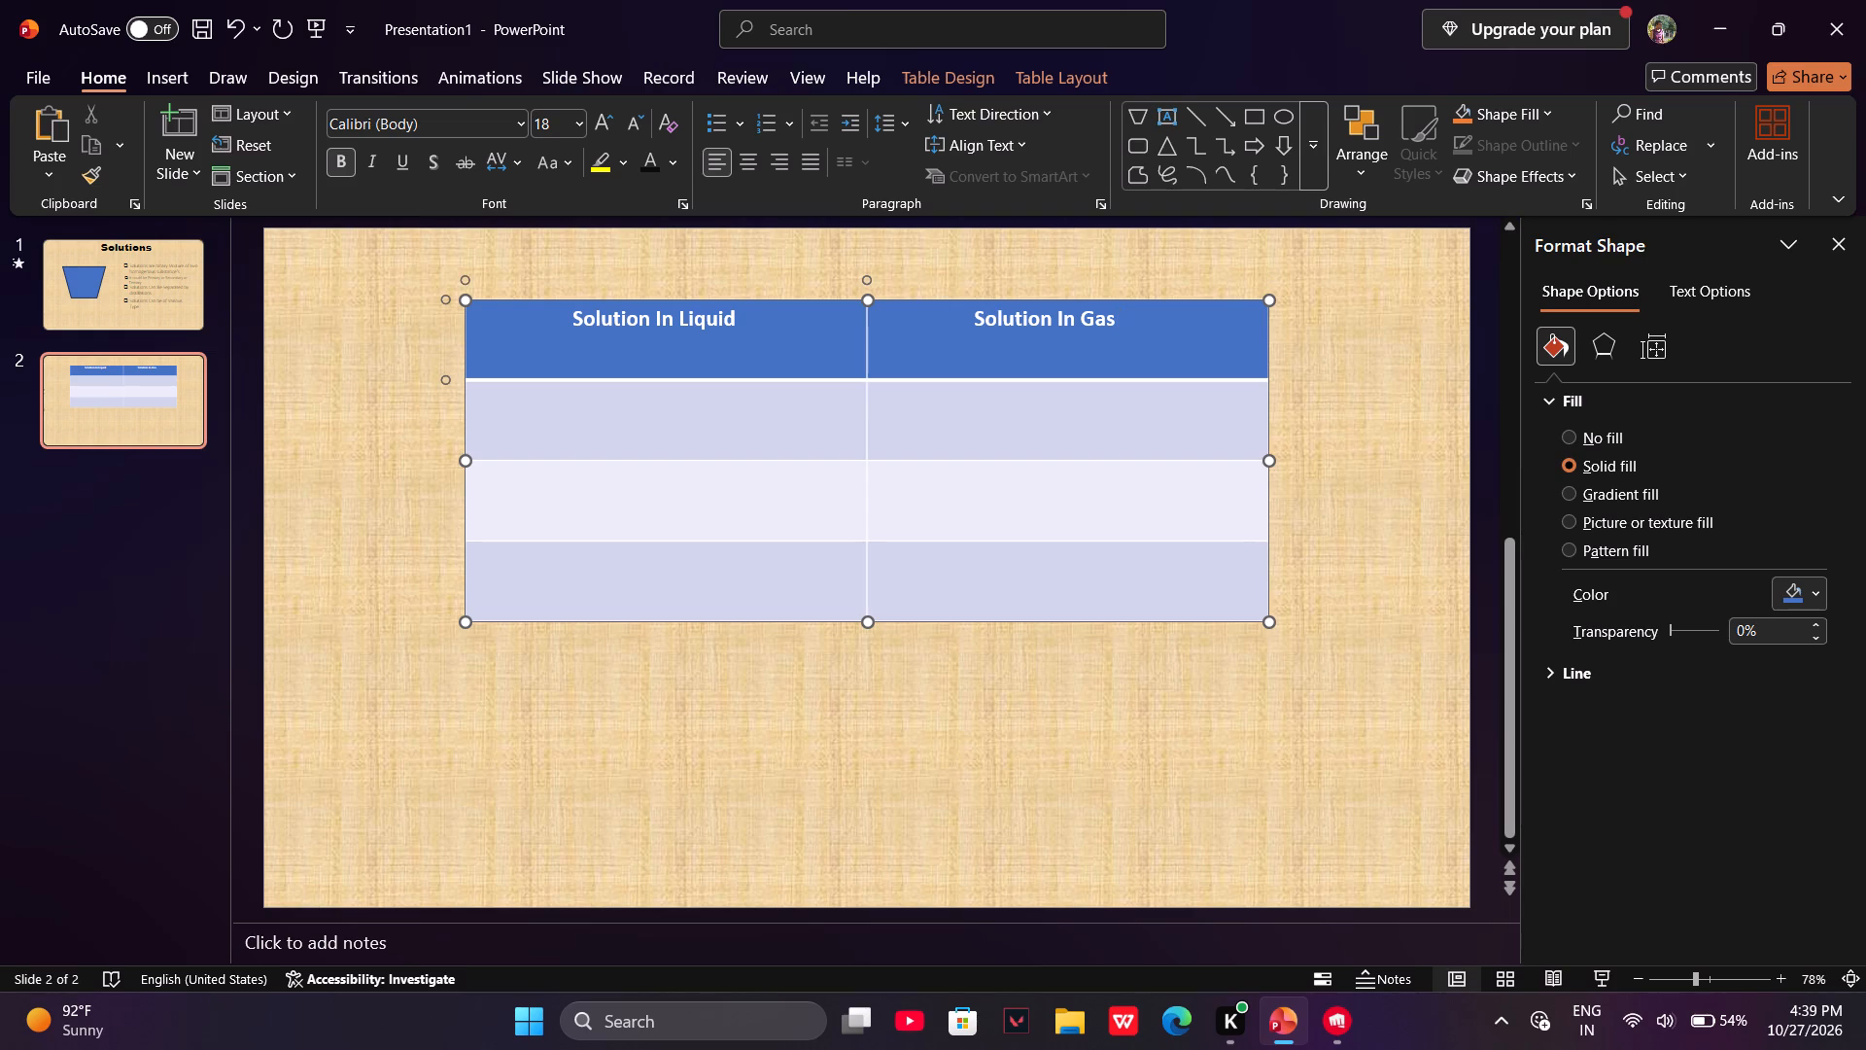
Enter "Liquid Amalgam in Mercury" in the cell below "Solution In Liquid".
{"action": "key", "text": "Up"}
{"action": "key", "text": "Up"}
{"action": "key", "text": "Up"}
{"action": "type", "text": "iq"}
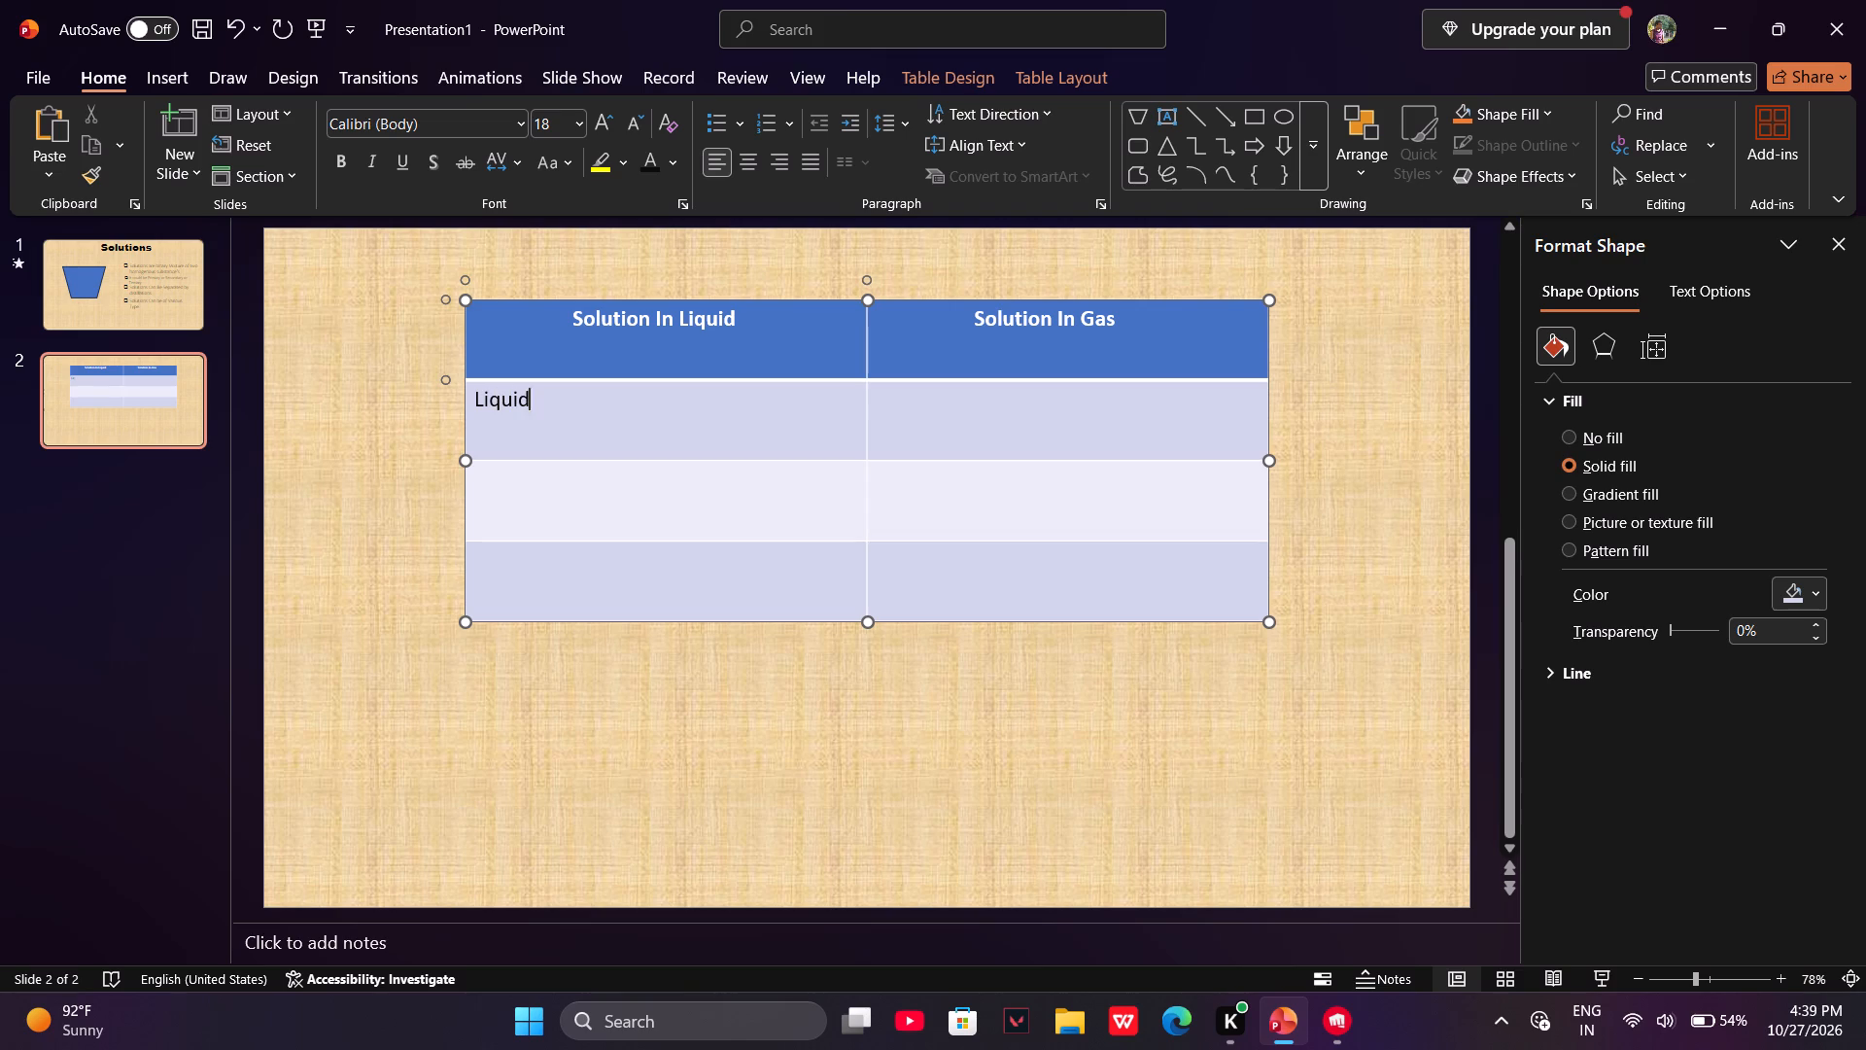
{"action": "key", "text": "BackSpace"}
{"action": "type", "text": "malgam in"}
{"action": "key", "text": "space"}
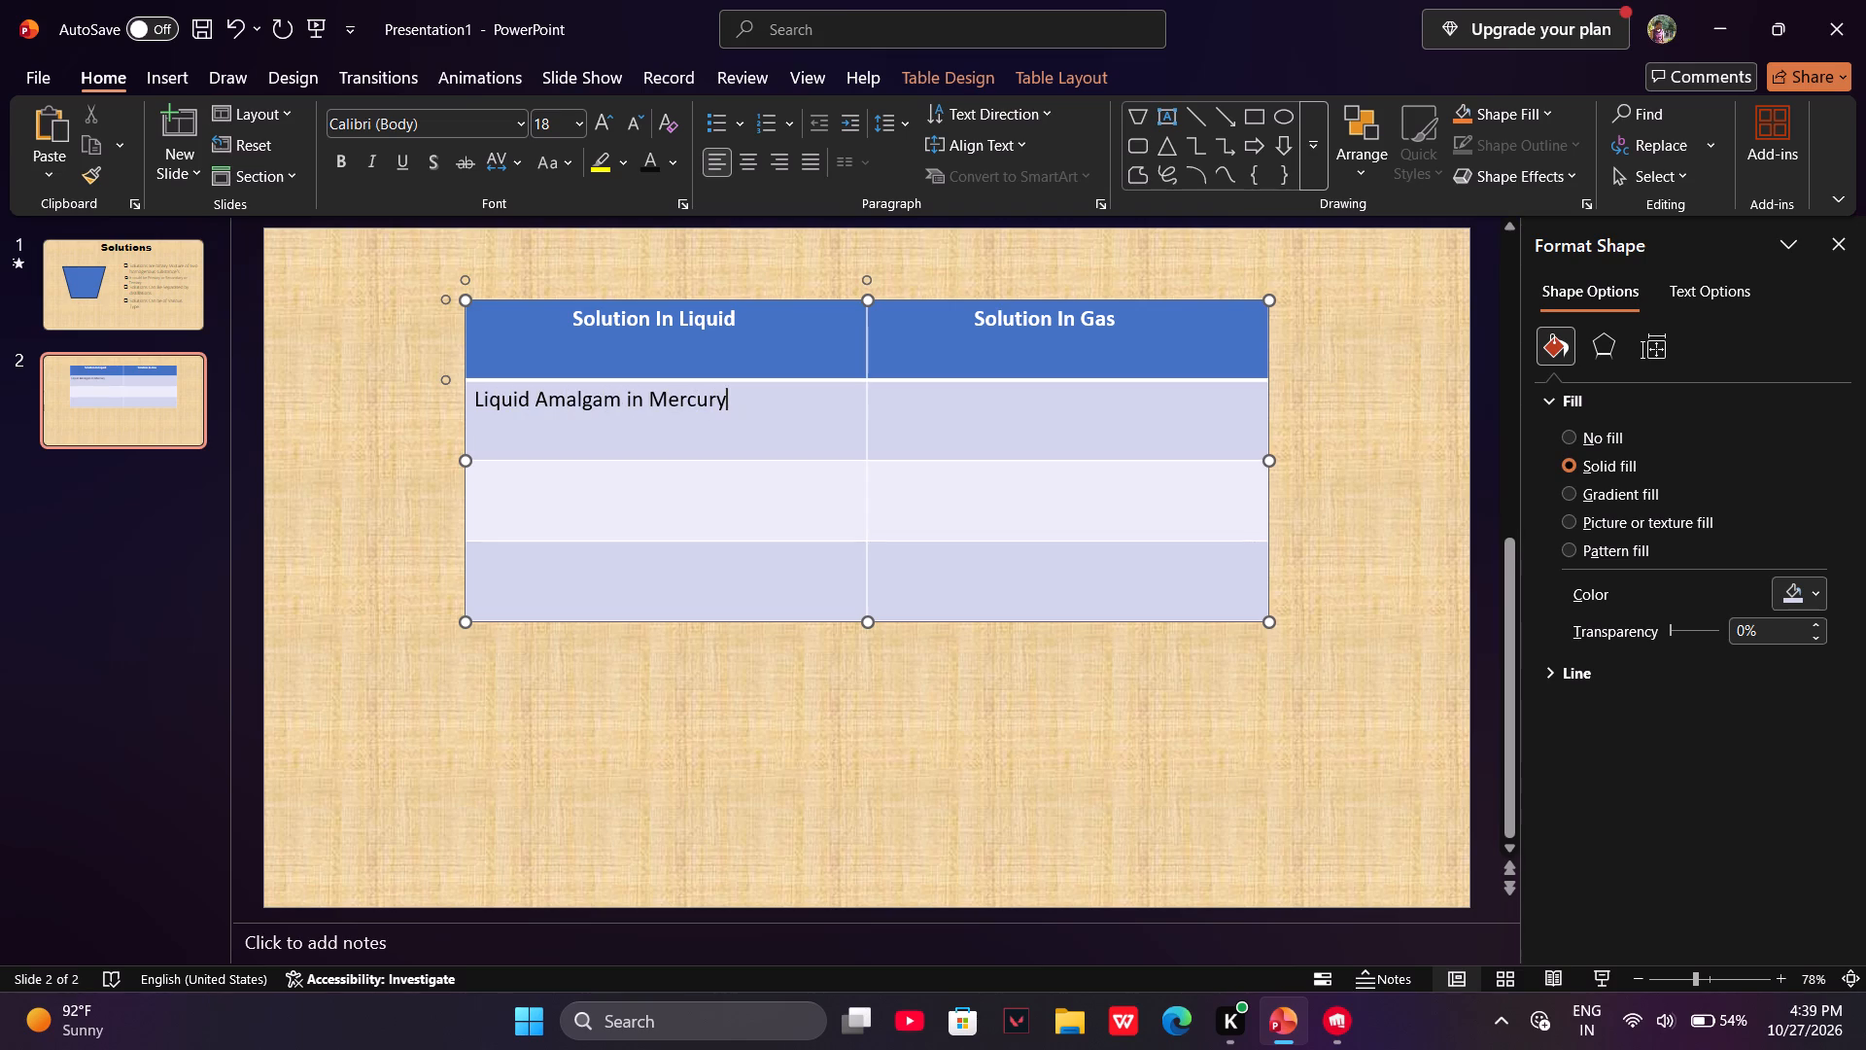
{"action": "key", "text": "Return"}
{"action": "key", "text": "Return"}
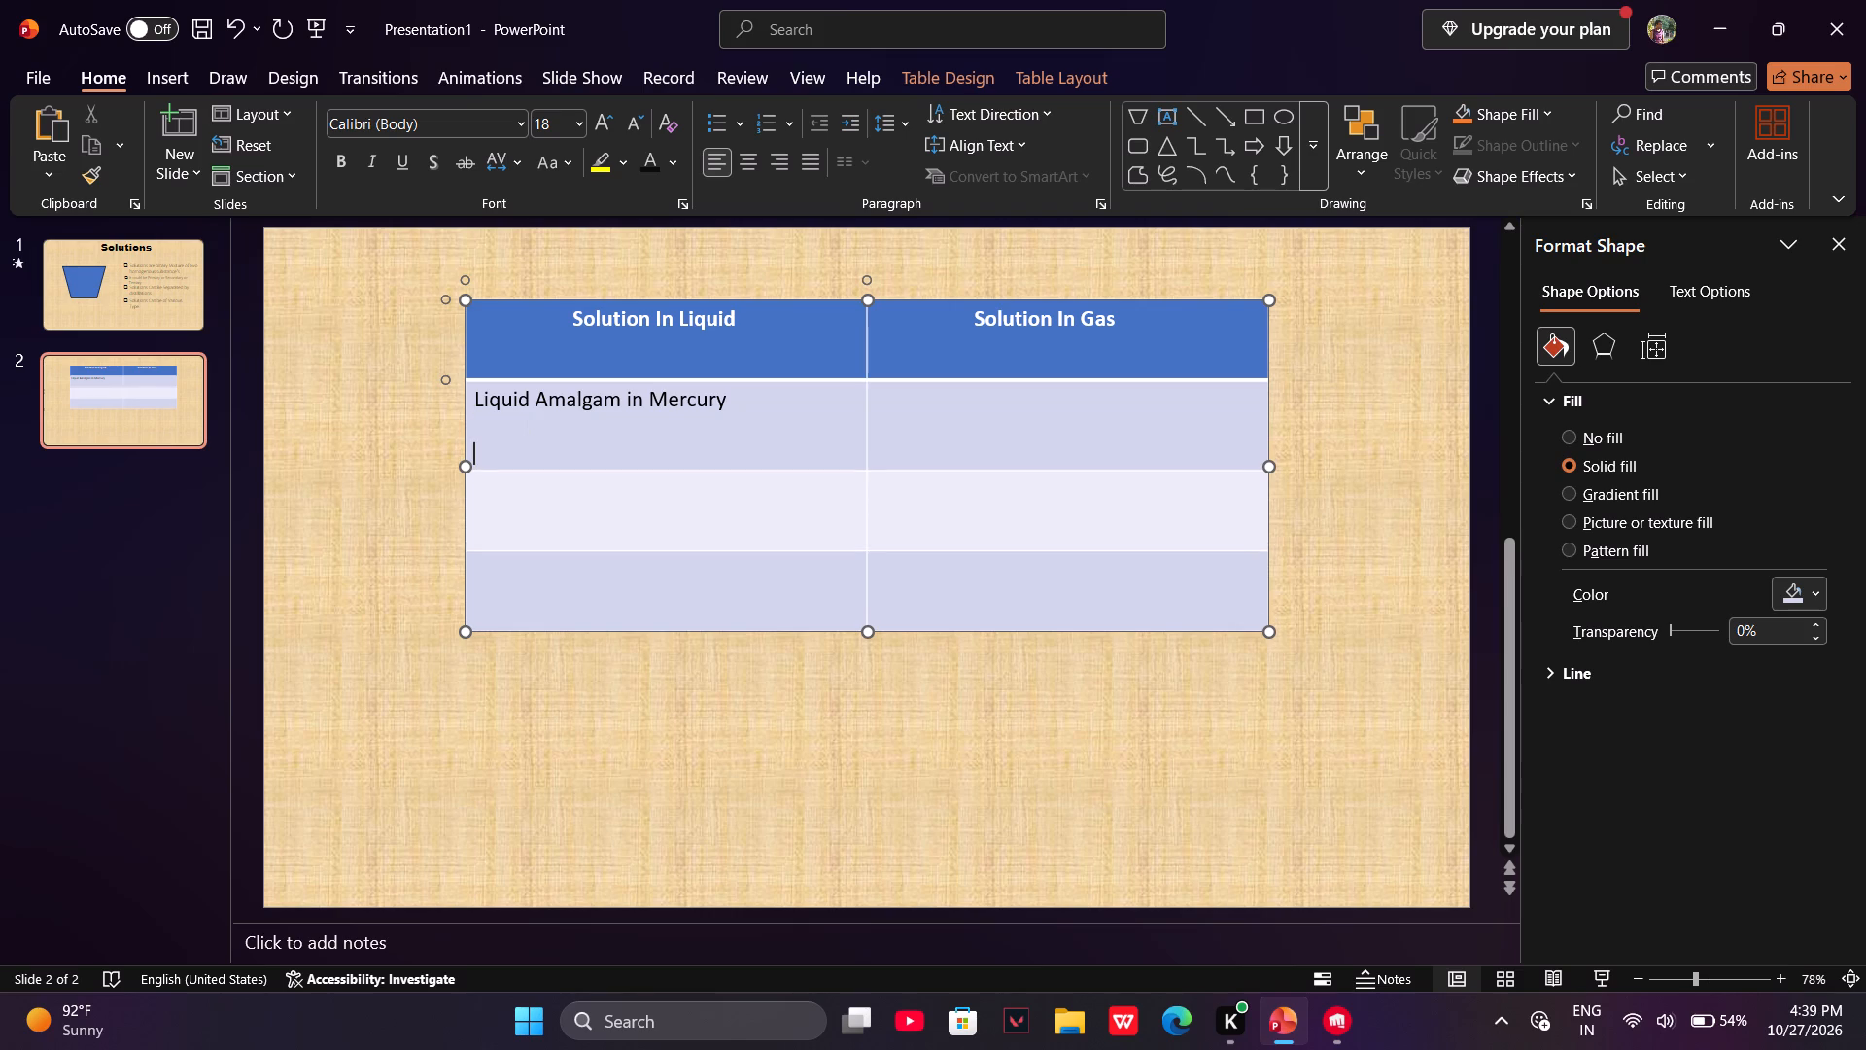
{"action": "key", "text": "BackSpace"}
{"action": "key", "text": "Down"}
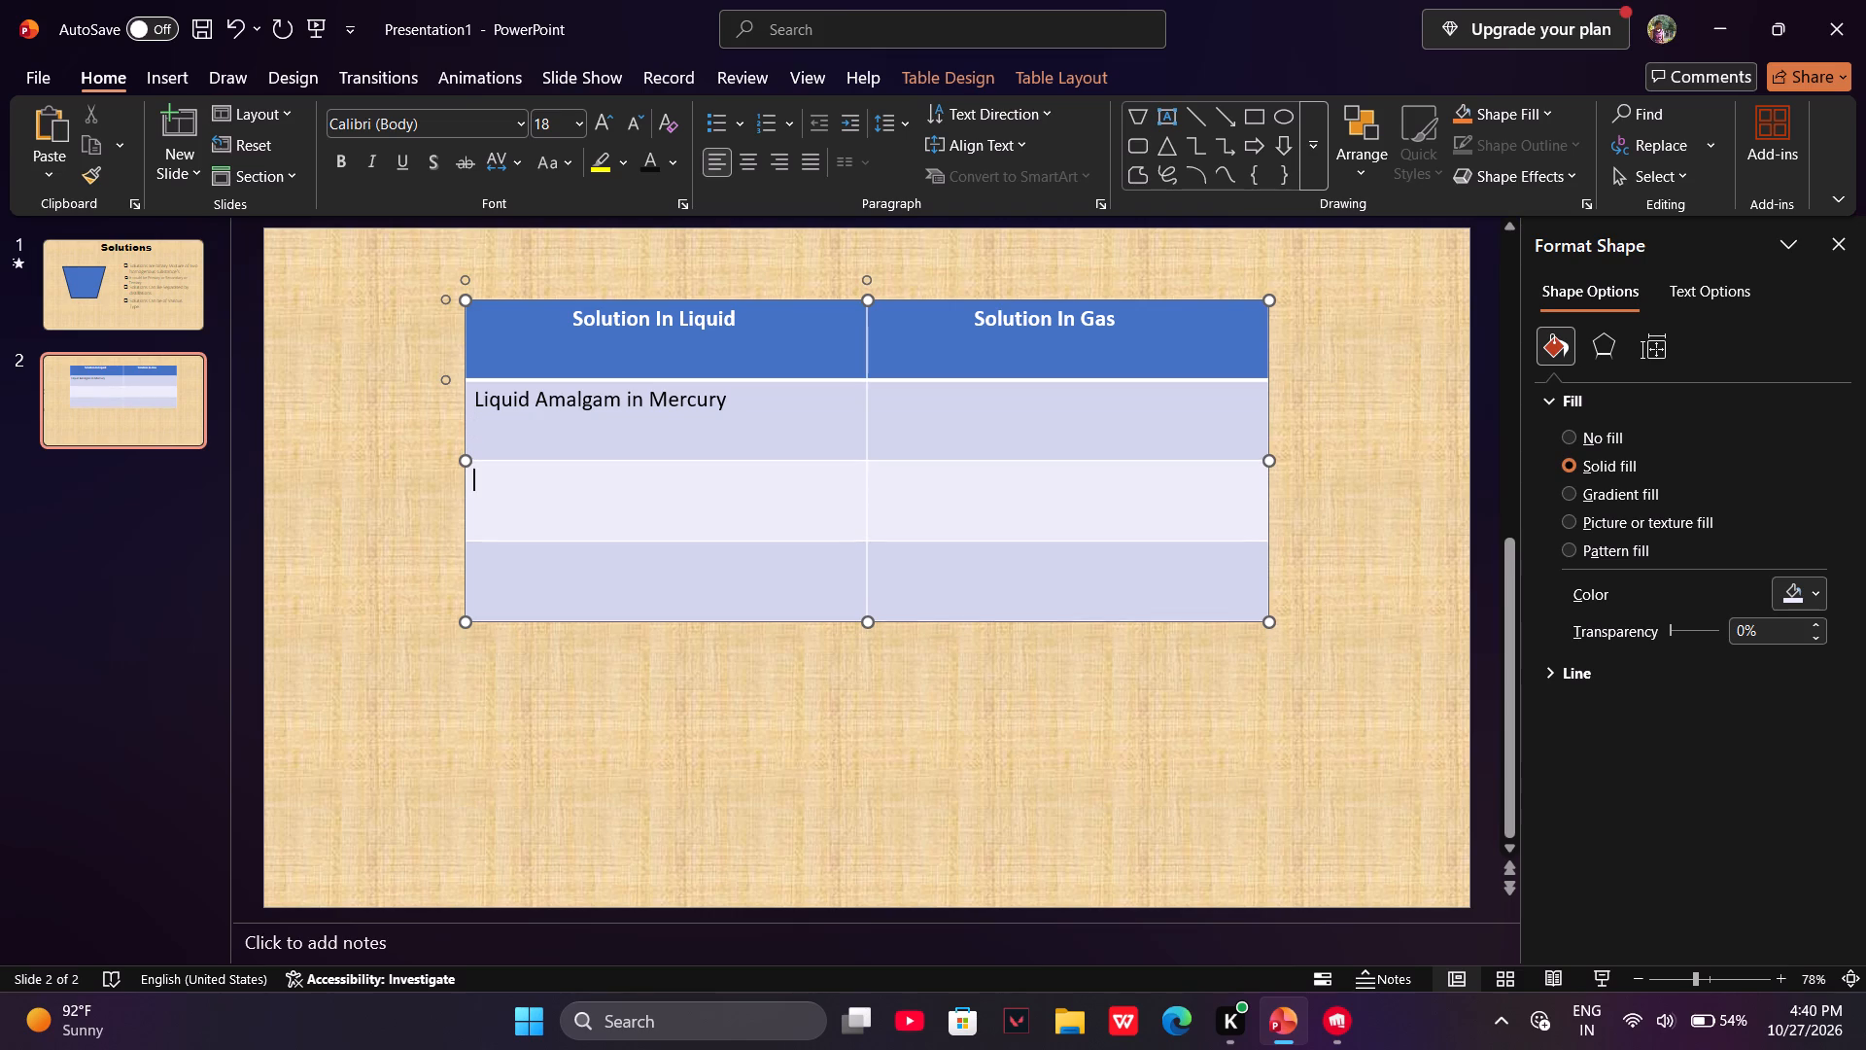
Move "Liquid Amalgam in Mercury" down one line within its cell and indent it with leading spaces.
{"action": "key", "text": "Up"}
{"action": "key", "text": "Up"}
{"action": "key", "text": "space"}
{"action": "key", "text": "space"}
{"action": "key", "text": "space"}
{"action": "key", "text": "space"}
{"action": "key", "text": "space"}
{"action": "key", "text": "space"}
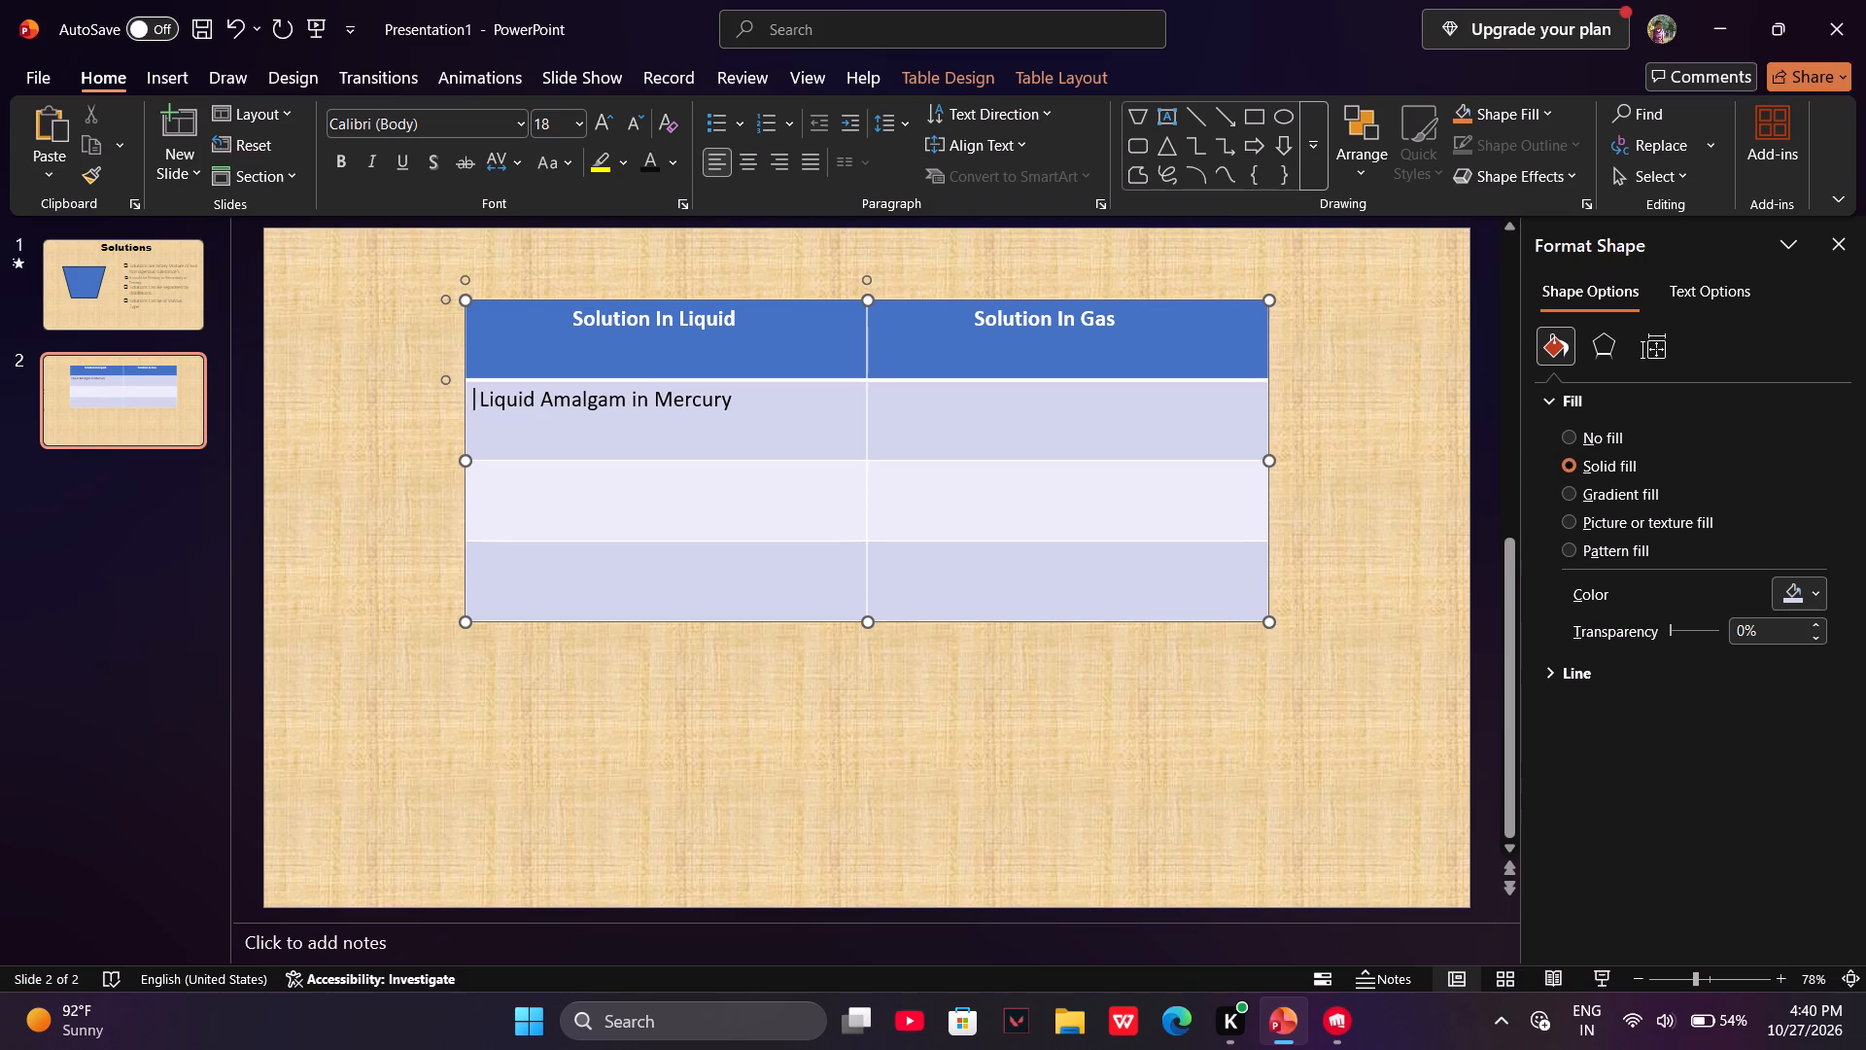
{"action": "key", "text": "space"}
{"action": "key", "text": "shift+Return"}
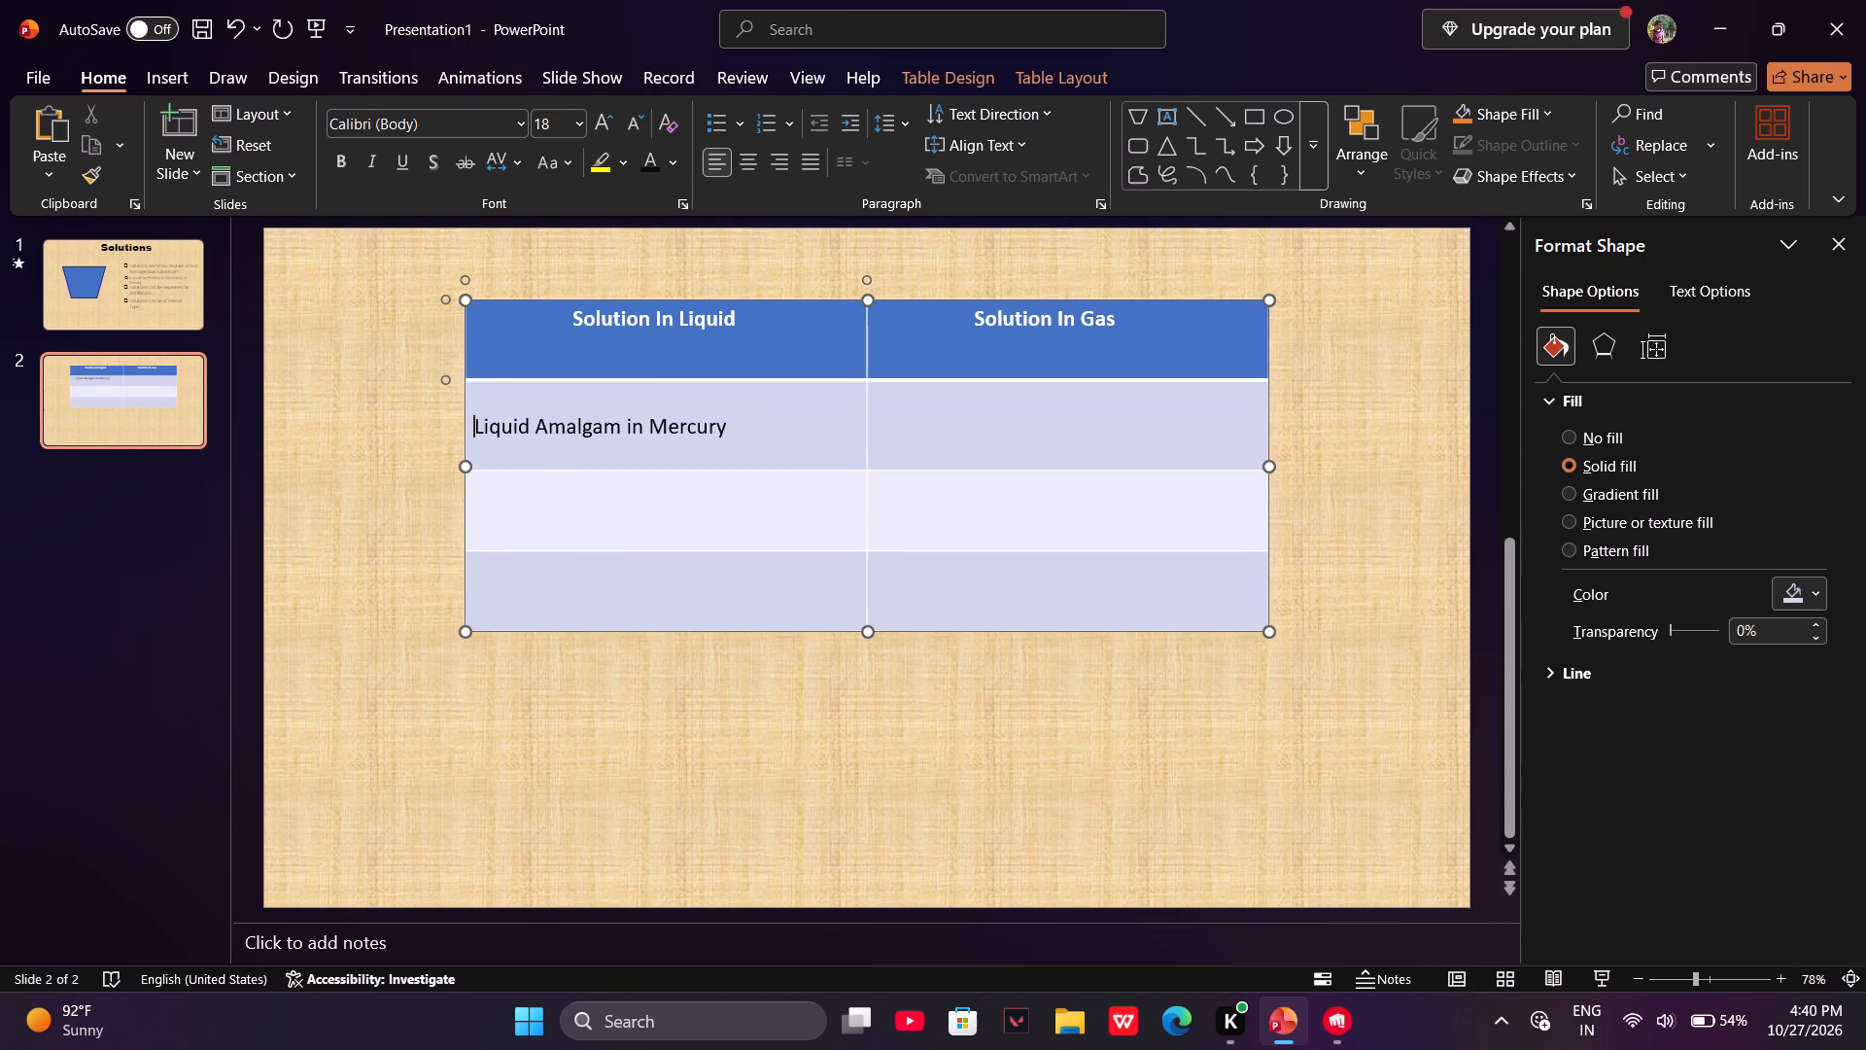
{"action": "key", "text": "space"}
{"action": "key", "text": "space"}
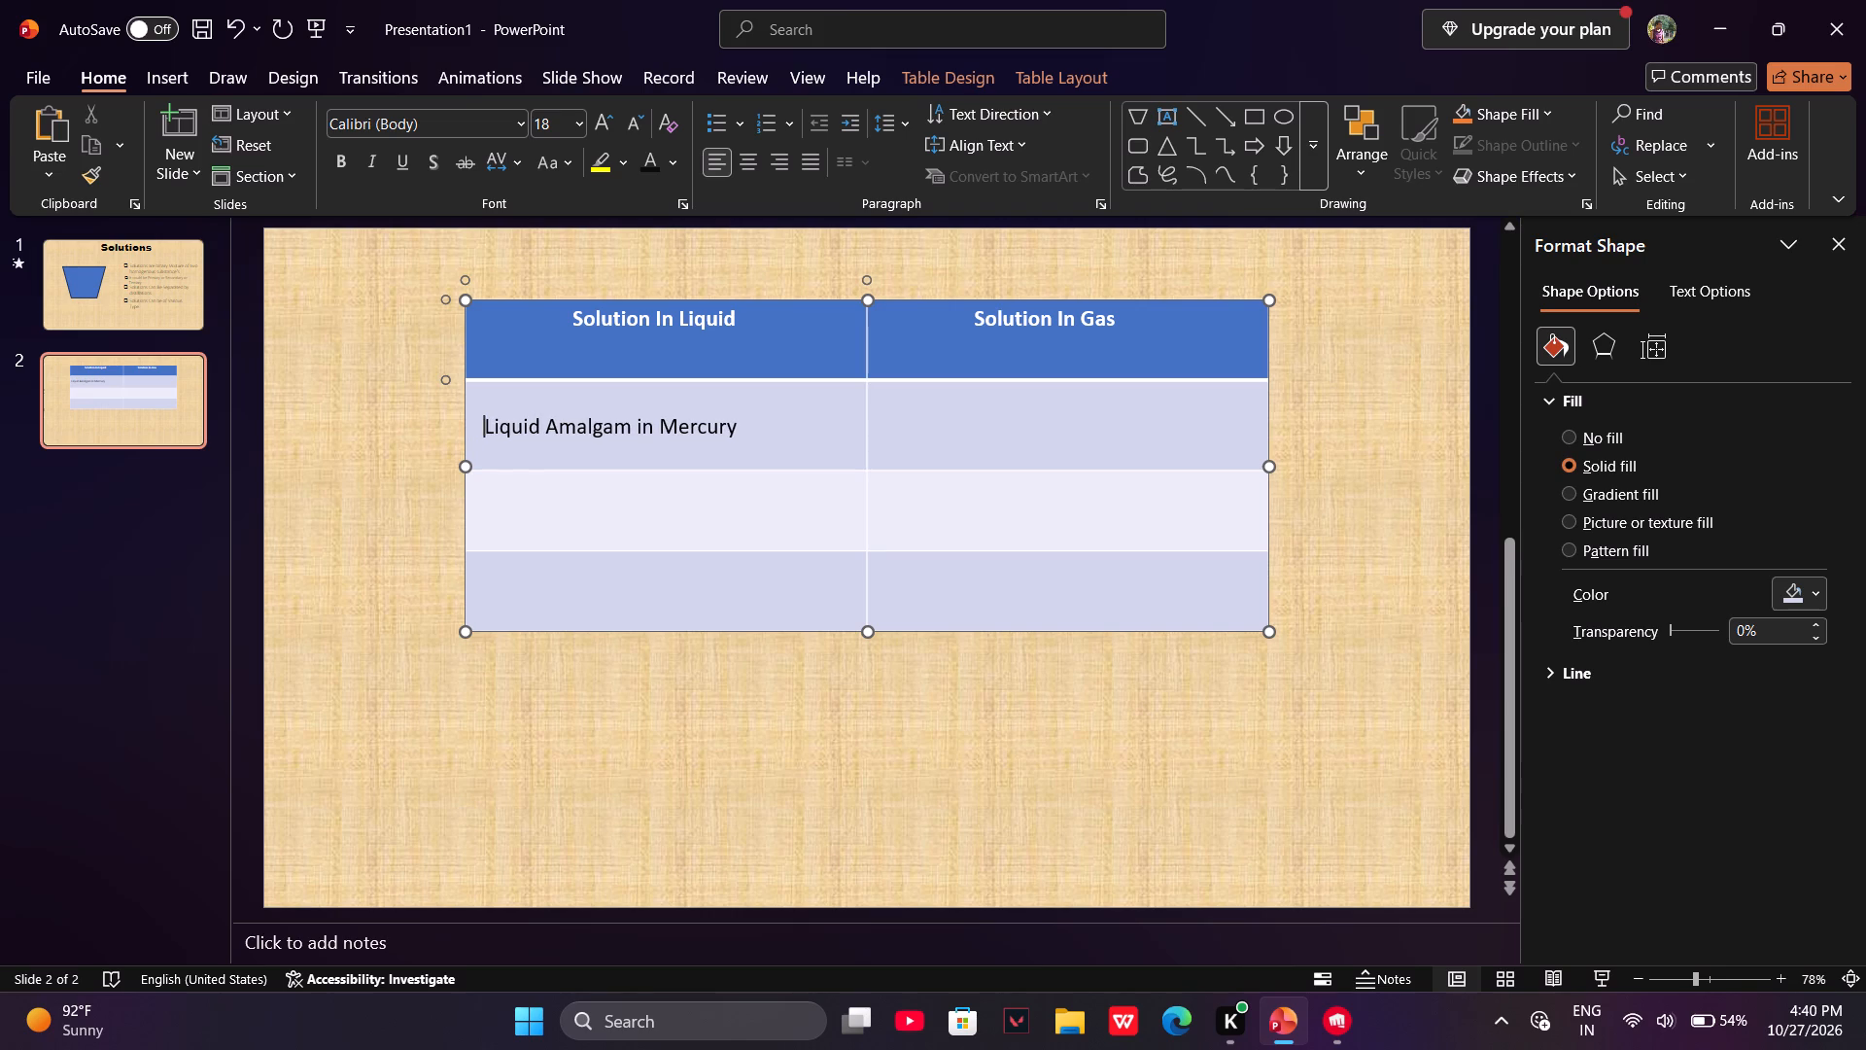
{"action": "key", "text": "space"}
{"action": "key", "text": "space"}
{"action": "key", "text": "space"}
{"action": "key", "text": "space"}
{"action": "key", "text": "space"}
{"action": "key", "text": "space"}
{"action": "key", "text": "space"}
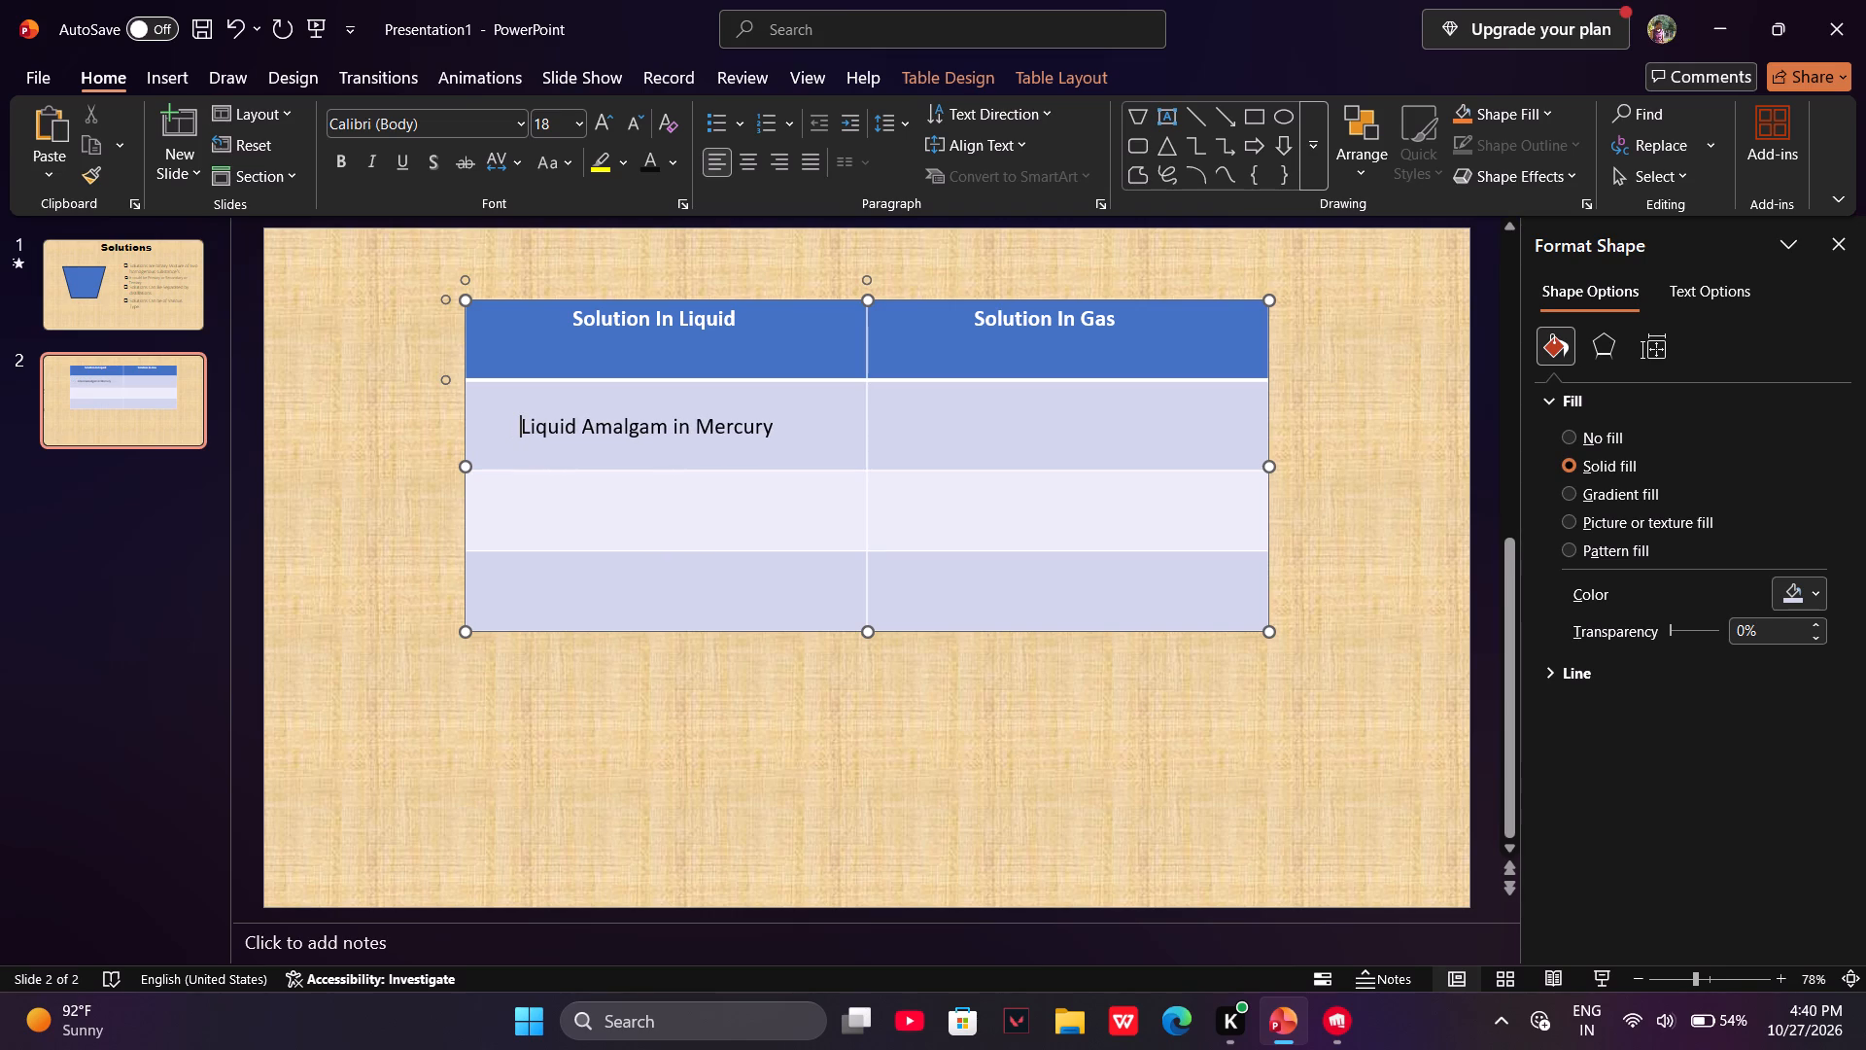
Apply arrow bullets to the "Liquid Amalgam in Mercury" cell.
{"action": "left_click_drag", "start_coordinate": [755, 136], "coordinate": [743, 130]}
{"action": "left_click", "coordinate": [743, 130]}
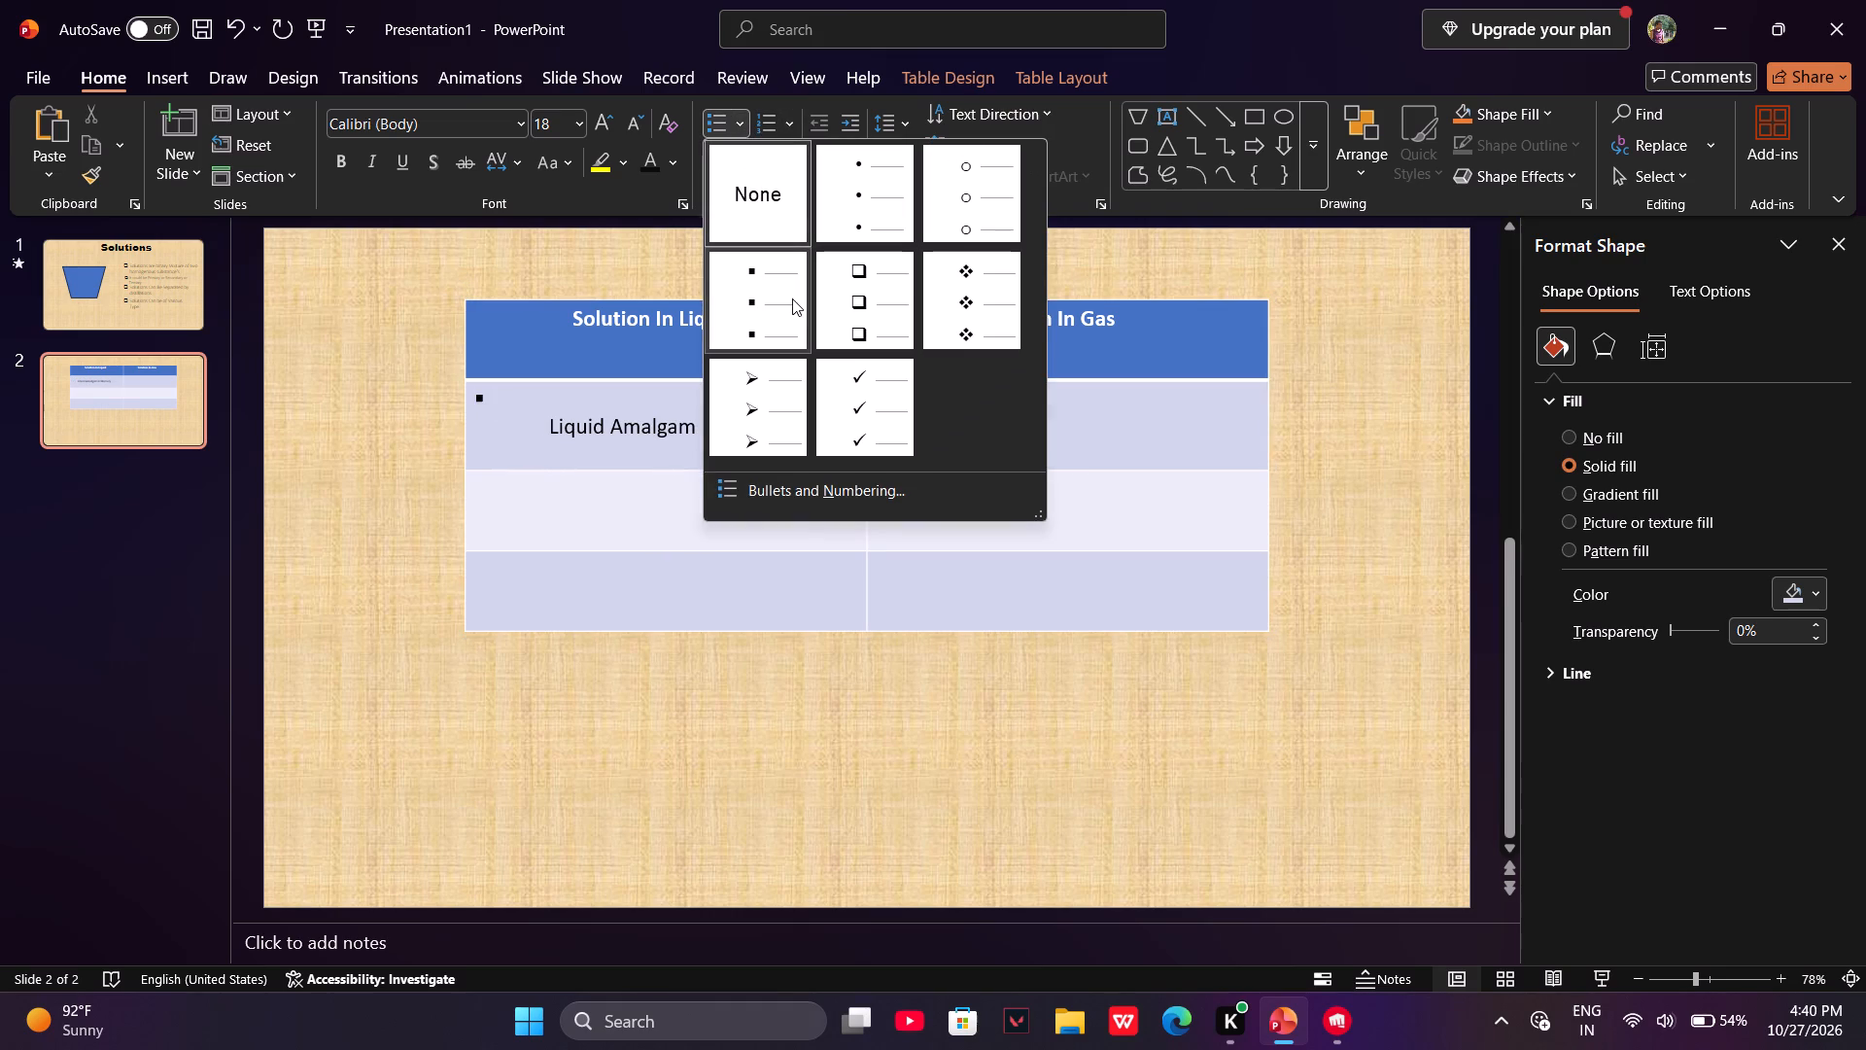
{"action": "left_click", "coordinate": [778, 396]}
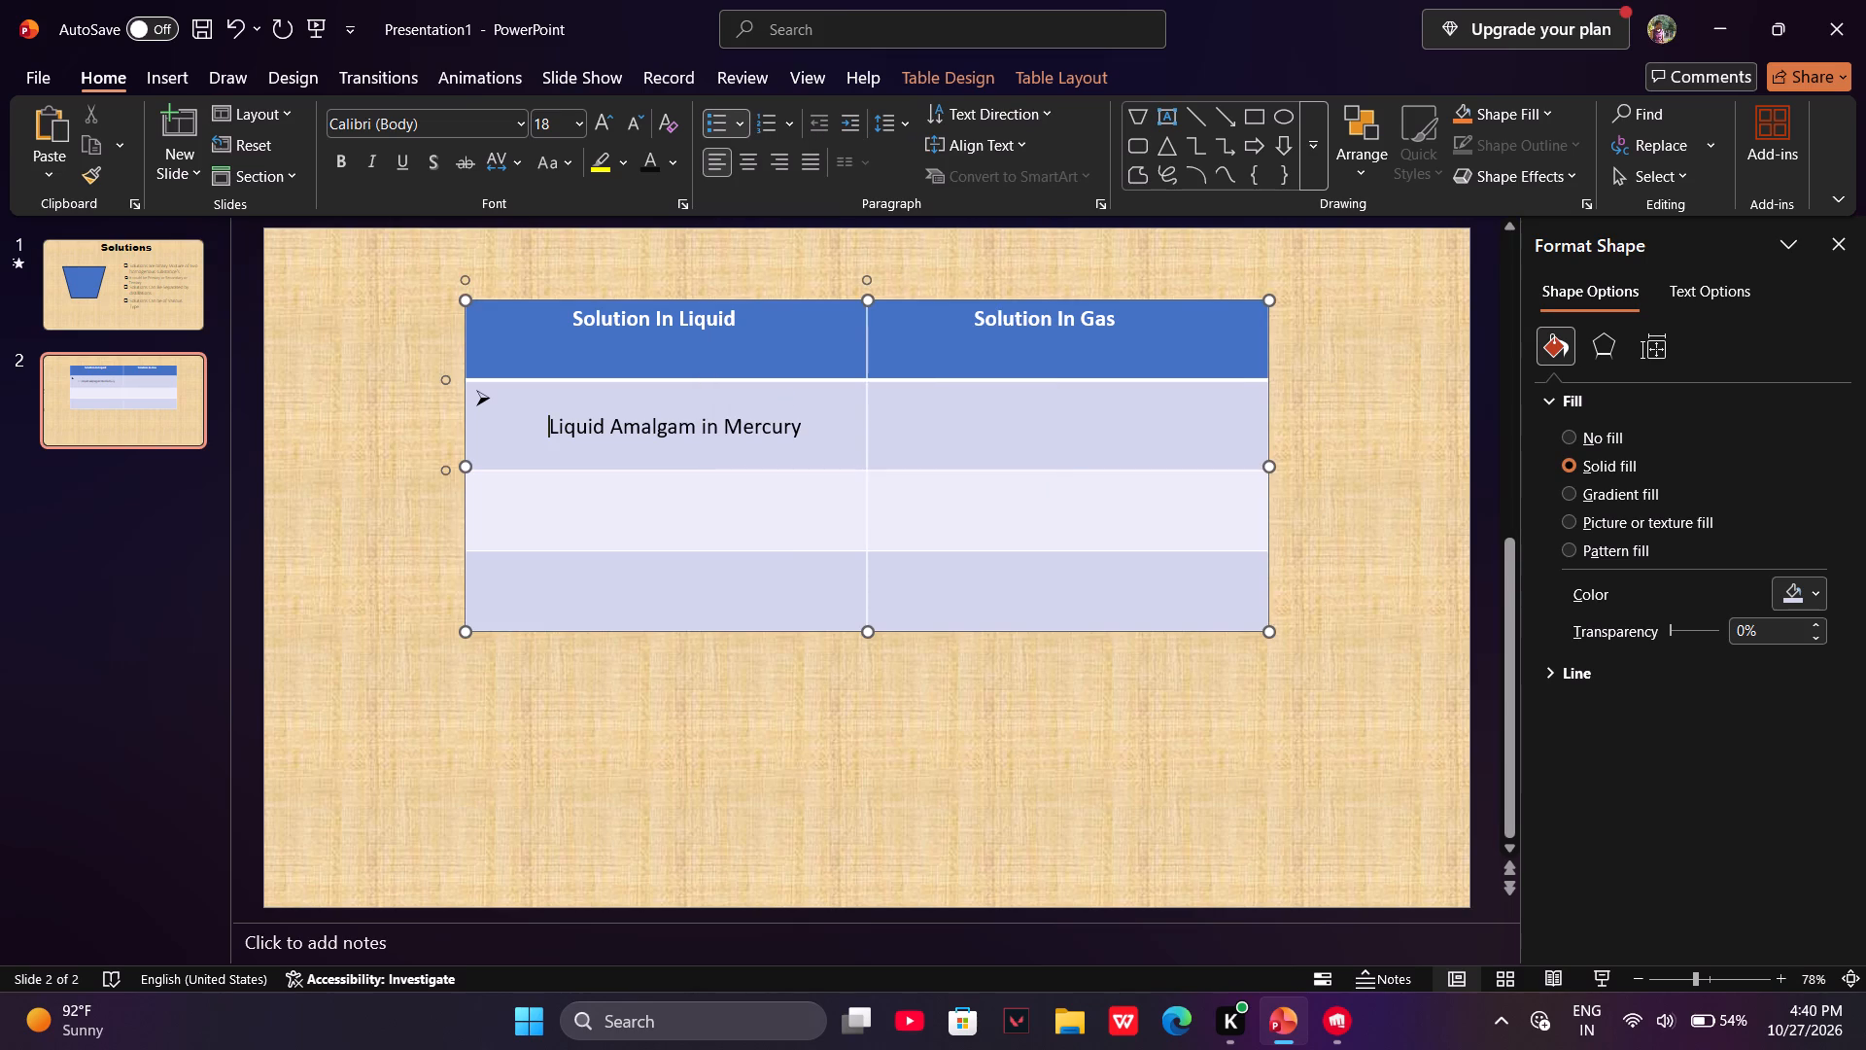
Narrow the table slightly by moving its left edge inward.
{"action": "left_click", "coordinate": [475, 409]}
{"action": "left_click_drag", "start_coordinate": [481, 402], "coordinate": [489, 408]}
{"action": "left_click_drag", "start_coordinate": [489, 408], "coordinate": [508, 419]}
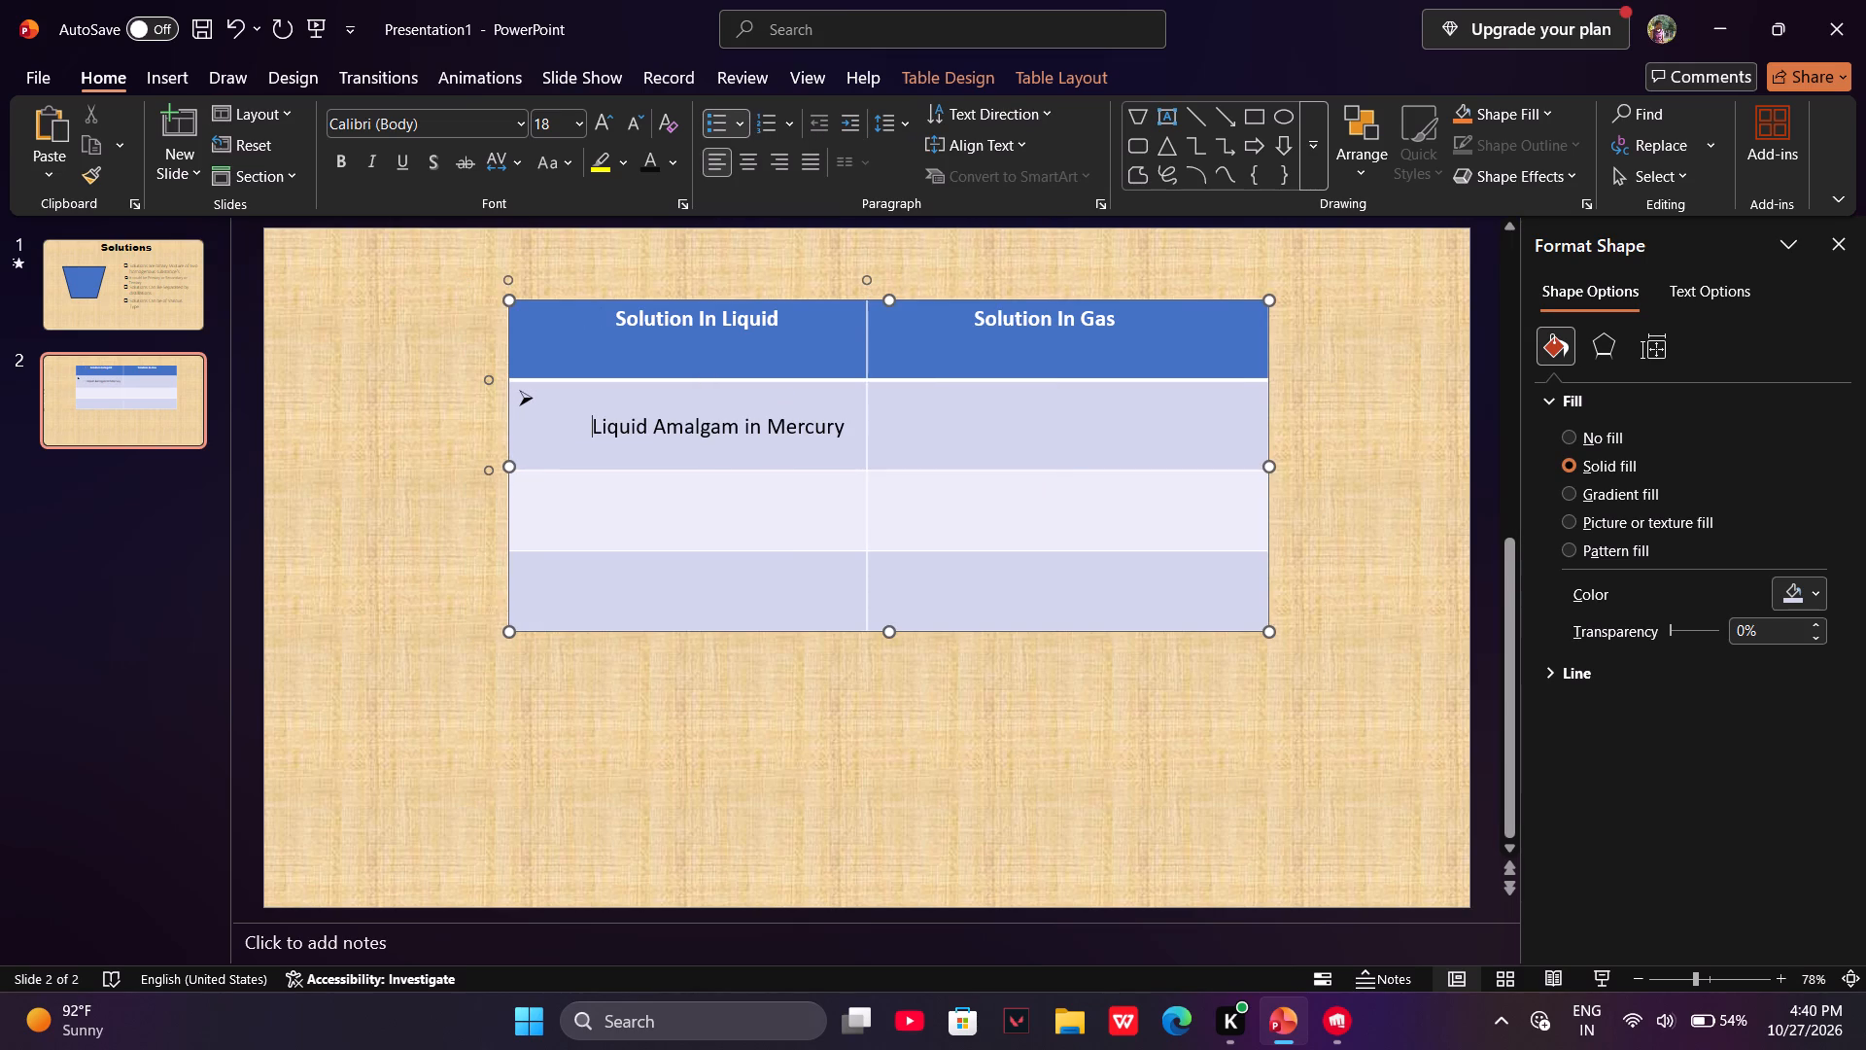
{"action": "left_click_drag", "start_coordinate": [510, 467], "coordinate": [486, 467]}
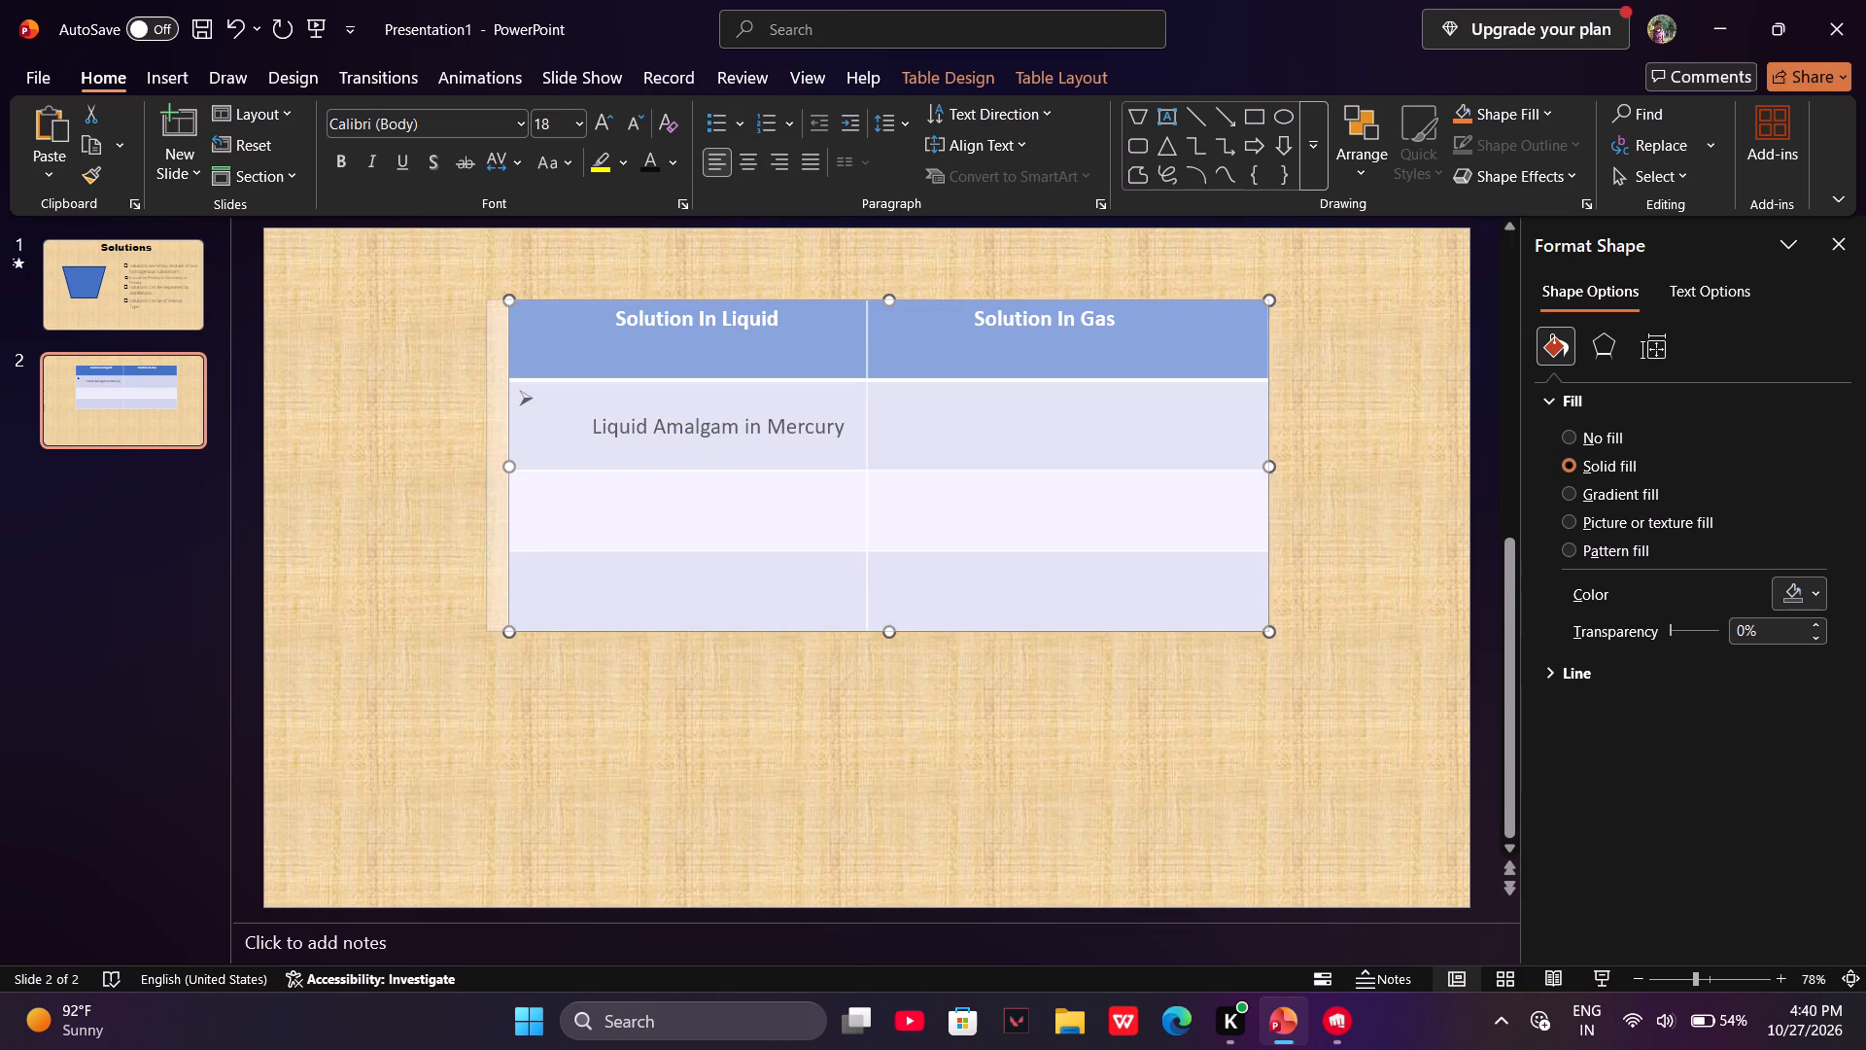
{"action": "left_click_drag", "start_coordinate": [486, 467], "coordinate": [490, 470]}
Apply arrow bullets to the empty cell below "Liquid Amalgam in Mercury".
{"action": "left_click", "coordinate": [527, 486]}
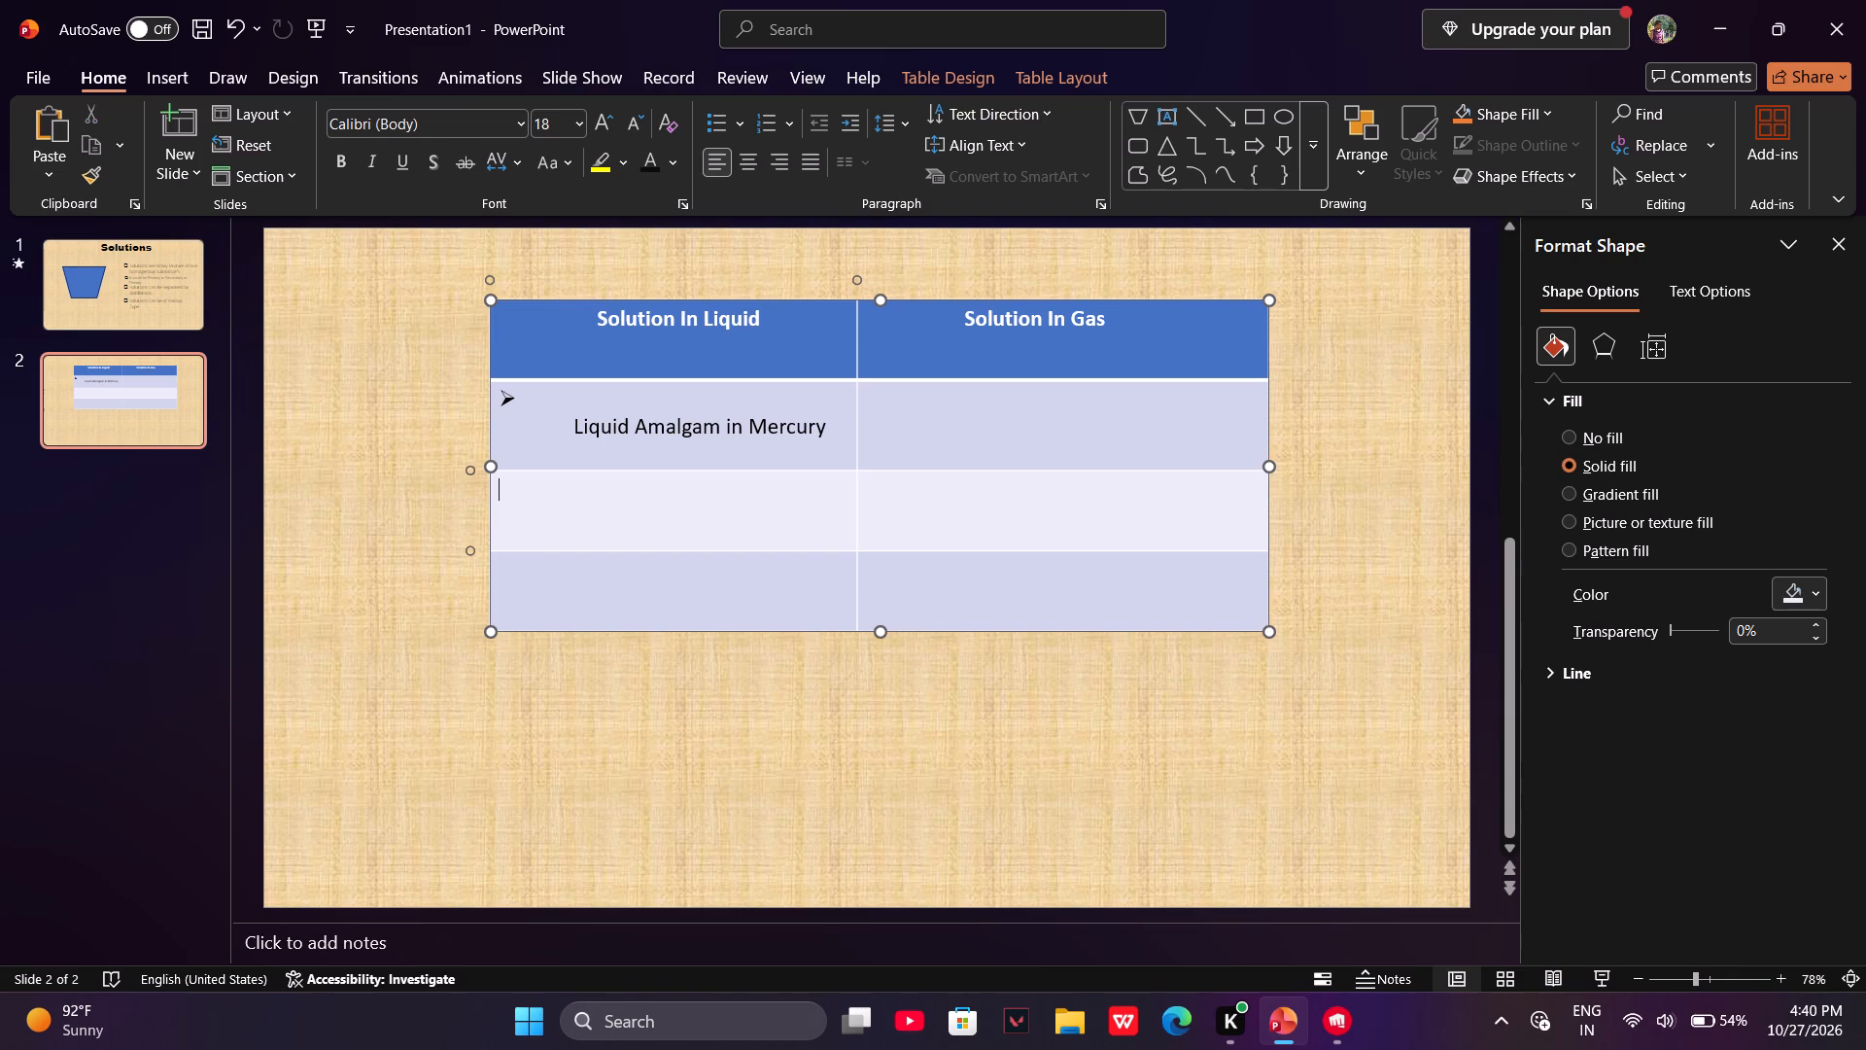
{"action": "left_click", "coordinate": [721, 128]}
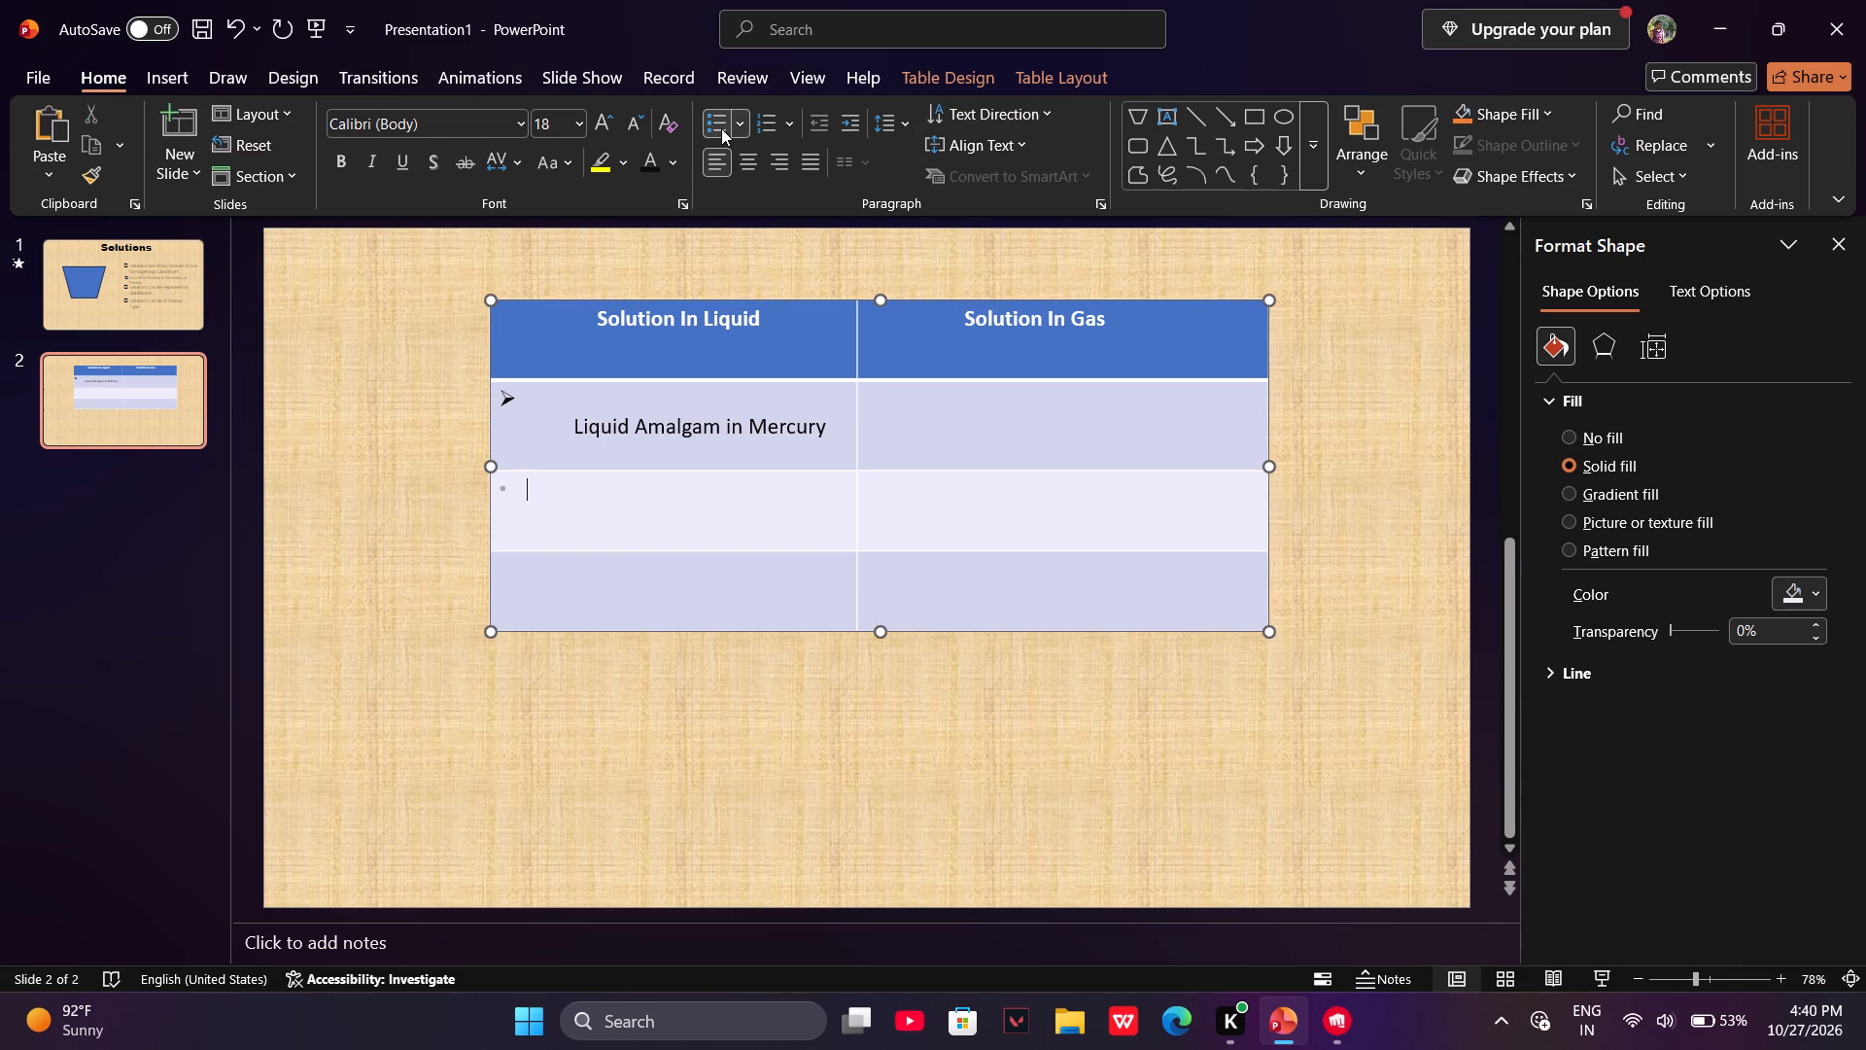
{"action": "left_click", "coordinate": [743, 127]}
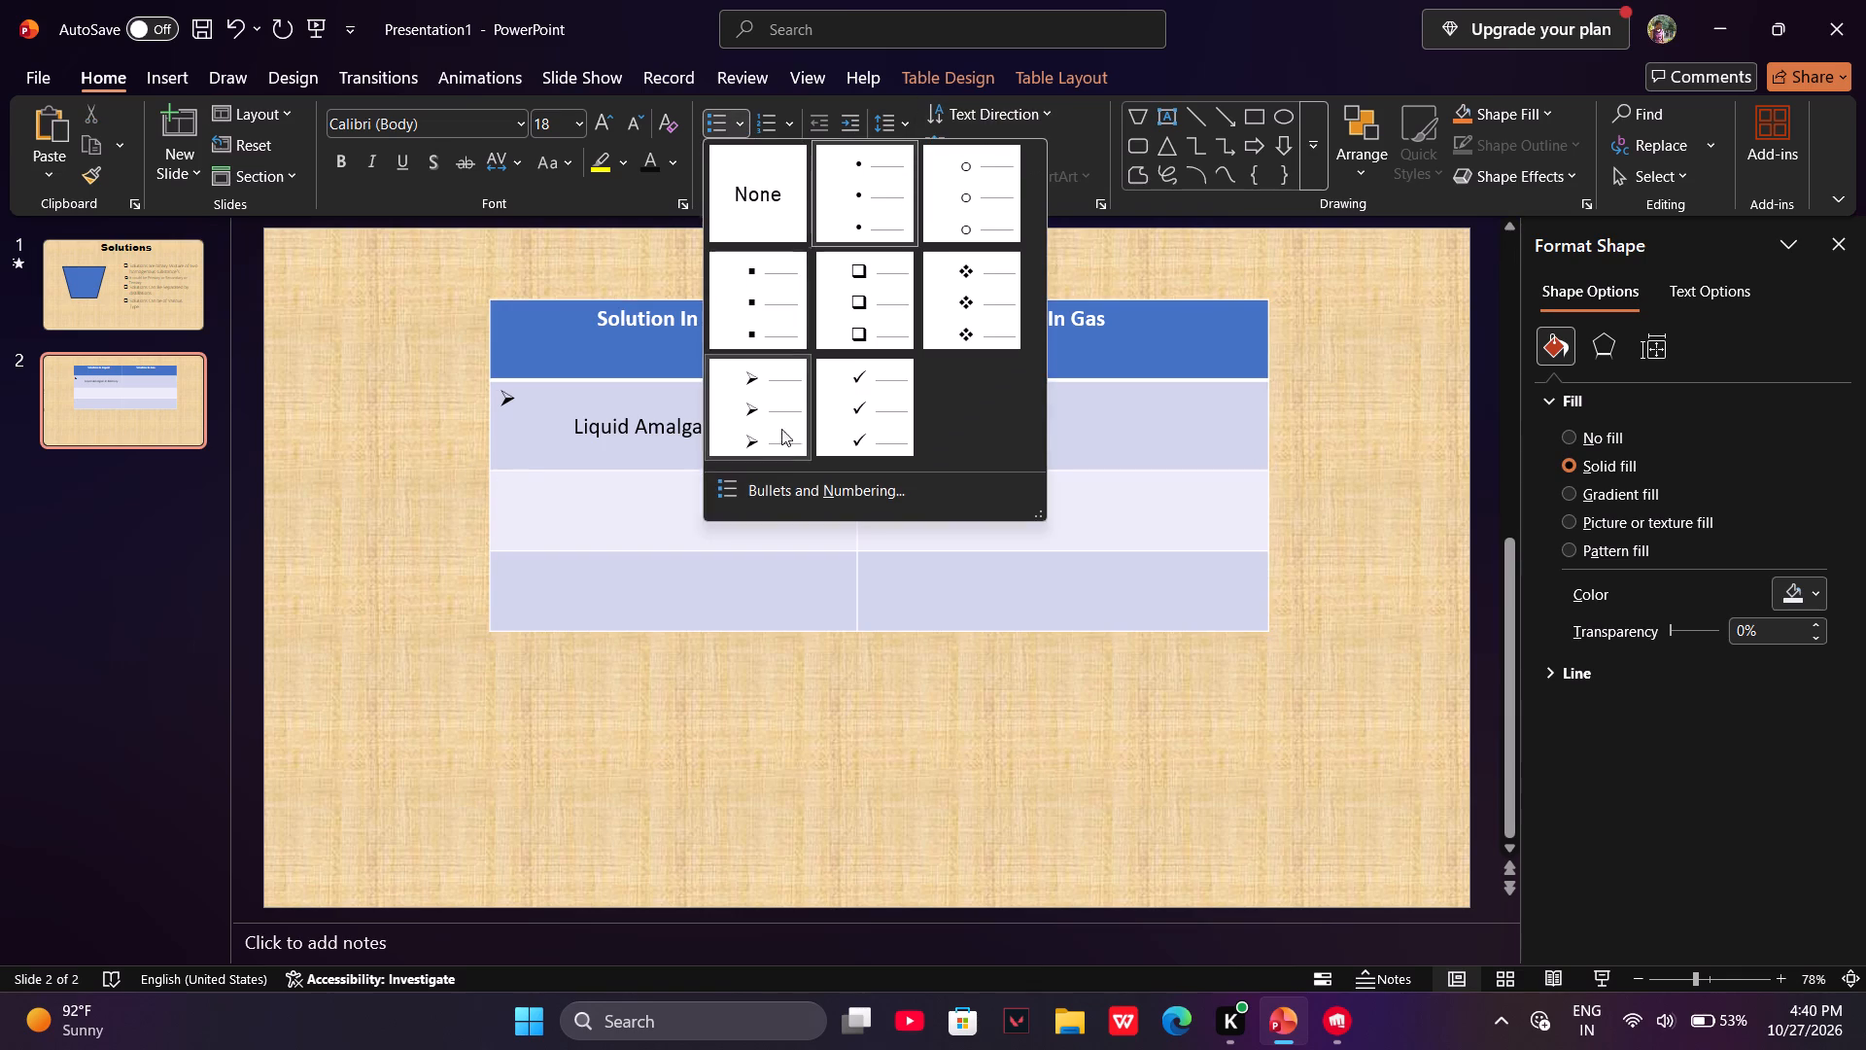
{"action": "left_click", "coordinate": [752, 402]}
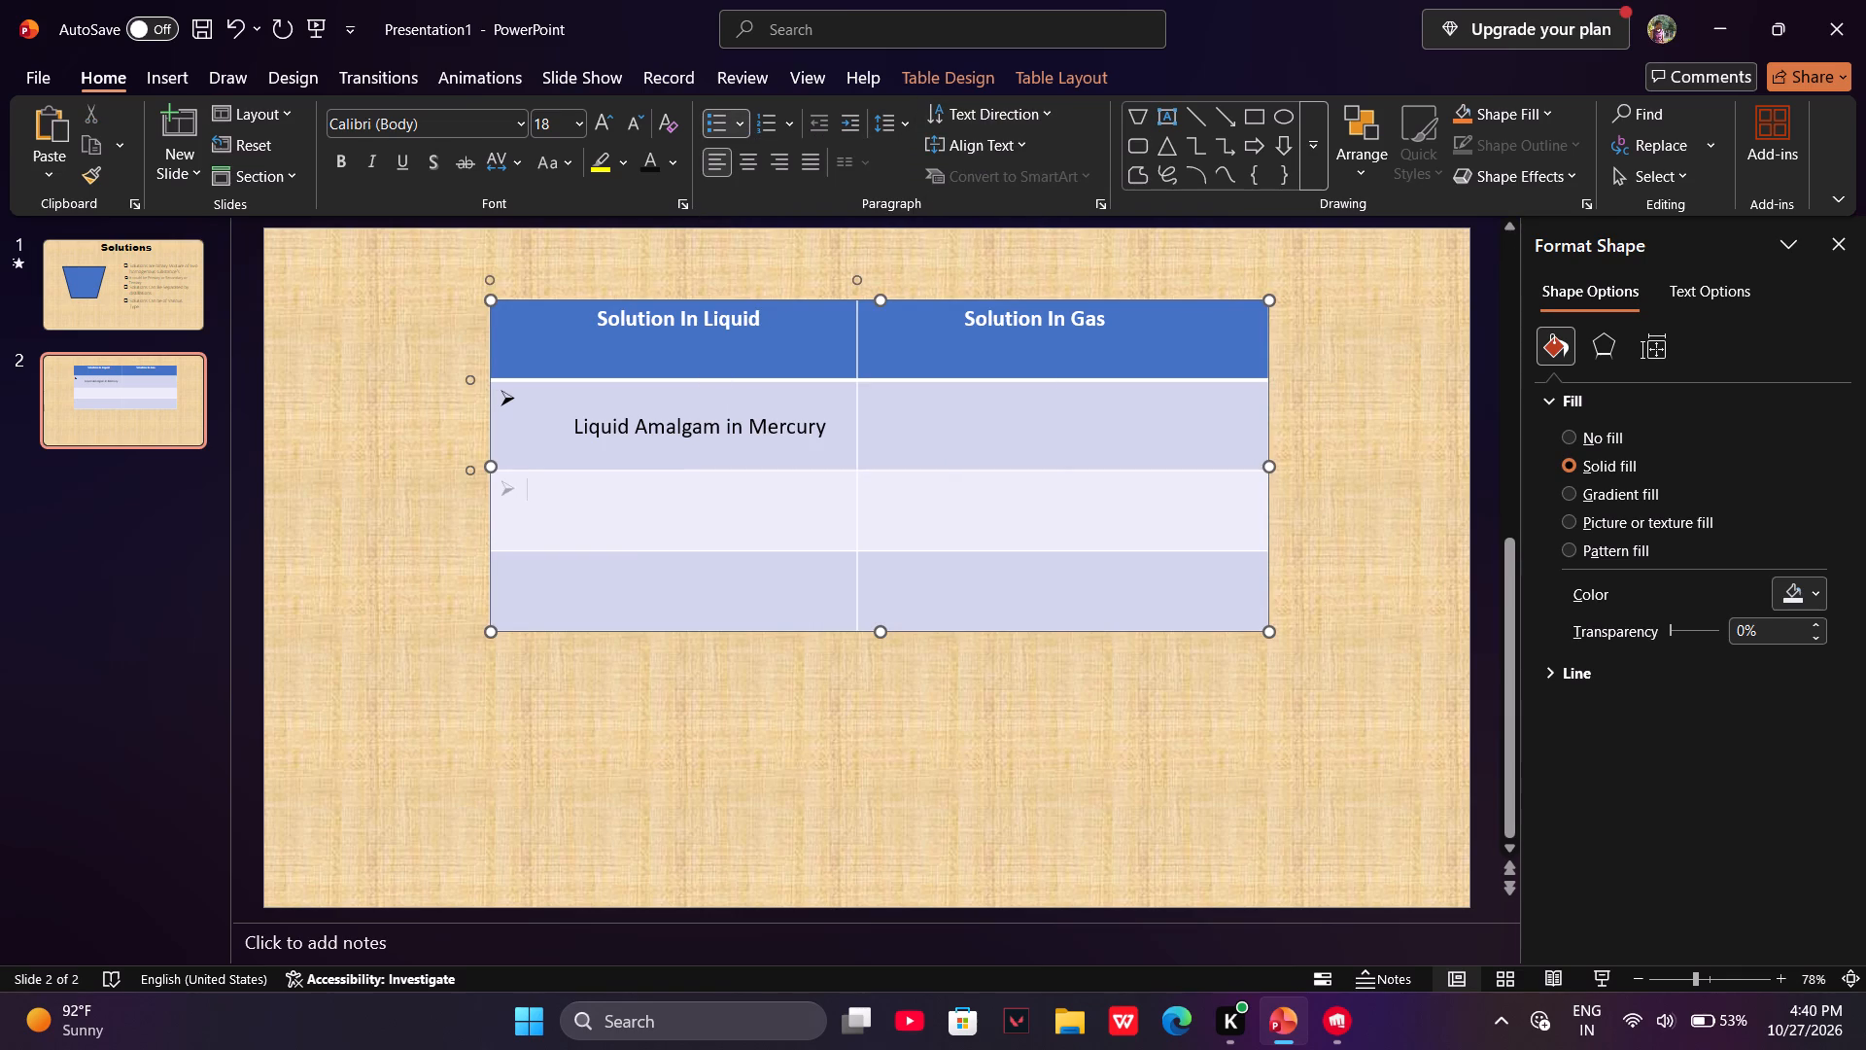
Delete the line break and extra spaces before "Liquid Amalgam in Mercury" to bring it level with its arrow bullet.
{"action": "left_click", "coordinate": [572, 430]}
{"action": "key", "text": "BackSpace"}
{"action": "key", "text": "BackSpace"}
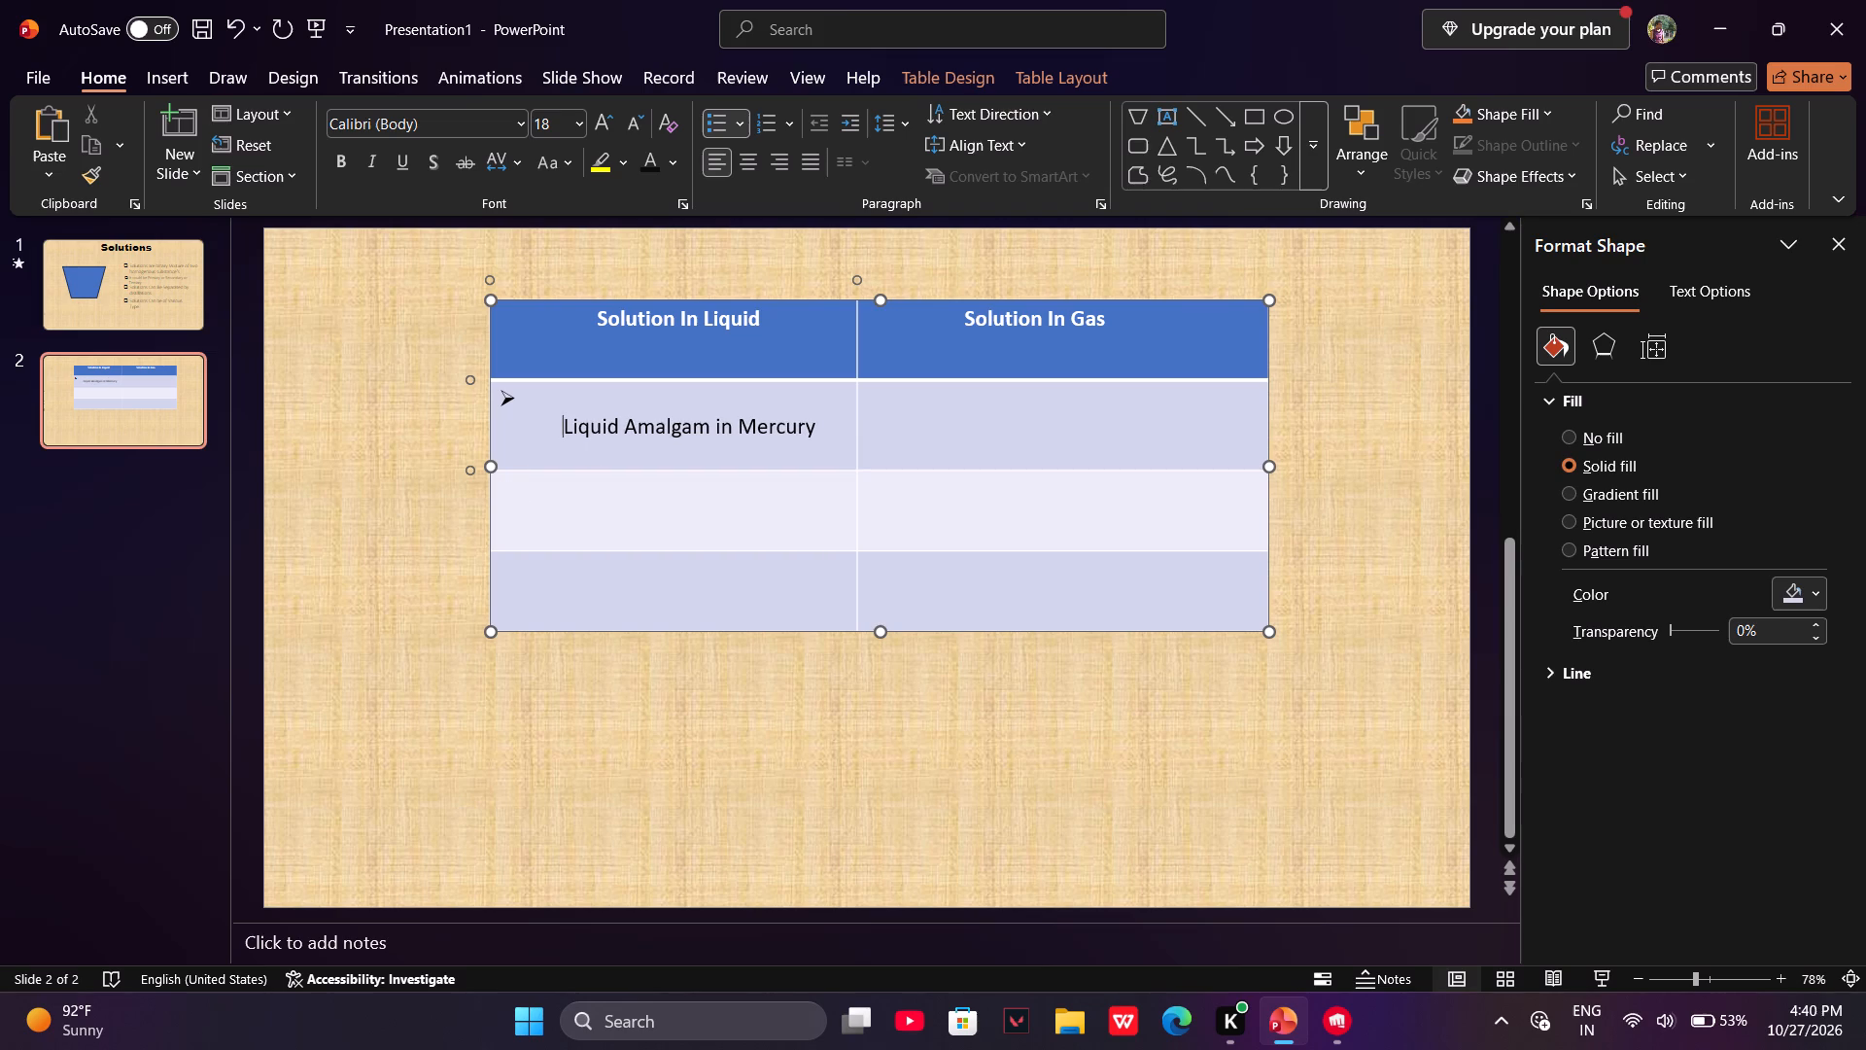
{"action": "key", "text": "shift+BackSpace"}
{"action": "key", "text": "BackSpace"}
{"action": "key", "text": "BackSpace"}
{"action": "key", "text": "BackSpace"}
{"action": "key", "text": "BackSpace"}
{"action": "key", "text": "BackSpace"}
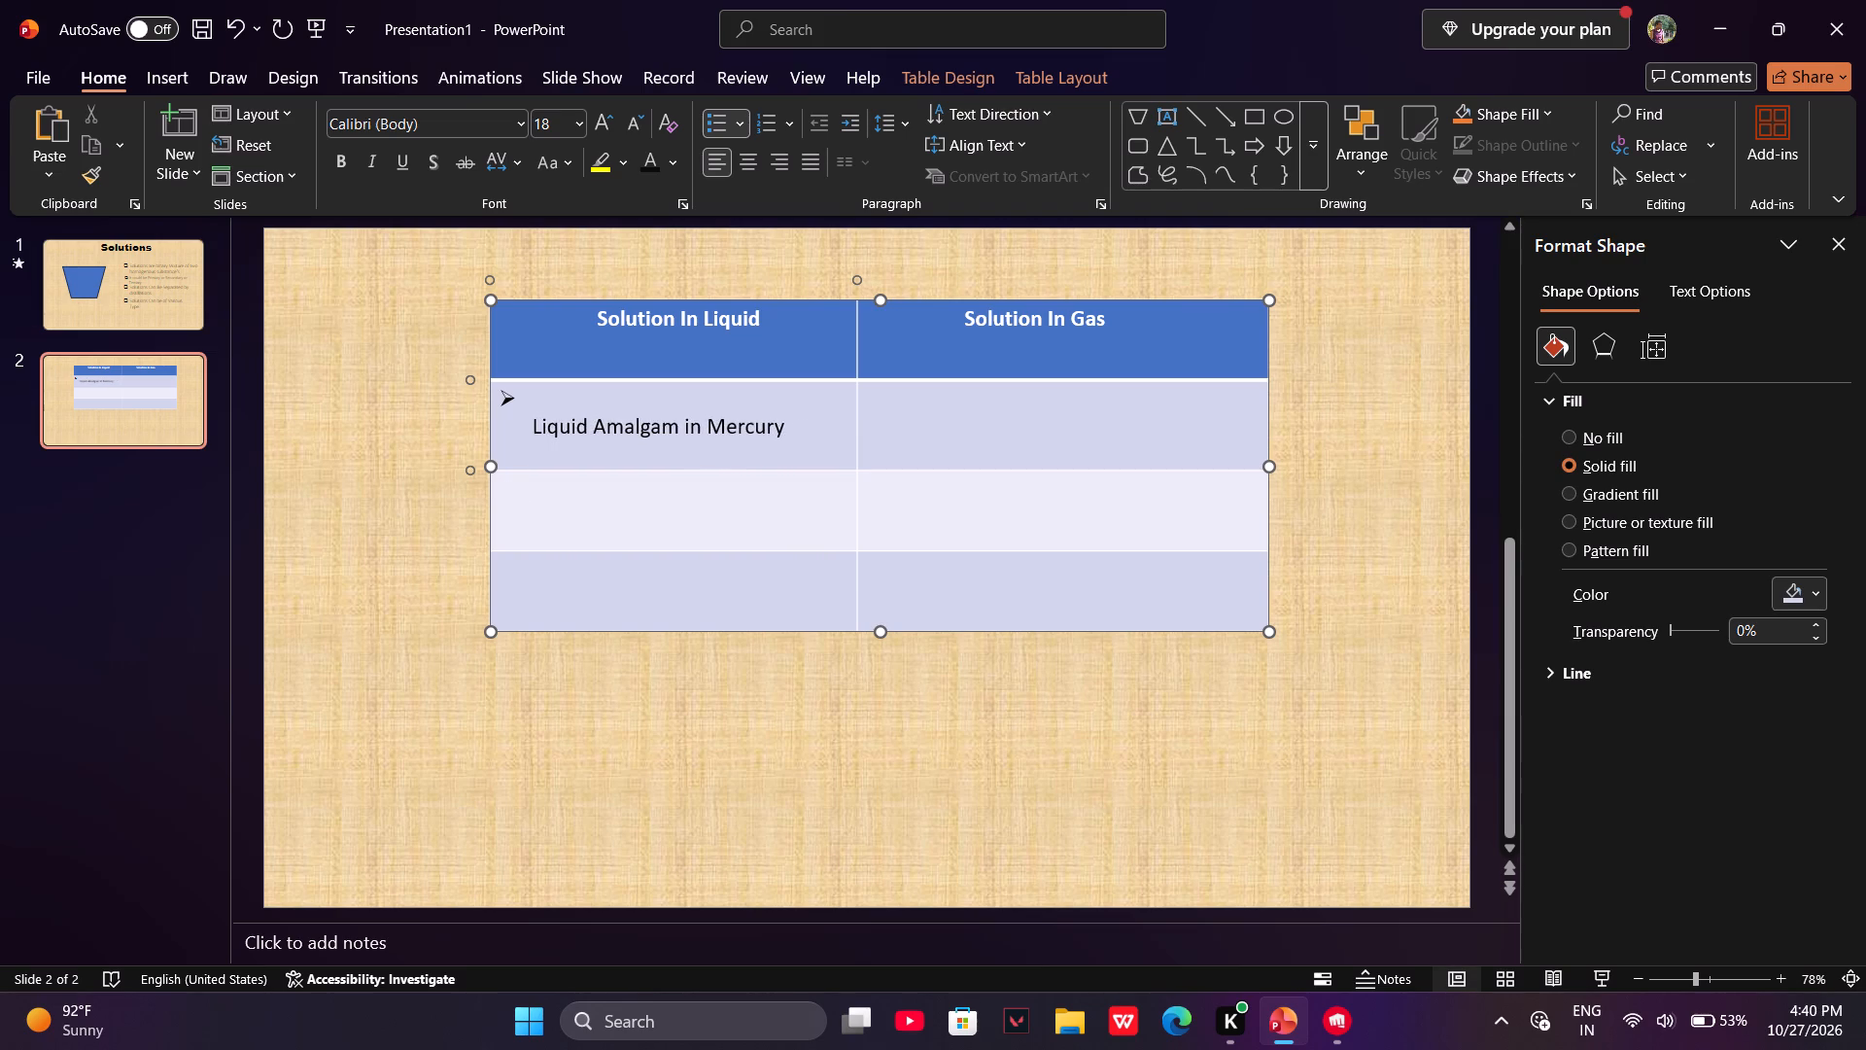
{"action": "key", "text": "BackSpace"}
{"action": "key", "text": "BackSpace"}
{"action": "key", "text": "BackSpace"}
{"action": "key", "text": "BackSpace"}
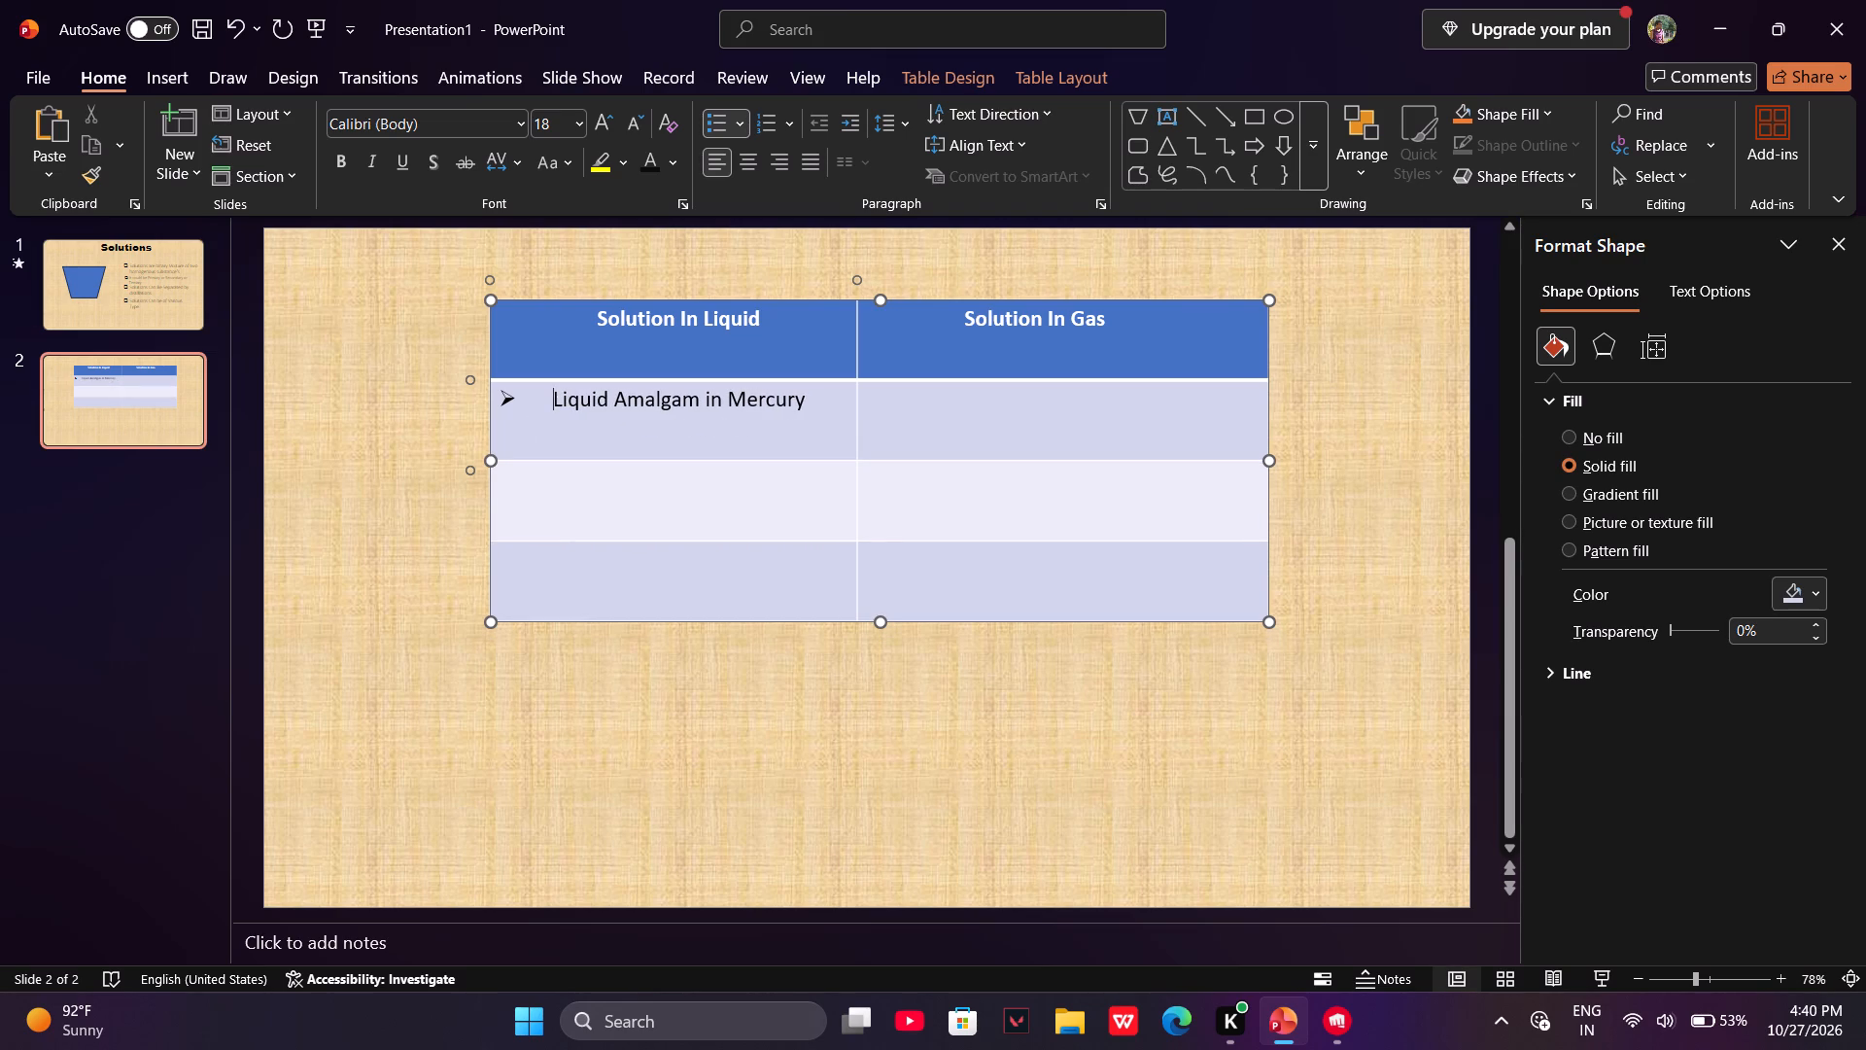
Enter "Methanol In Berlyium" in the bulleted cell below "Liquid Amalgam in Mercury".
{"action": "left_click", "coordinate": [520, 480]}
{"action": "key", "text": "space"}
{"action": "key", "text": "space"}
{"action": "key", "text": "ctrl+BackSpace"}
{"action": "key", "text": "BackSpace"}
{"action": "type", "text": "ol in"}
{"action": "key", "text": "BackSpace"}
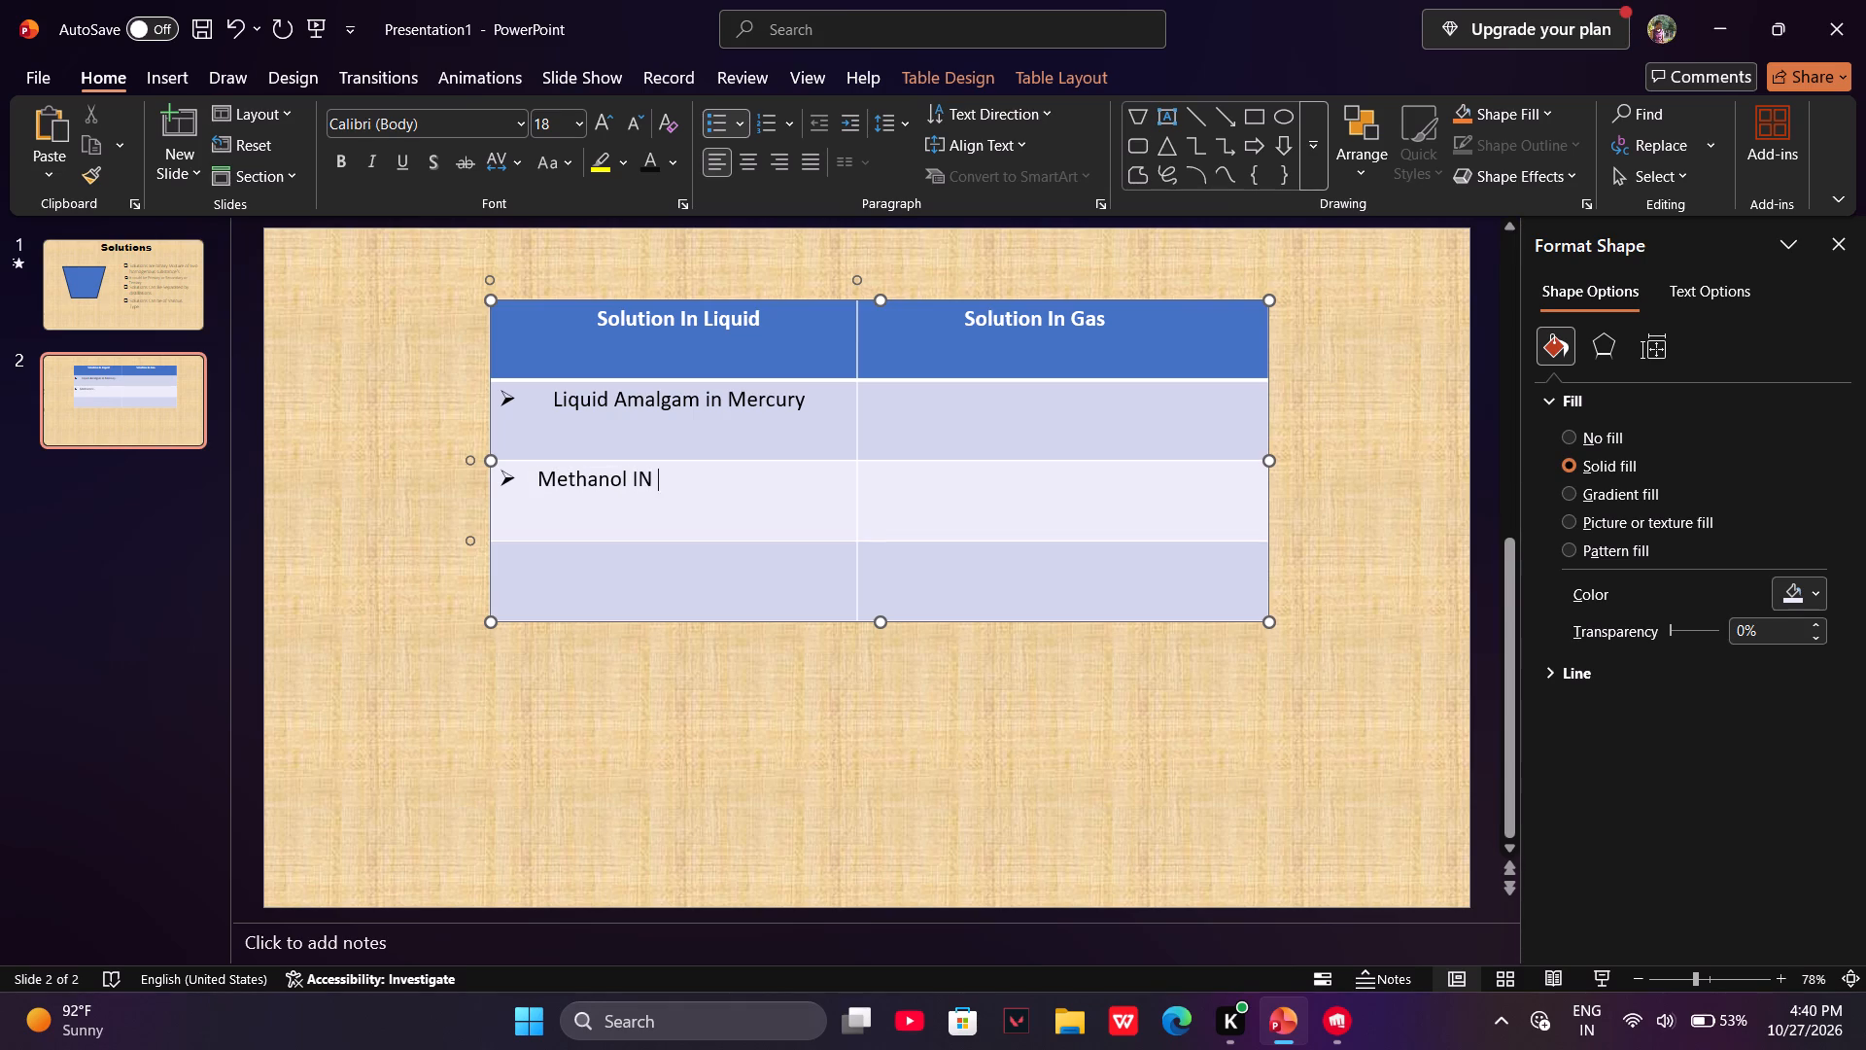
{"action": "key", "text": "BackSpace"}
{"action": "key", "text": "space"}
{"action": "type", "text": "n"}
{"action": "key", "text": "BackSpace"}
{"action": "key", "text": "BackSpace"}
{"action": "key", "text": "r"}
{"action": "key", "text": "BackSpace"}
{"action": "type", "text": "erl"}
{"action": "type", "text": "yium"}
{"action": "key", "text": "space"}
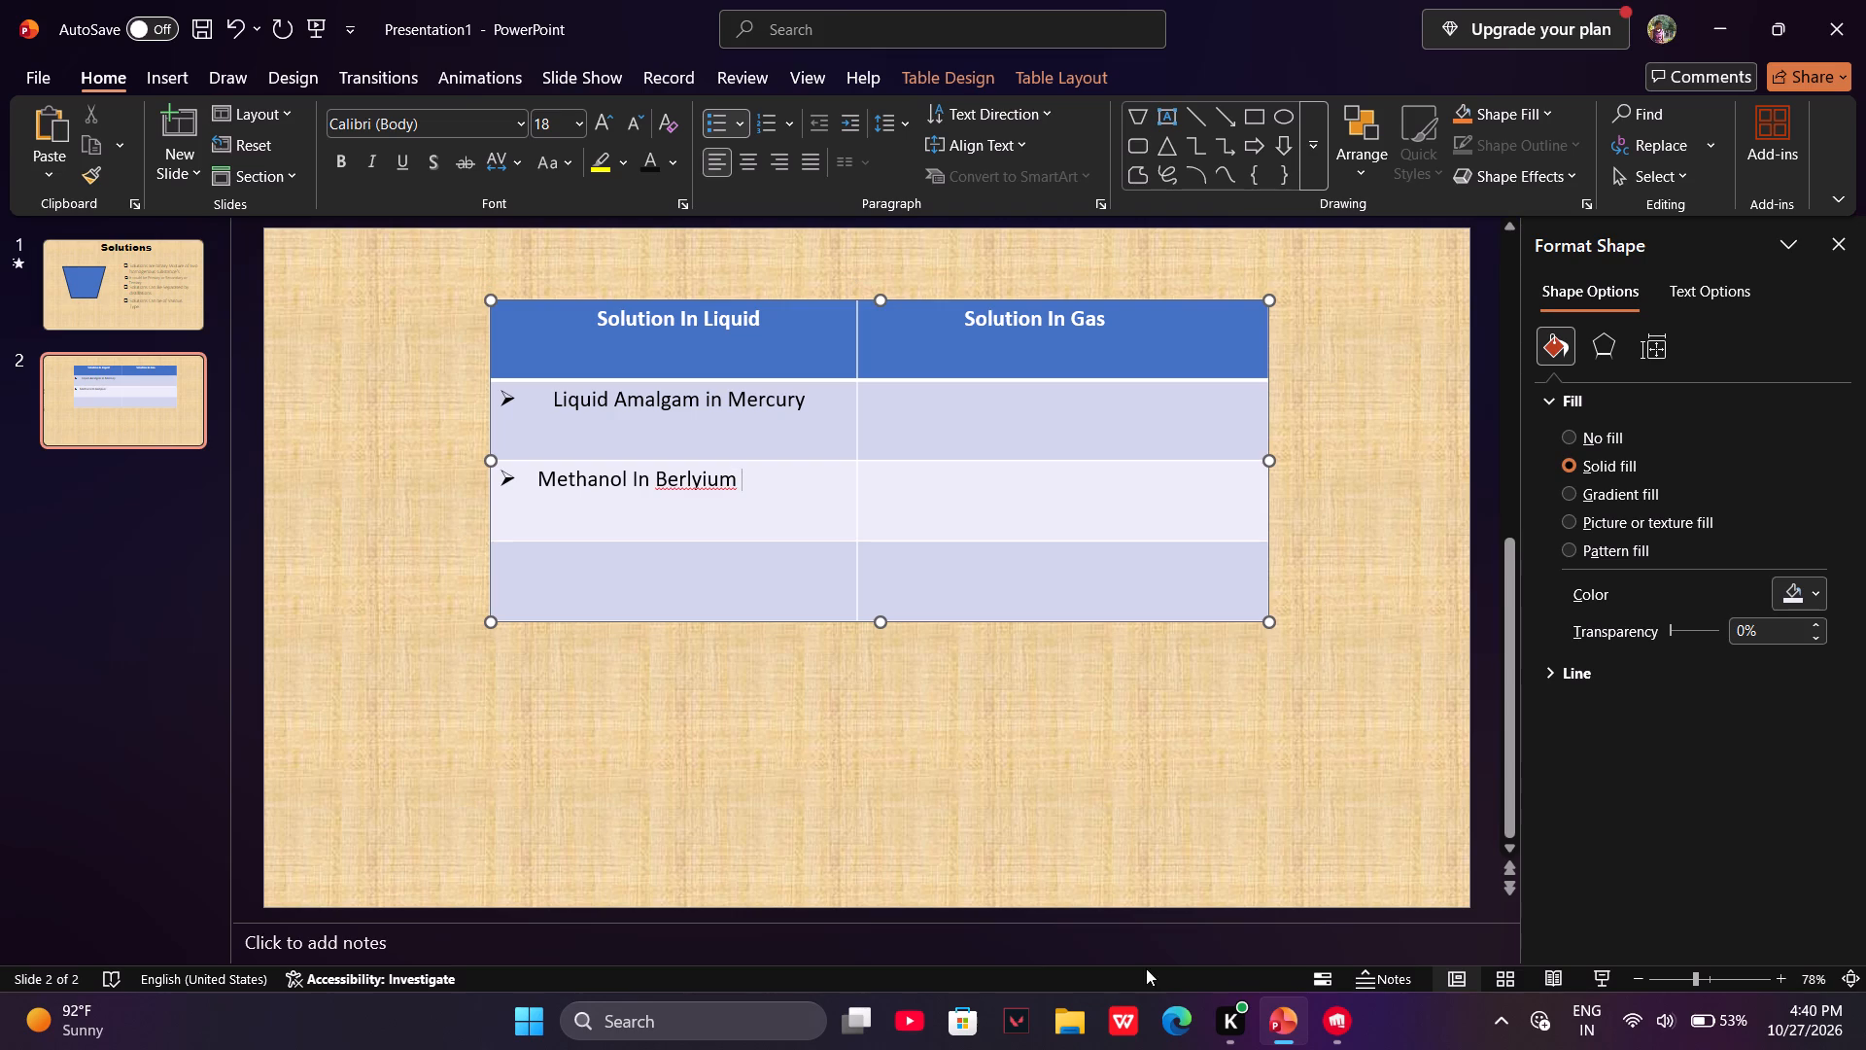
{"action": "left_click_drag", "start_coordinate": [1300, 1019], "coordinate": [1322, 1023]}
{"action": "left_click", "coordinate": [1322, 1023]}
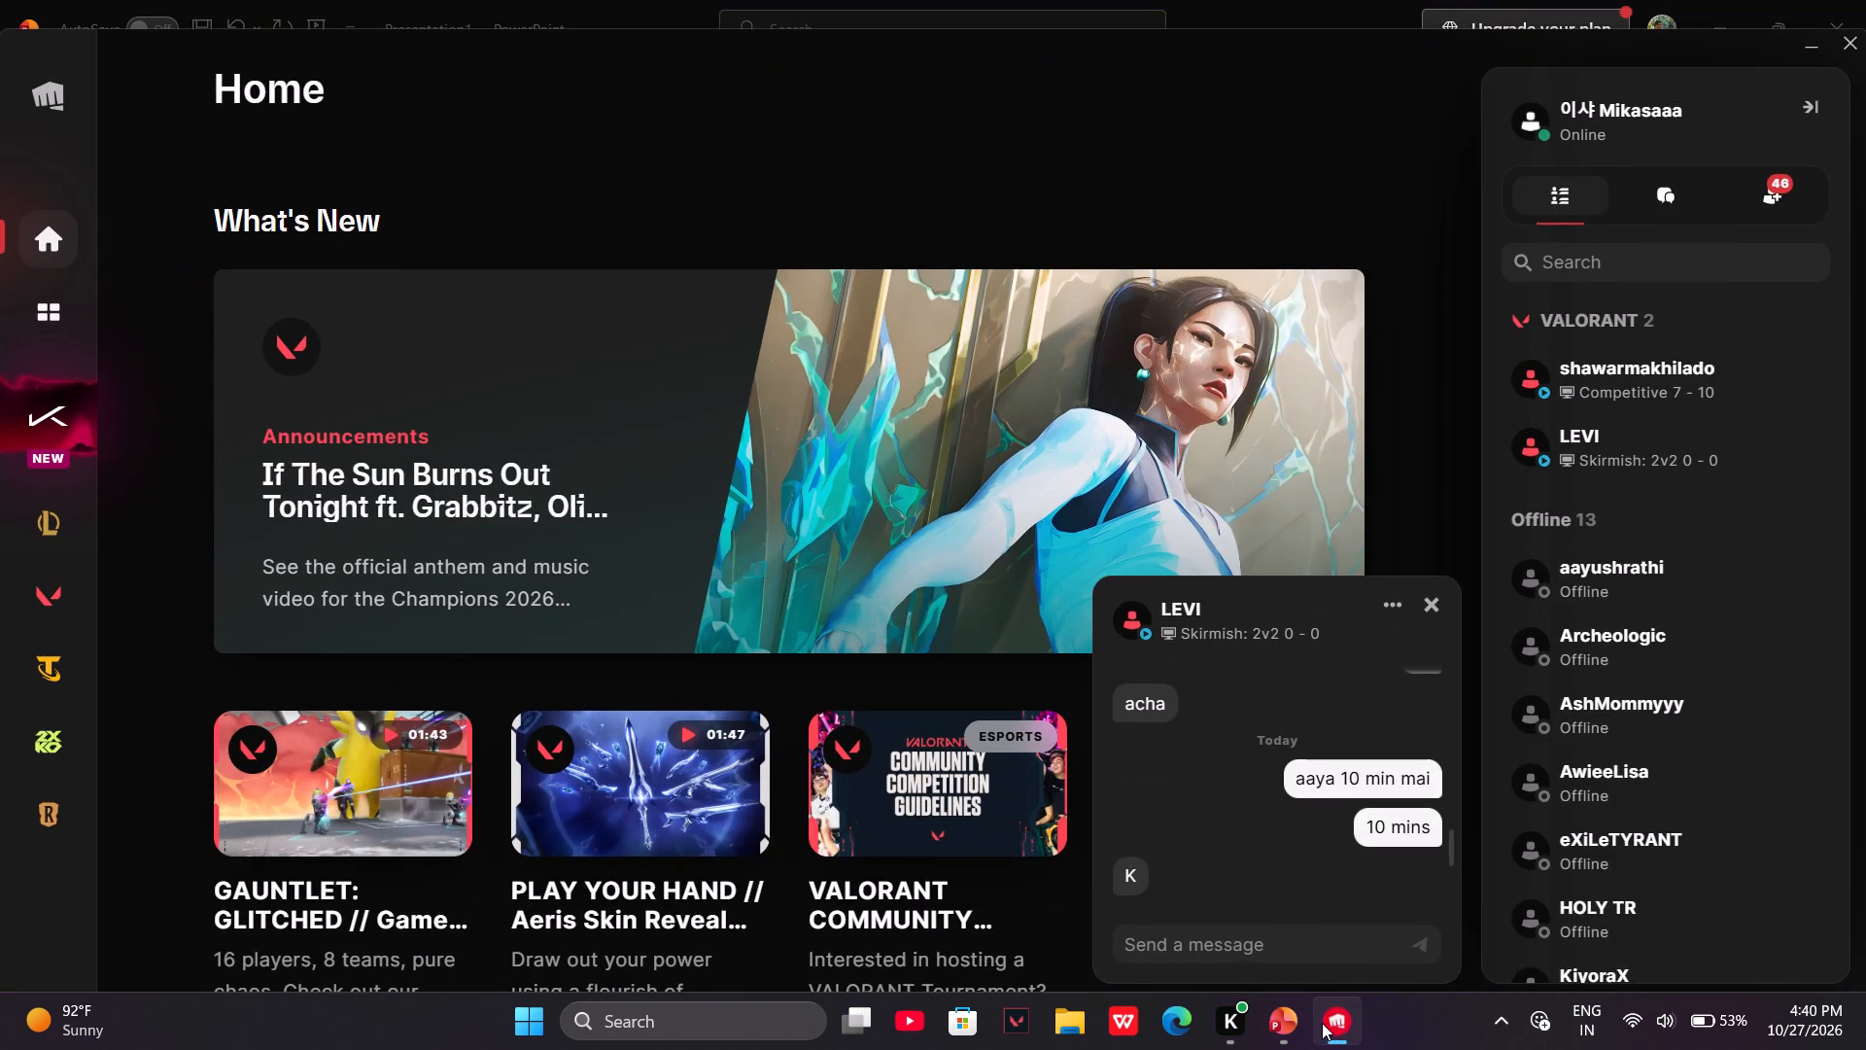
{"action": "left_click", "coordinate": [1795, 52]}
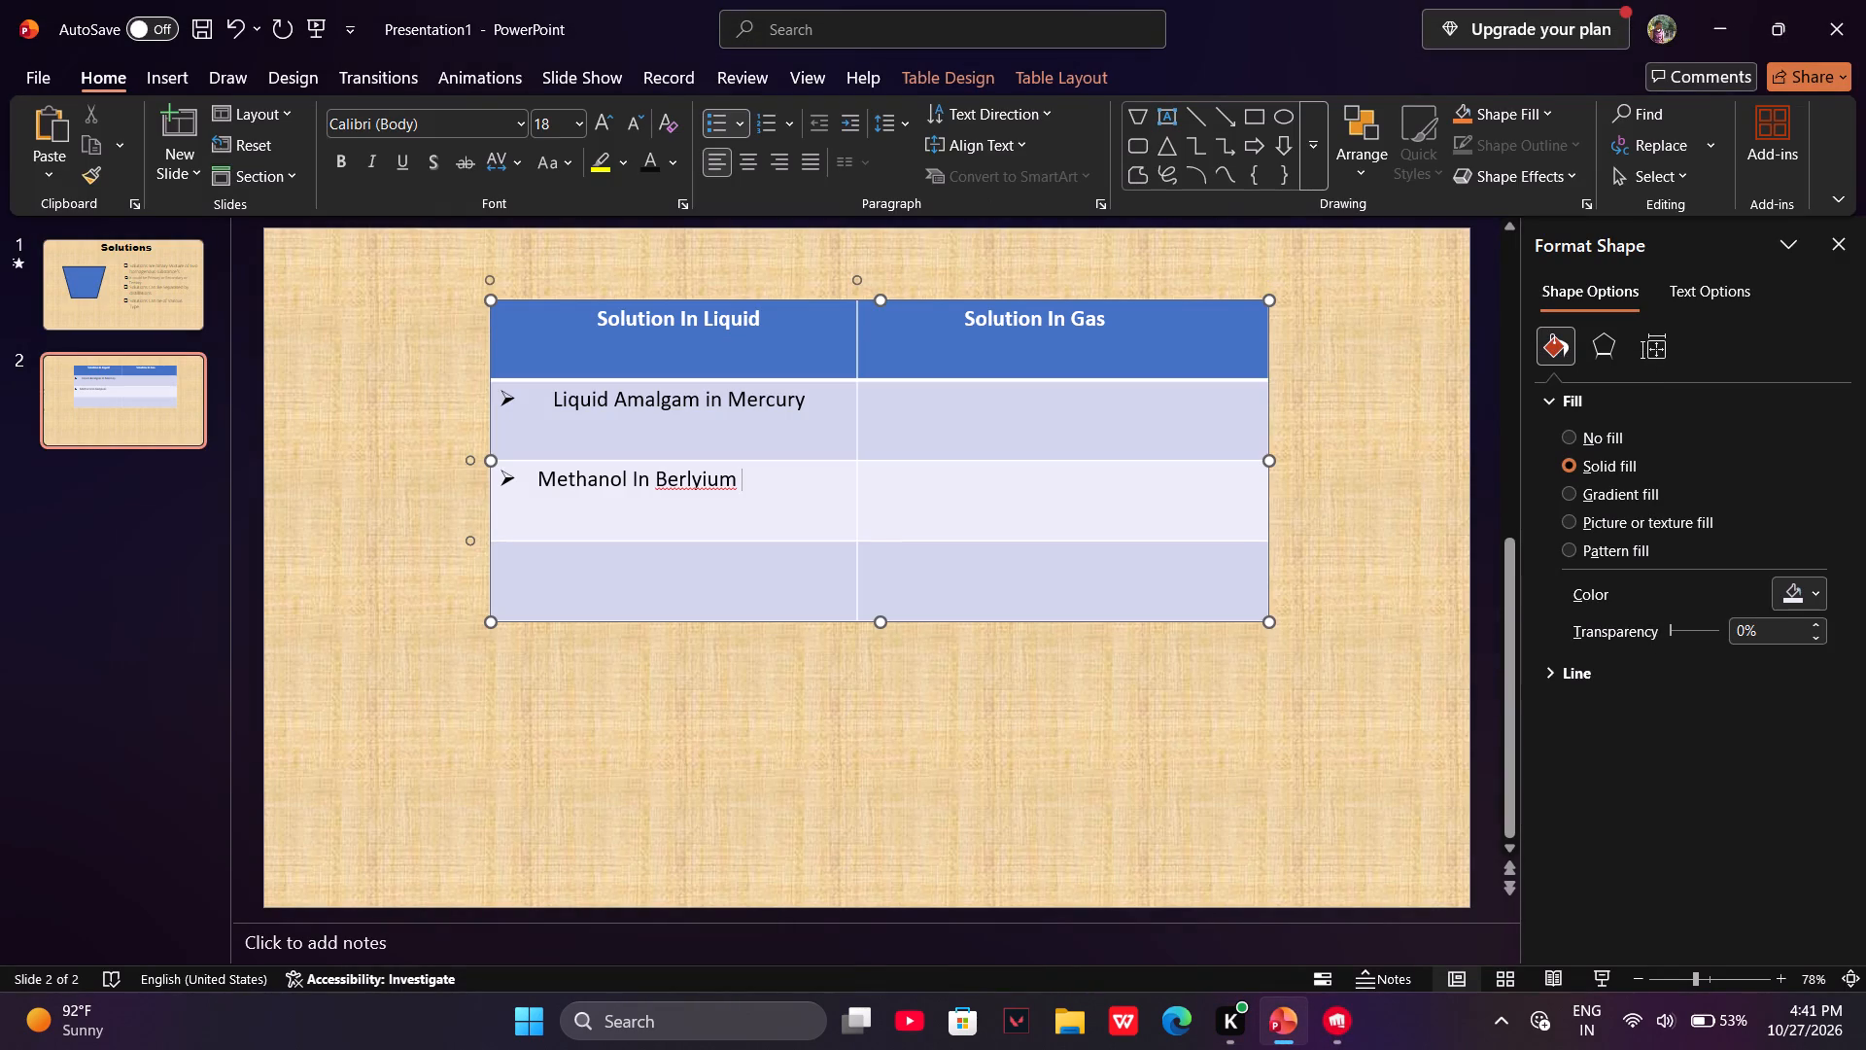
Correct the misspelled "Berlyium" to the suggested spelling "Beryllium".
{"action": "left_click", "coordinate": [719, 479]}
{"action": "right_click", "coordinate": [719, 479]}
{"action": "left_click", "coordinate": [888, 502]}
Apply arrow bullets to the last cell of the Solution In Liquid column and enter "Chloroform And Acetone" in it.
{"action": "left_click", "coordinate": [562, 561]}
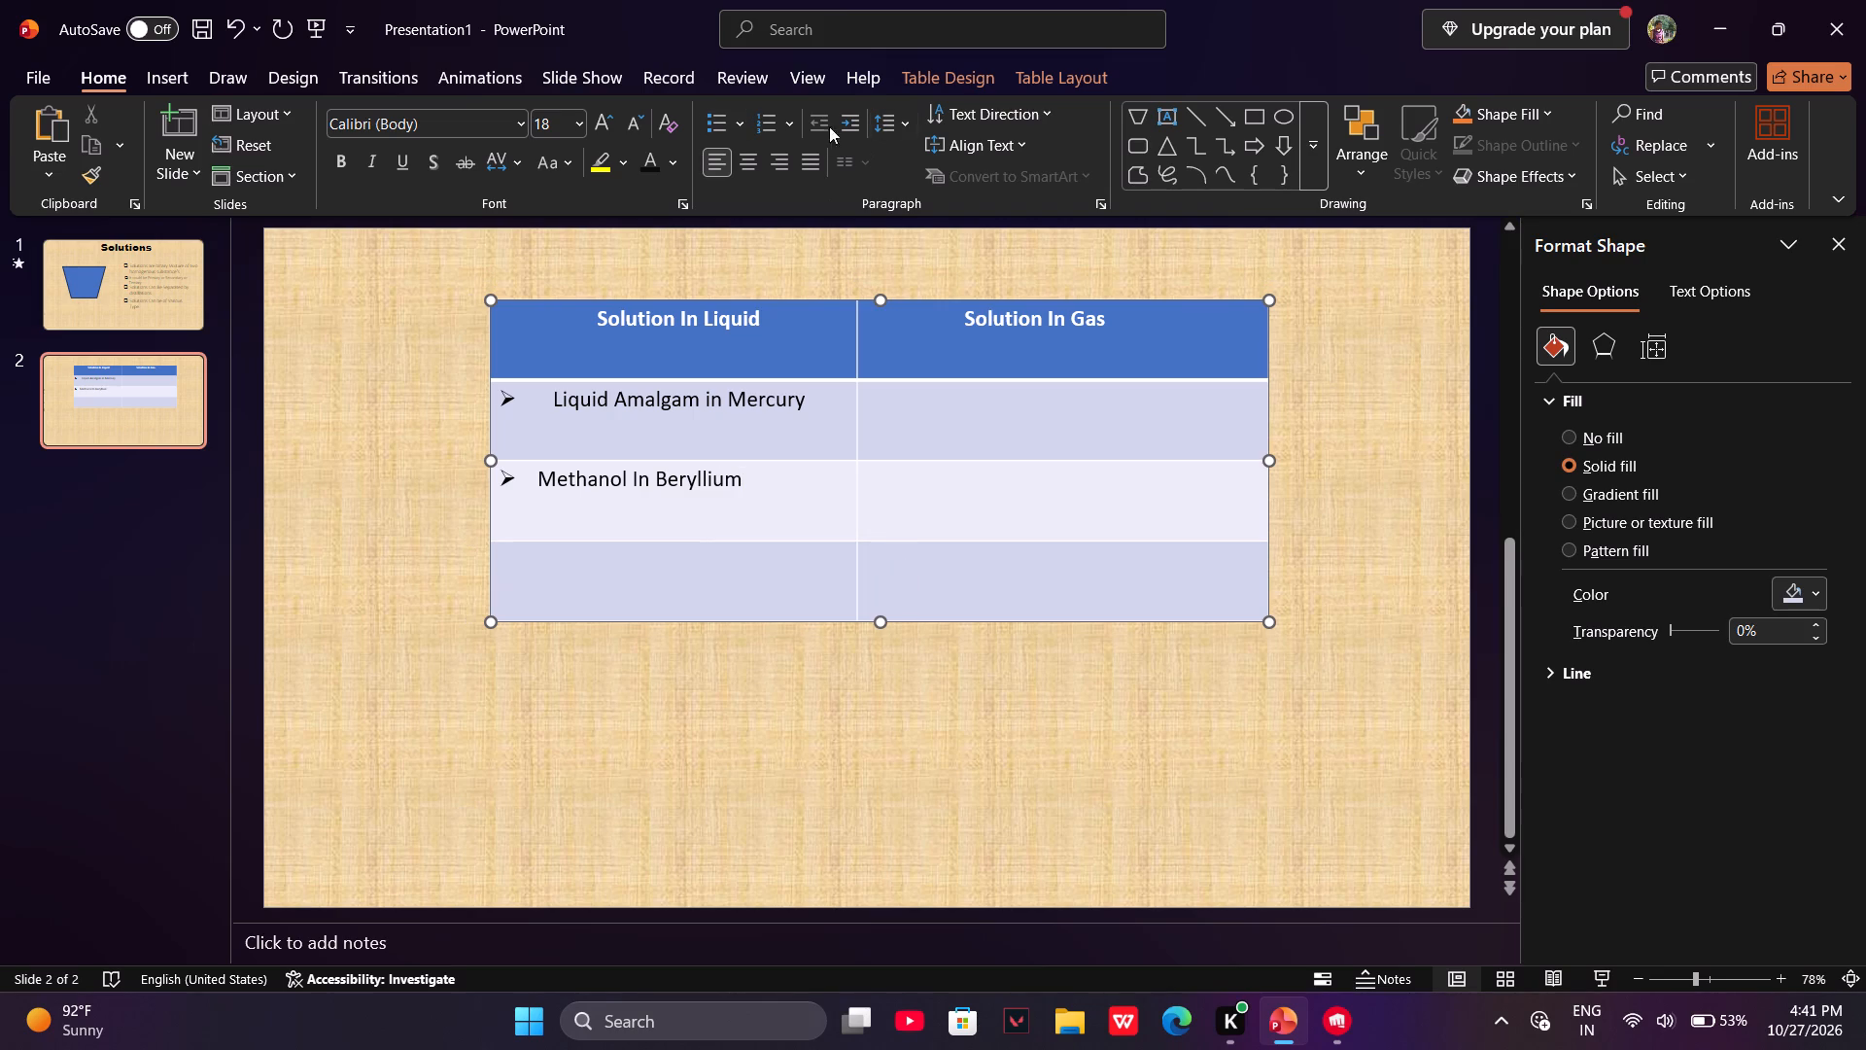
{"action": "left_click", "coordinate": [732, 126]}
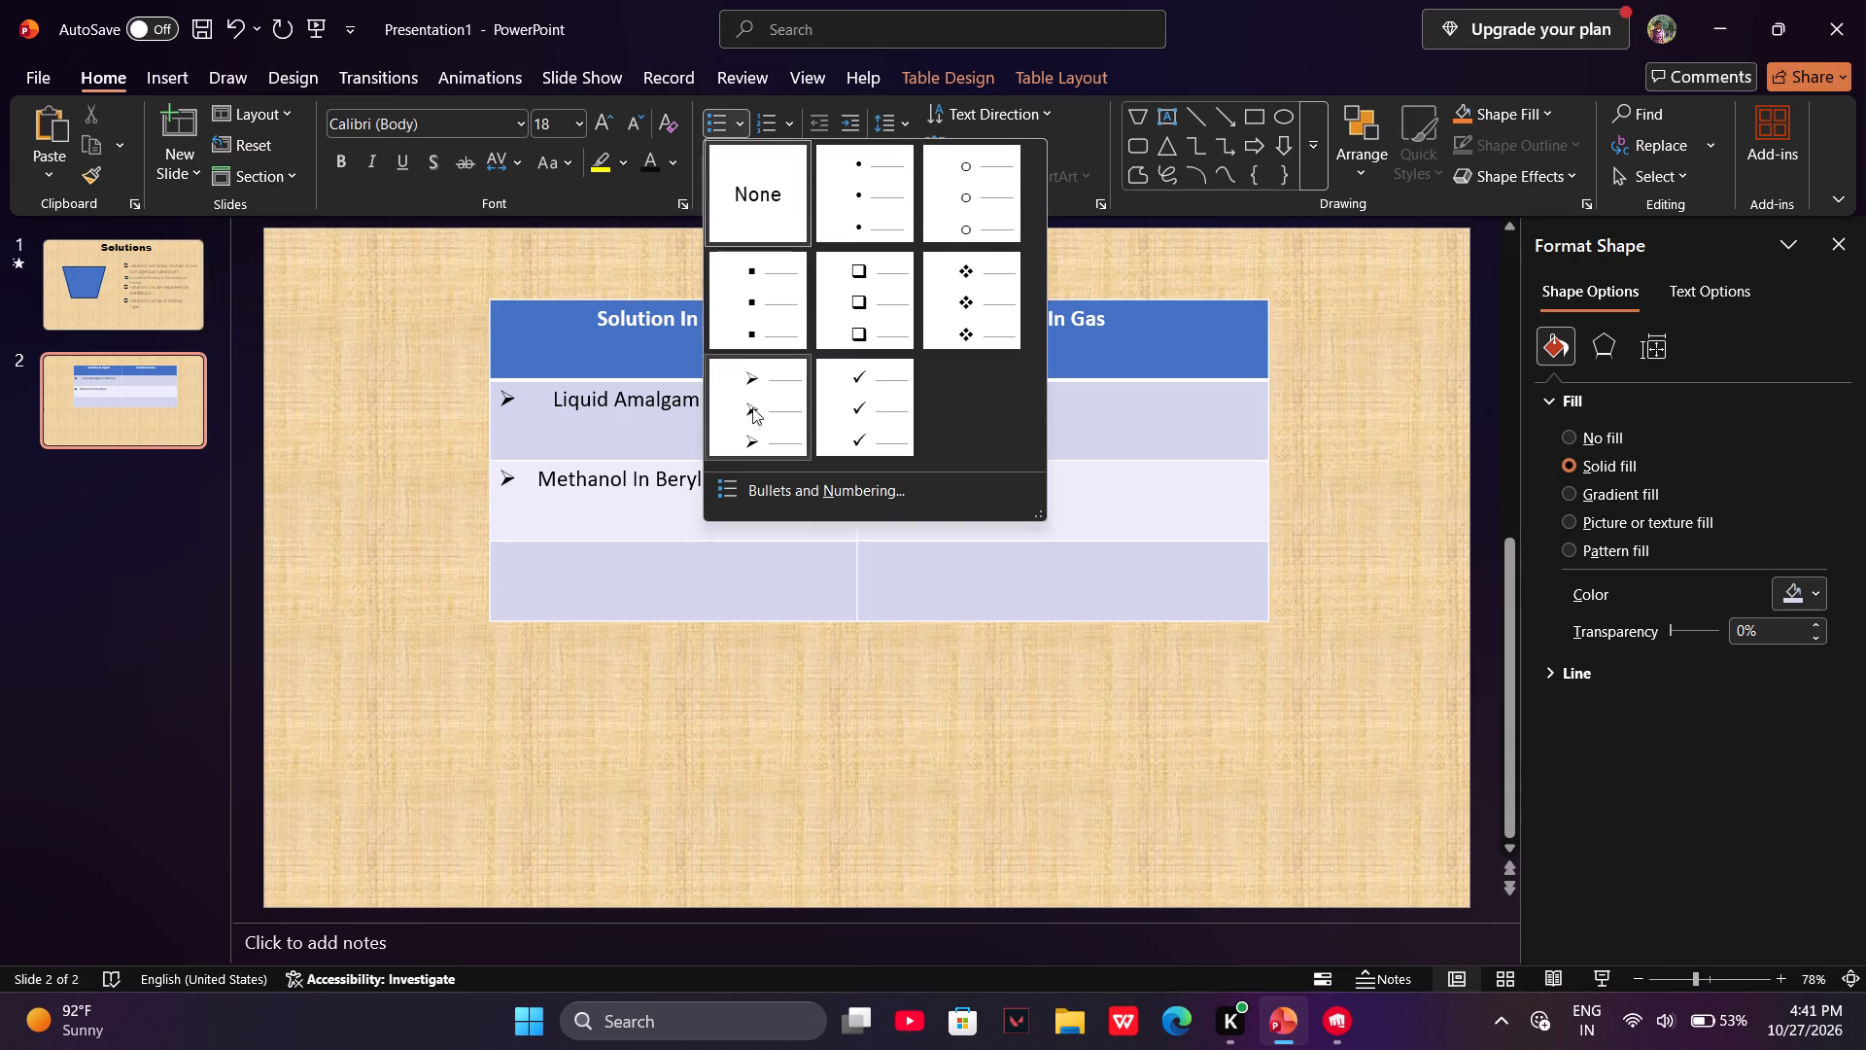
{"action": "left_click", "coordinate": [752, 407]}
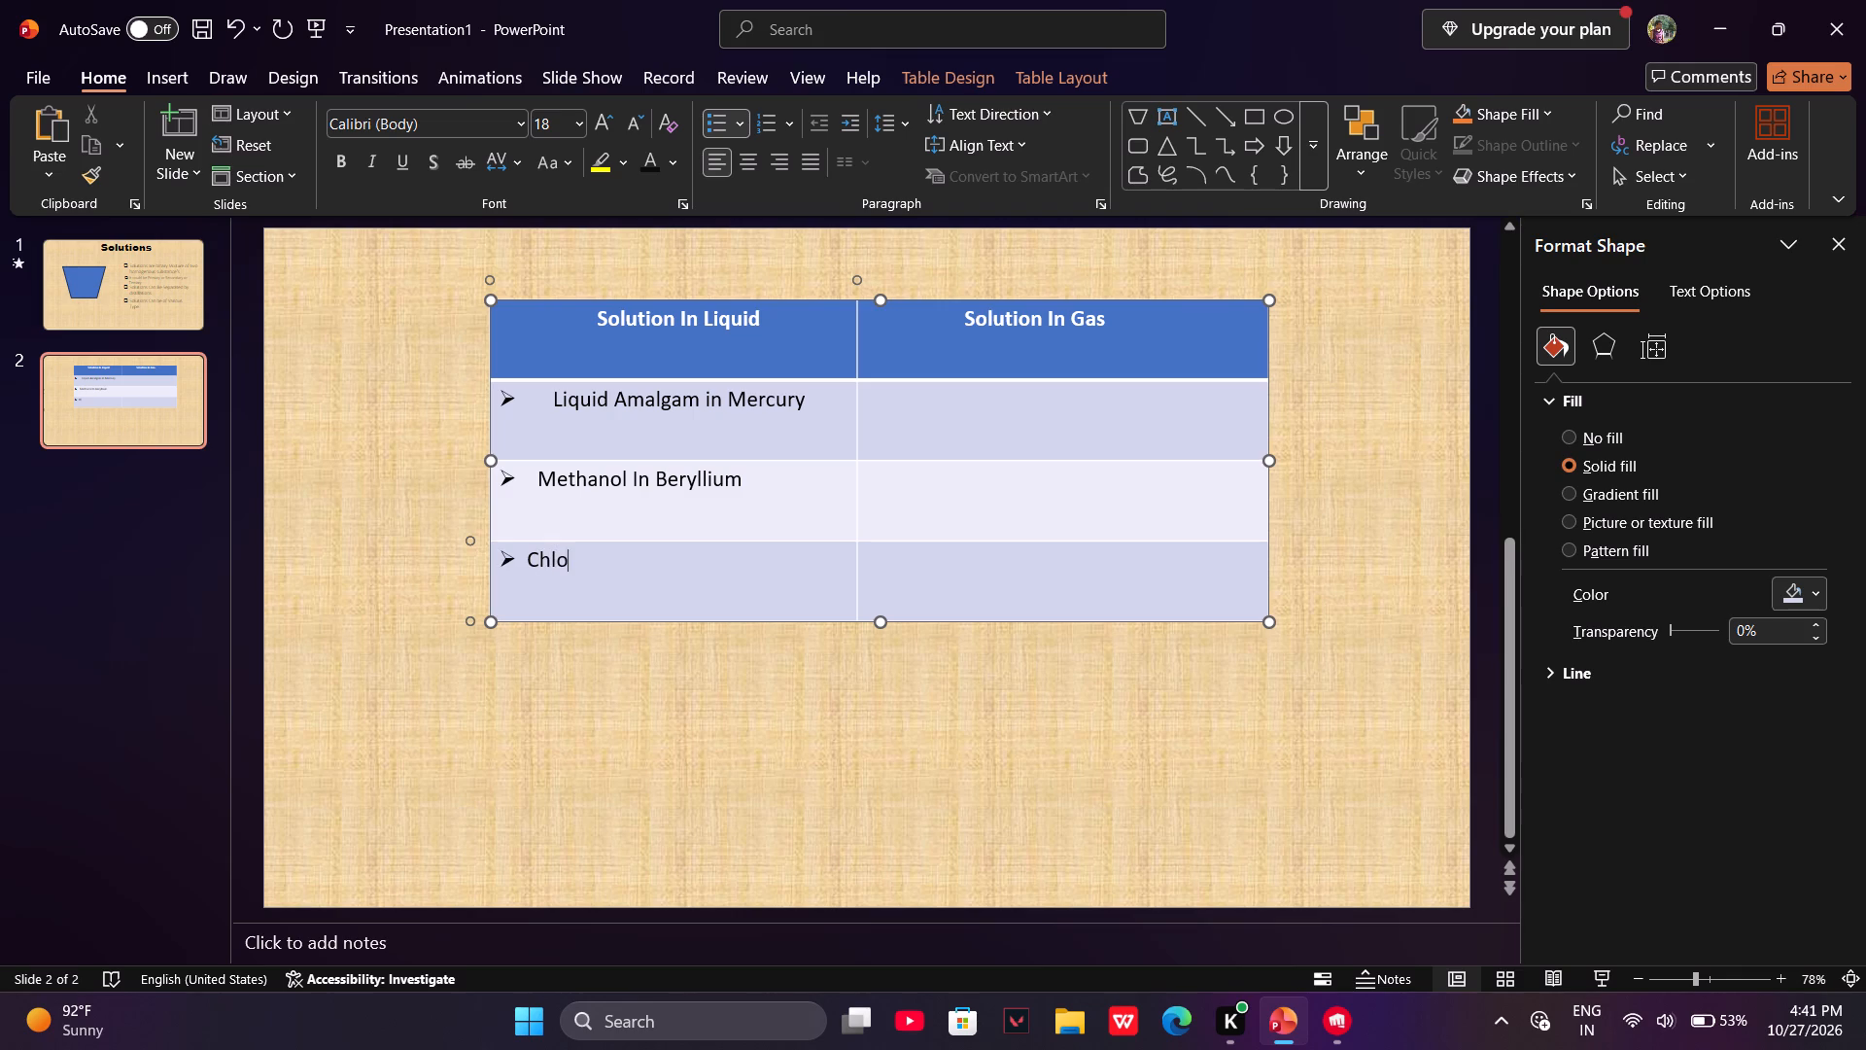
{"action": "key", "text": "BackSpace"}
{"action": "key", "text": "r"}
{"action": "key", "text": "BackSpace"}
{"action": "key", "text": "e"}
{"action": "key", "text": "BackSpace"}
{"action": "type", "text": "cetone"}
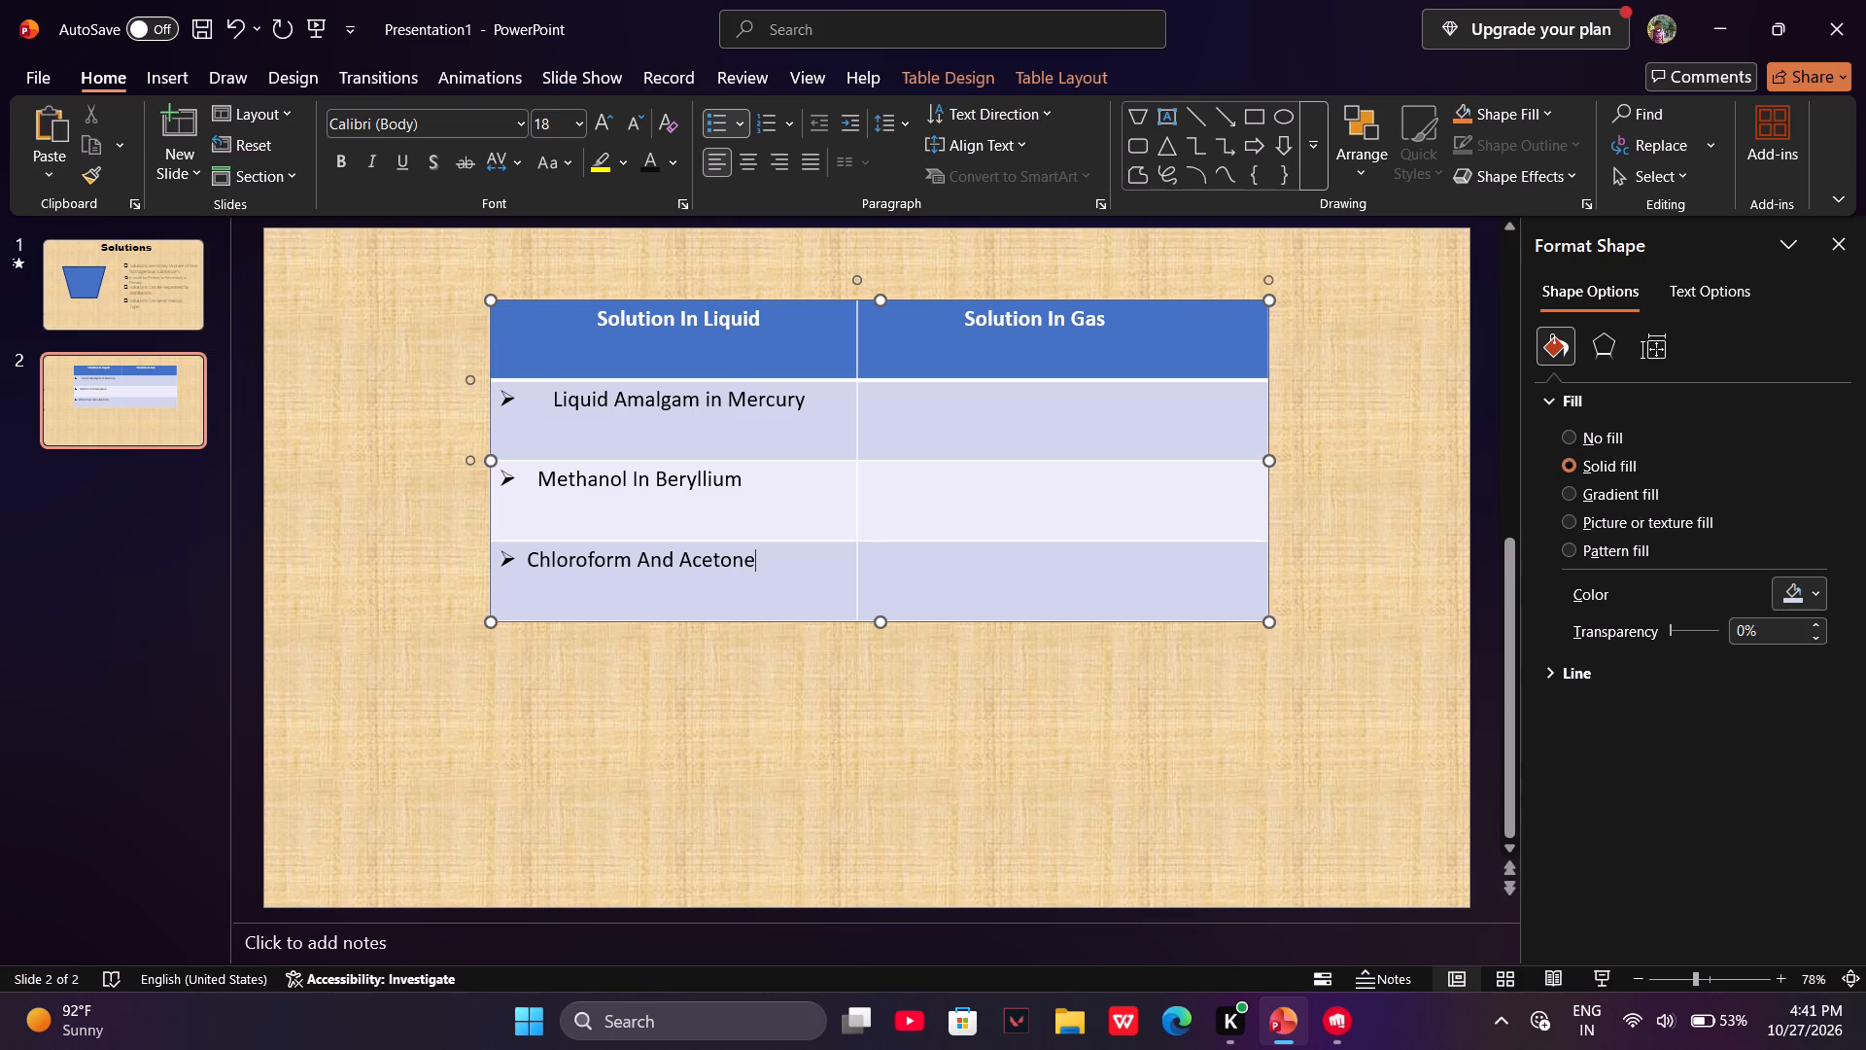
Apply arrow bullets to the first cell under Solution In Gas and enter "HNO4 And Water" in it.
{"action": "left_click", "coordinate": [889, 445]}
{"action": "left_click", "coordinate": [735, 139]}
{"action": "left_click", "coordinate": [747, 123]}
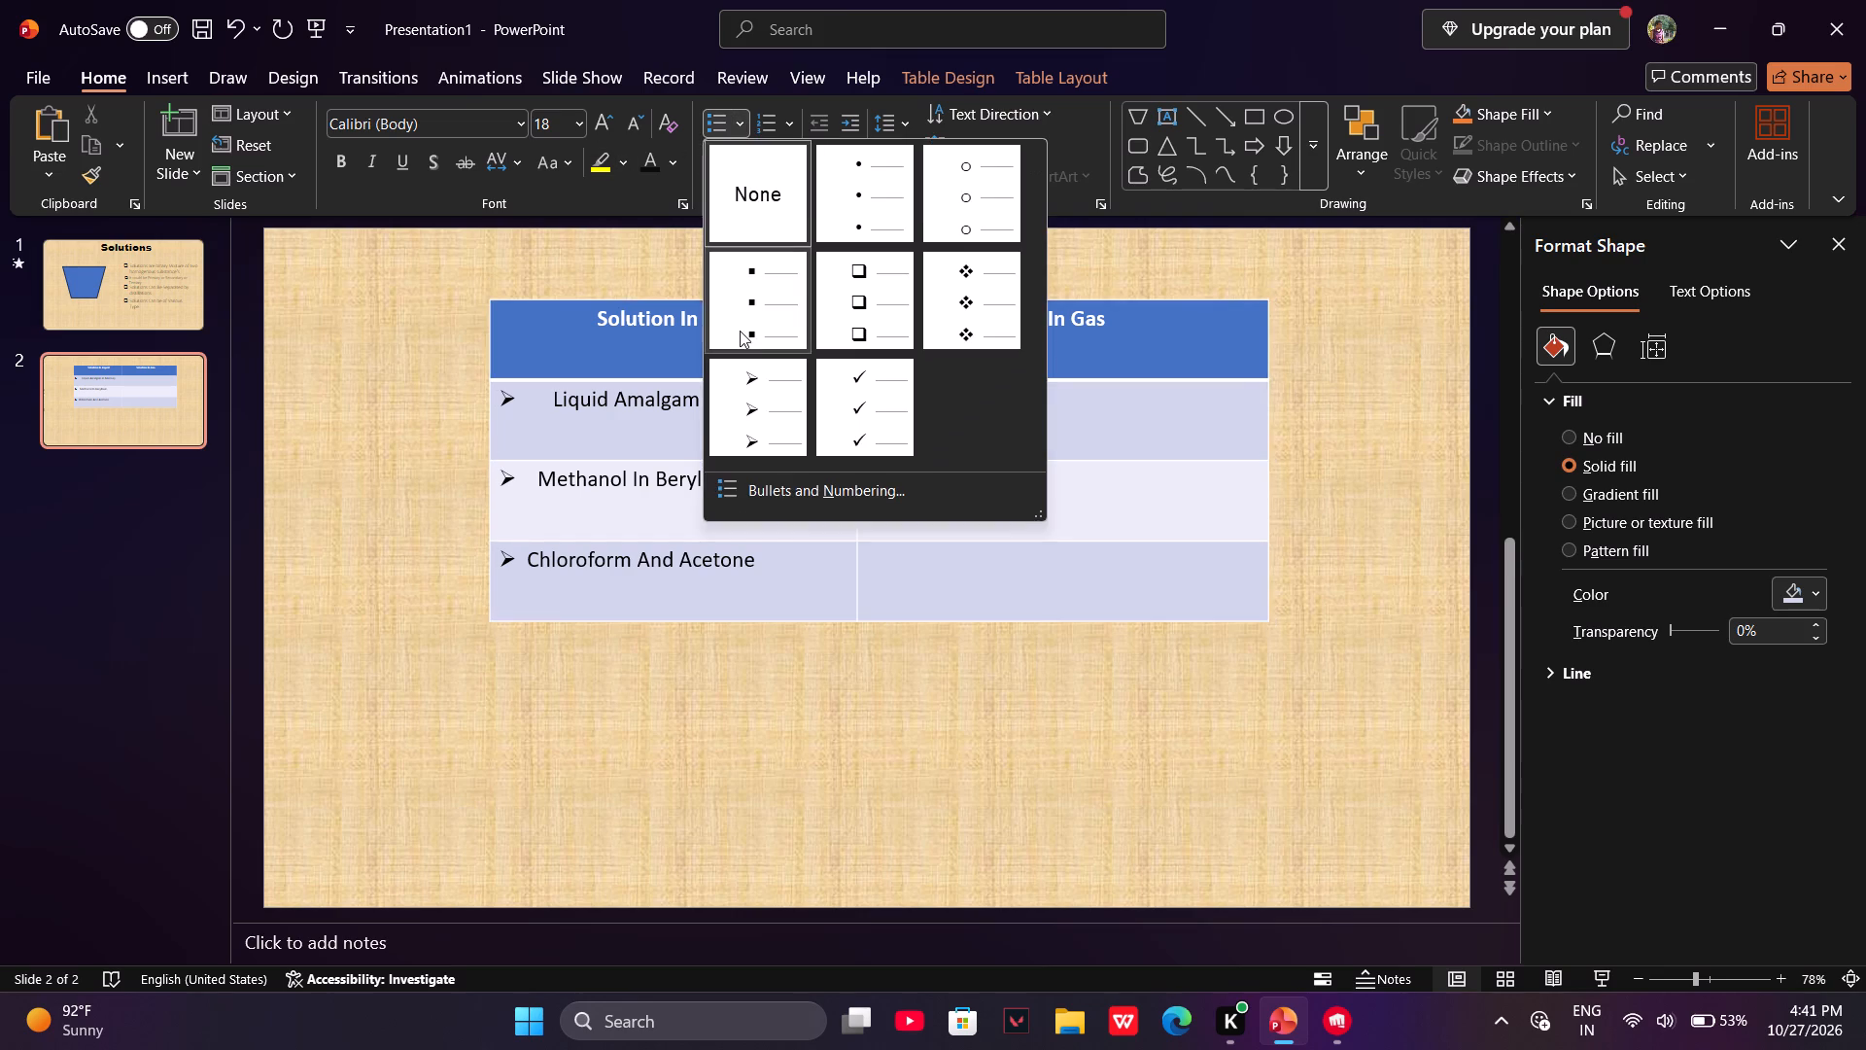
{"action": "left_click", "coordinate": [760, 399]}
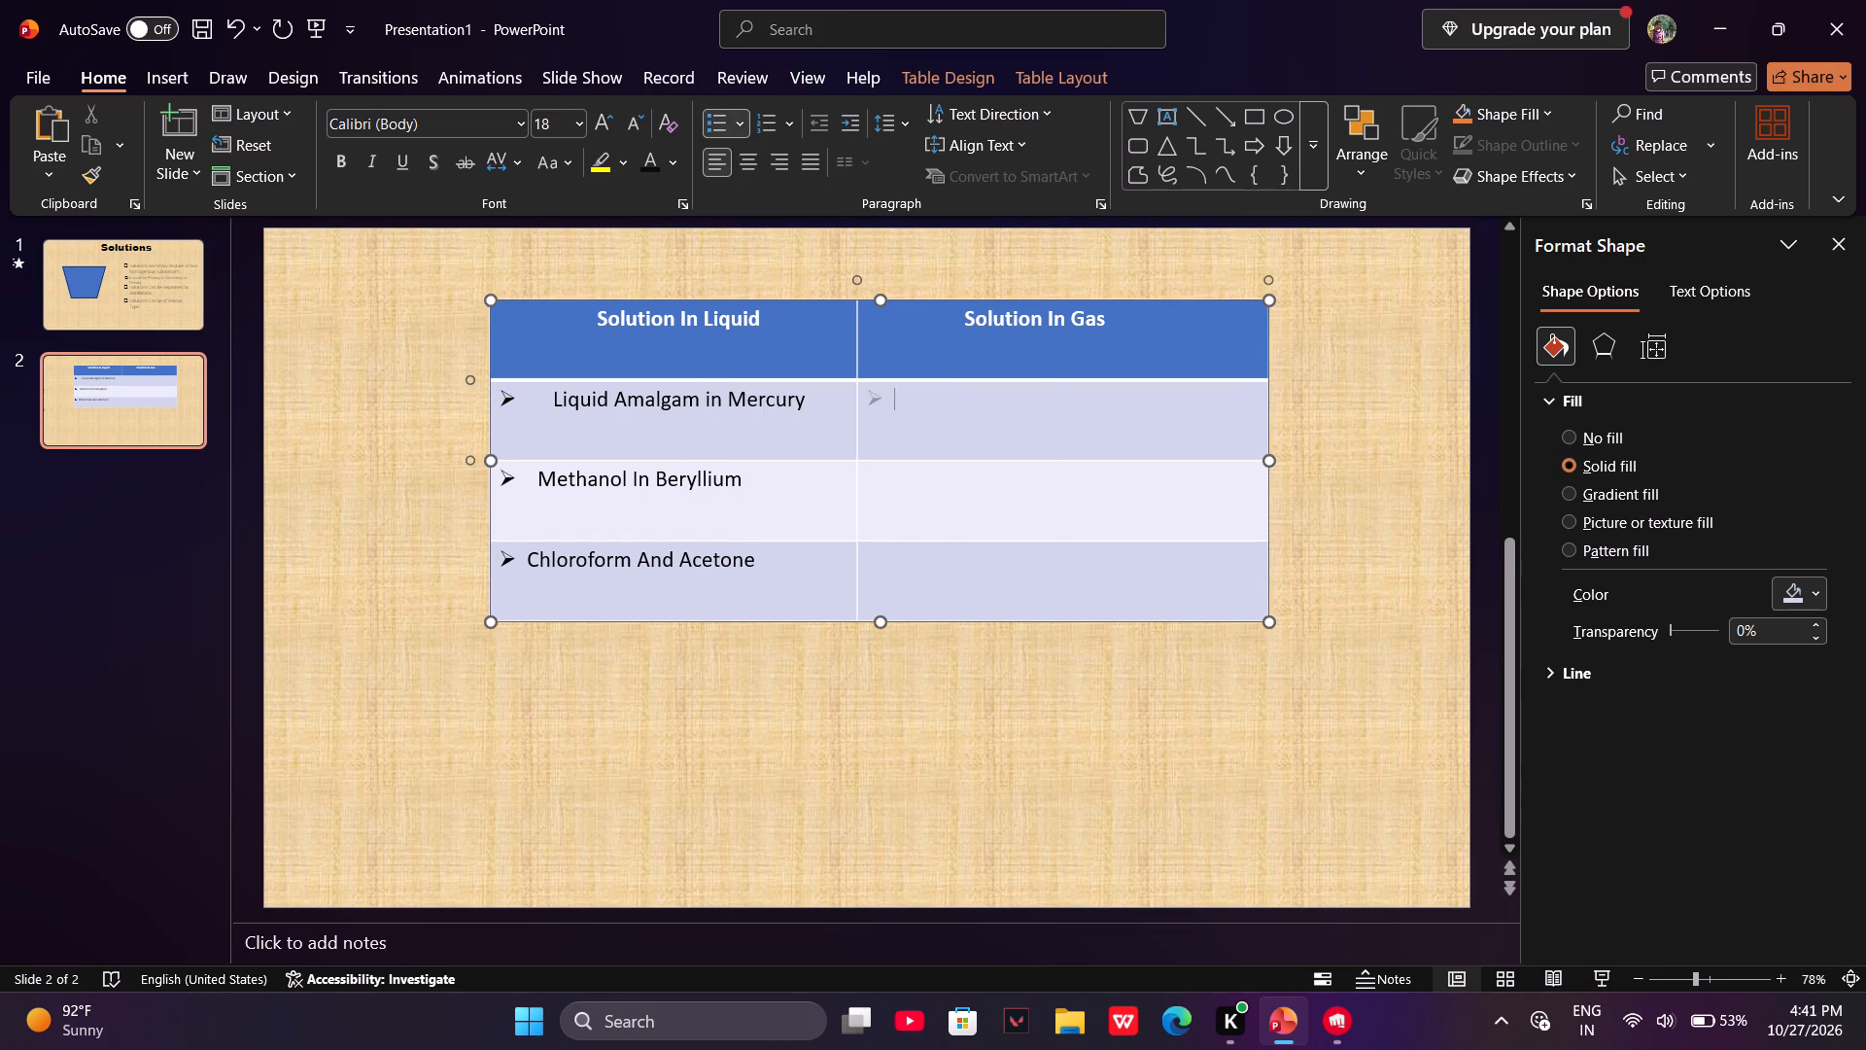
{"action": "type", "text": "HS"}
{"action": "key", "text": "BackSpace"}
{"action": "type", "text": "N0"}
{"action": "key", "text": "BackSpace"}
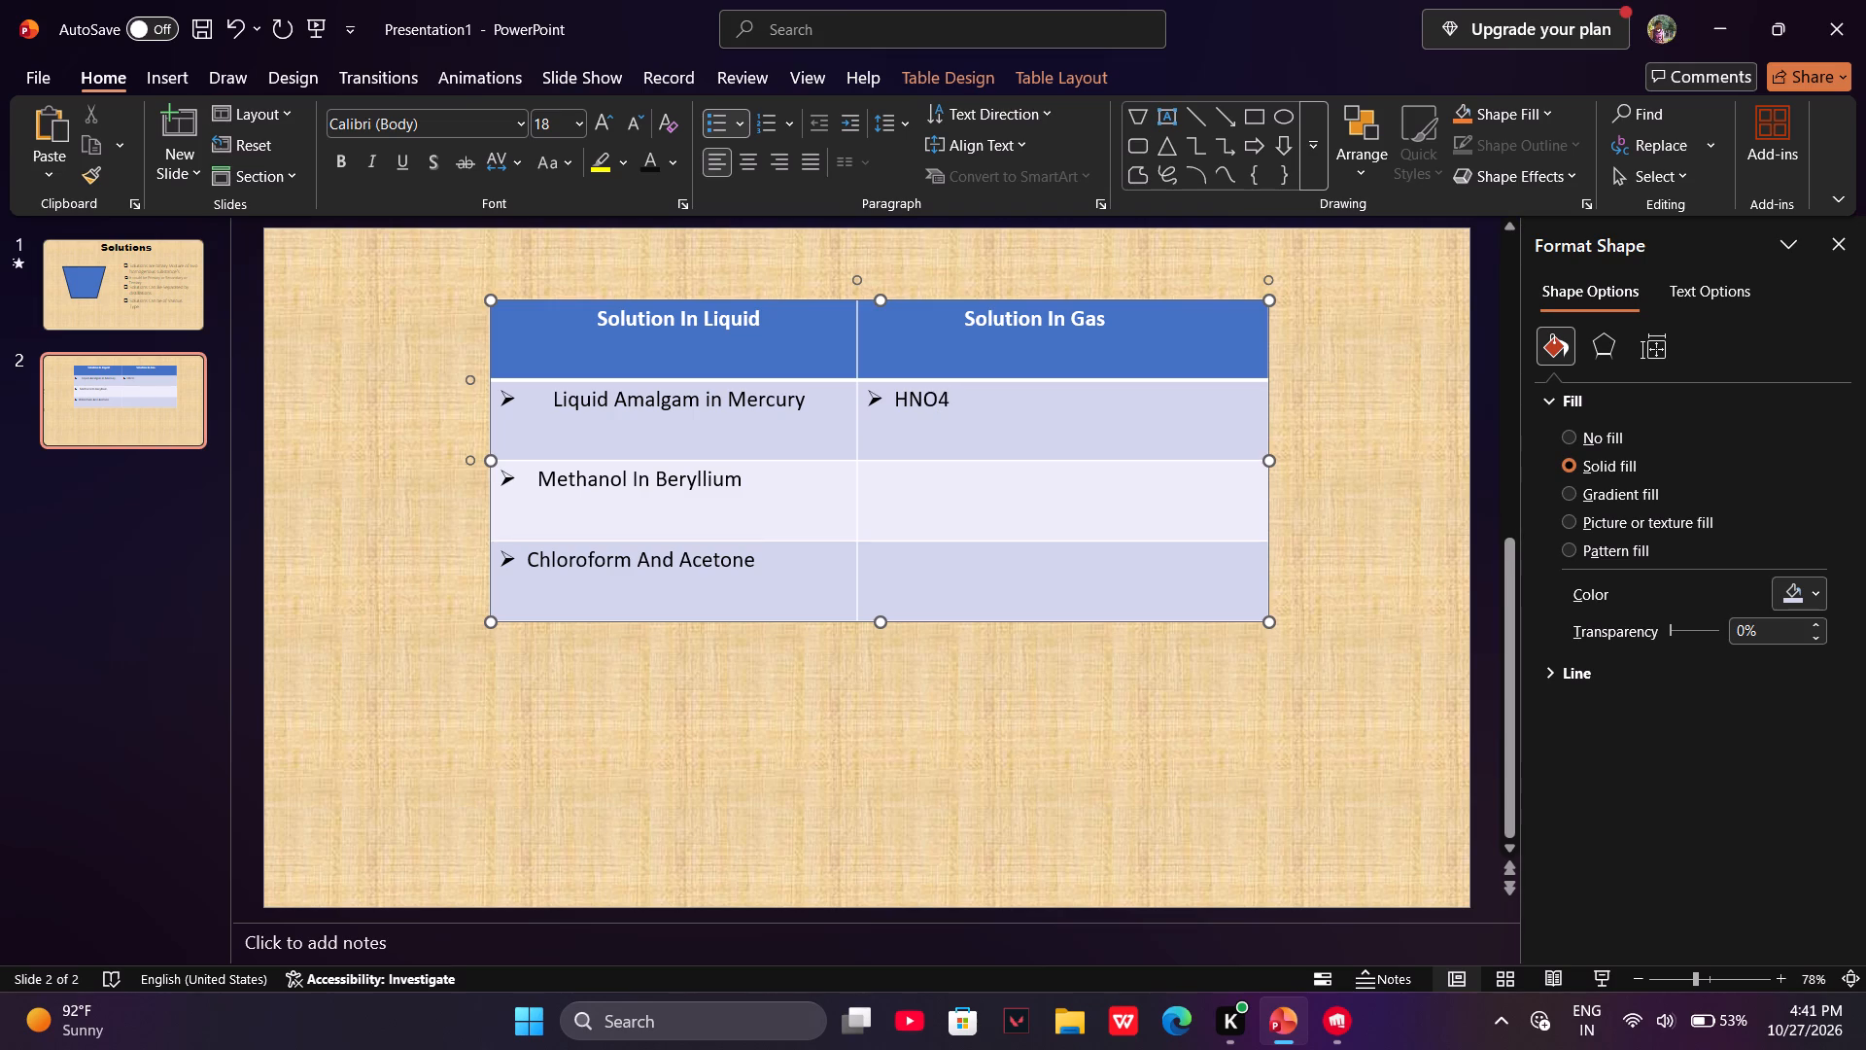
{"action": "key", "text": "space"}
{"action": "key", "text": "a"}
{"action": "key", "text": "space"}
{"action": "key", "text": "BackSpace"}
{"action": "type", "text": "ter"}
Apply arrow bullets to the second cell under Solution In Gas and enter "Ethanol And Water" in it.
{"action": "left_click", "coordinate": [894, 487]}
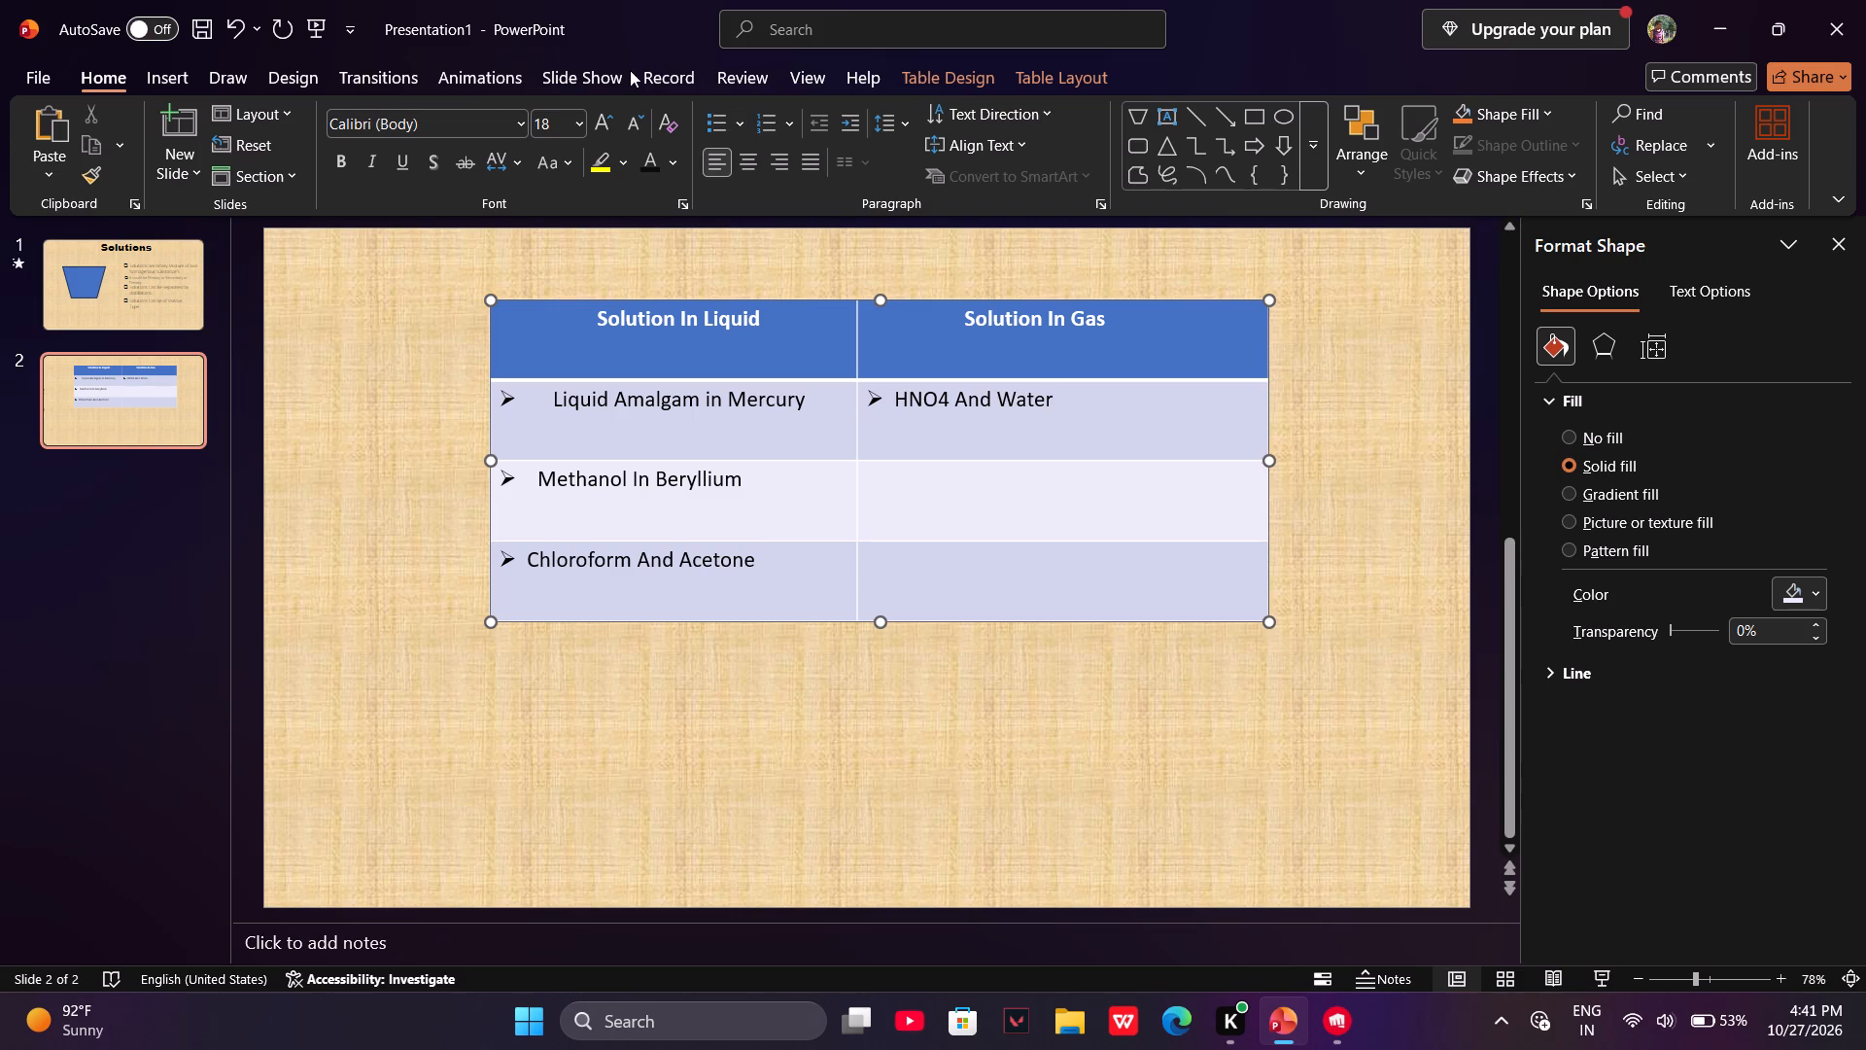
{"action": "left_click", "coordinate": [744, 117]}
{"action": "left_click", "coordinate": [724, 321]}
{"action": "left_click", "coordinate": [737, 122]}
{"action": "left_click", "coordinate": [733, 410]}
{"action": "key", "text": "Up"}
{"action": "key", "text": "Down"}
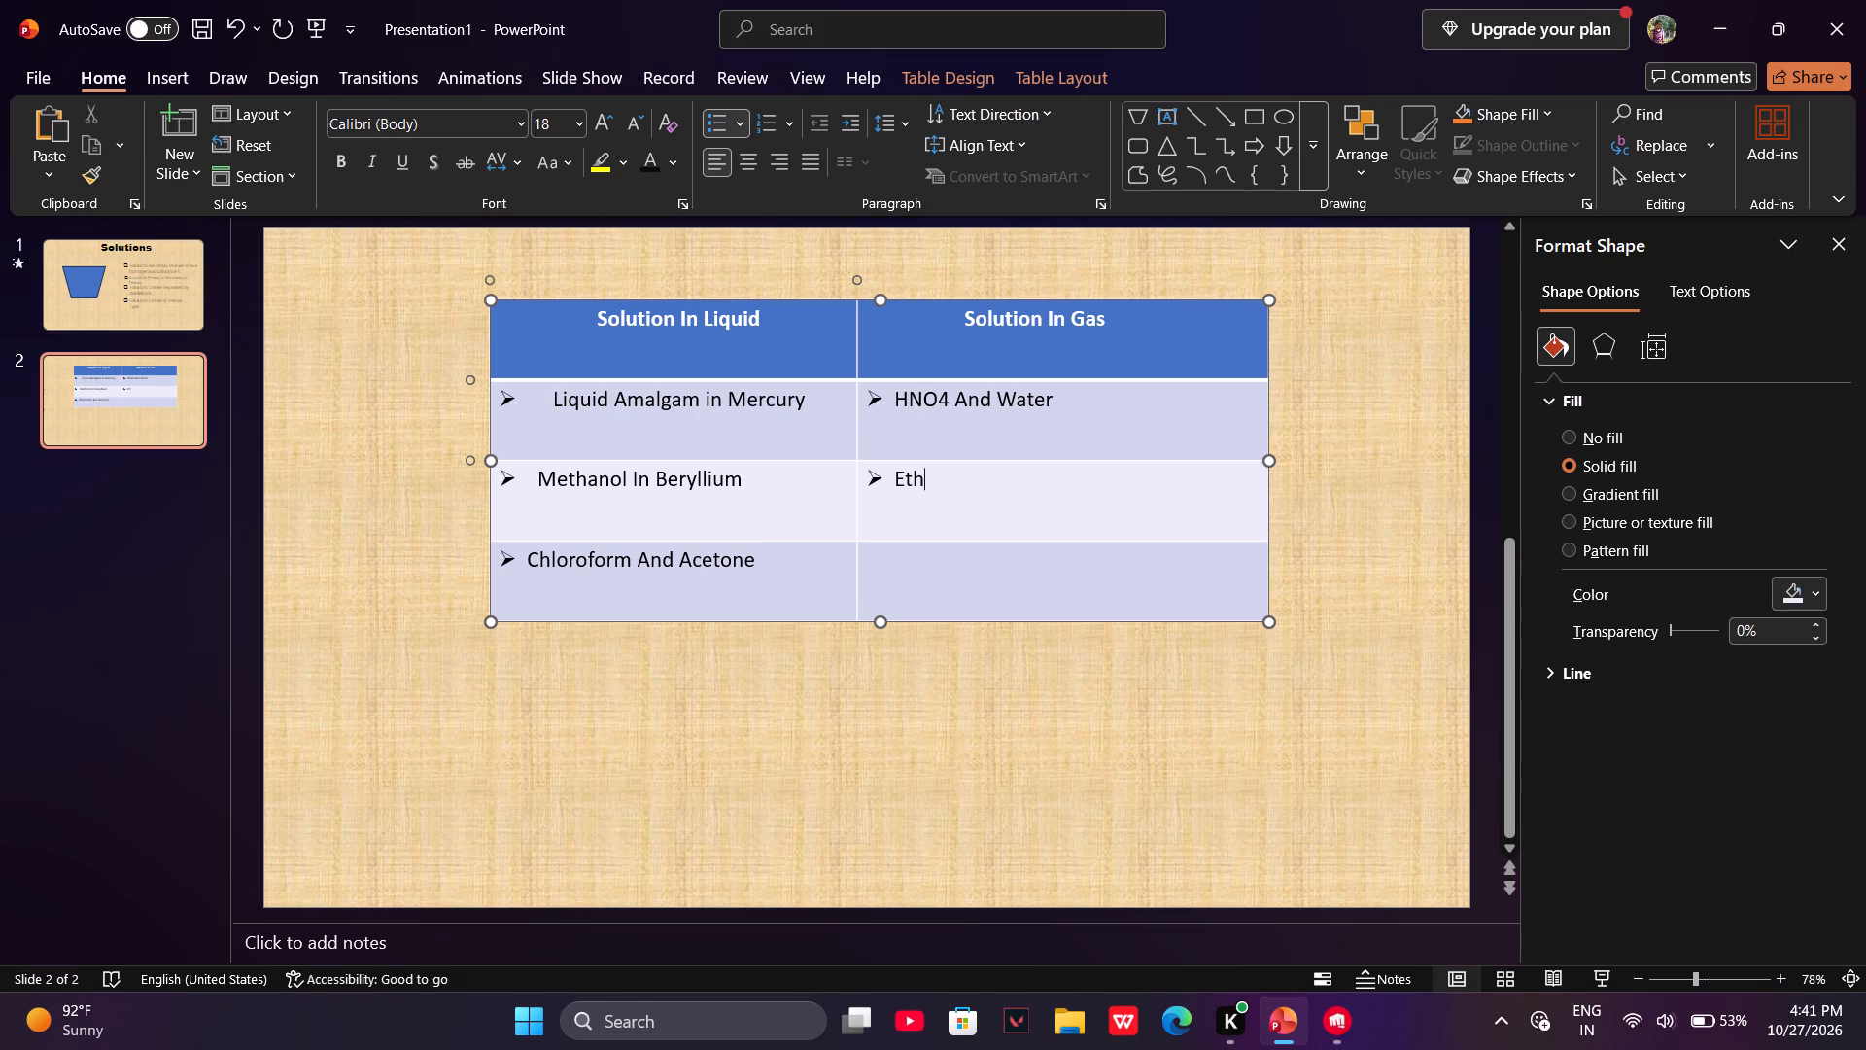
{"action": "type", "text": "anp"}
{"action": "key", "text": "BackSpace"}
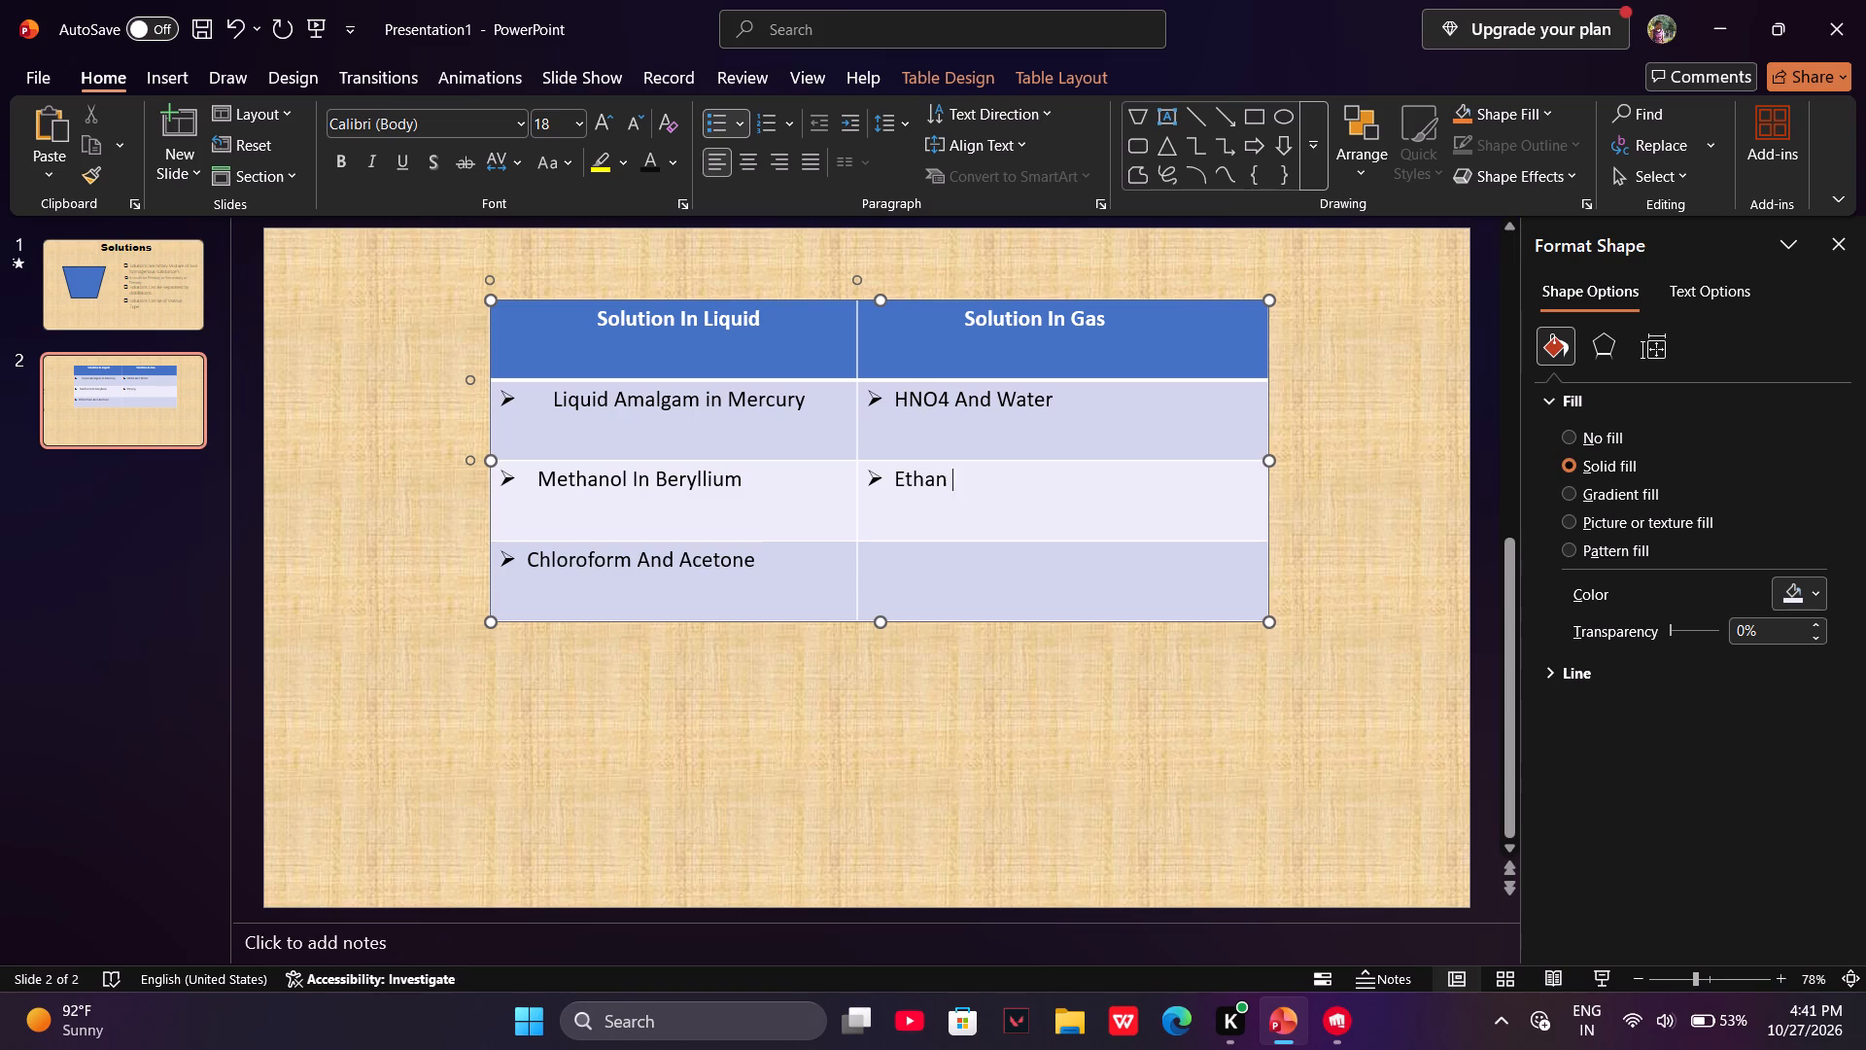
{"action": "type", "text": "ol a"}
{"action": "scroll", "coordinate": [719, 414], "scroll_direction": "up", "scroll_amount": 1}
{"action": "left_click", "coordinate": [146, 405]}
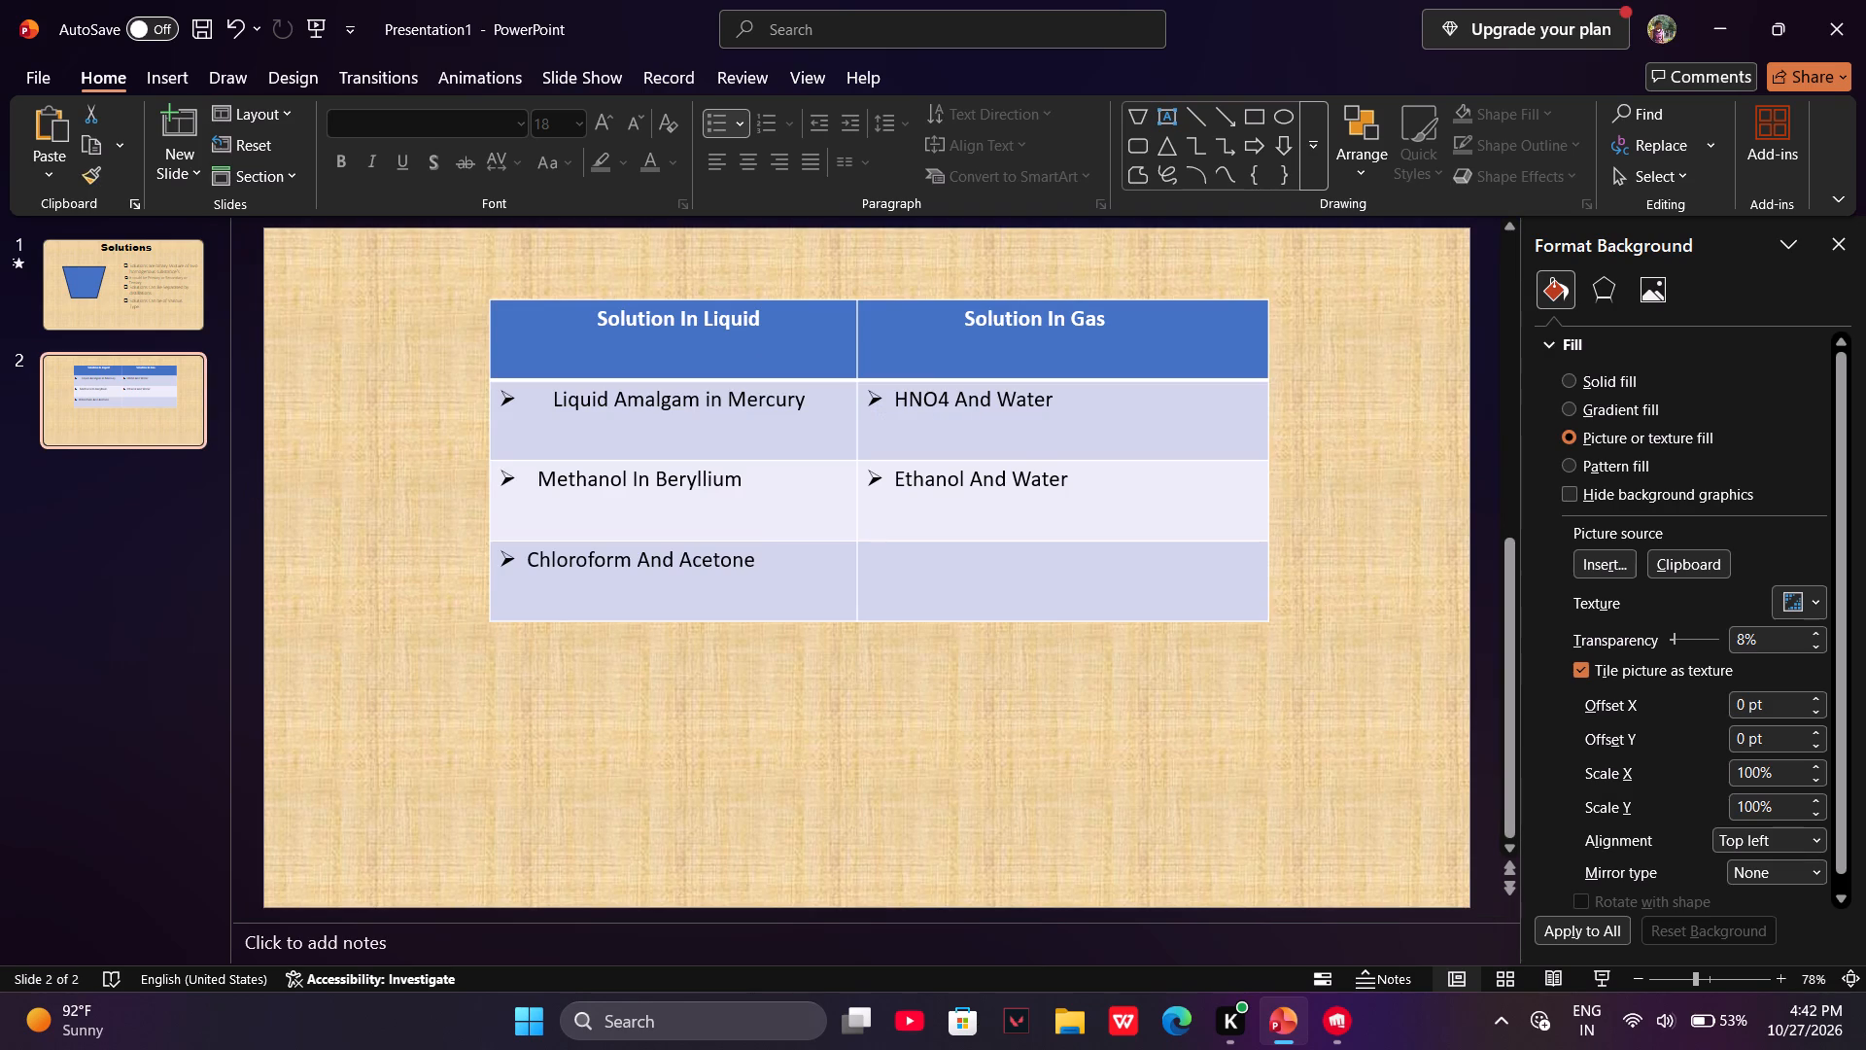
Apply arrow bullets to the last cell under Solution In Gas and enter "Methanol And Chloroform" in it.
{"action": "left_click", "coordinate": [885, 573]}
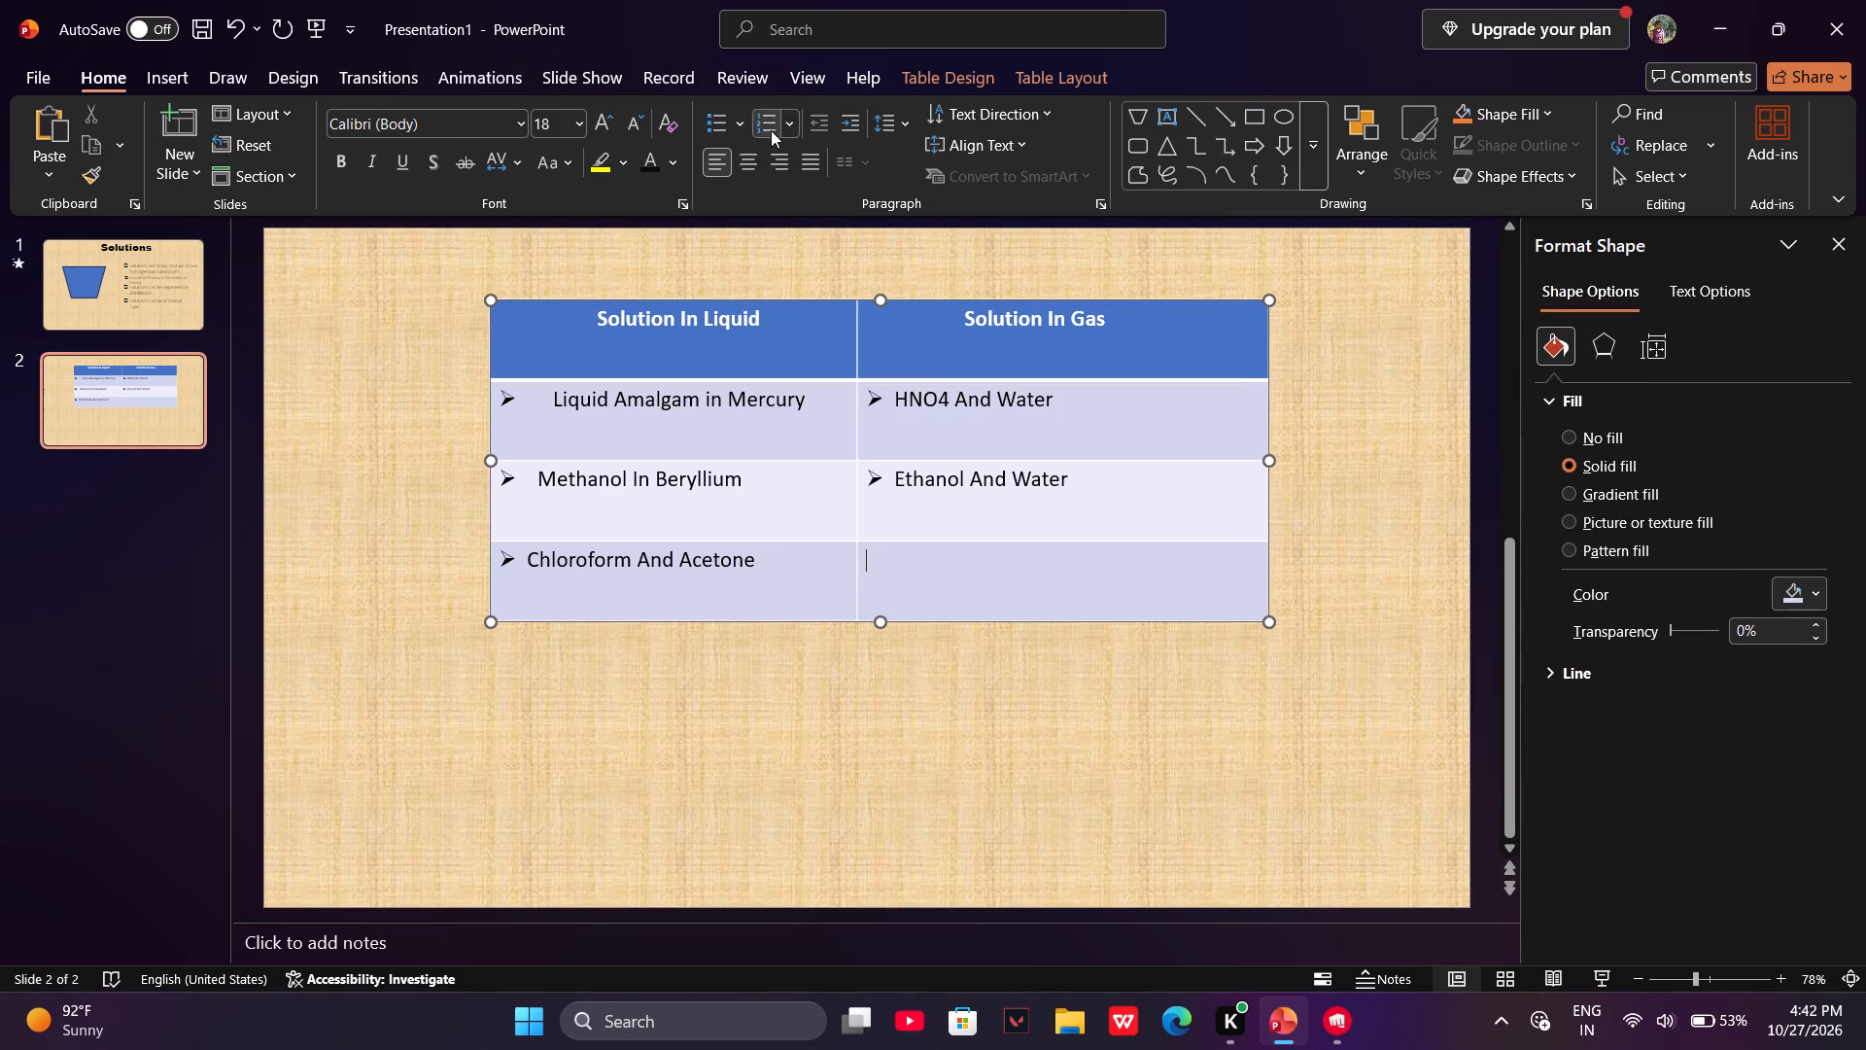
{"action": "left_click", "coordinate": [745, 113]}
{"action": "left_click", "coordinate": [732, 402]}
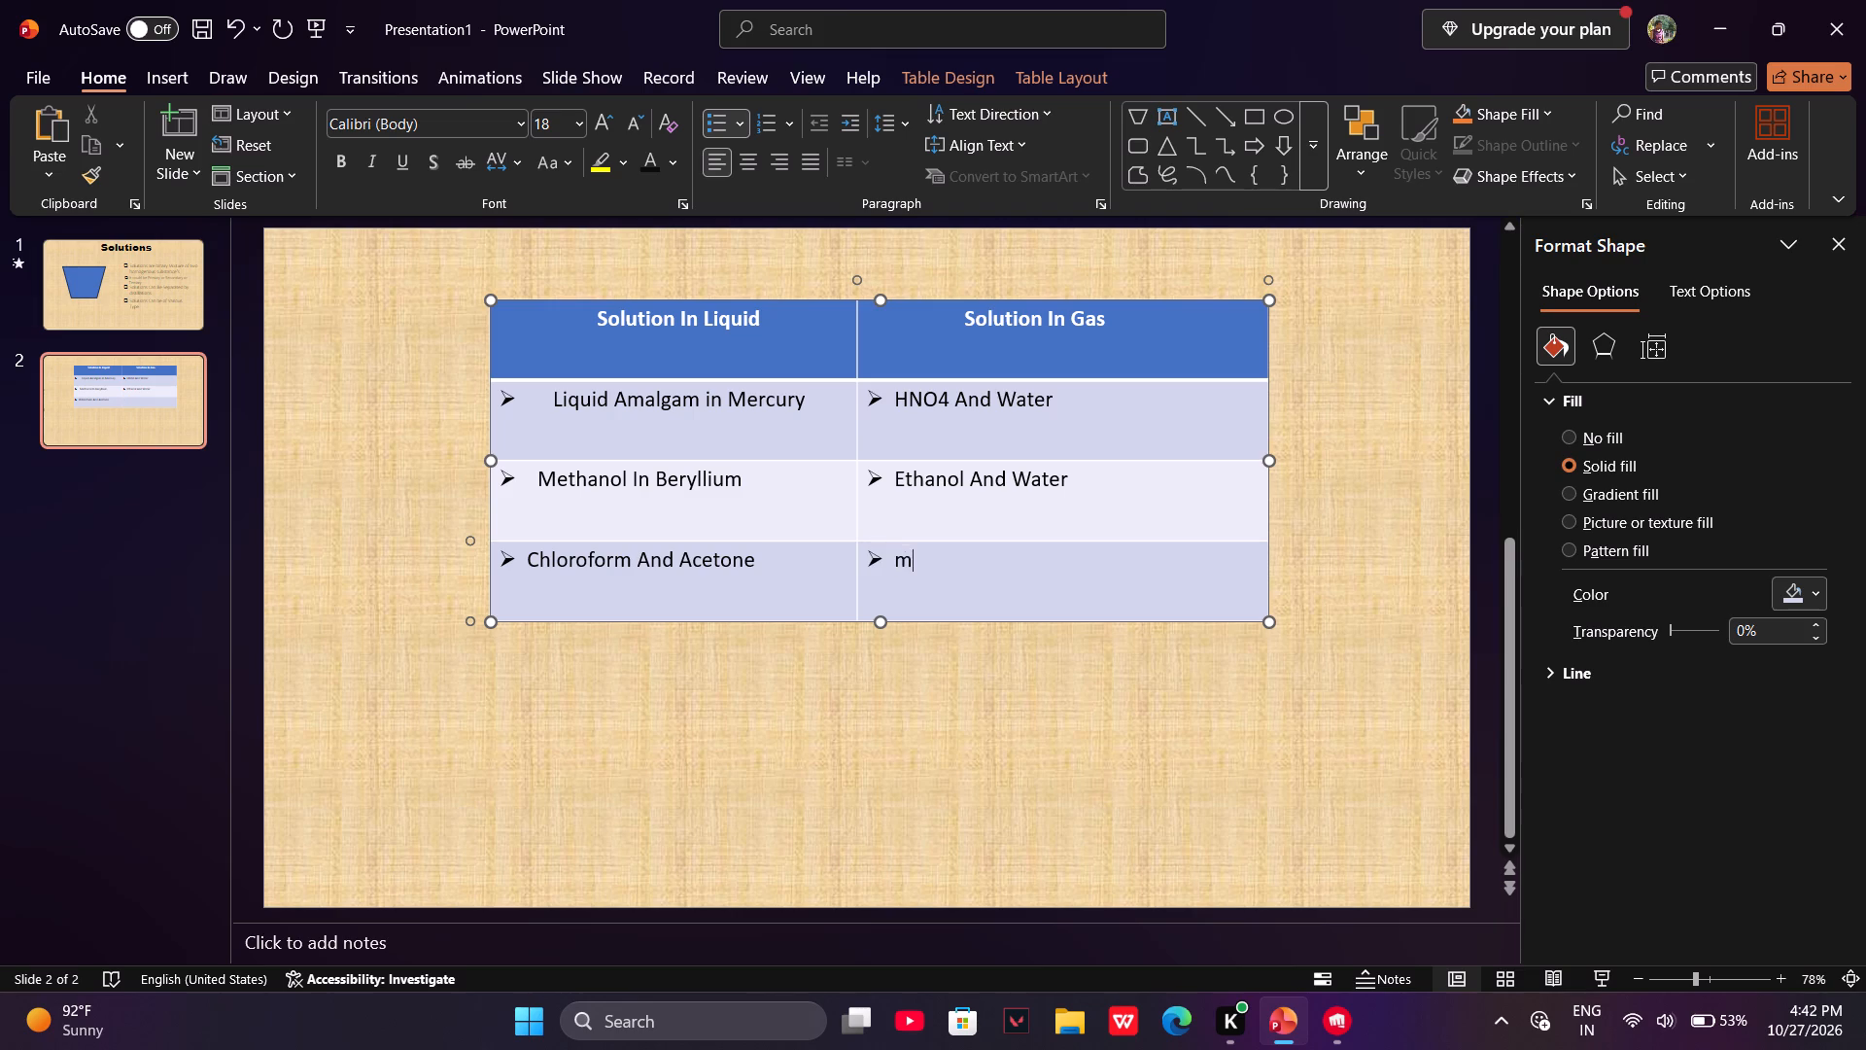
{"action": "key", "text": "BackSpace"}
{"action": "key", "text": "BackSpace"}
{"action": "type", "text": "hlorofom"}
{"action": "key", "text": "BackSpace"}
{"action": "key", "text": "r"}
{"action": "key", "text": "BackSpace"}
{"action": "key", "text": "BackSpace"}
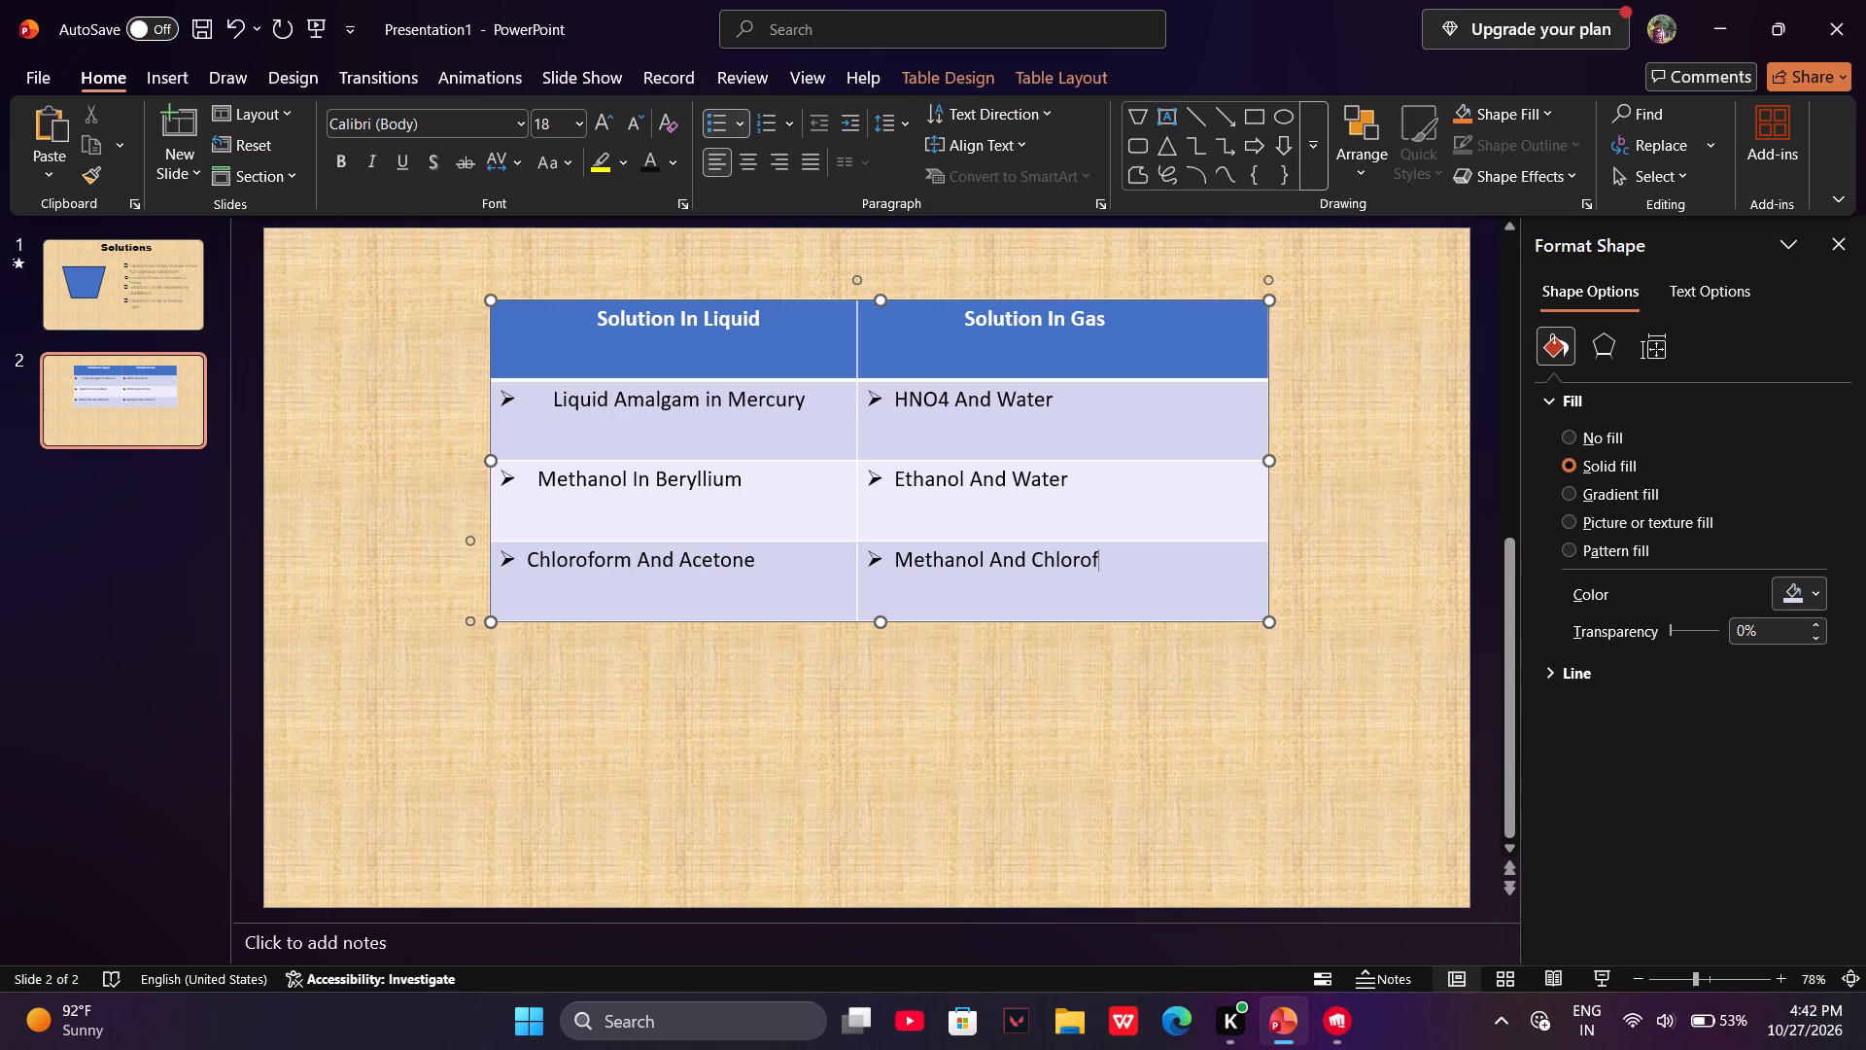
{"action": "type", "text": "orm"}
{"action": "key", "text": "space"}
Move the solutions table slightly down on slide 2.
{"action": "left_click", "coordinate": [1000, 823]}
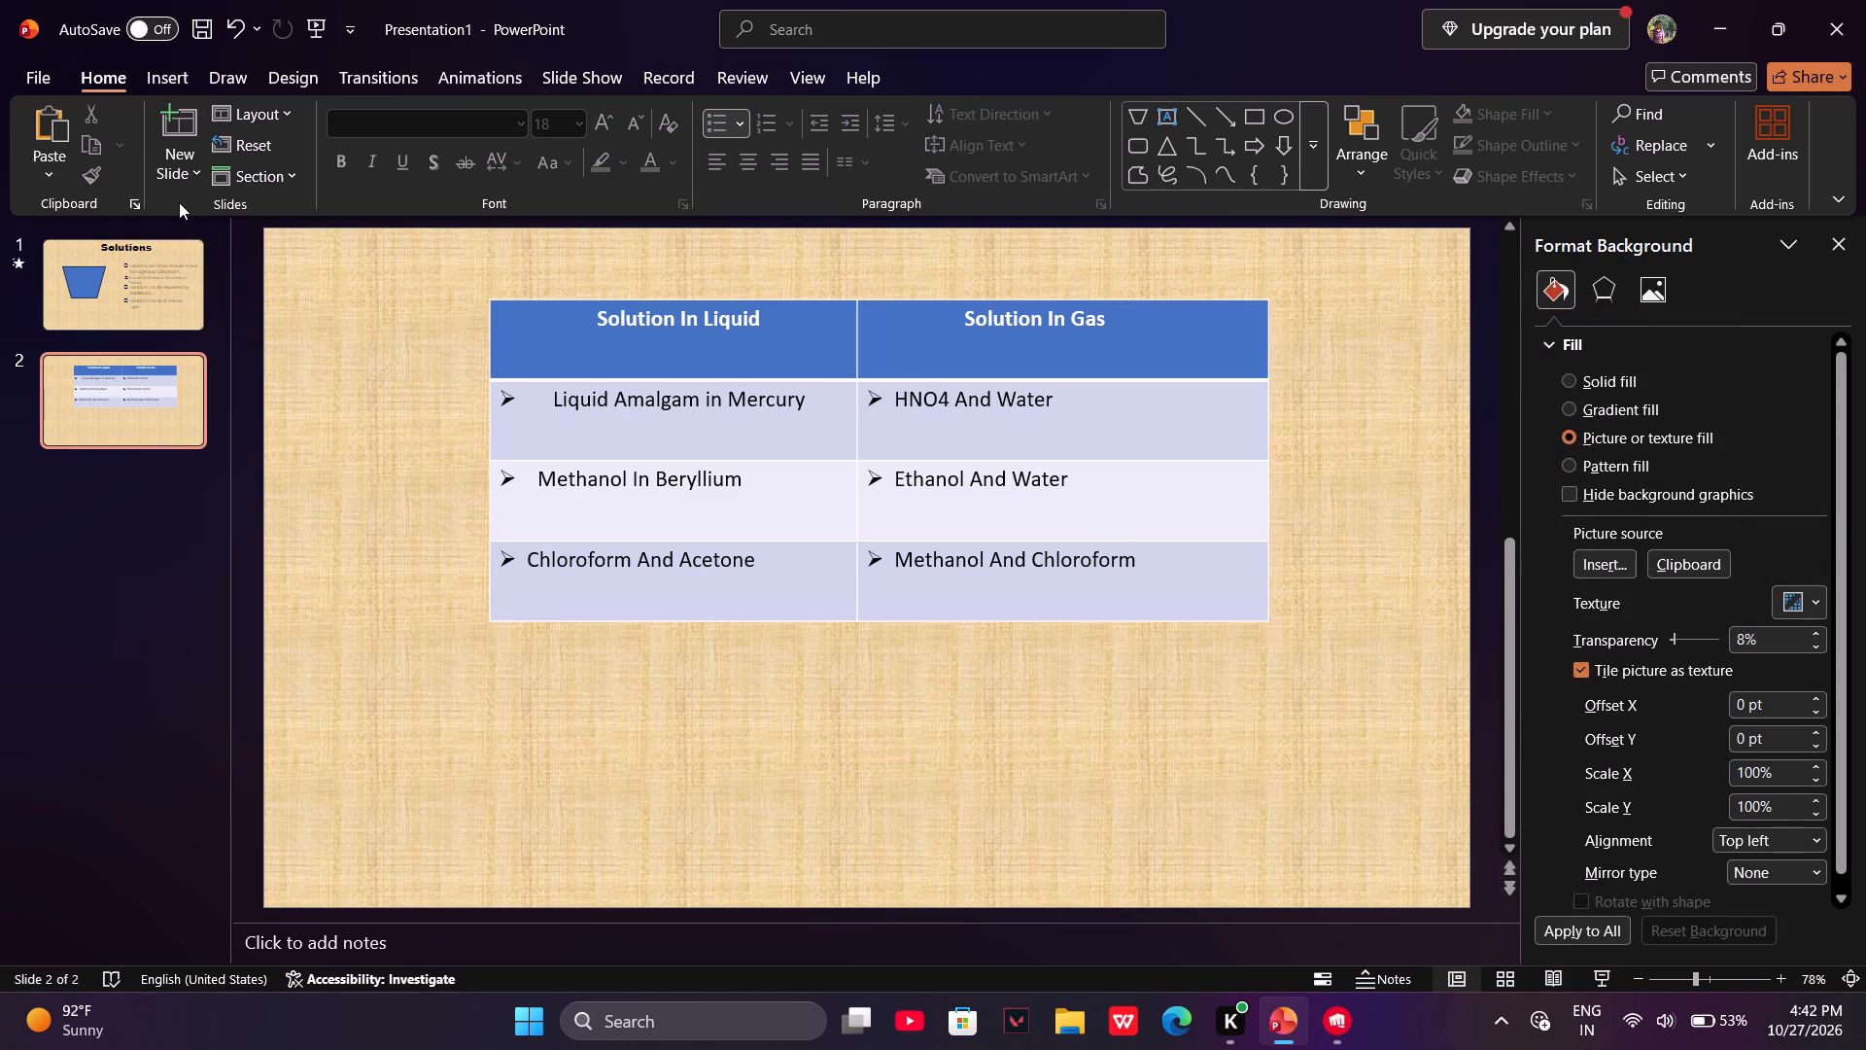
{"action": "left_click_drag", "start_coordinate": [464, 288], "coordinate": [1502, 759]}
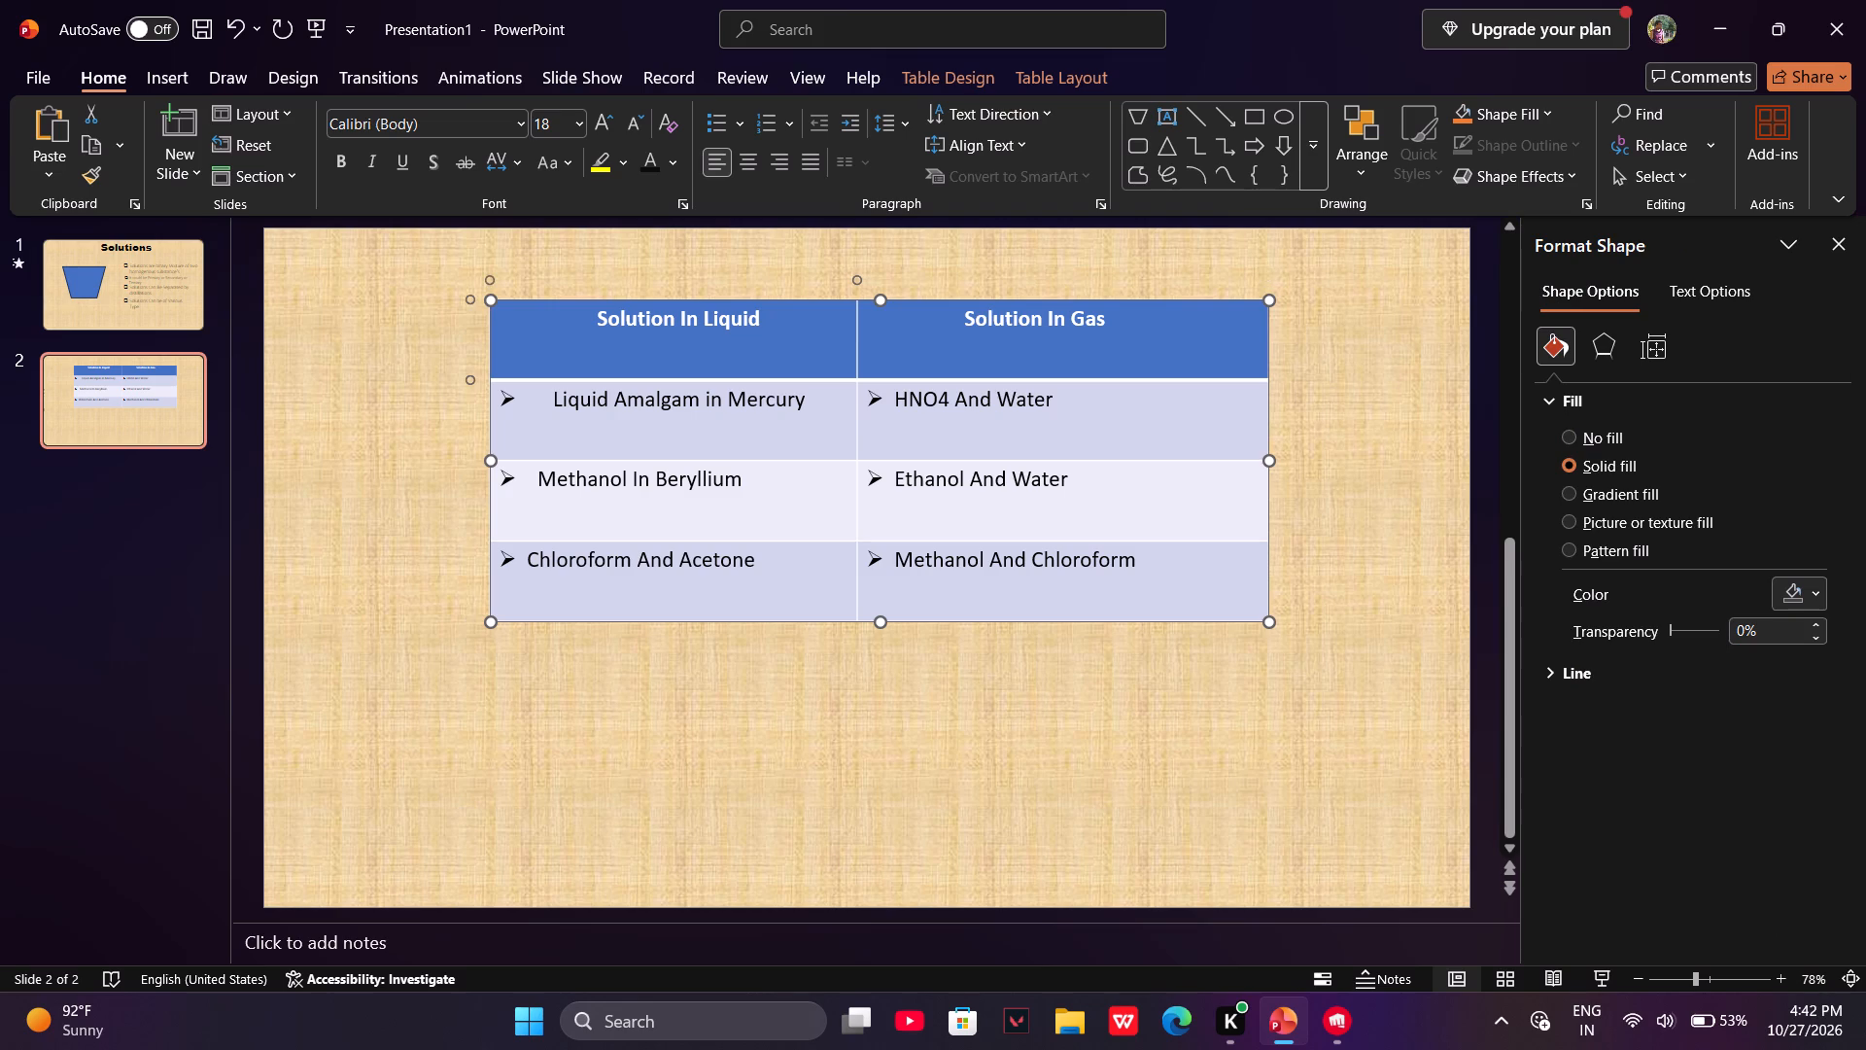
{"action": "left_click", "coordinate": [510, 308]}
{"action": "left_click_drag", "start_coordinate": [507, 300], "coordinate": [515, 331]}
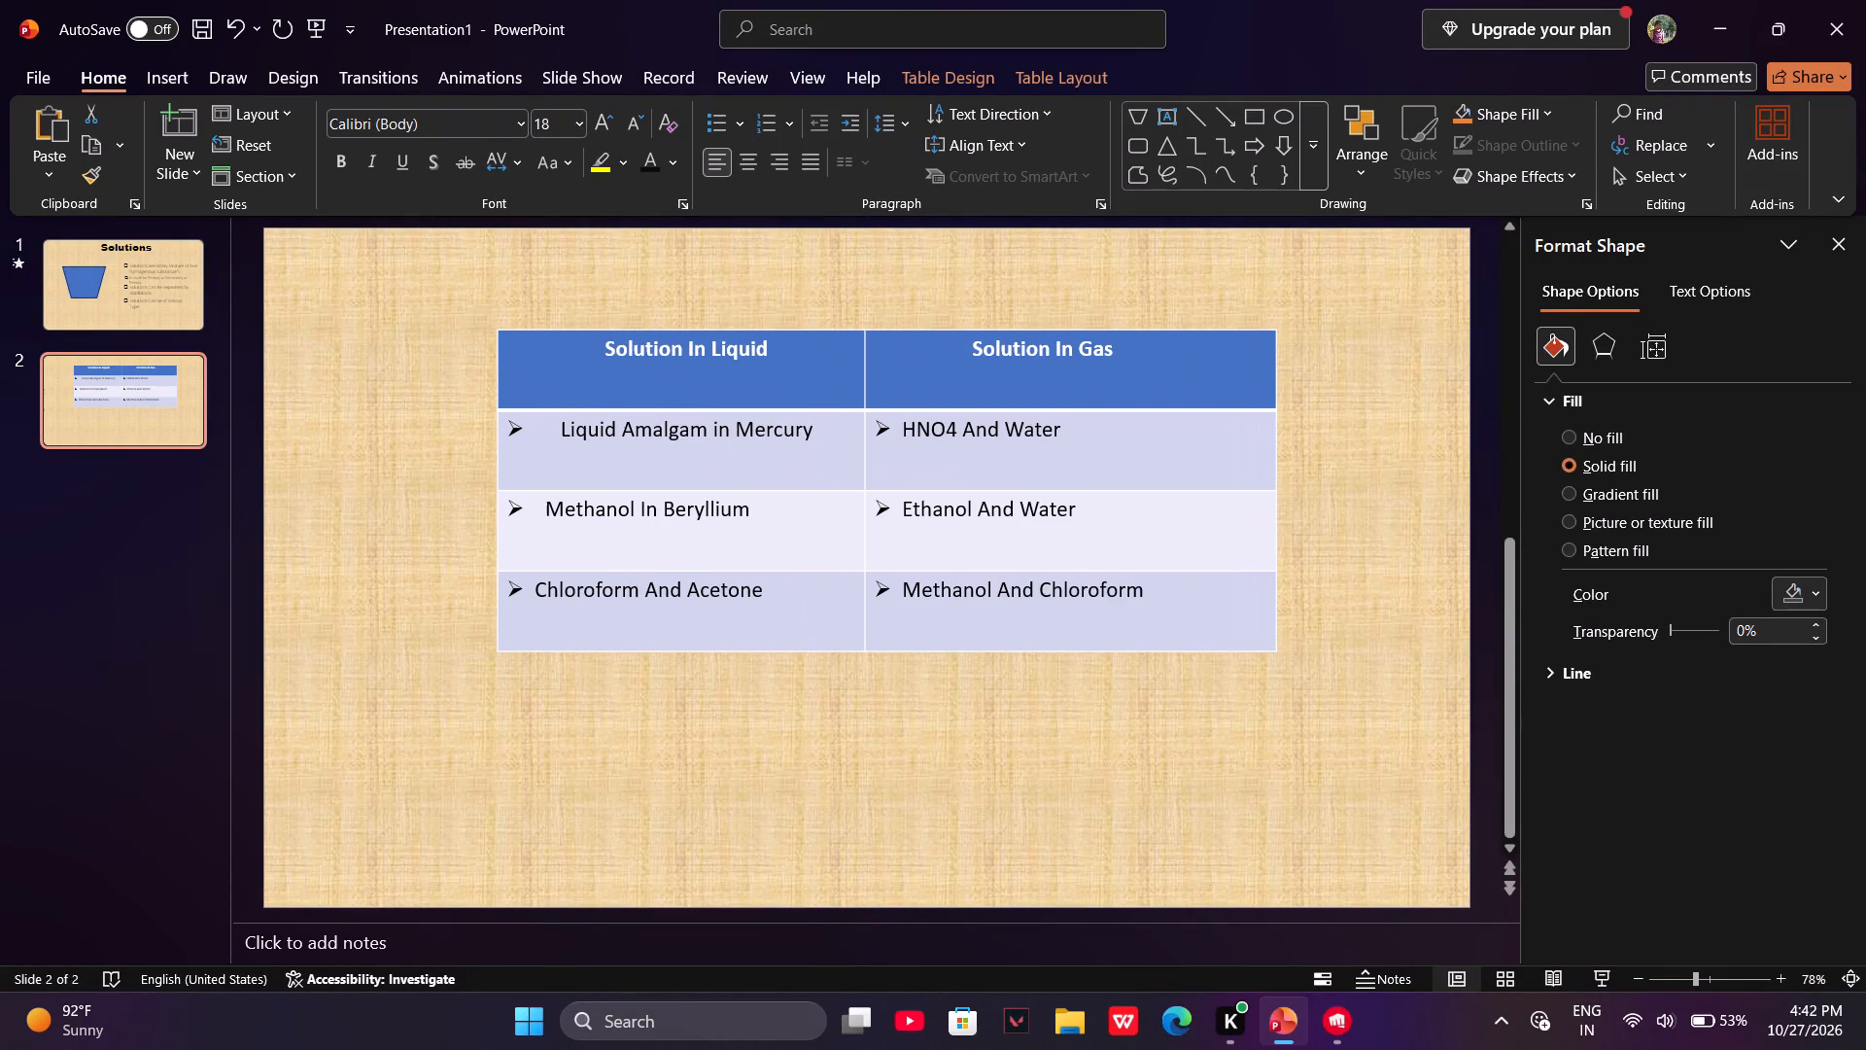
{"action": "left_click_drag", "start_coordinate": [515, 331], "coordinate": [519, 333]}
{"action": "left_click_drag", "start_coordinate": [519, 333], "coordinate": [499, 331]}
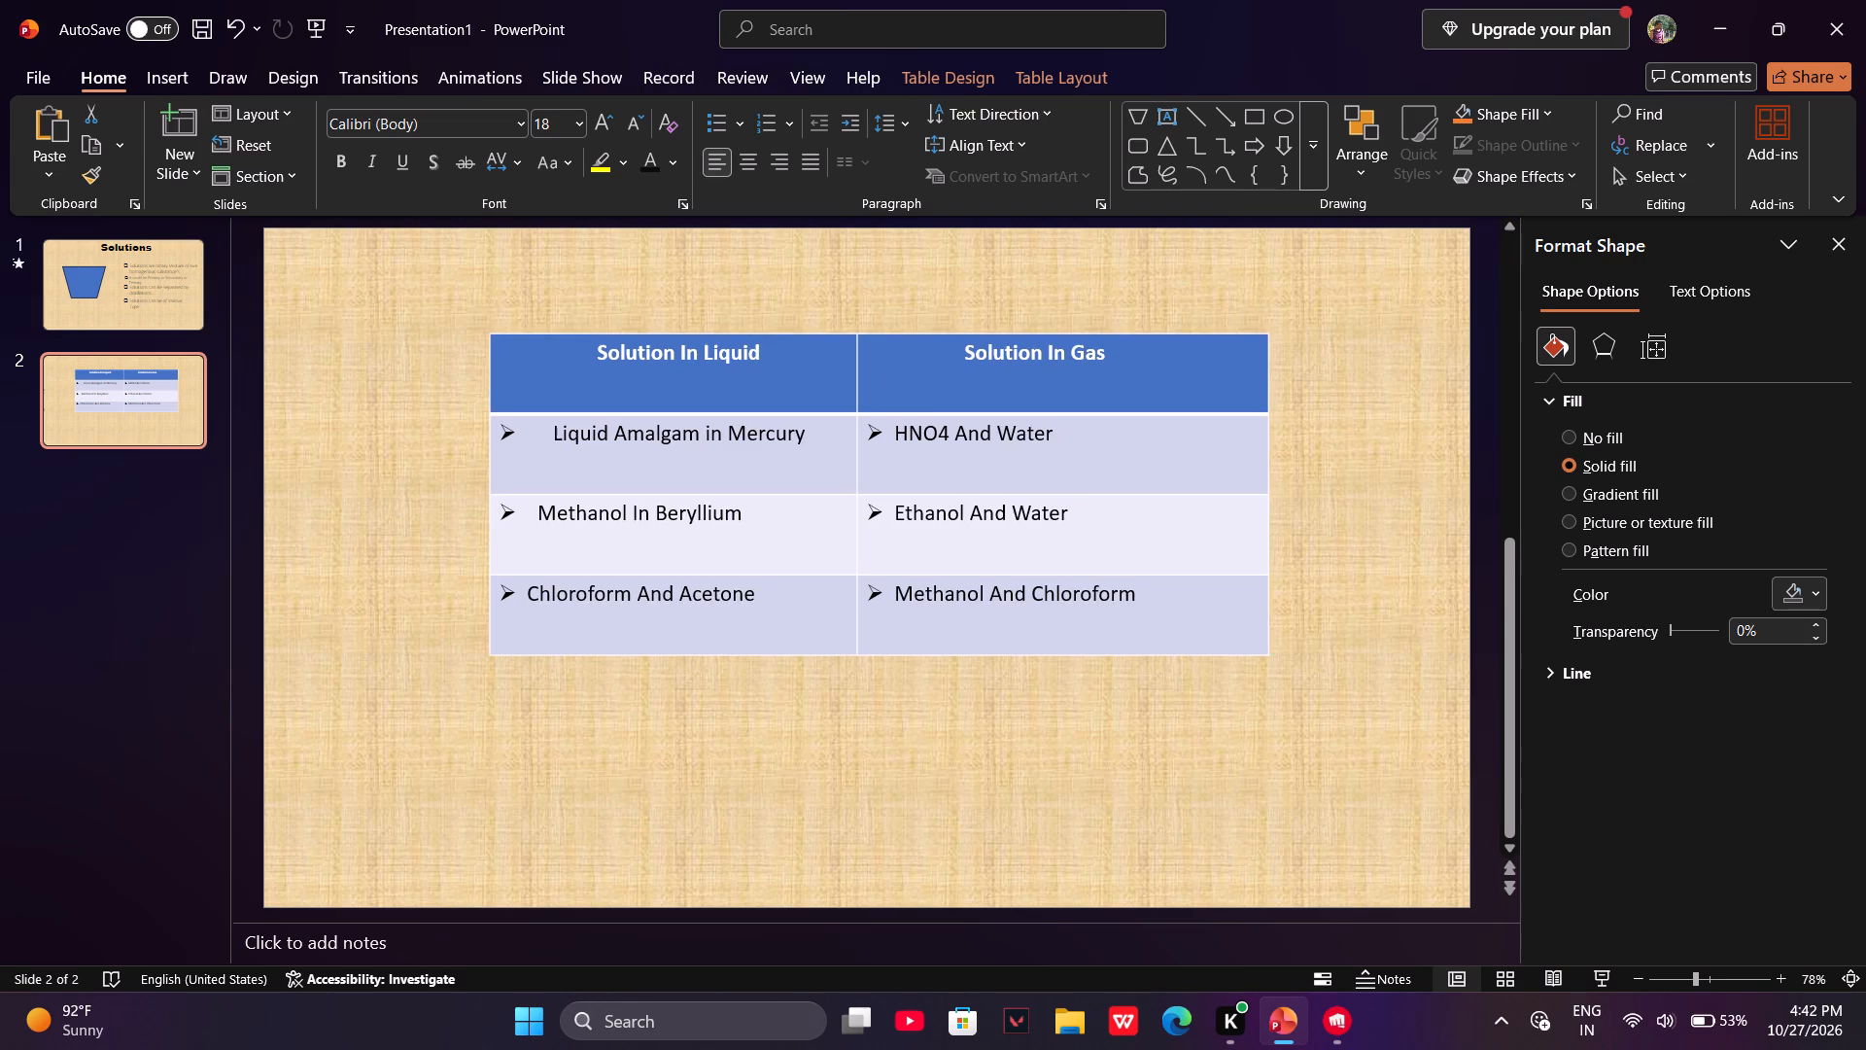
{"action": "left_click_drag", "start_coordinate": [499, 331], "coordinate": [495, 331]}
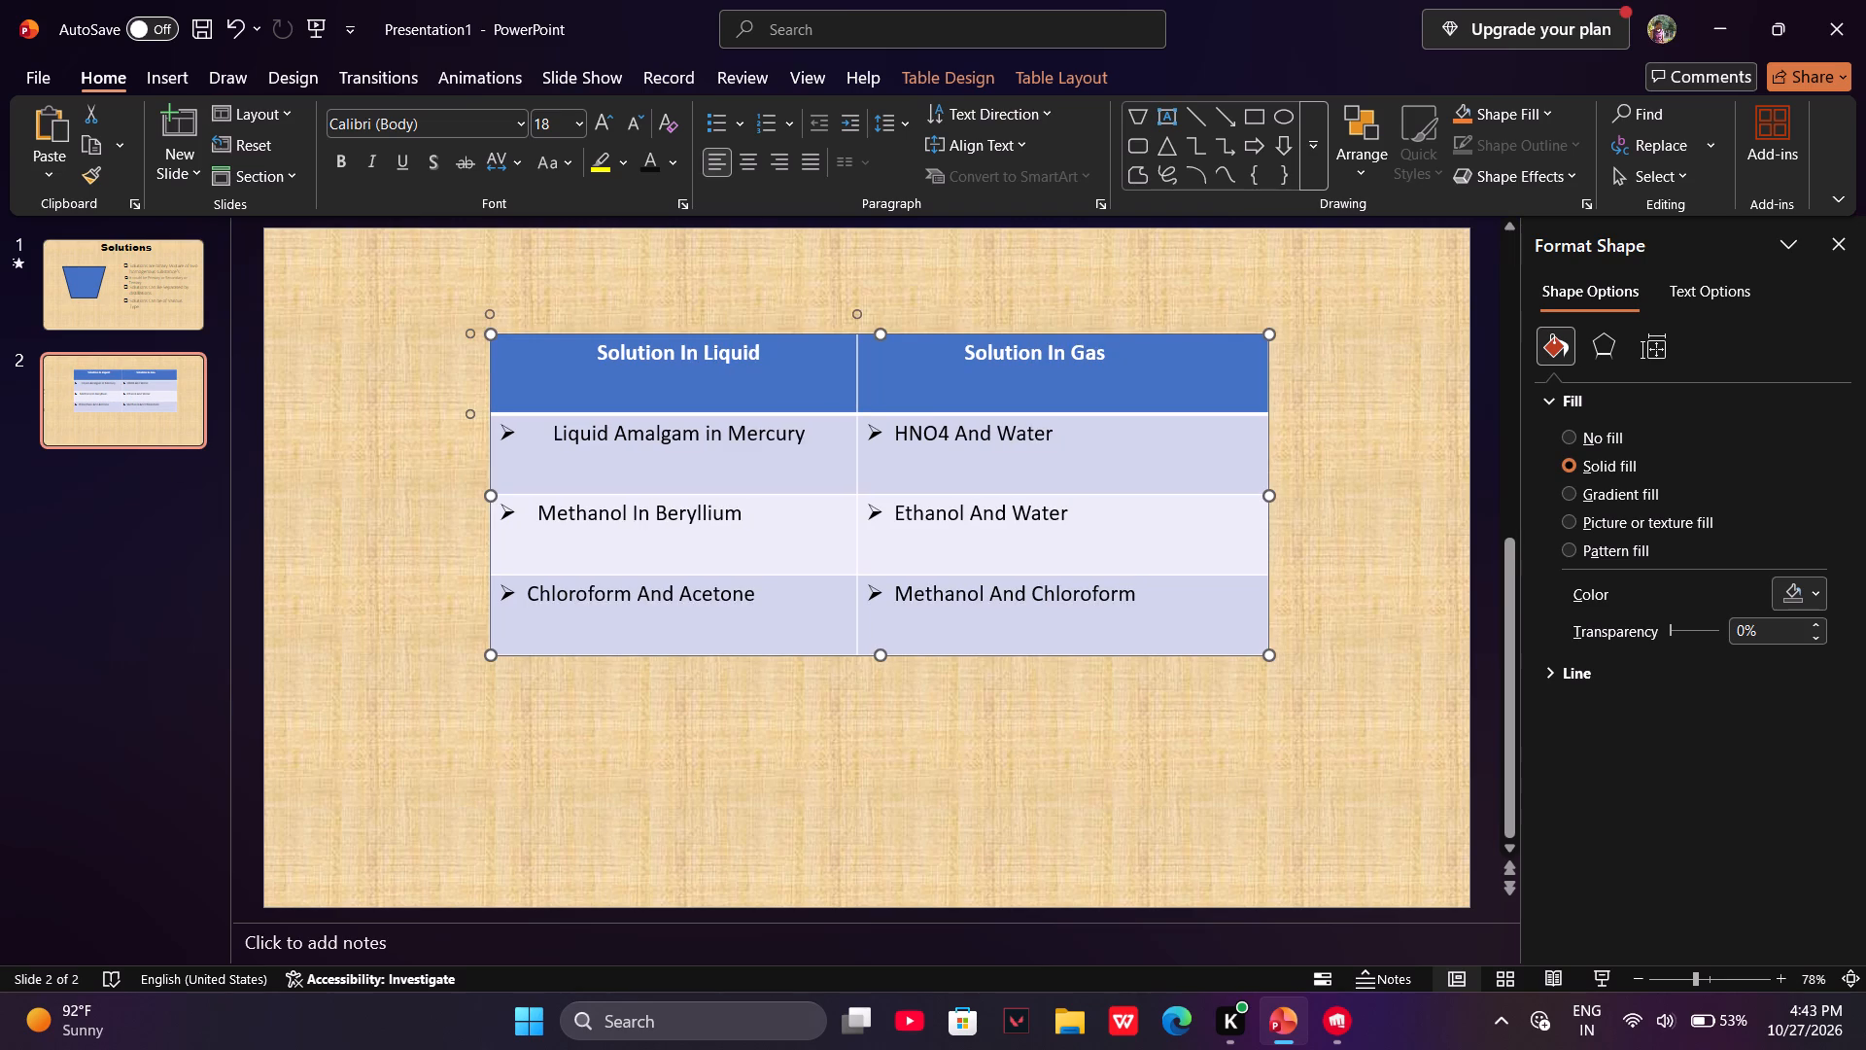
{"action": "left_click_drag", "start_coordinate": [455, 297], "coordinate": [1335, 754]}
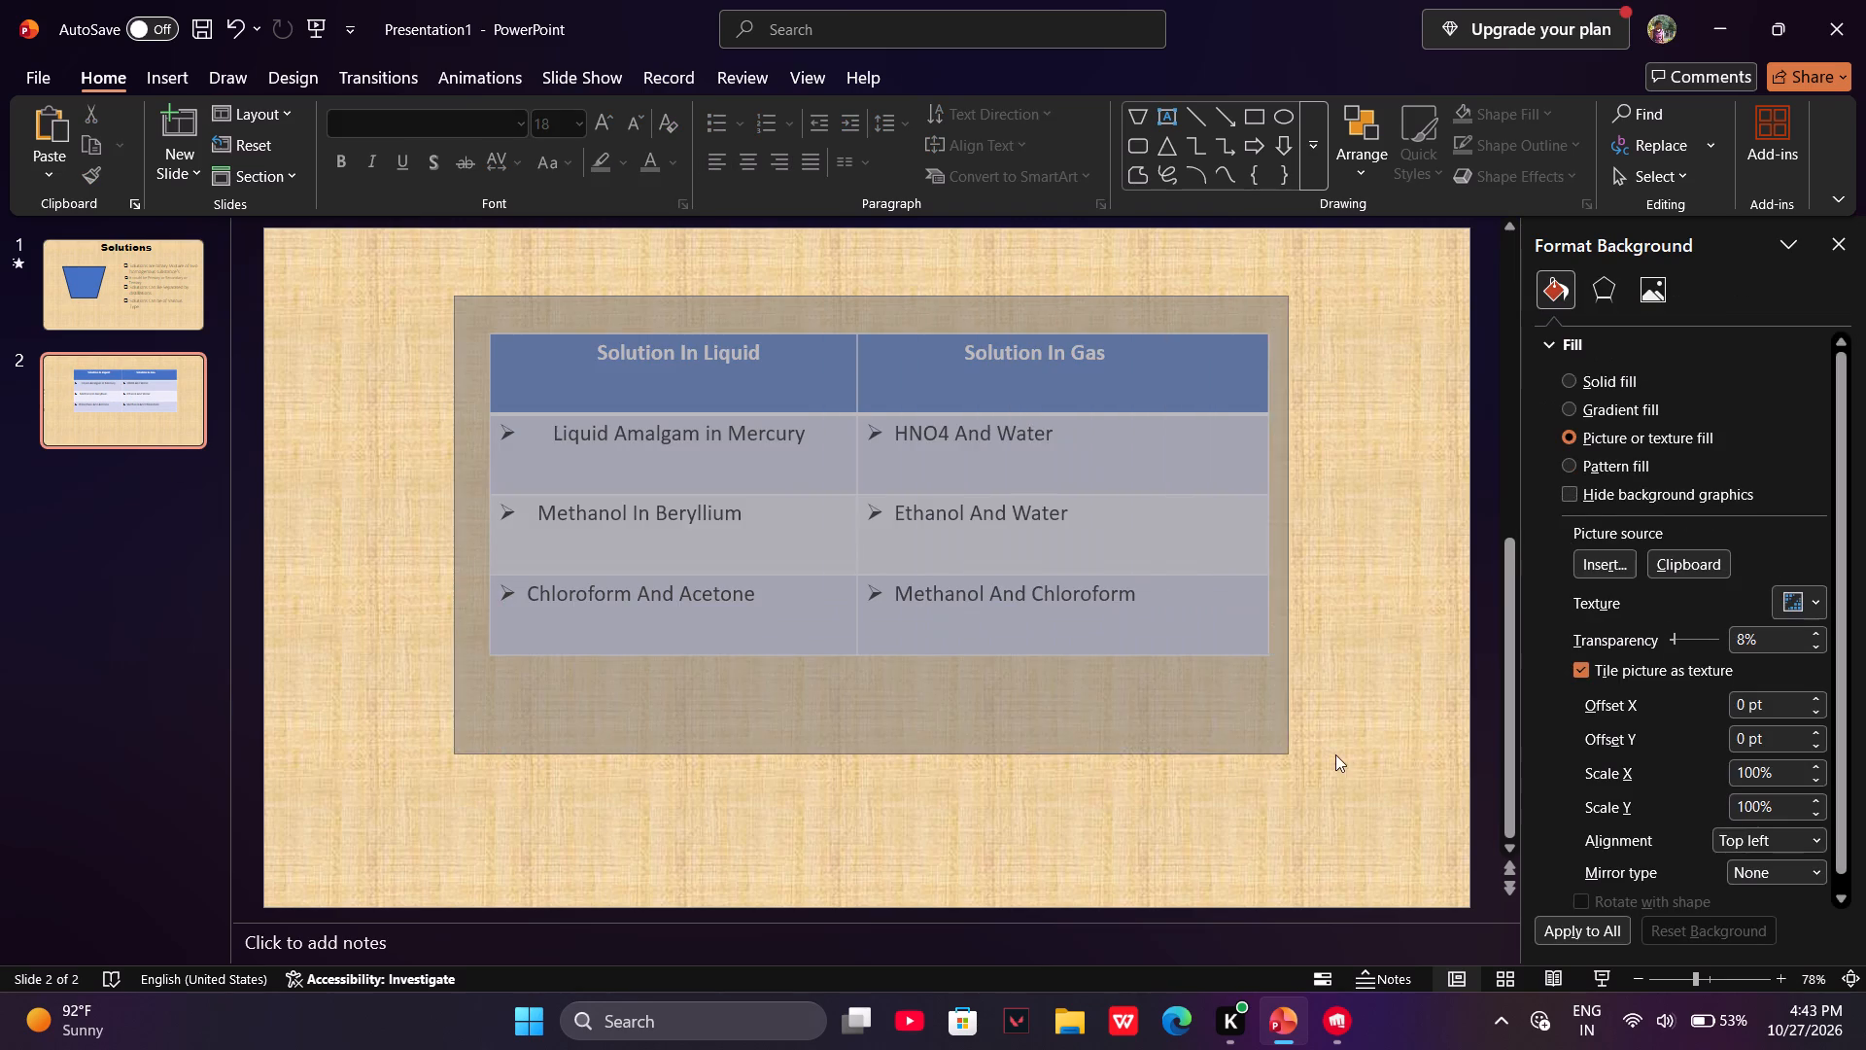
{"action": "left_click_drag", "start_coordinate": [1335, 754], "coordinate": [1361, 734]}
{"action": "left_click_drag", "start_coordinate": [957, 717], "coordinate": [965, 705]}
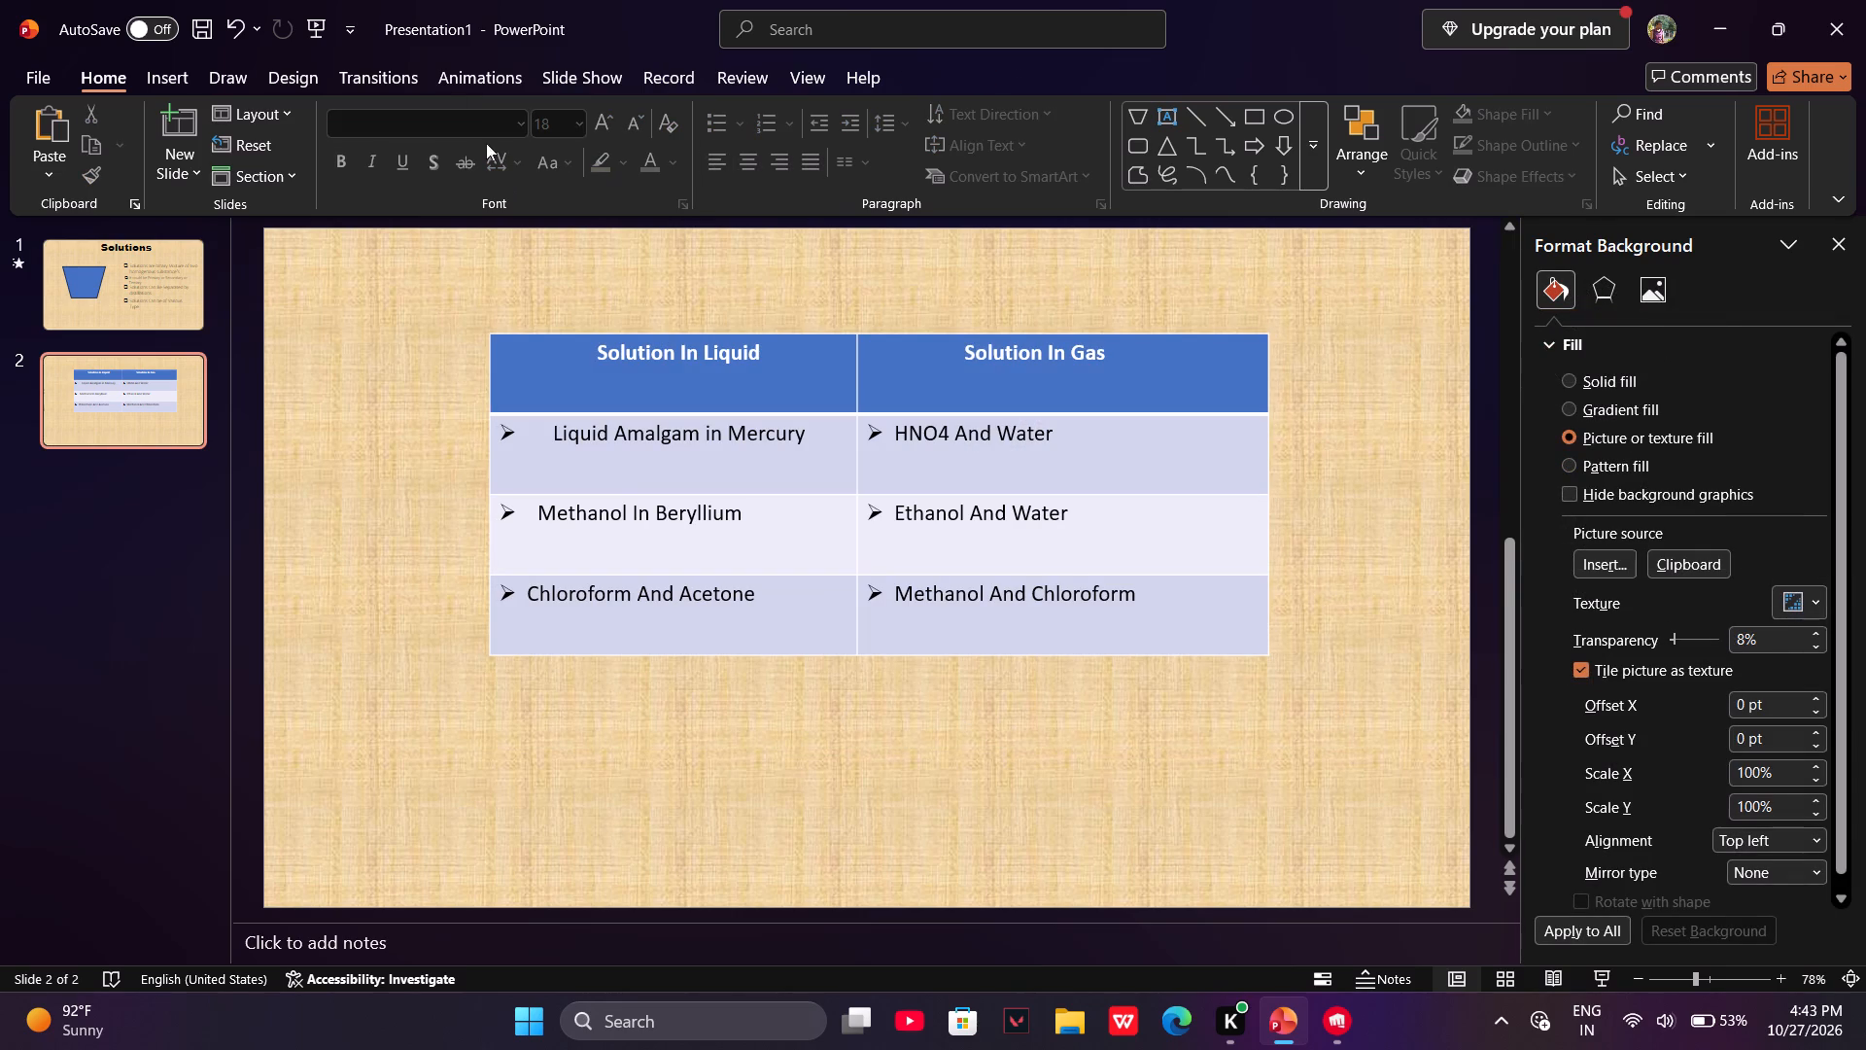
Insert a text box below the table and widen it from the table's left edge almost to the slide's right edge.
{"action": "left_click", "coordinate": [158, 71]}
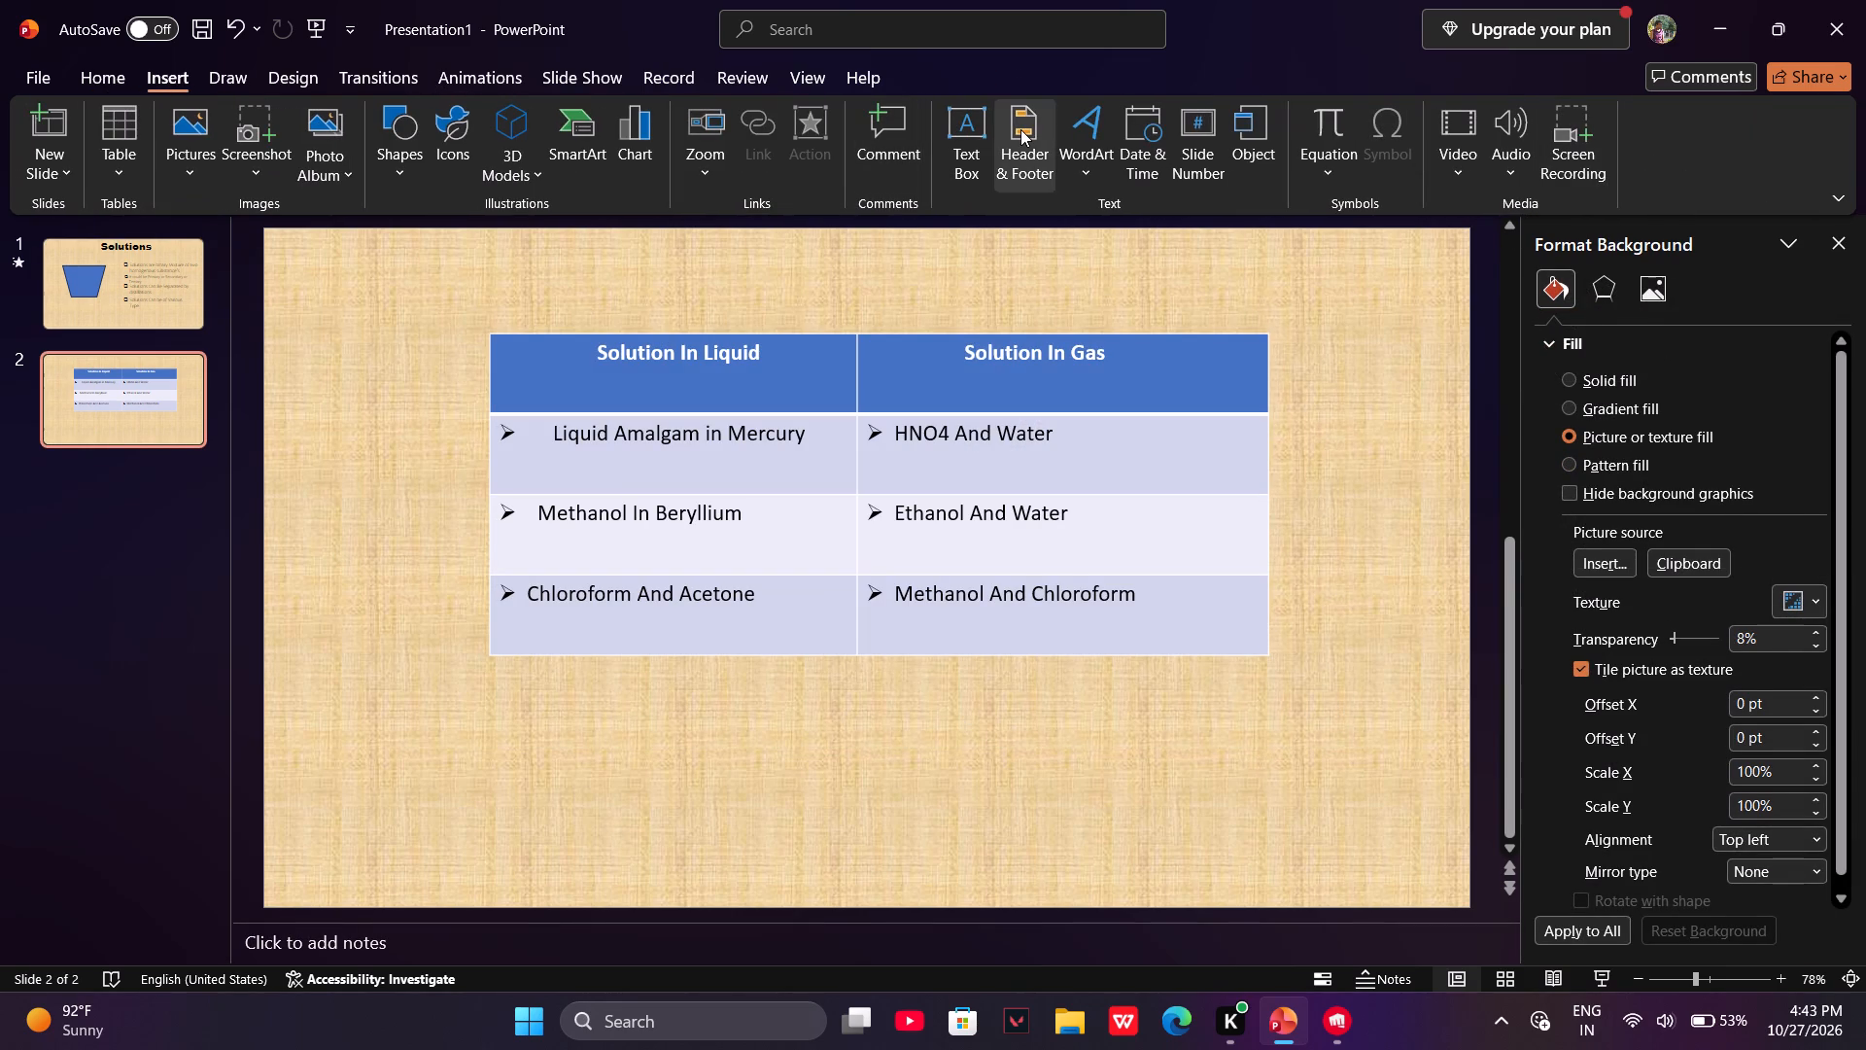
{"action": "left_click", "coordinate": [979, 126]}
{"action": "left_click", "coordinate": [501, 759]}
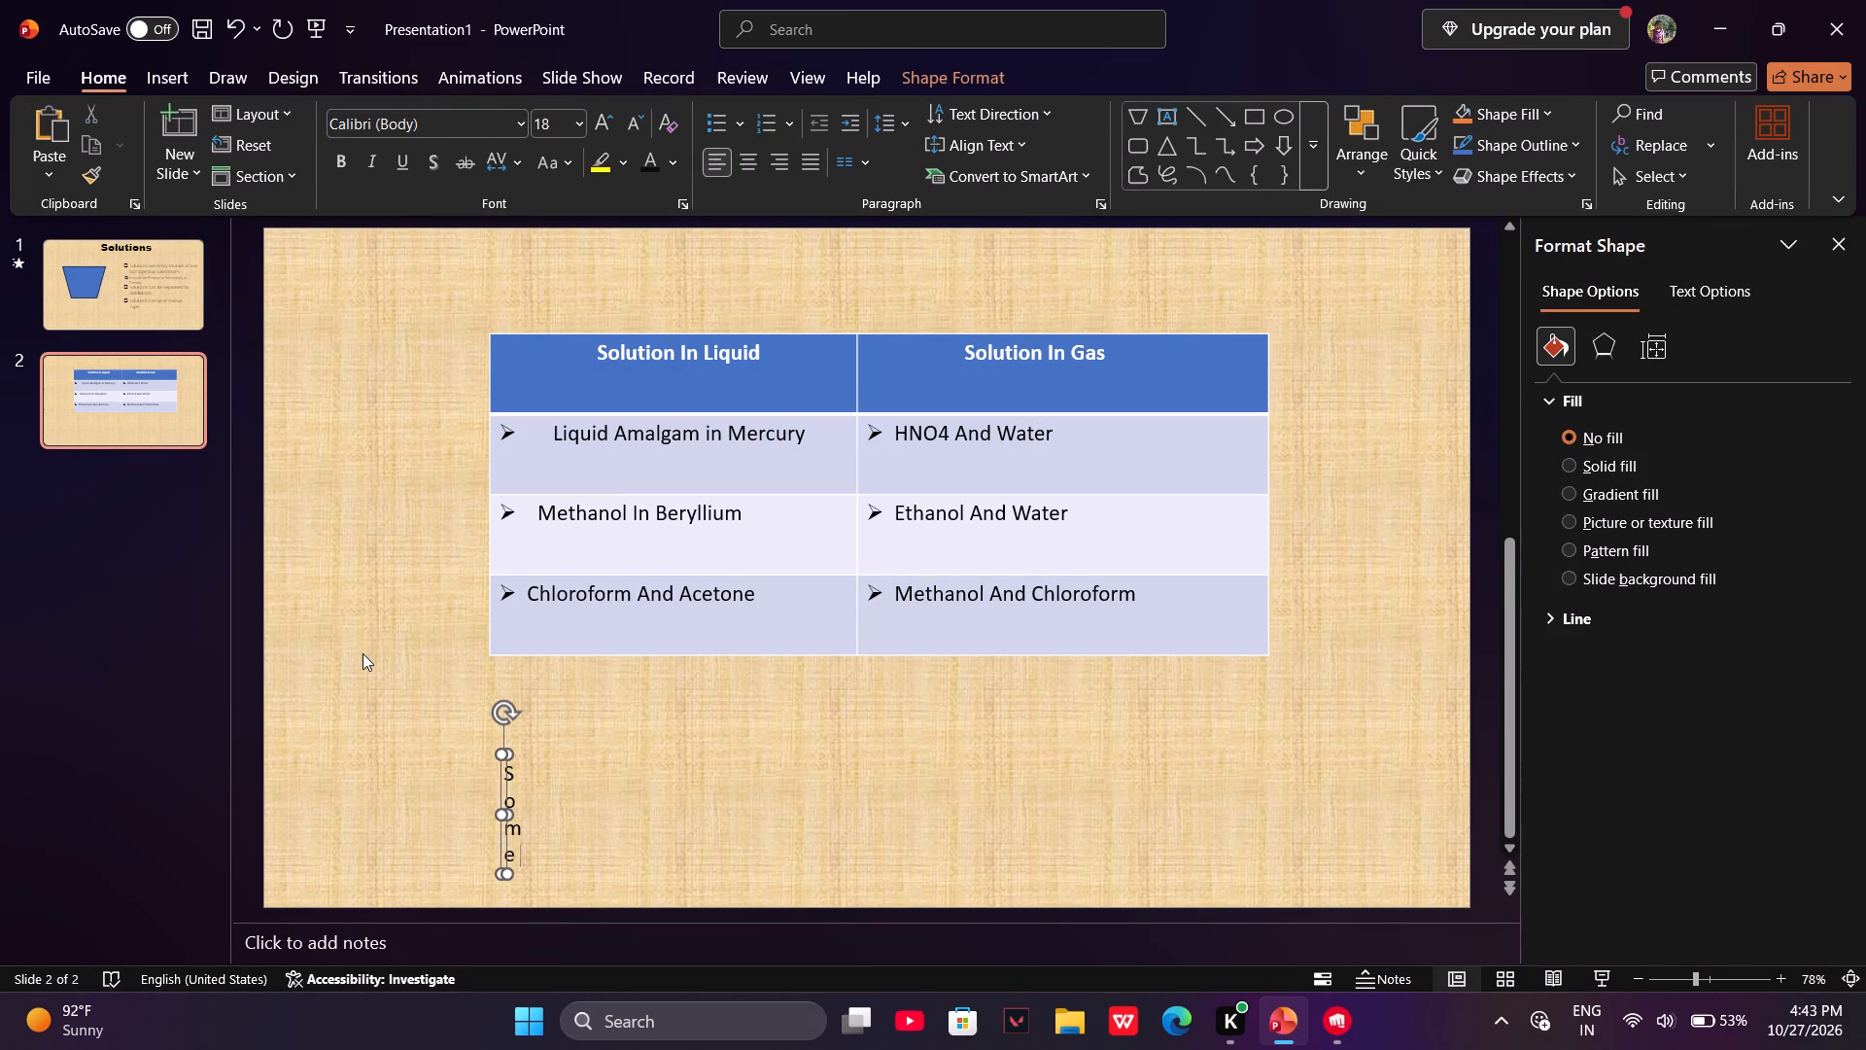
{"action": "key", "text": "ctrl+BackSpace"}
{"action": "key", "text": "ctrl+BackSpace"}
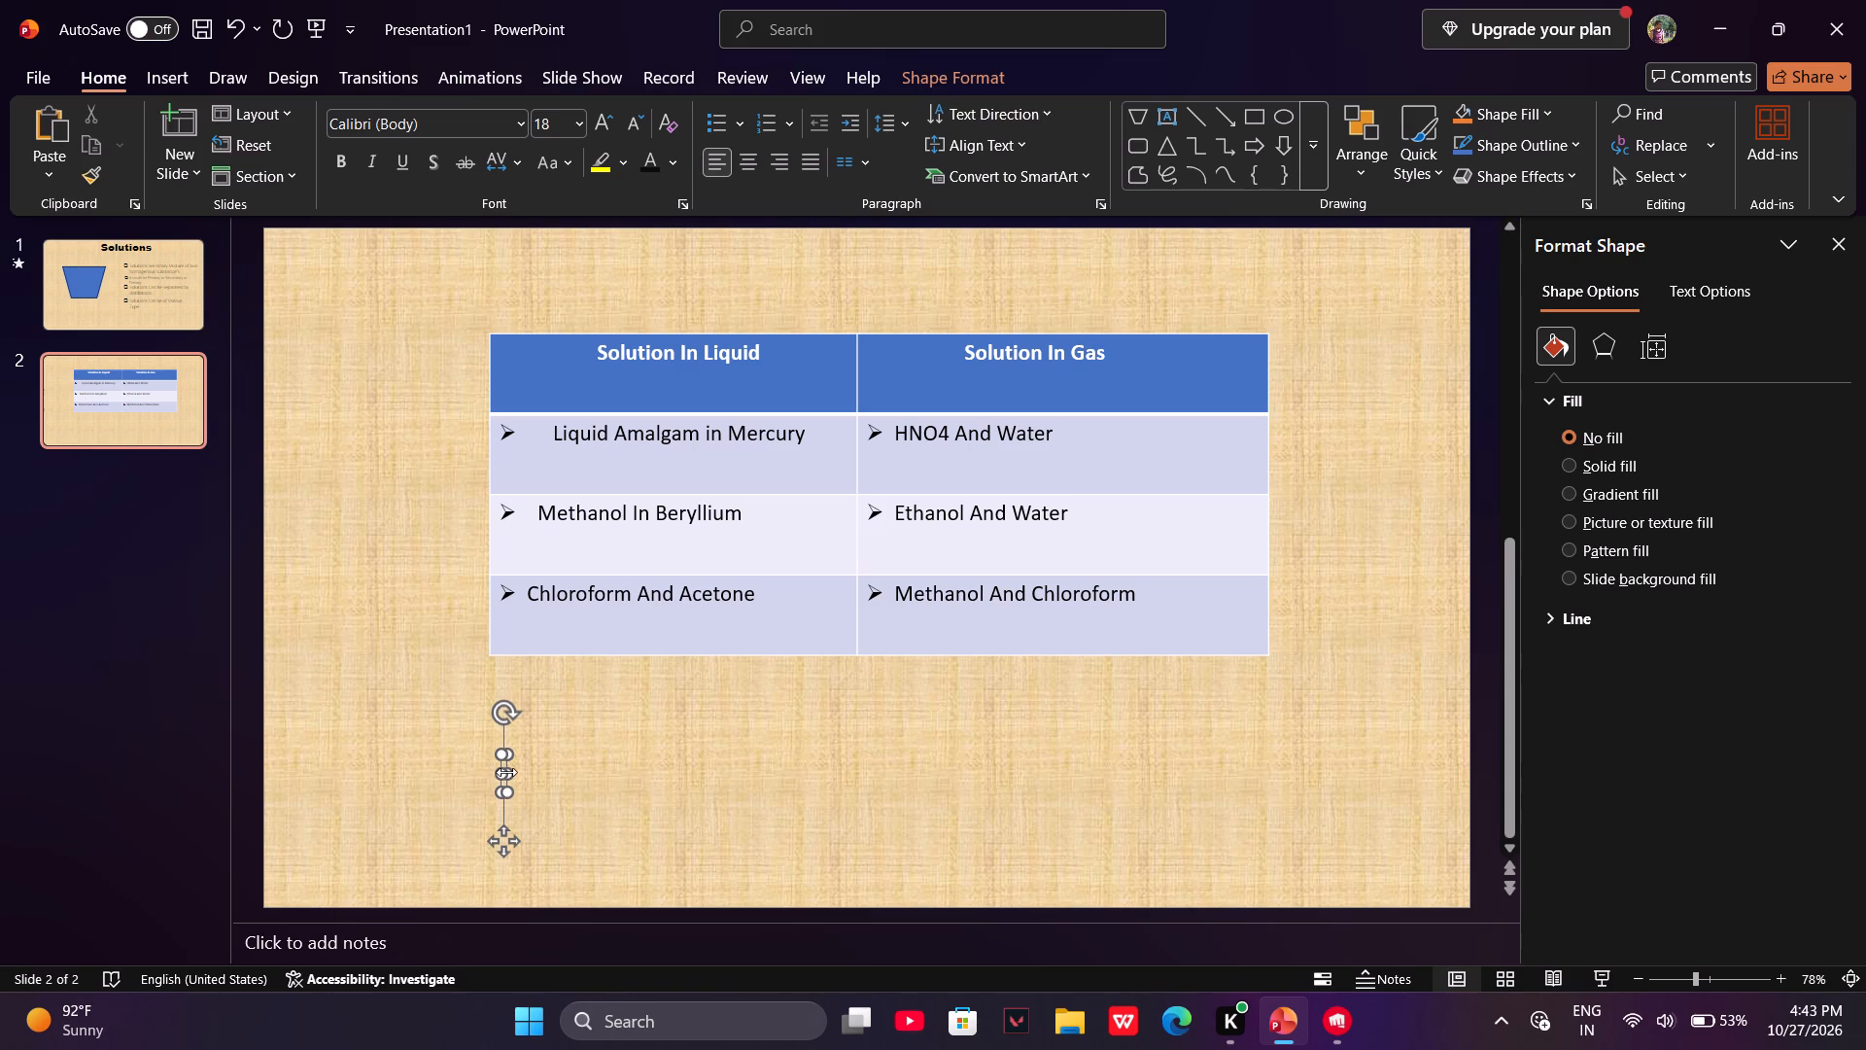
{"action": "left_click_drag", "start_coordinate": [515, 776], "coordinate": [1271, 848]}
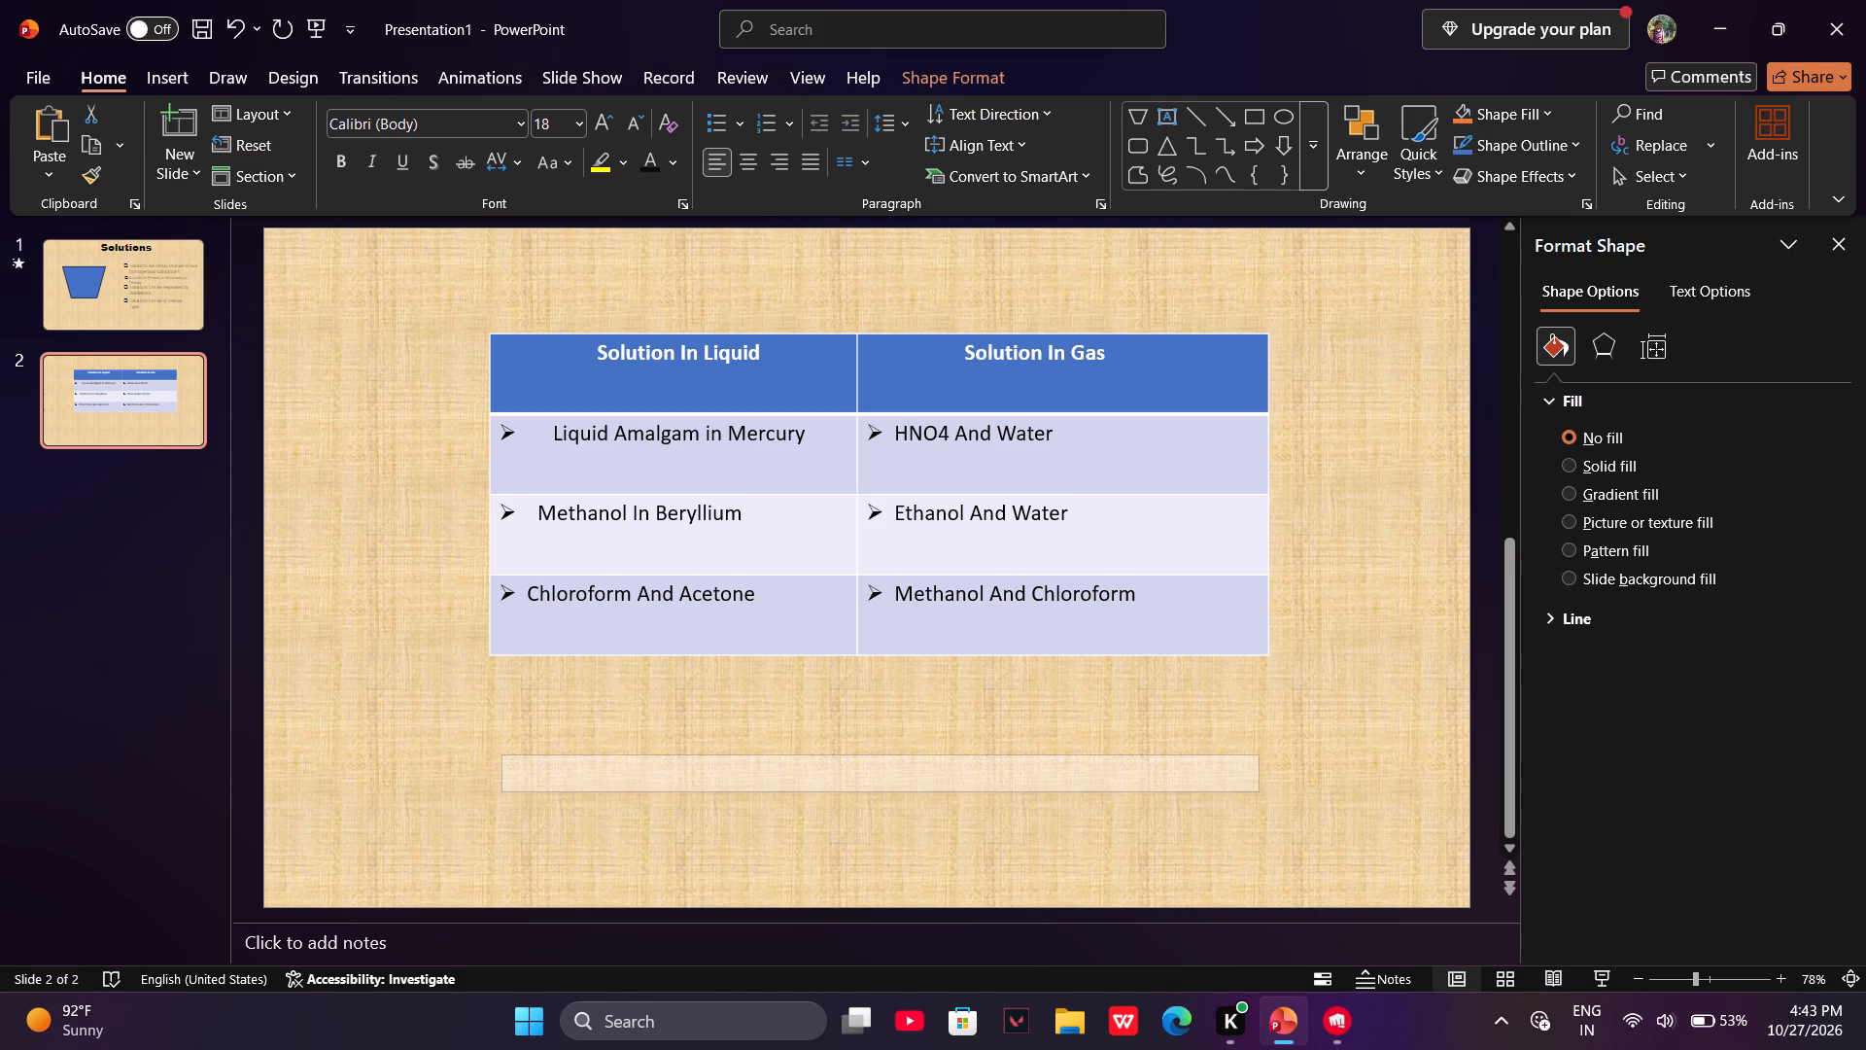
{"action": "left_click_drag", "start_coordinate": [1271, 848], "coordinate": [1421, 827]}
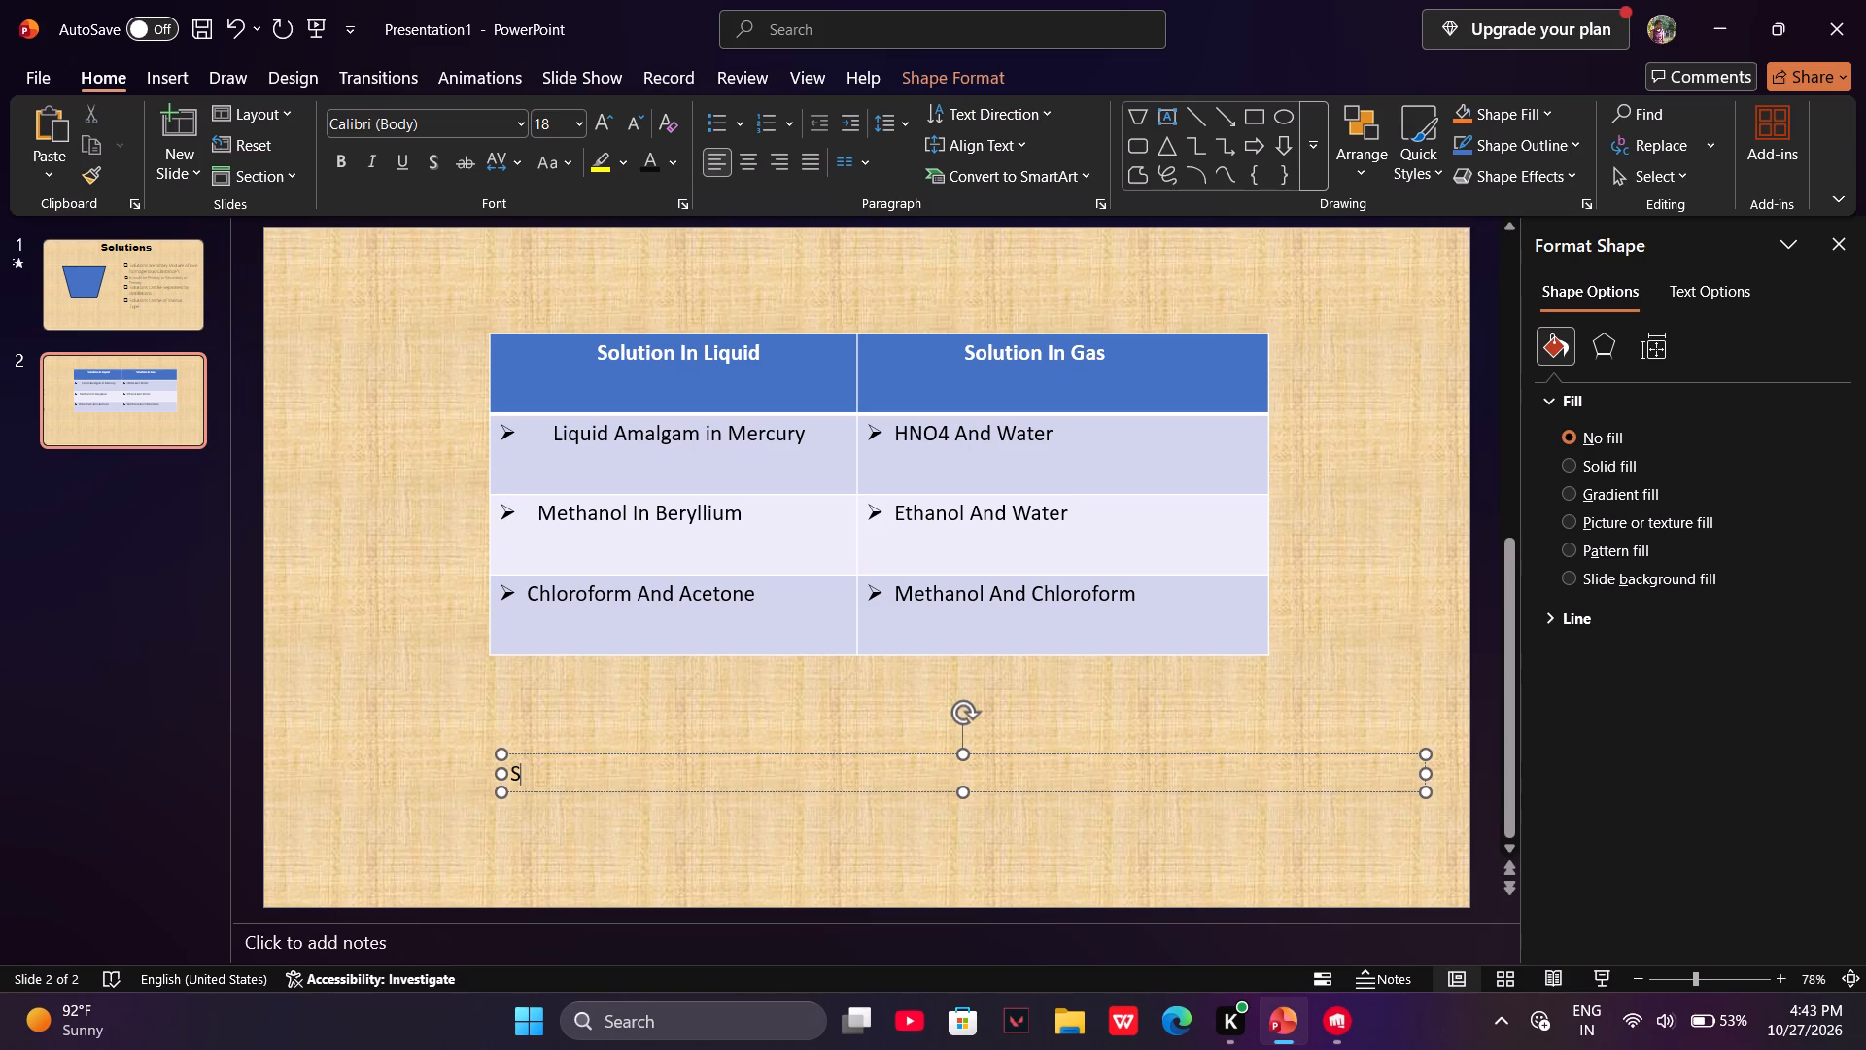
Enter "Some Egzamples of Solution In Liquid & Solution In Gas" in the text box below the table.
{"action": "key", "text": "BackSpace"}
{"action": "type", "text": "ome e"}
{"action": "key", "text": "BackSpace"}
{"action": "key", "text": "BackSpace"}
{"action": "type", "text": "gaz"}
{"action": "key", "text": "BackSpace"}
{"action": "key", "text": "BackSpace"}
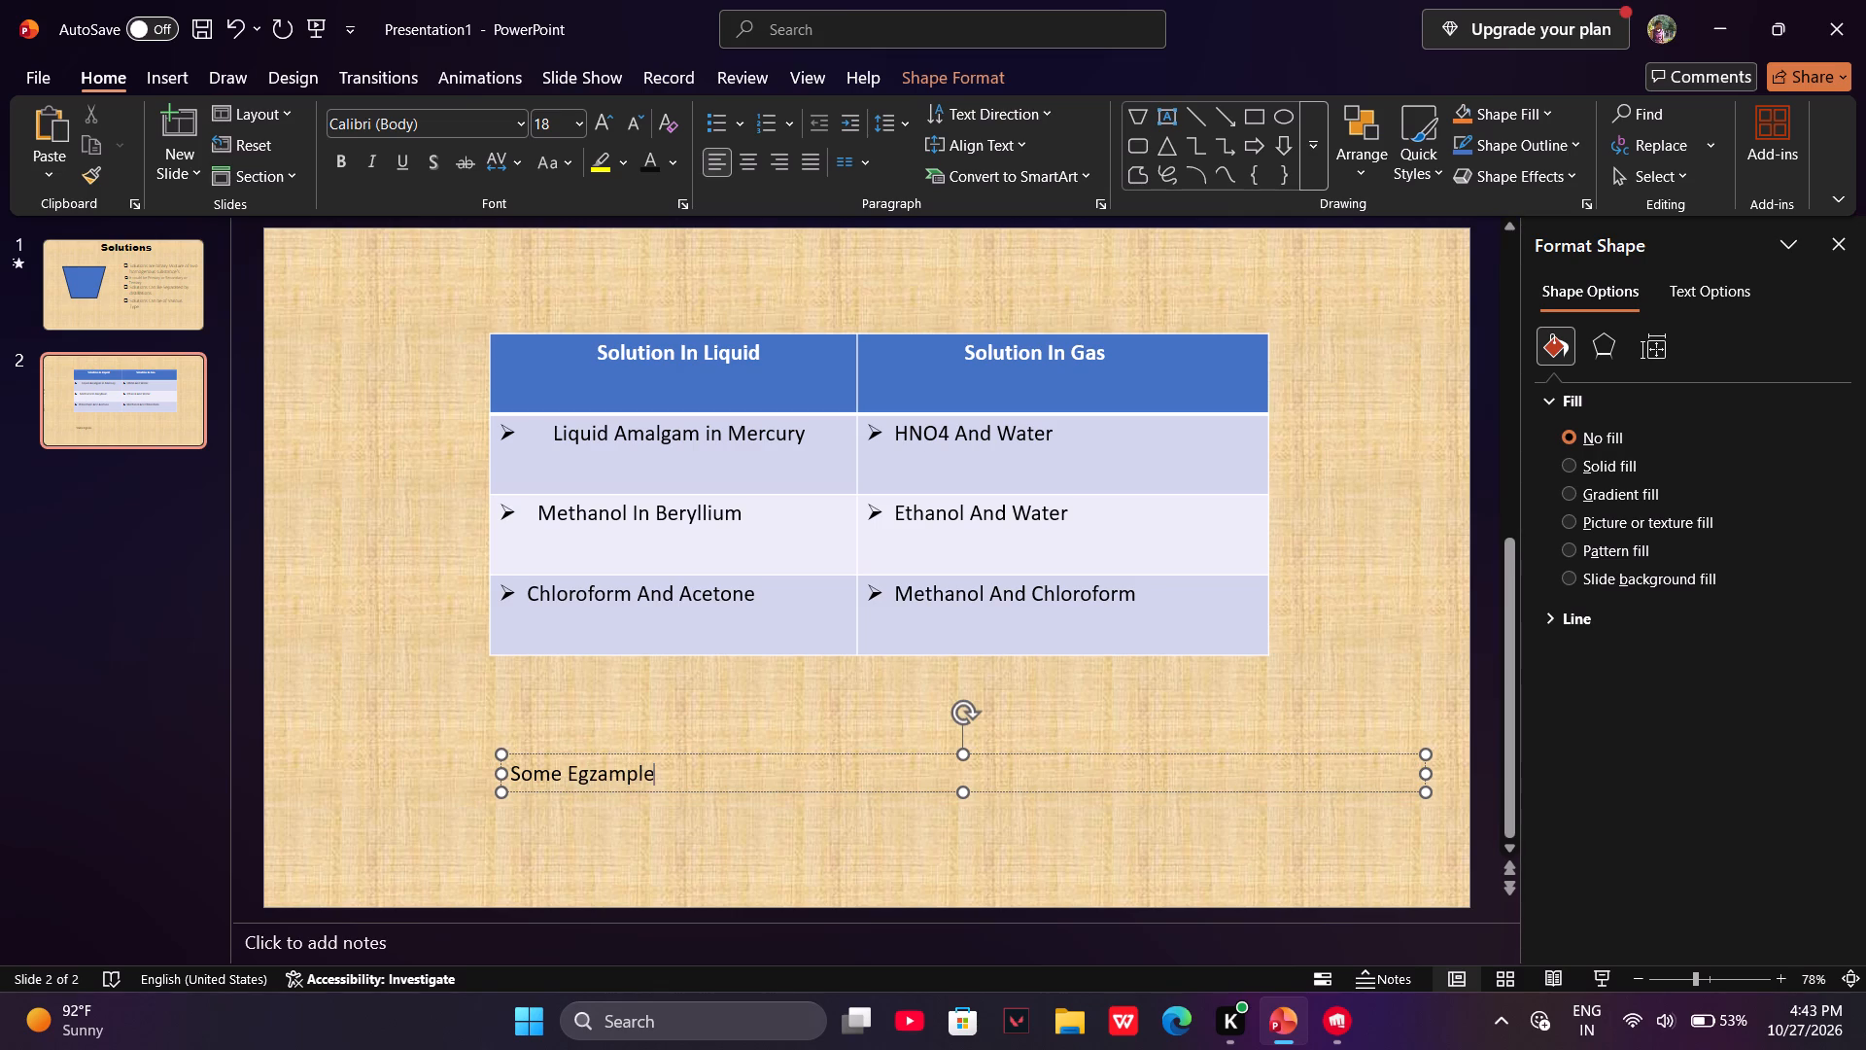
{"action": "key", "text": "BackSpace"}
{"action": "key", "text": "BackSpace"}
{"action": "key", "text": "space"}
{"action": "type", "text": "OF"}
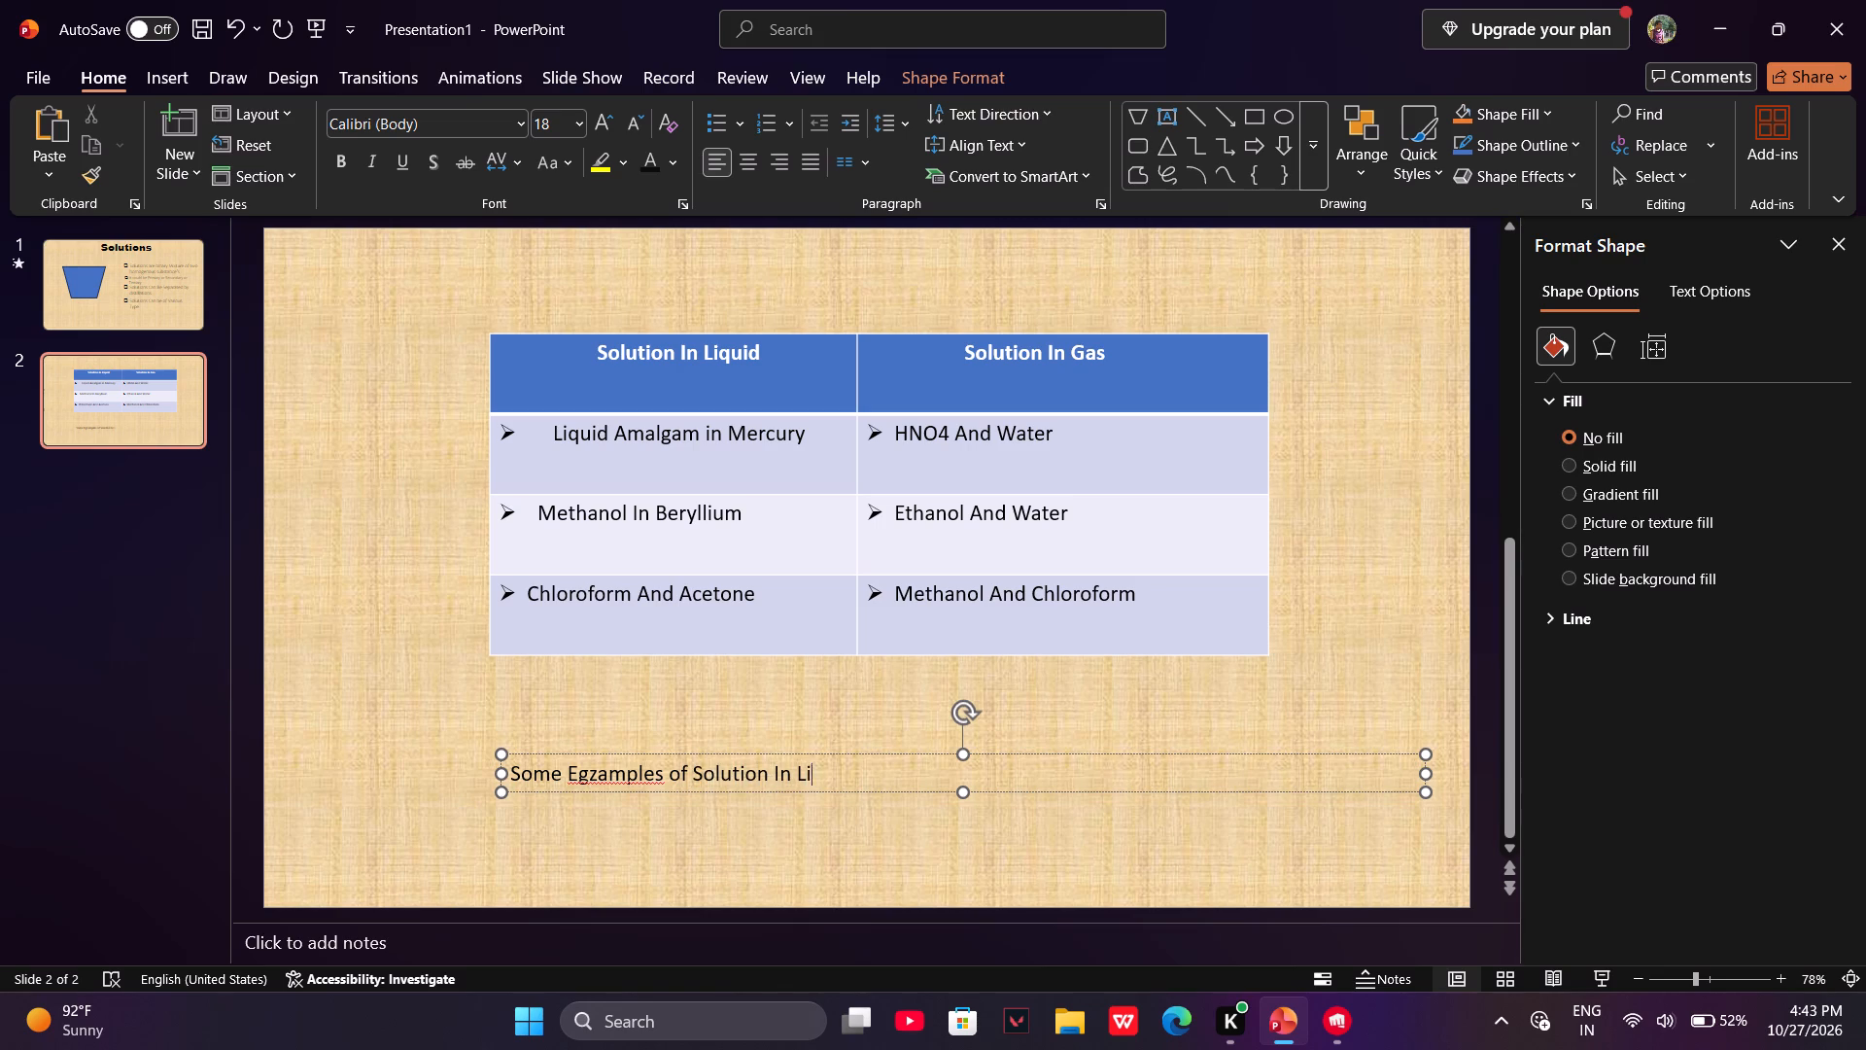
{"action": "key", "text": "shift+percent"}
{"action": "key", "text": "BackSpace"}
{"action": "type", "text": "$"}
{"action": "key", "text": "space"}
{"action": "key", "text": "BackSpace"}
{"action": "key", "text": "BackSpace"}
{"action": "key", "text": "BackSpace"}
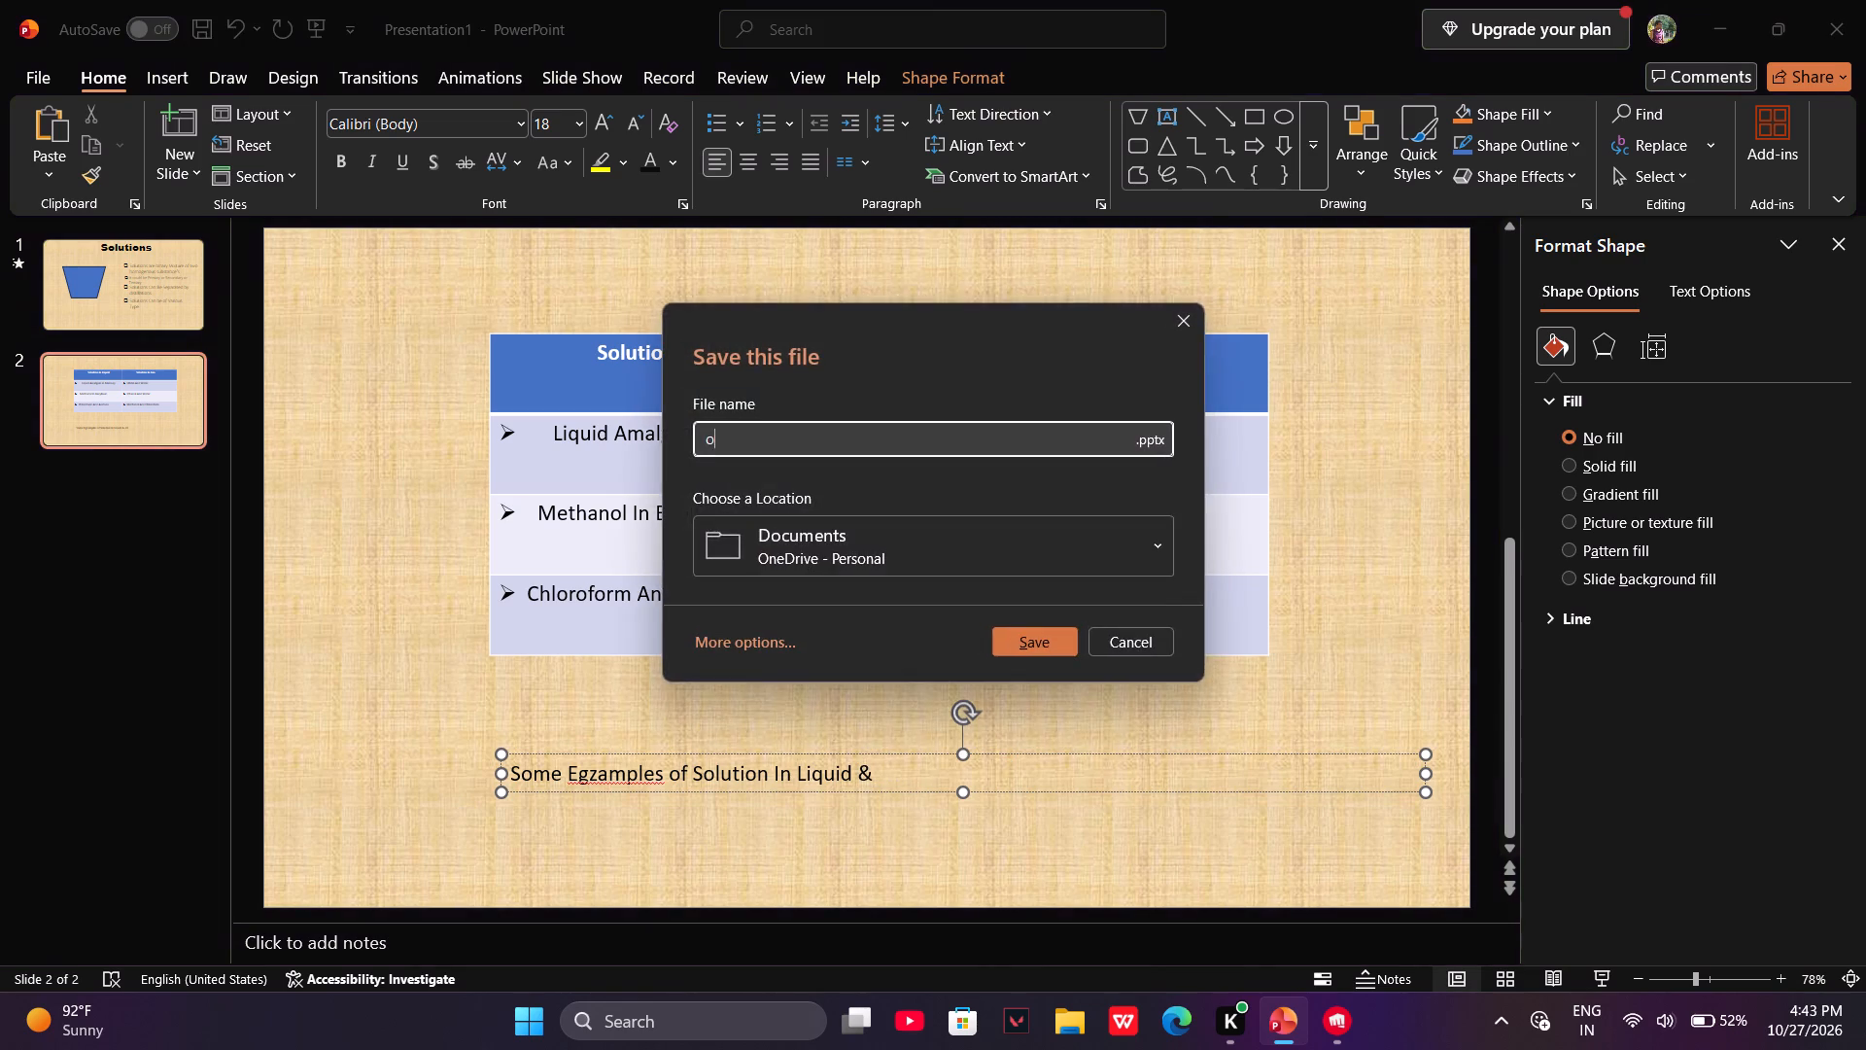
{"action": "key", "text": "Escape"}
{"action": "type", "text": "olution"}
{"action": "key", "text": "space"}
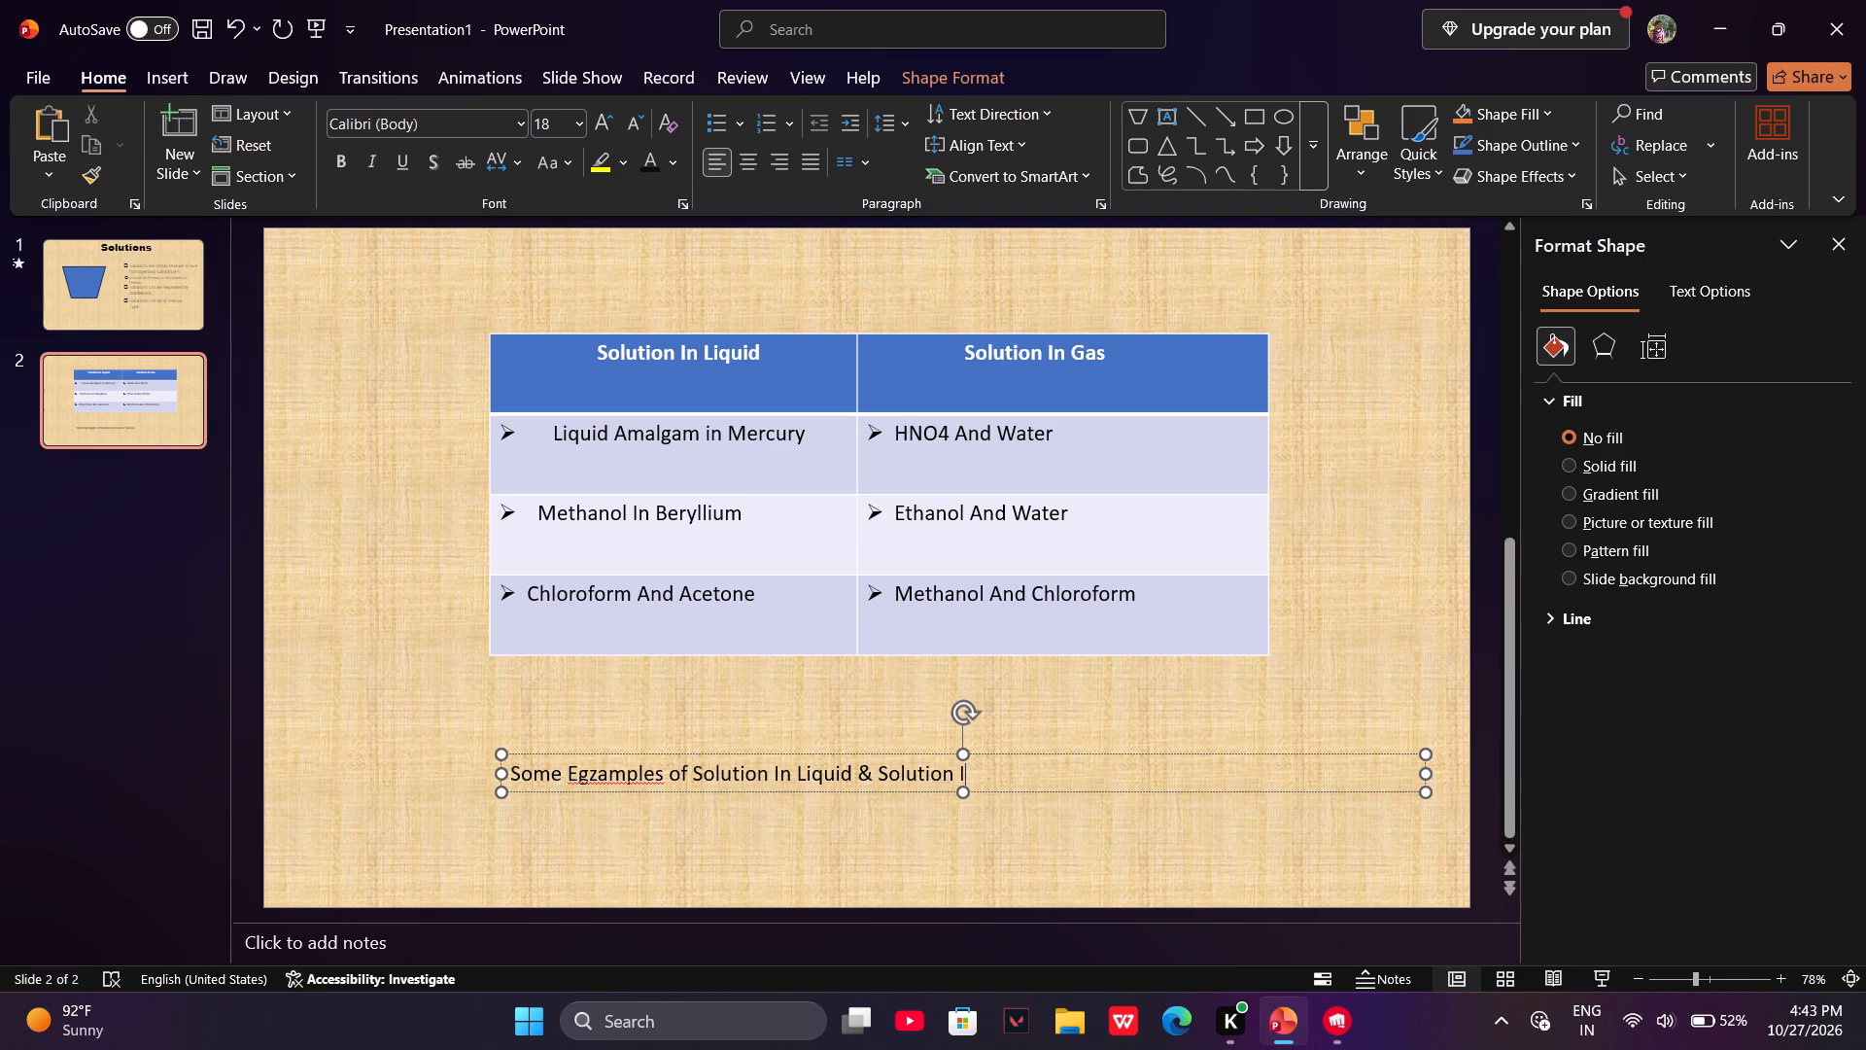
{"action": "key", "text": "BackSpace"}
{"action": "key", "text": "Right"}
Correct the misspelled word "Egzamples" in the caption to "Example's" using the spelling suggestion.
{"action": "left_click", "coordinate": [596, 776]}
{"action": "right_click", "coordinate": [600, 773]}
{"action": "left_click", "coordinate": [642, 767]}
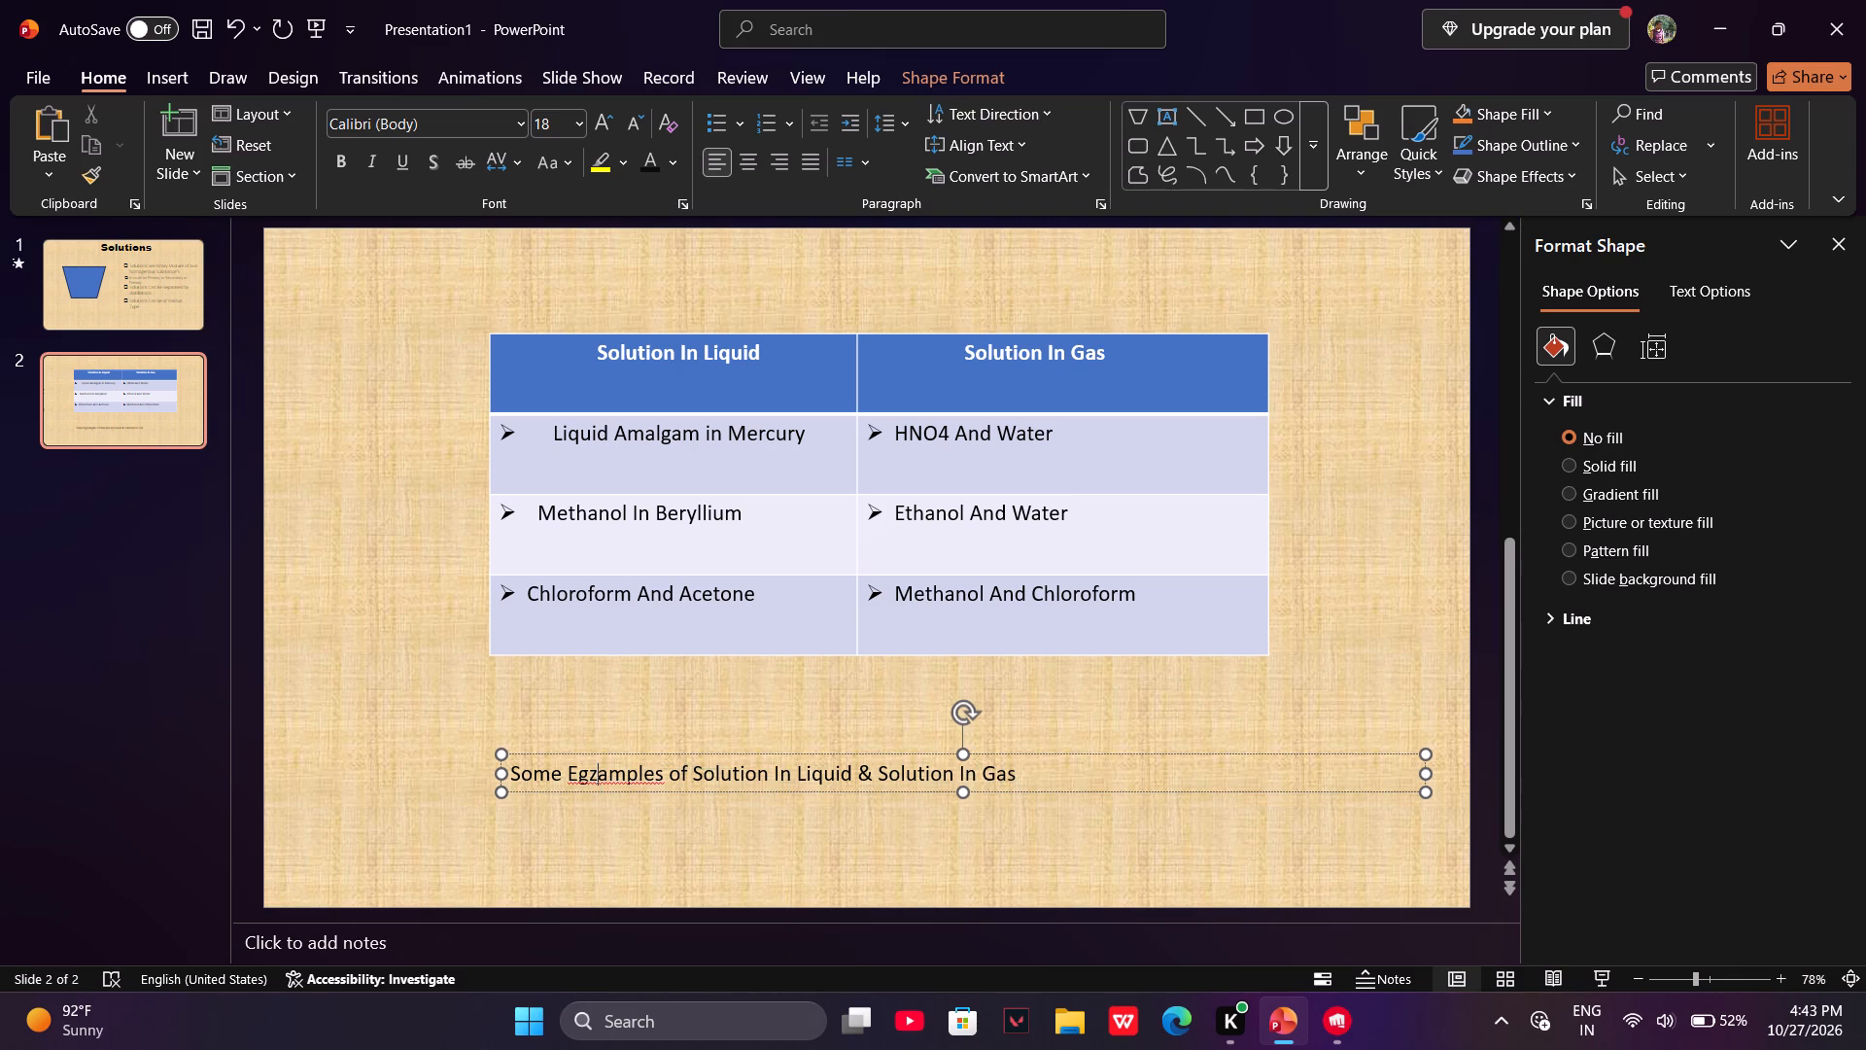
{"action": "right_click", "coordinate": [642, 767]}
{"action": "left_click", "coordinate": [719, 823]}
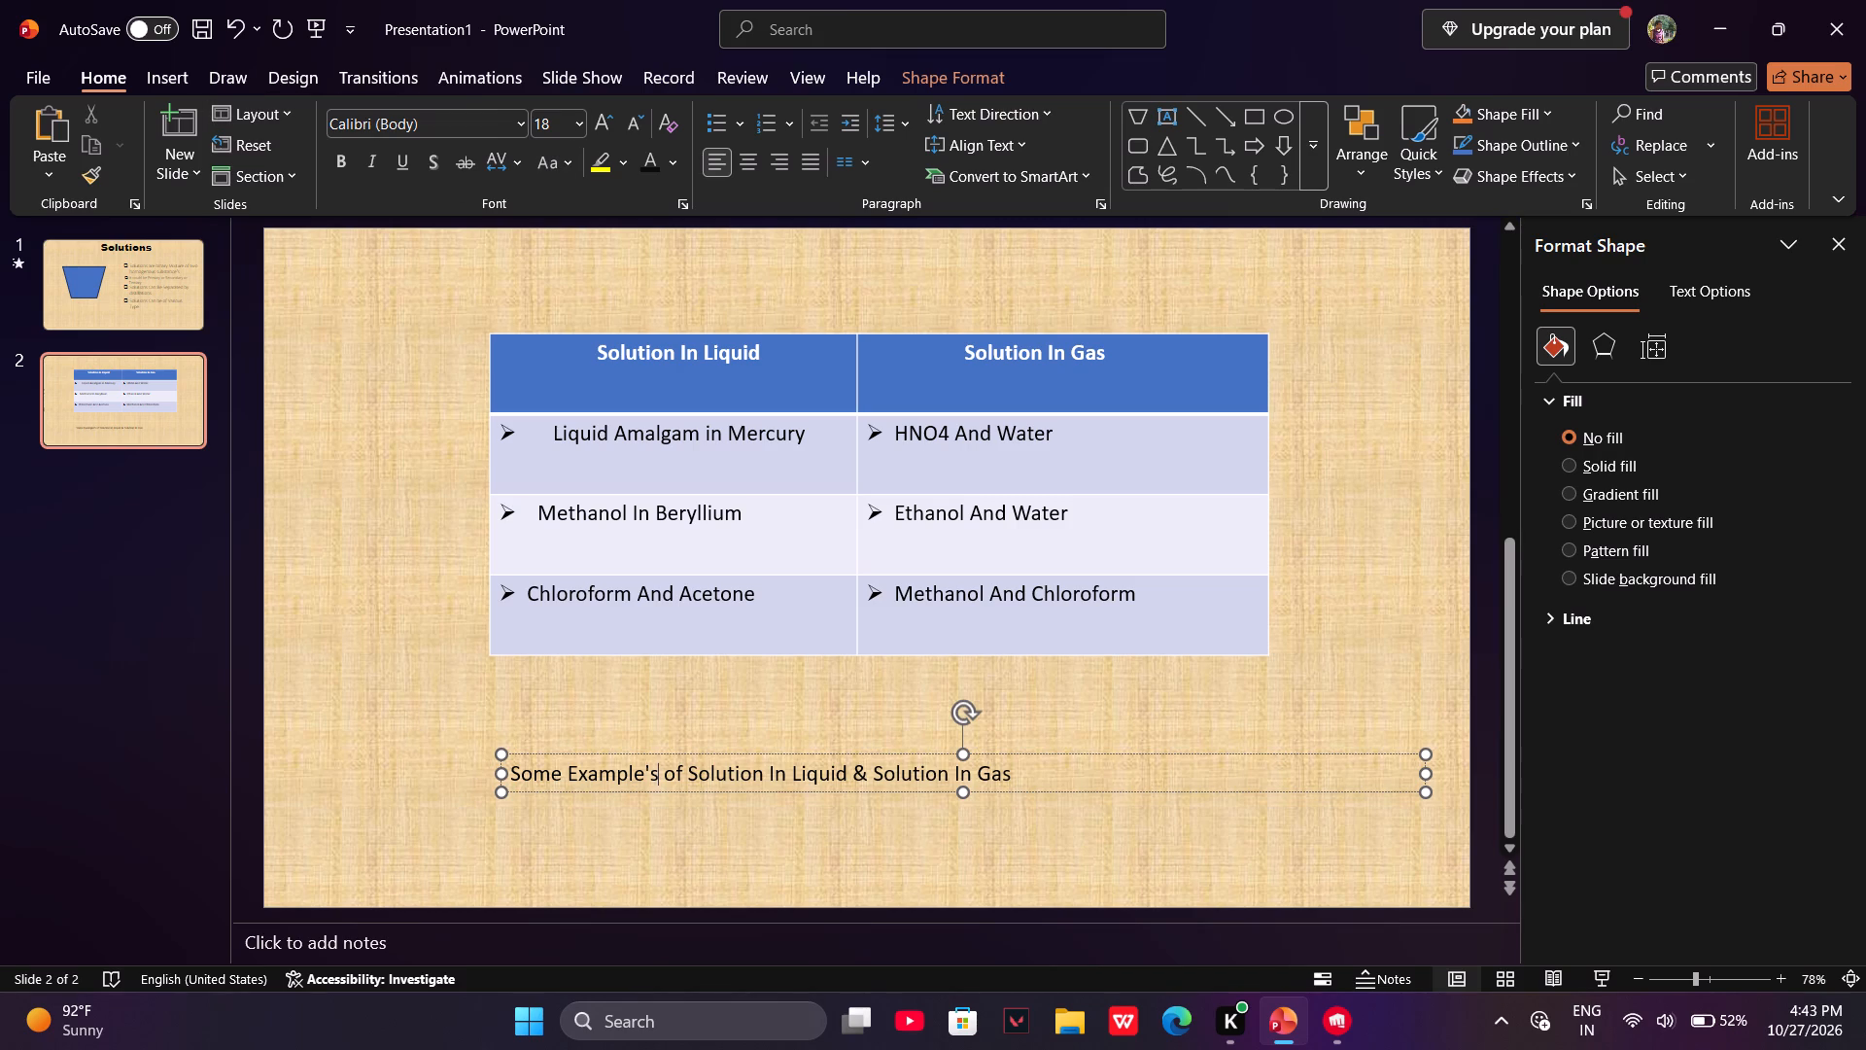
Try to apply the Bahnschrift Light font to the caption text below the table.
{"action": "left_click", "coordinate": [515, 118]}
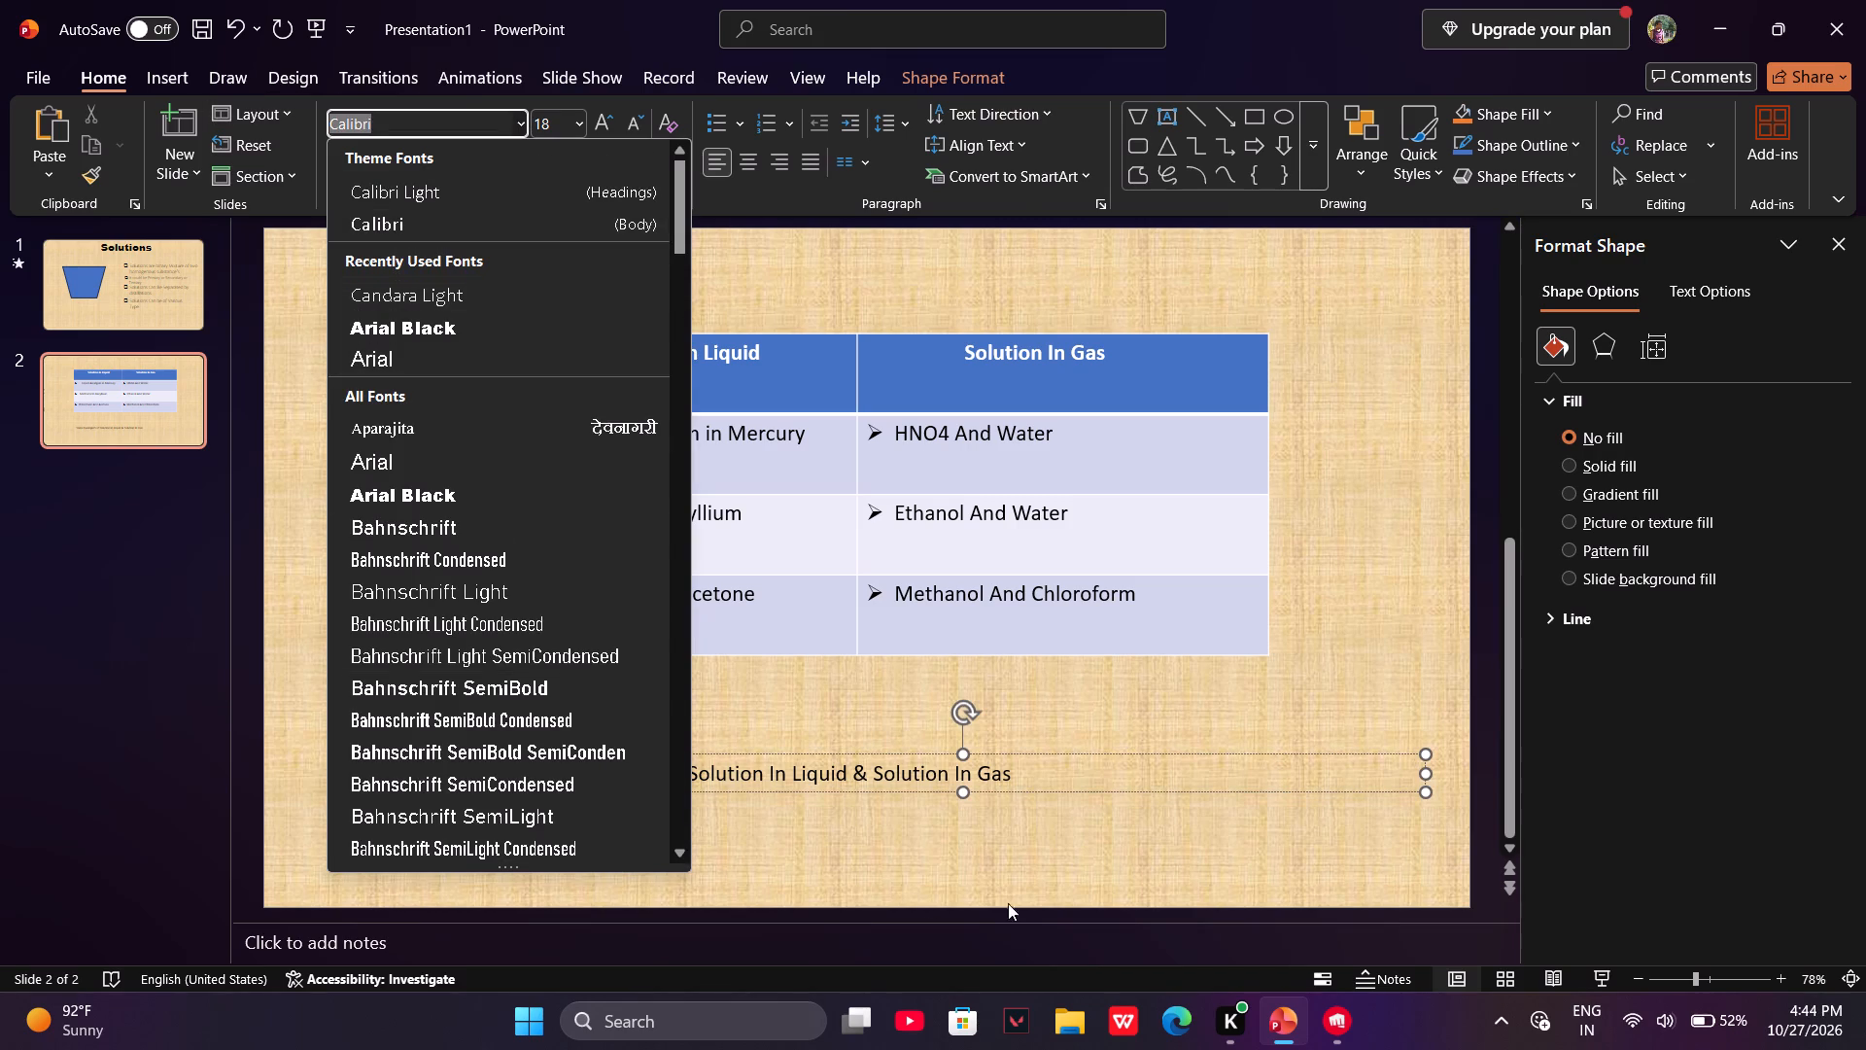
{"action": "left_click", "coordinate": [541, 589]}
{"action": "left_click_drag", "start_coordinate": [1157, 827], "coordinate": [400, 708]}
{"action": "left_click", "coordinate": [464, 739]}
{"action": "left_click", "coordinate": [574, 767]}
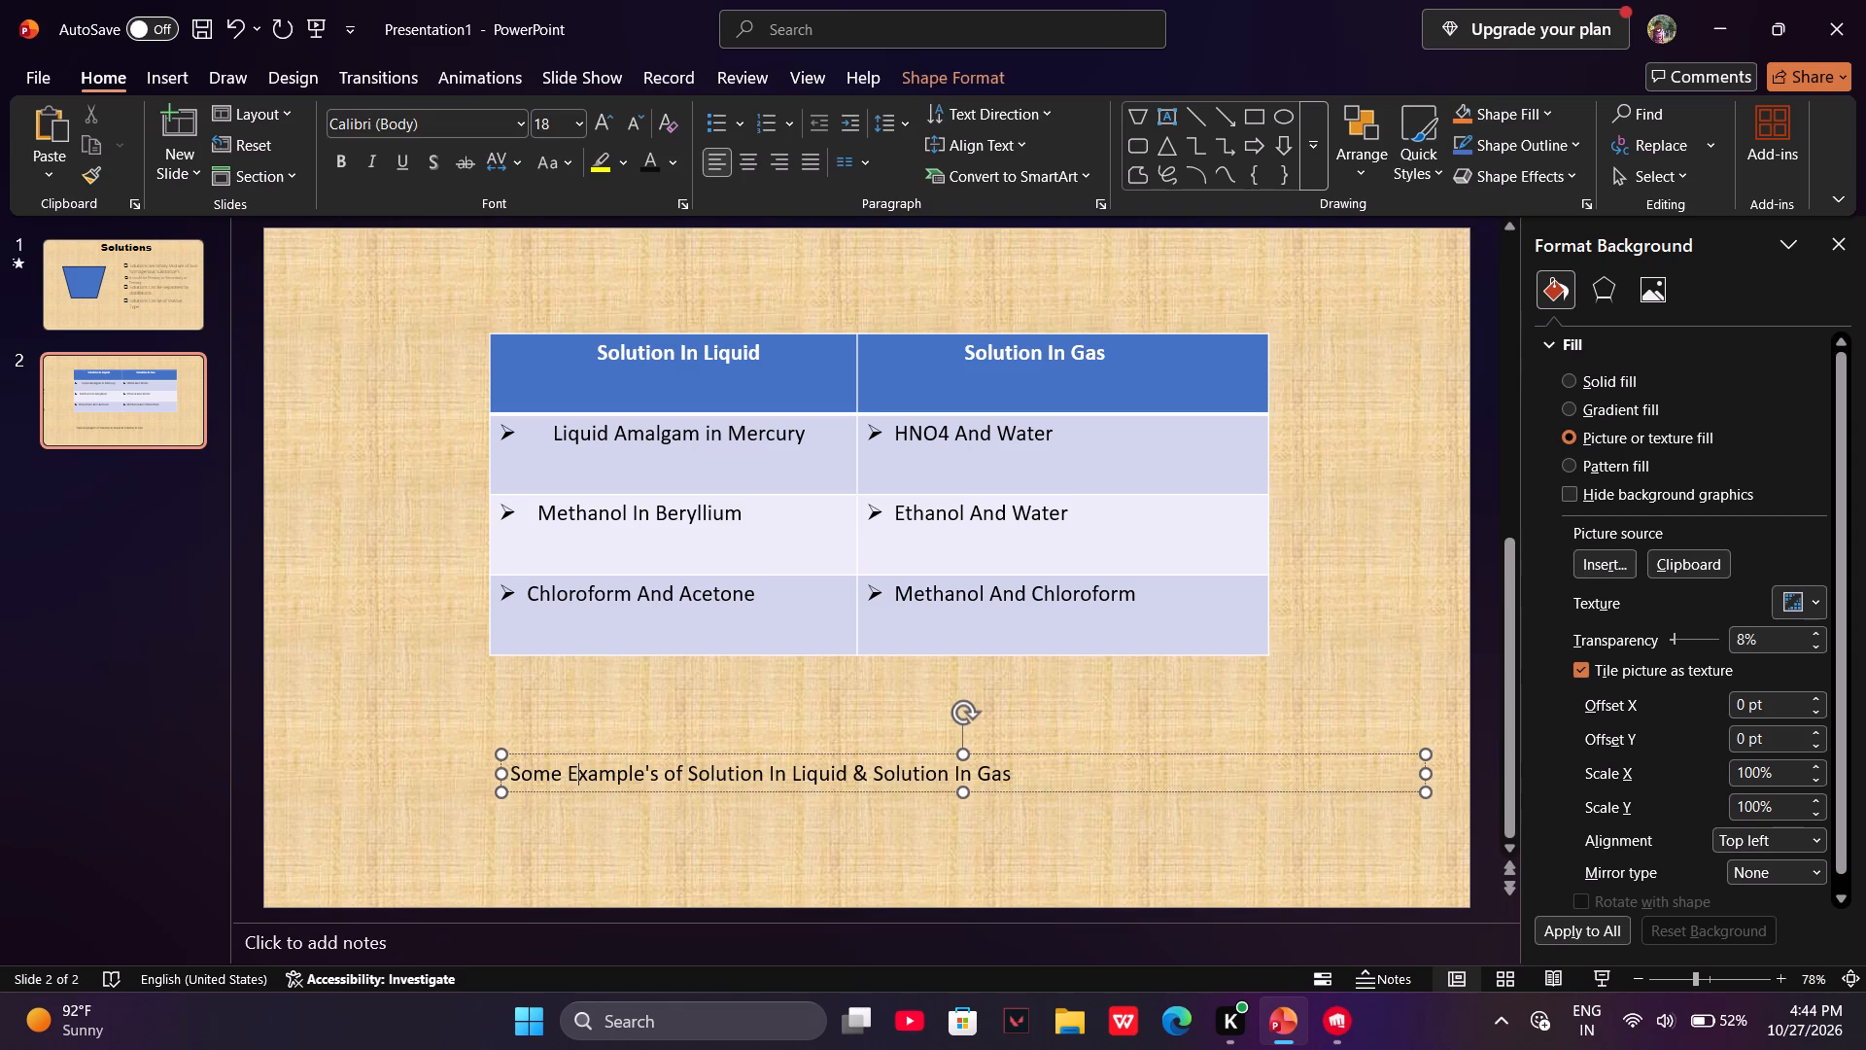
Set the font of the word "Example's" in the caption to Segoe UI Variable Text.
{"action": "left_click", "coordinate": [524, 130]}
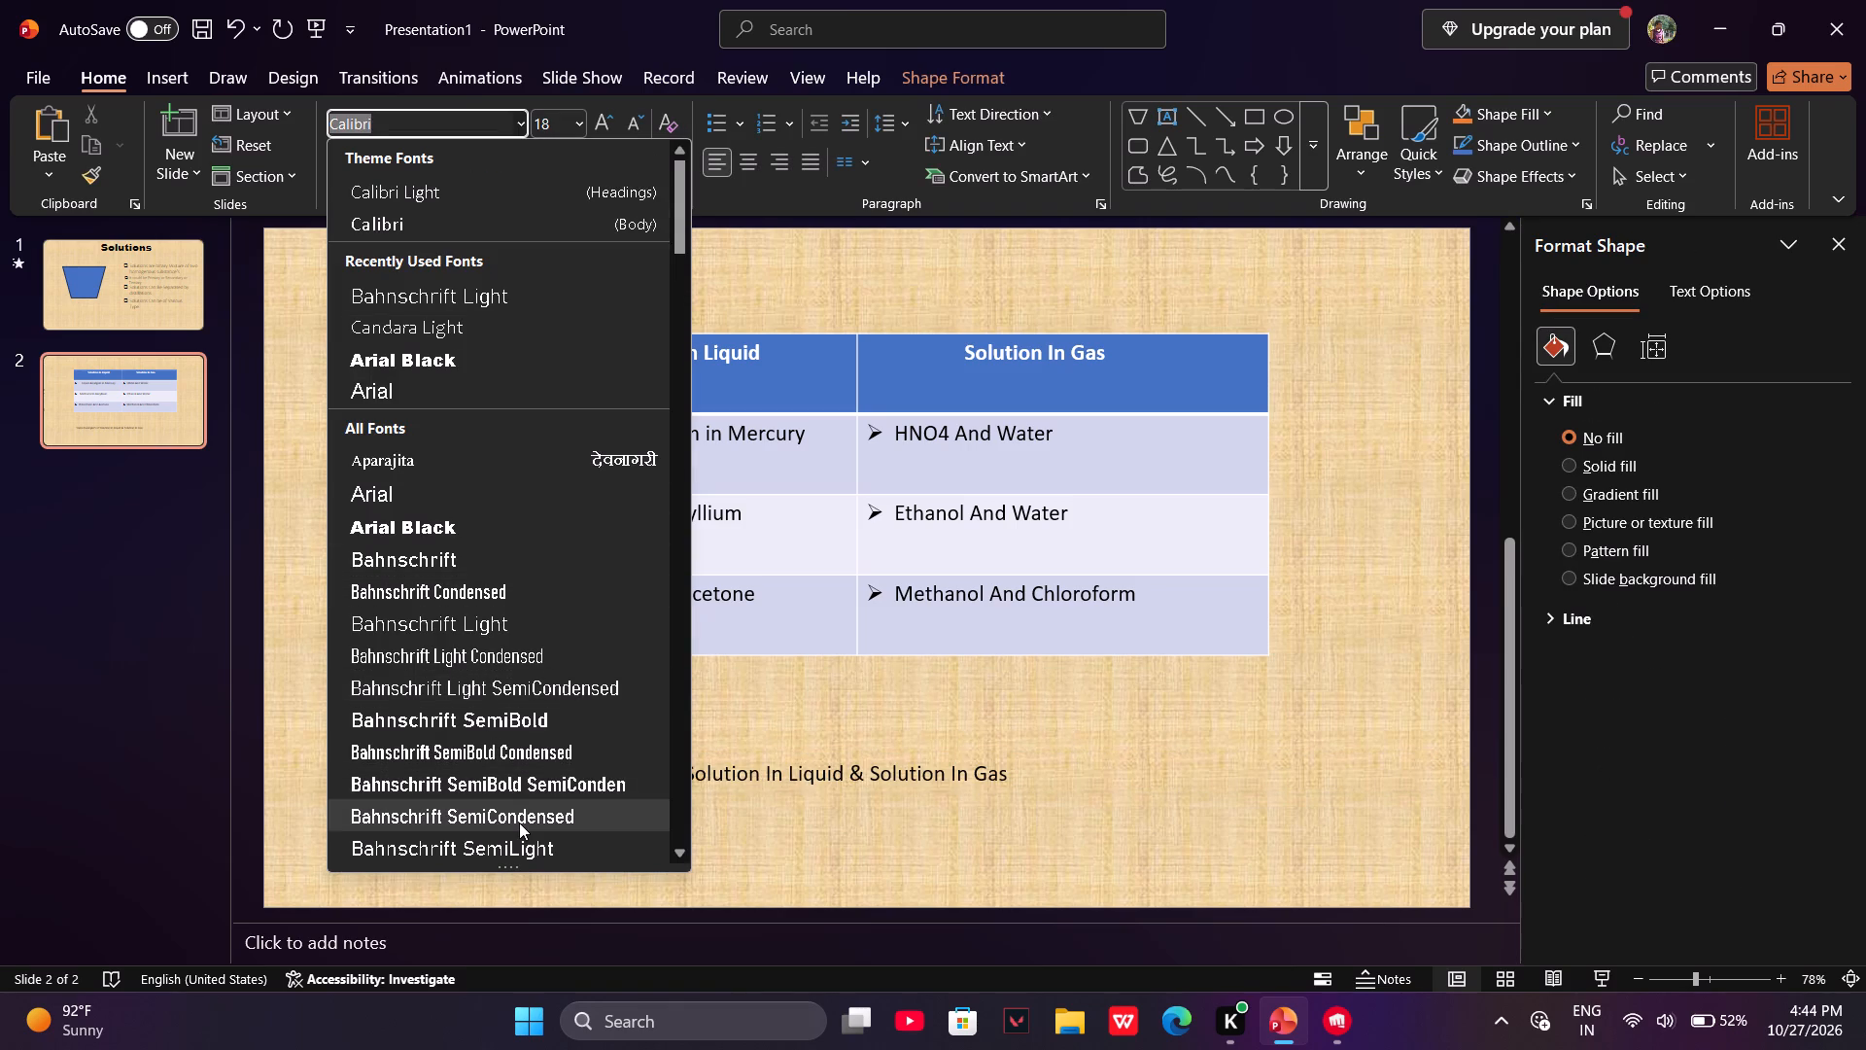
{"action": "scroll", "coordinate": [499, 807], "scroll_direction": "down", "scroll_amount": 2}
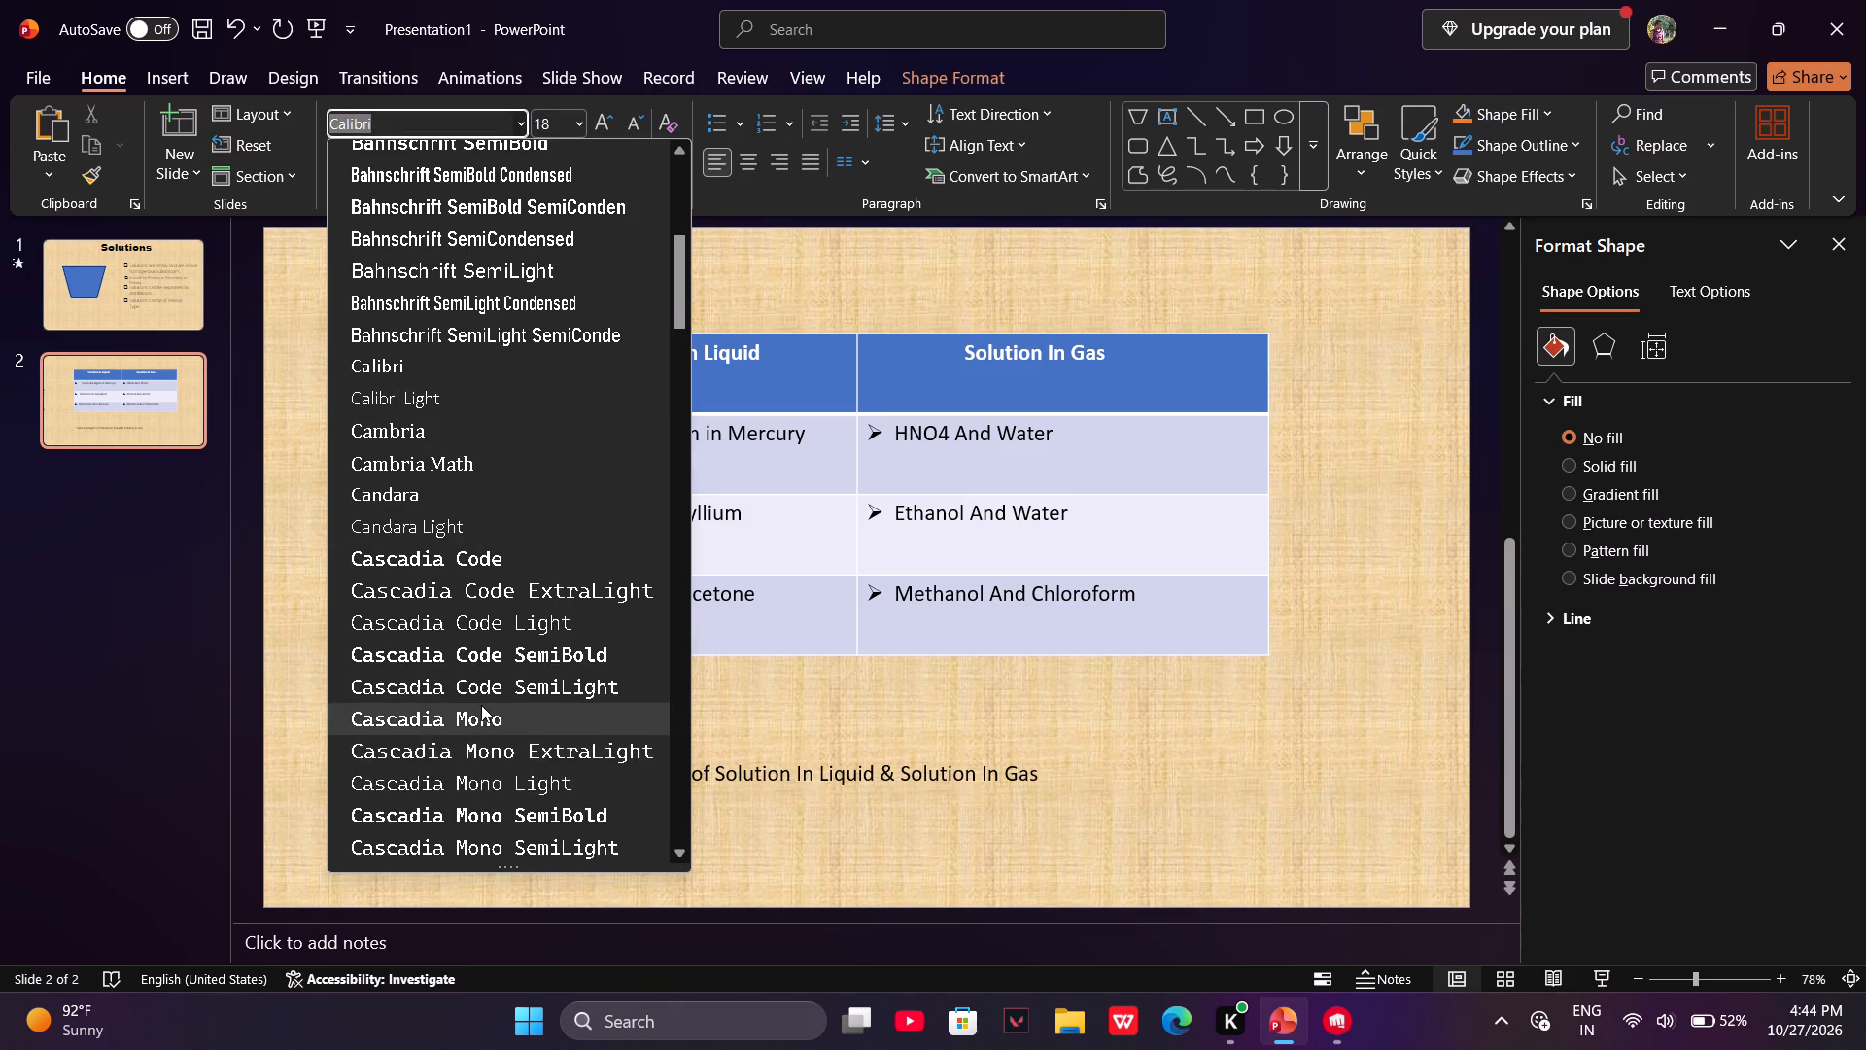
{"action": "scroll", "coordinate": [481, 705], "scroll_direction": "down", "scroll_amount": 3}
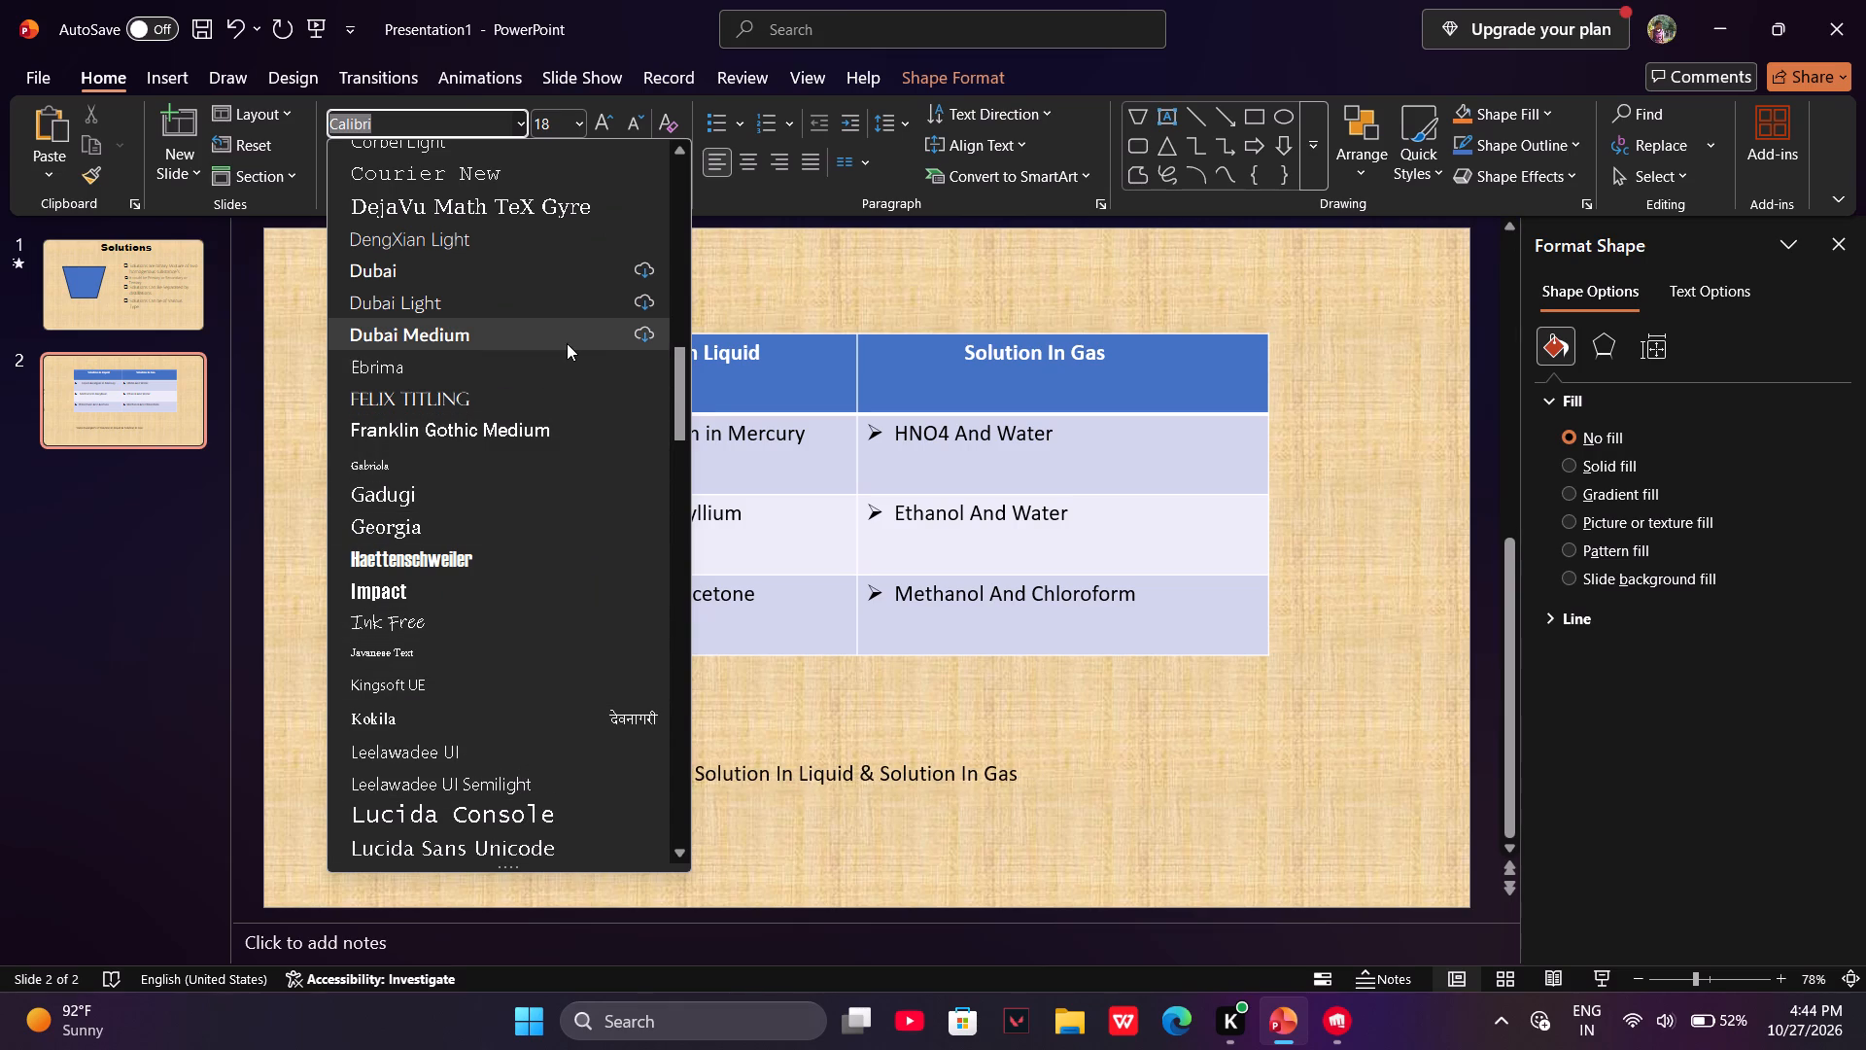
{"action": "right_click_drag", "start_coordinate": [545, 220], "coordinate": [545, 211]}
{"action": "left_click", "coordinate": [545, 211]}
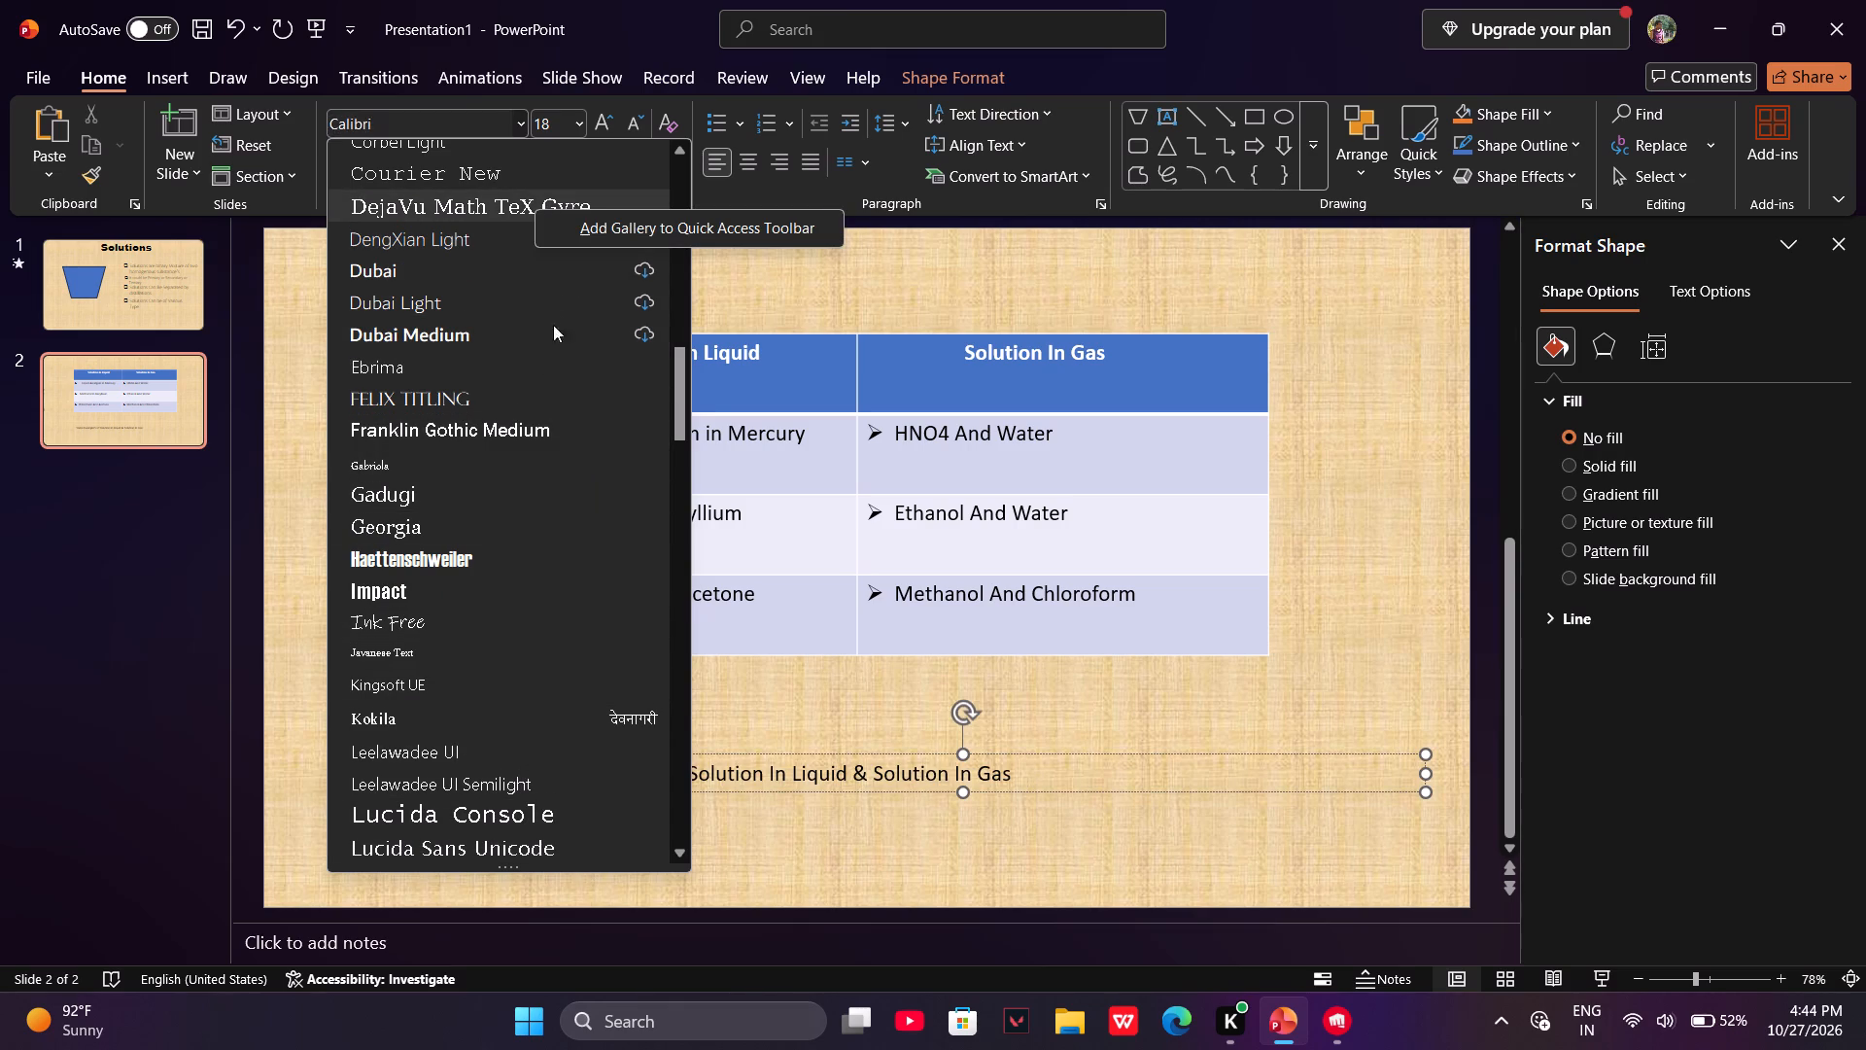
{"action": "scroll", "coordinate": [557, 385], "scroll_direction": "down", "scroll_amount": 7}
{"action": "left_click", "coordinate": [570, 759]}
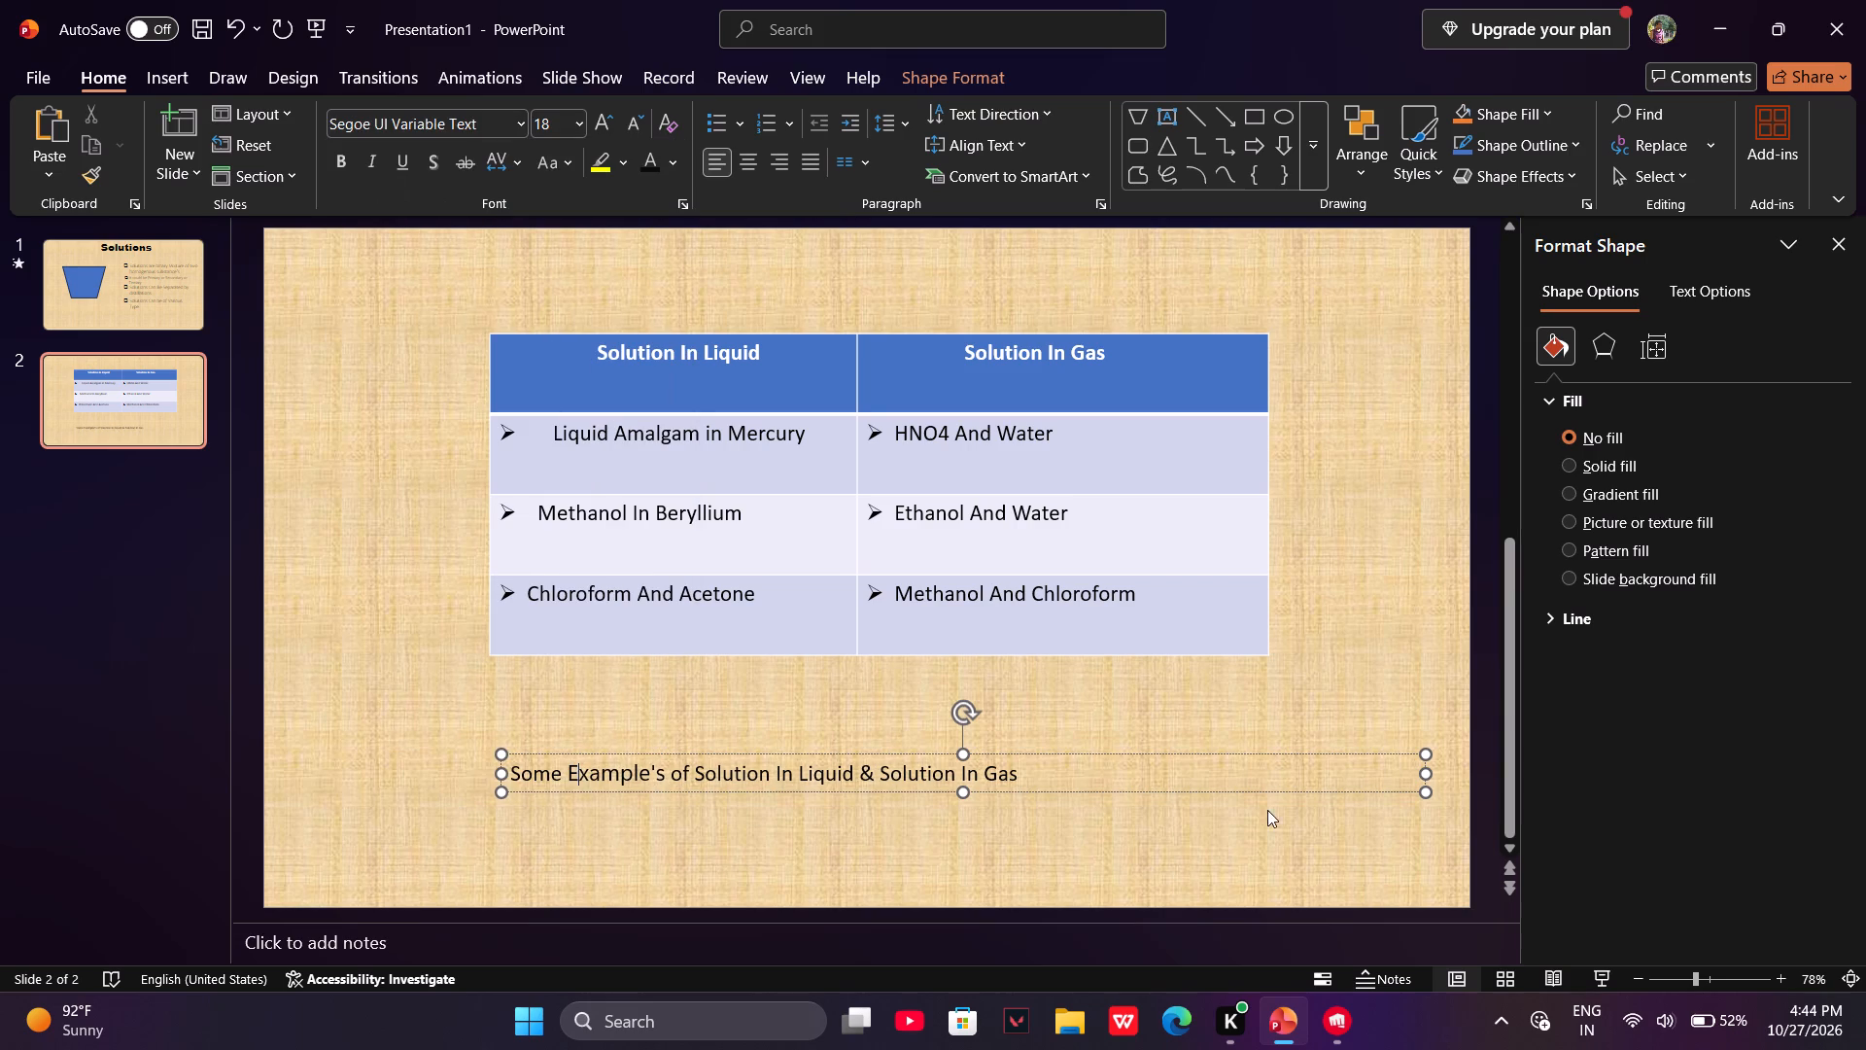
{"action": "left_click", "coordinate": [1234, 814]}
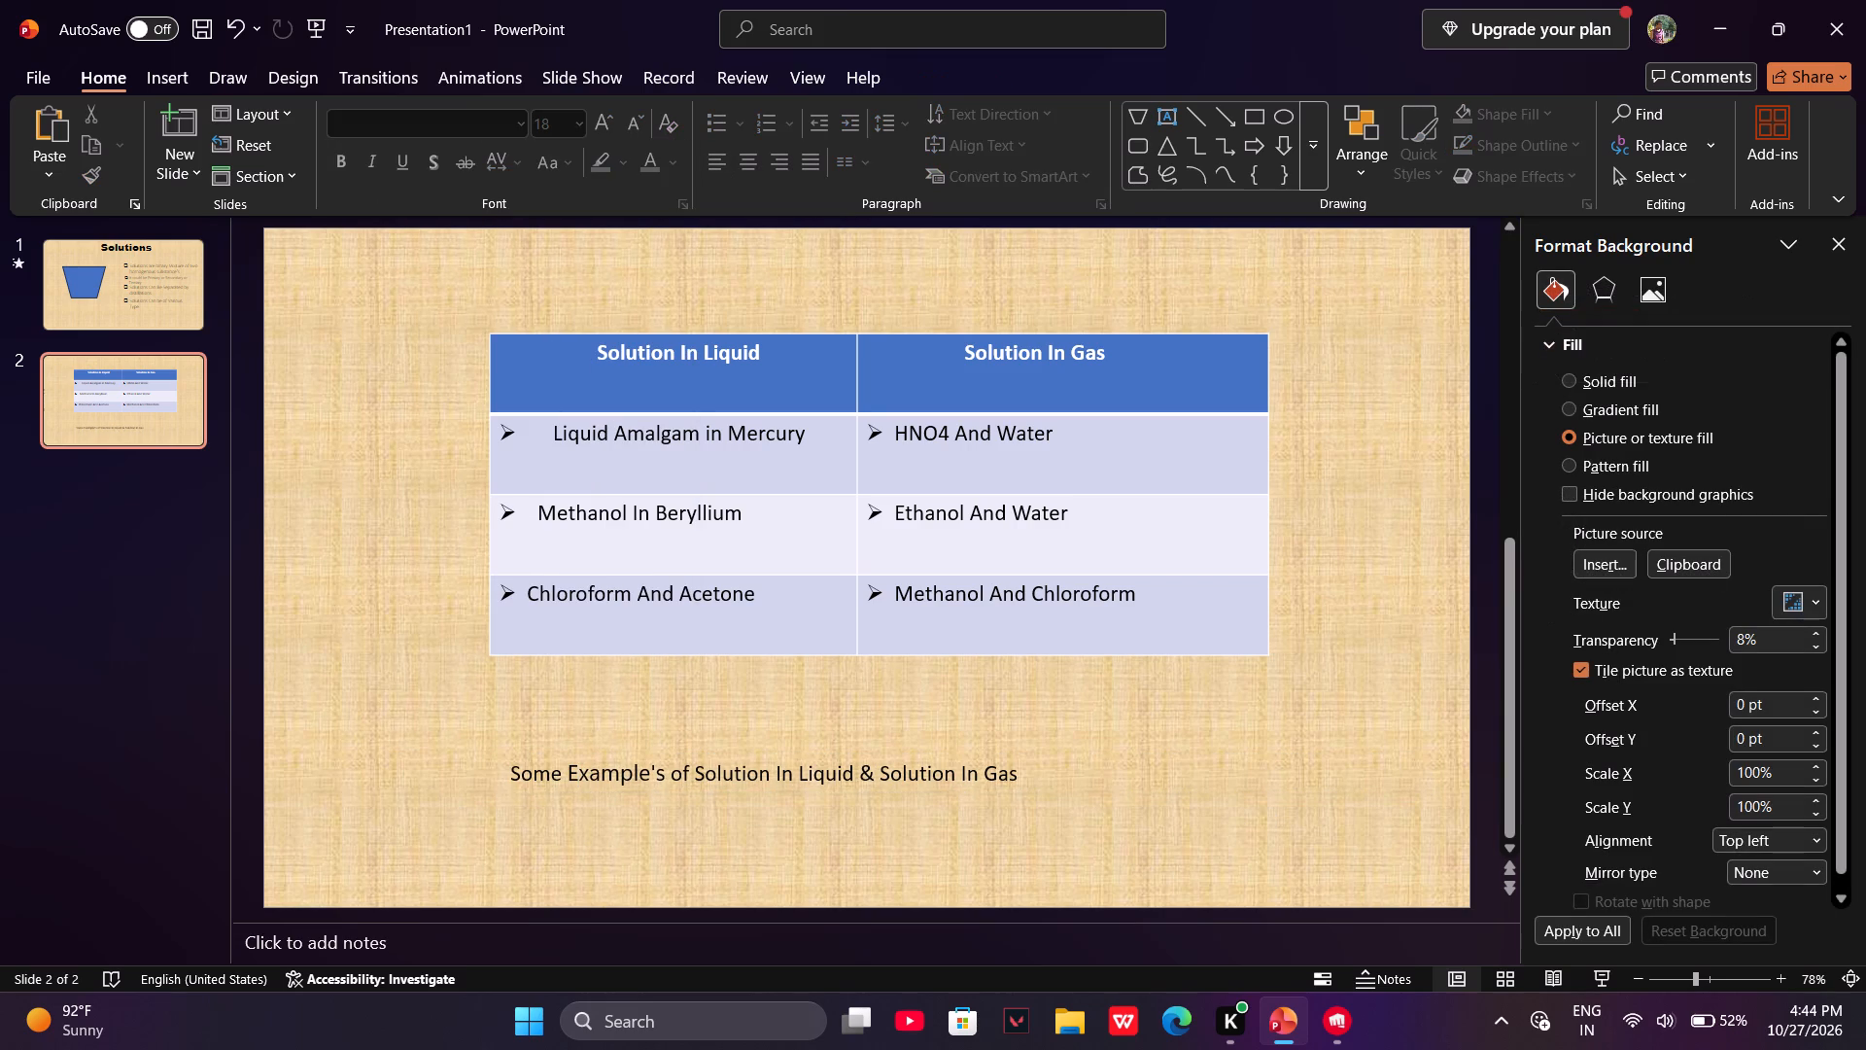
Set the font size of the word "Gas" at the end of the caption to 54.
{"action": "left_click", "coordinate": [1013, 773]}
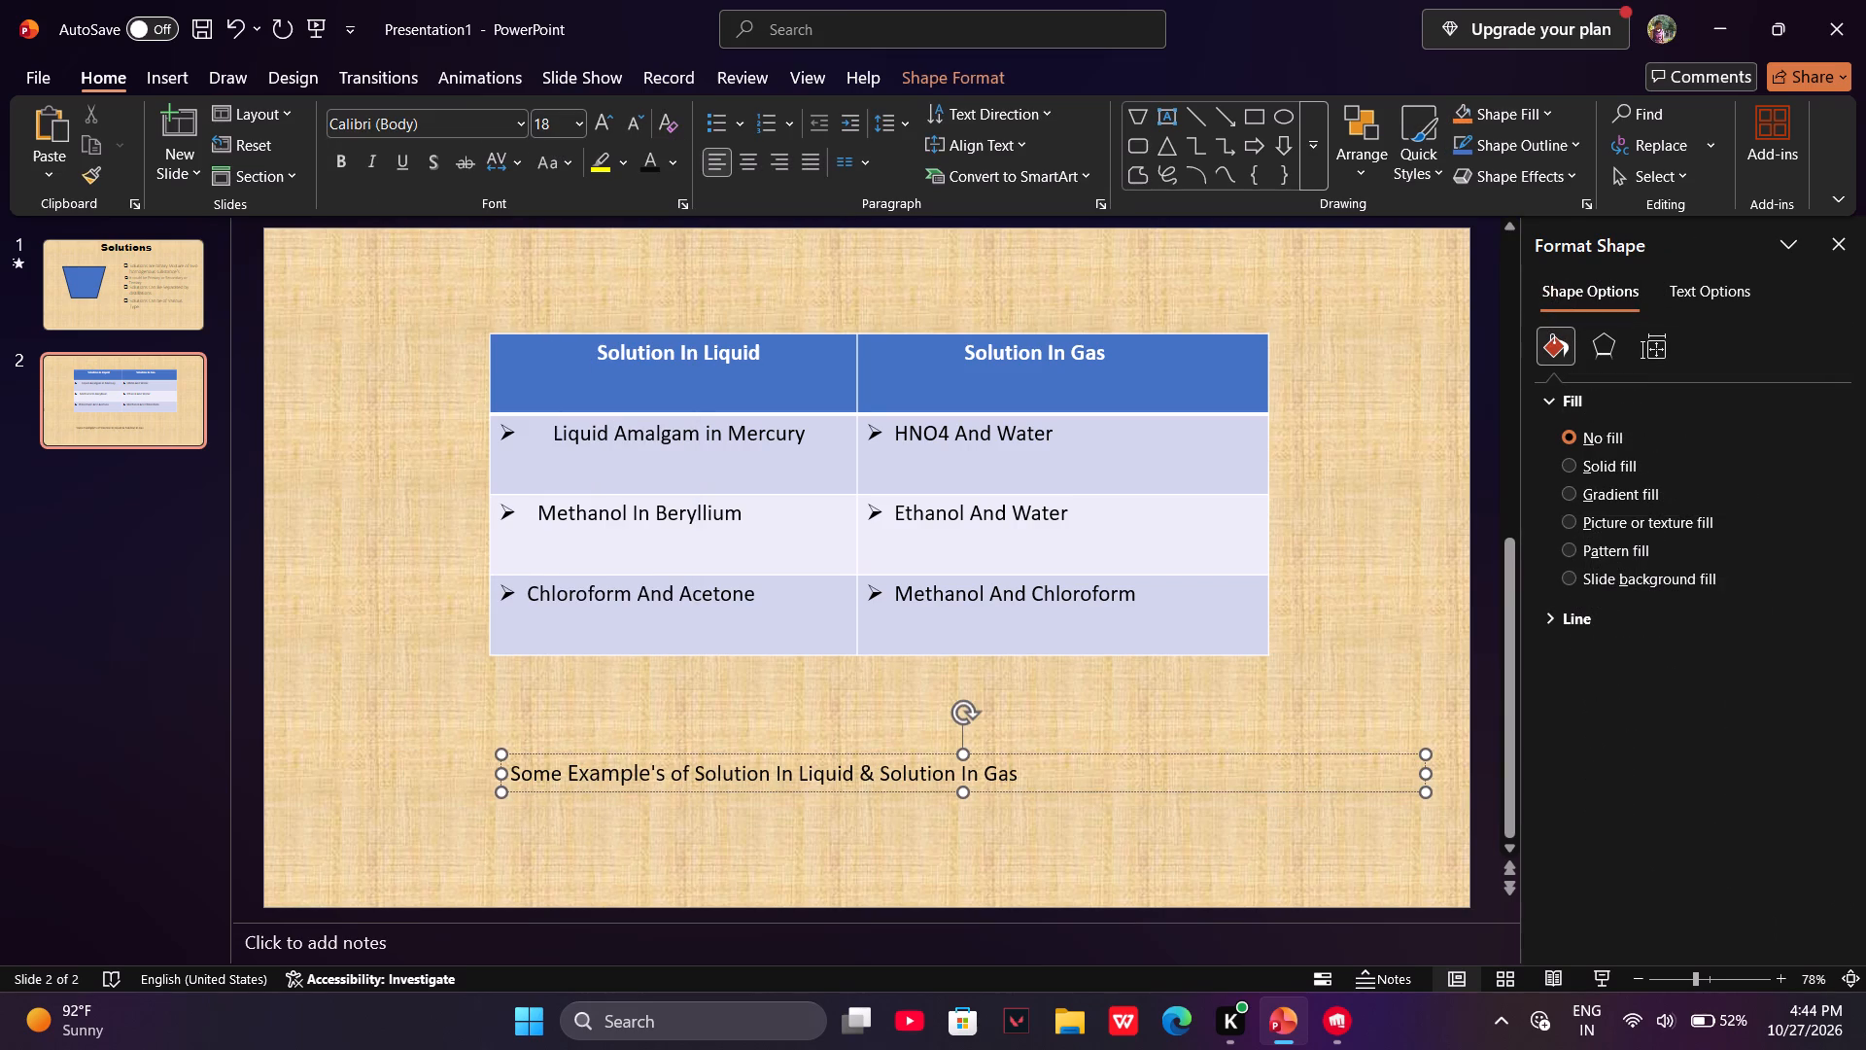
{"action": "left_click", "coordinate": [583, 113]}
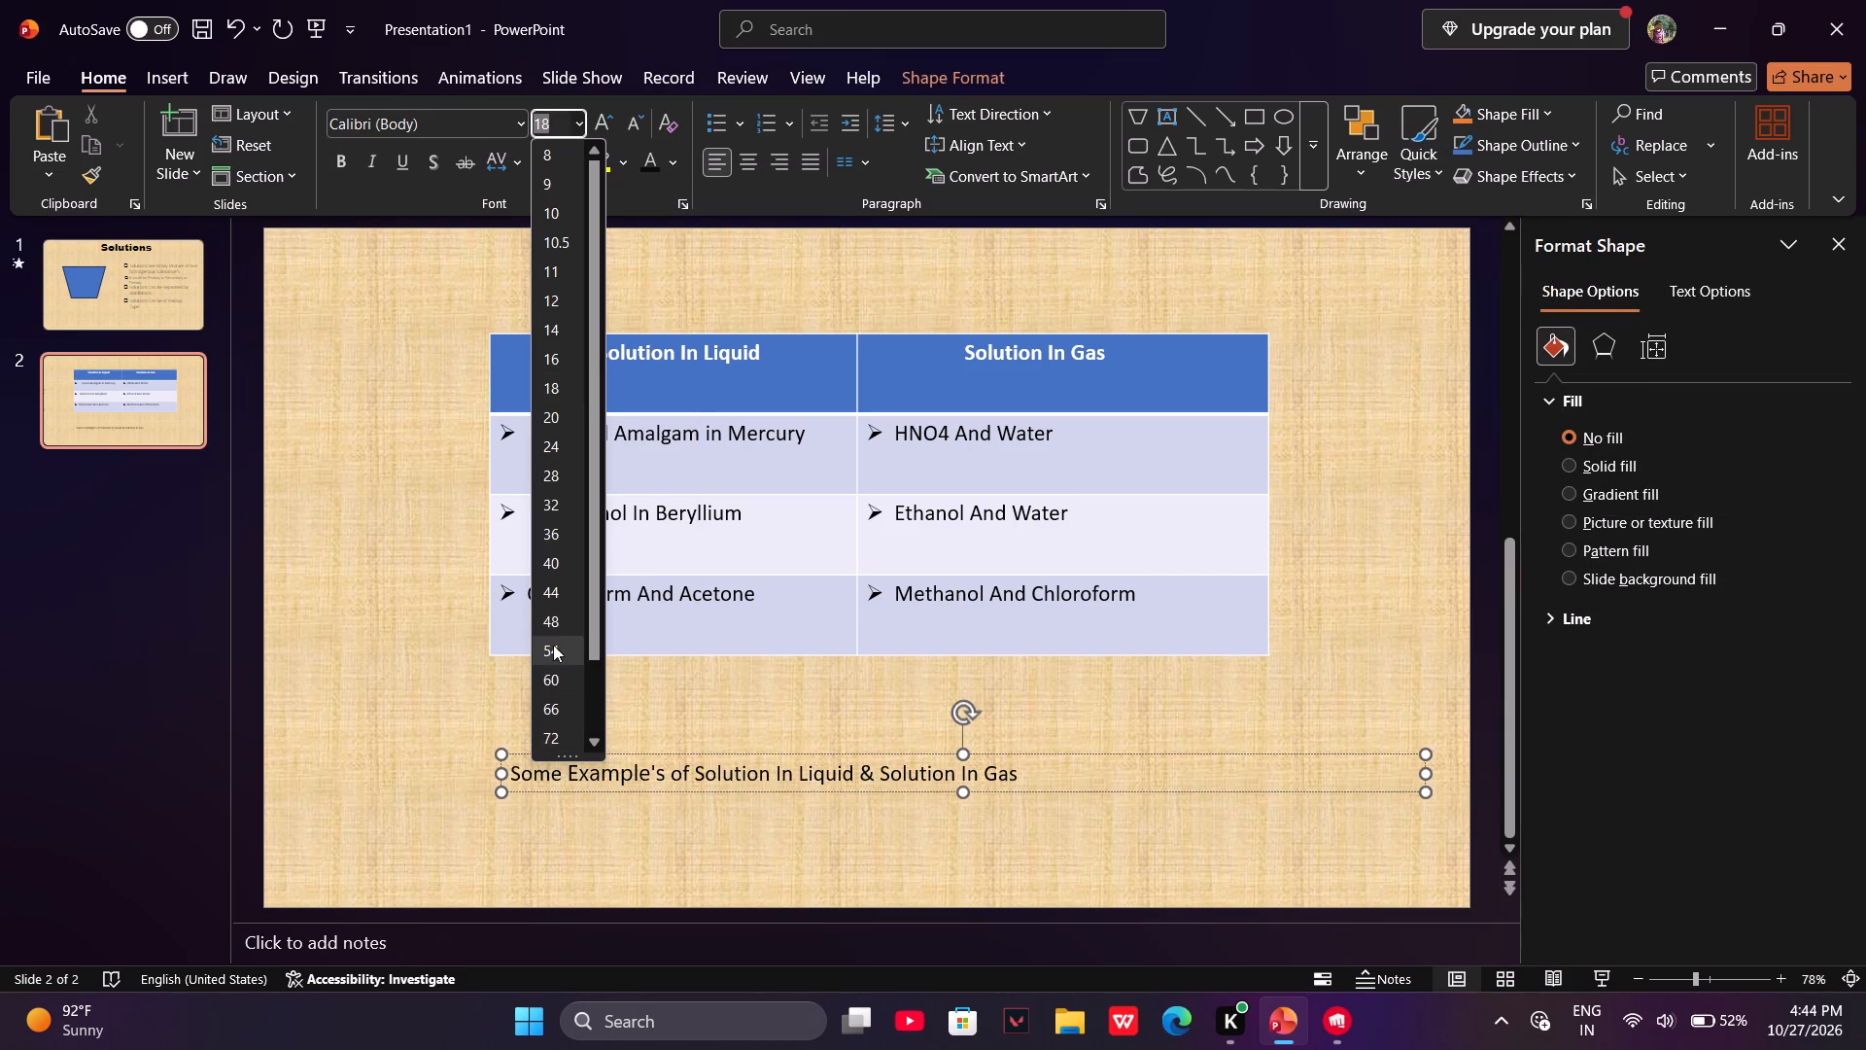
{"action": "left_click", "coordinate": [553, 645]}
{"action": "left_click", "coordinate": [1093, 888]}
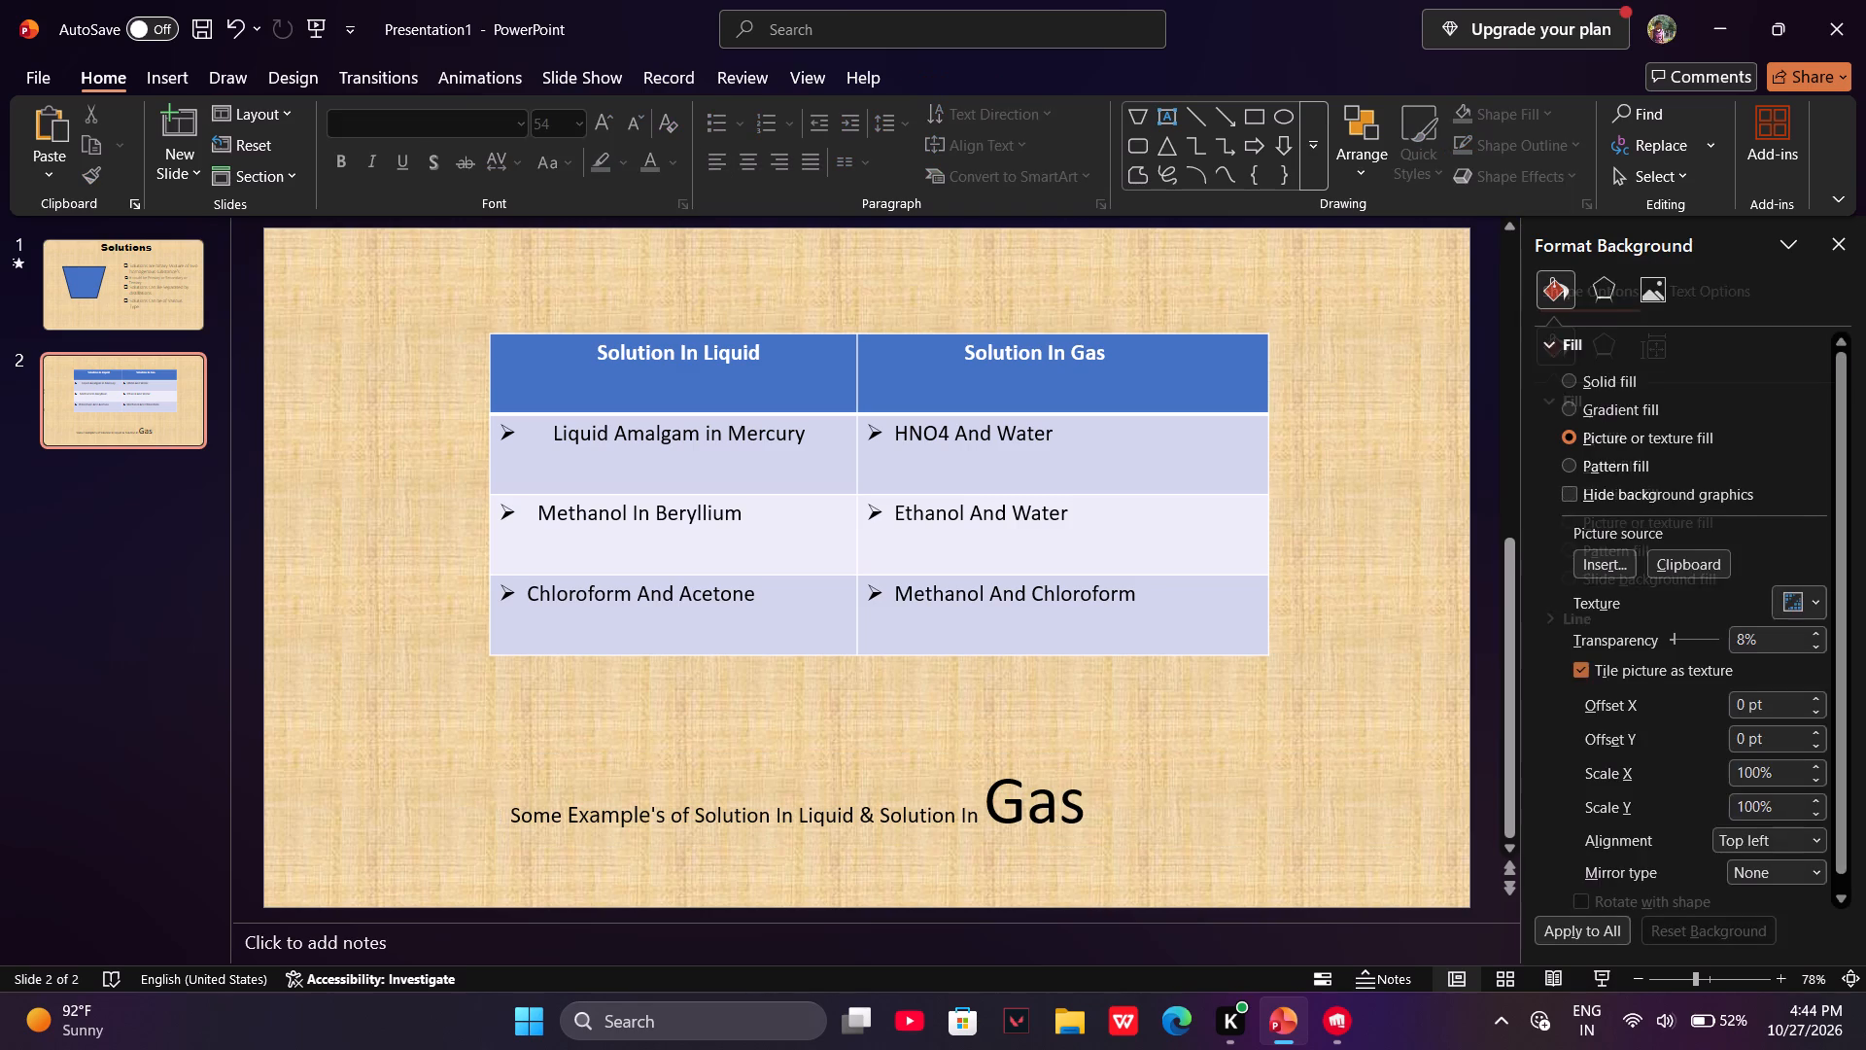
Undo the enlarged font size of the word "Gas" in the caption.
{"action": "left_click", "coordinate": [1088, 836]}
{"action": "left_click", "coordinate": [229, 37]}
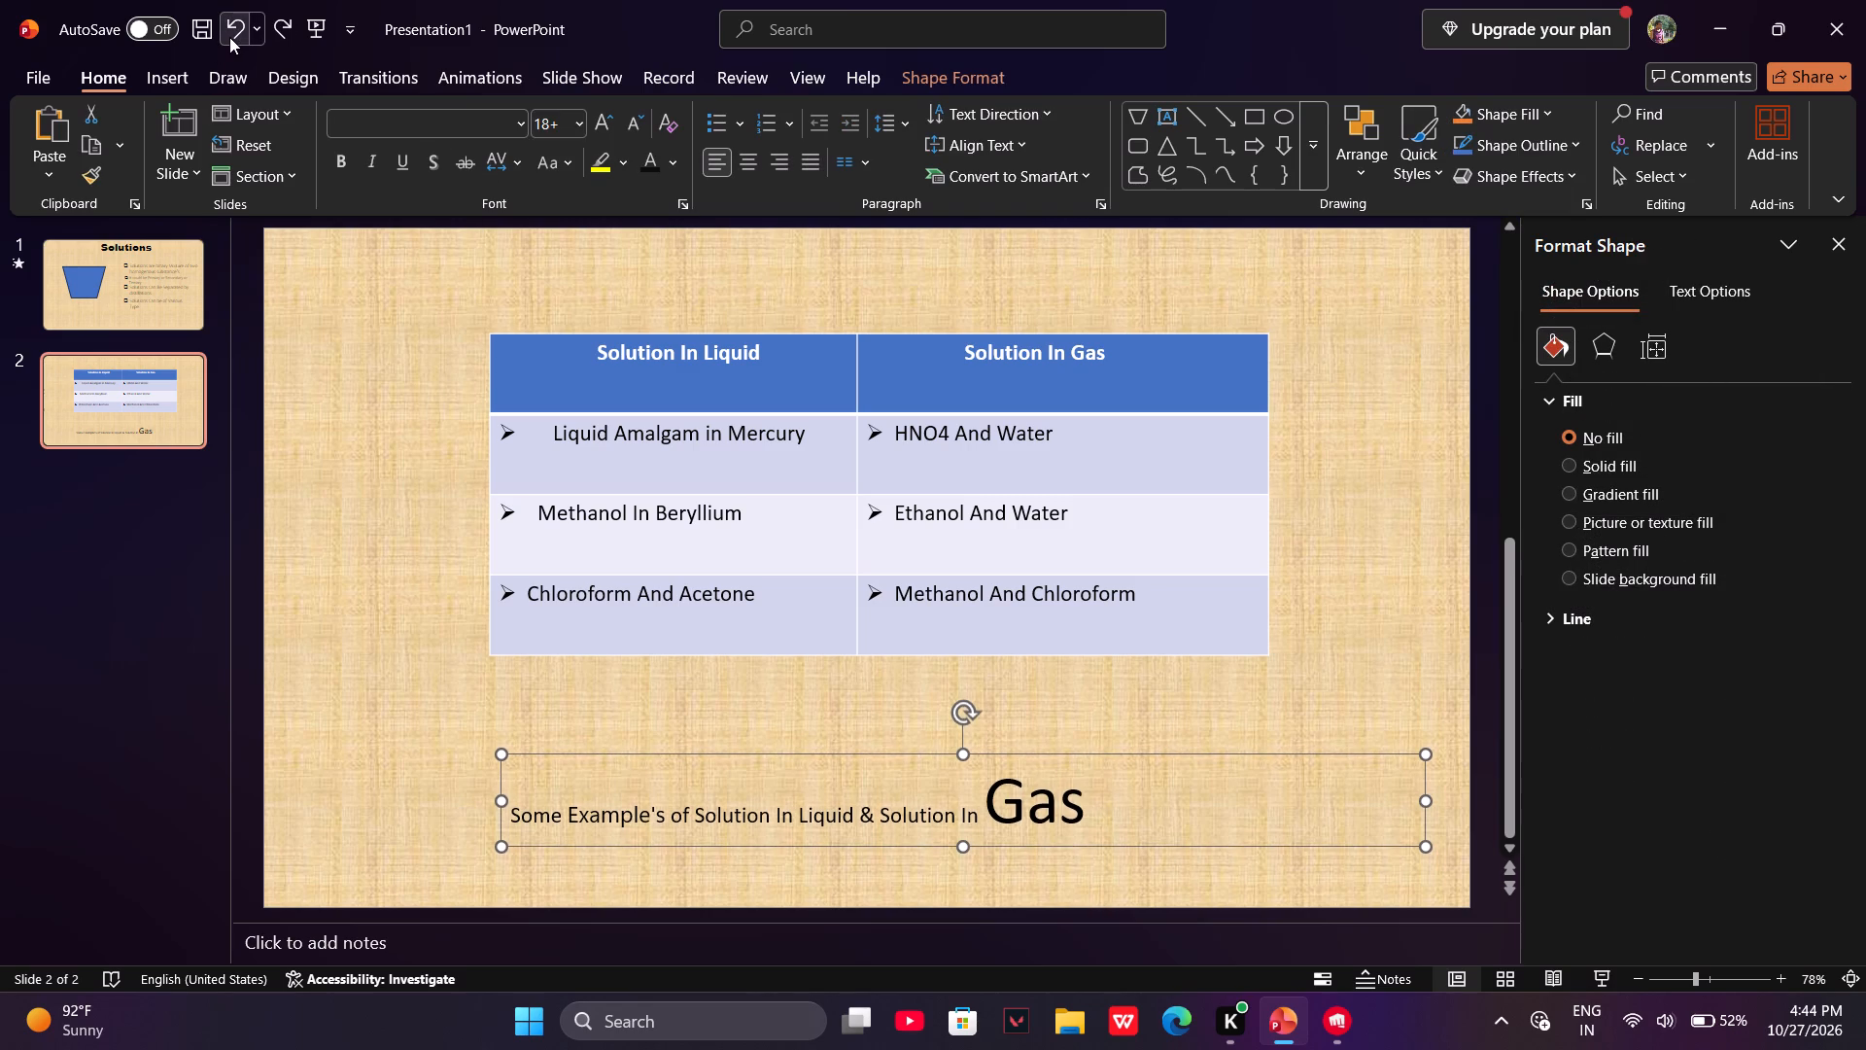
{"action": "left_click", "coordinate": [229, 37]}
Set the font of the entire caption below the table on slide 2 to Arial Black.
{"action": "left_click_drag", "start_coordinate": [427, 822], "coordinate": [427, 811]}
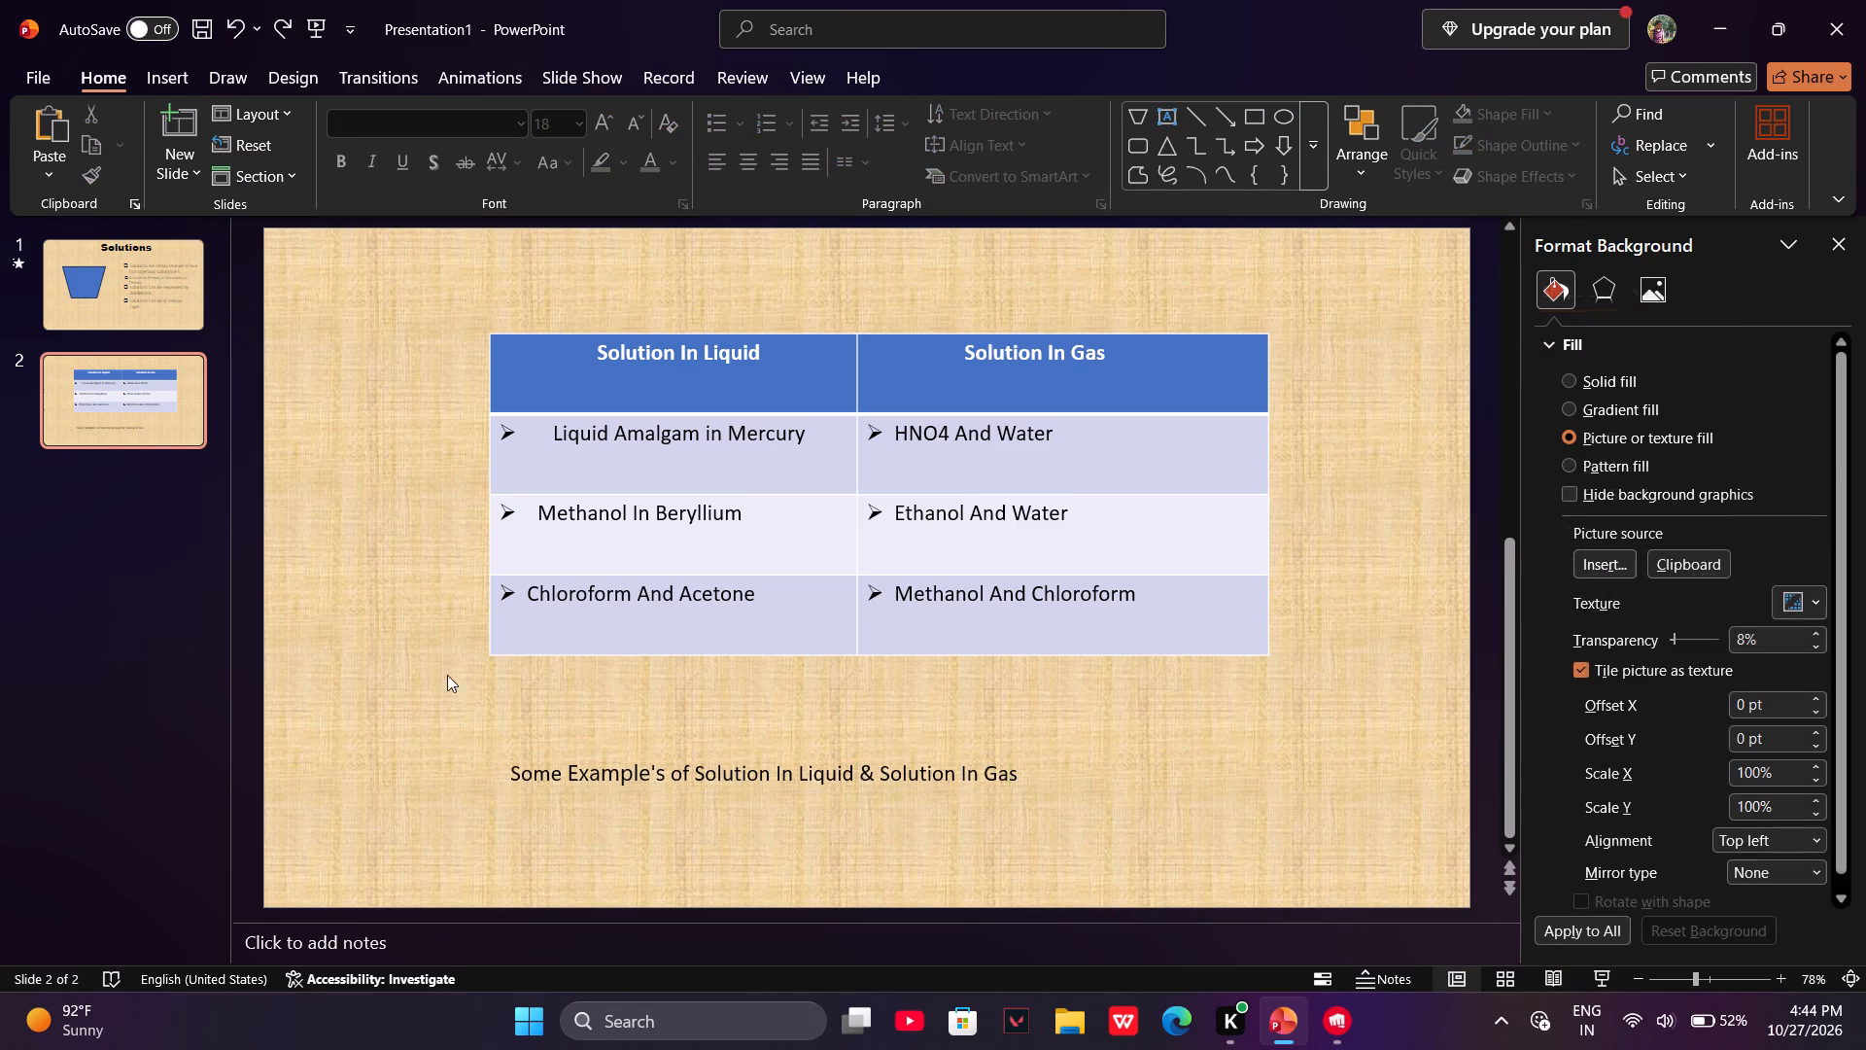
{"action": "left_click_drag", "start_coordinate": [447, 675], "coordinate": [1255, 904]}
{"action": "left_click", "coordinate": [1161, 823]}
{"action": "left_click", "coordinate": [1115, 768]}
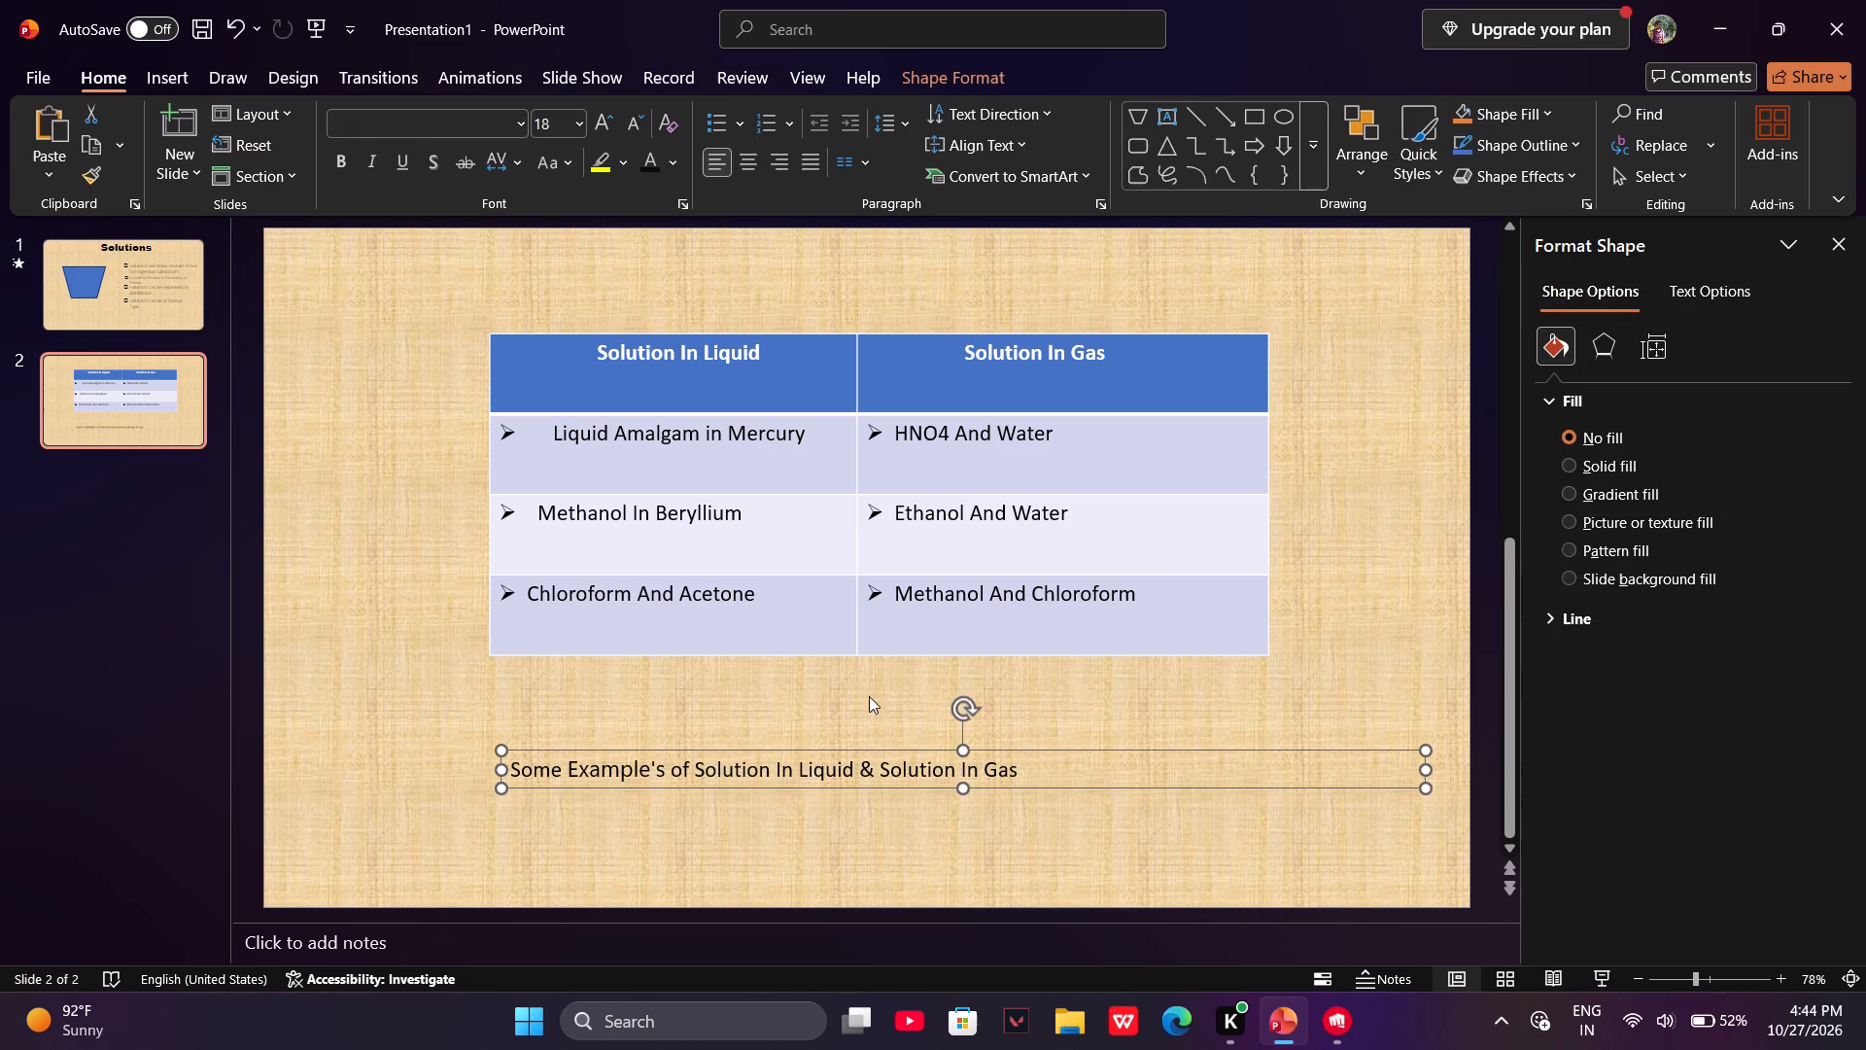
{"action": "left_click", "coordinate": [510, 126]}
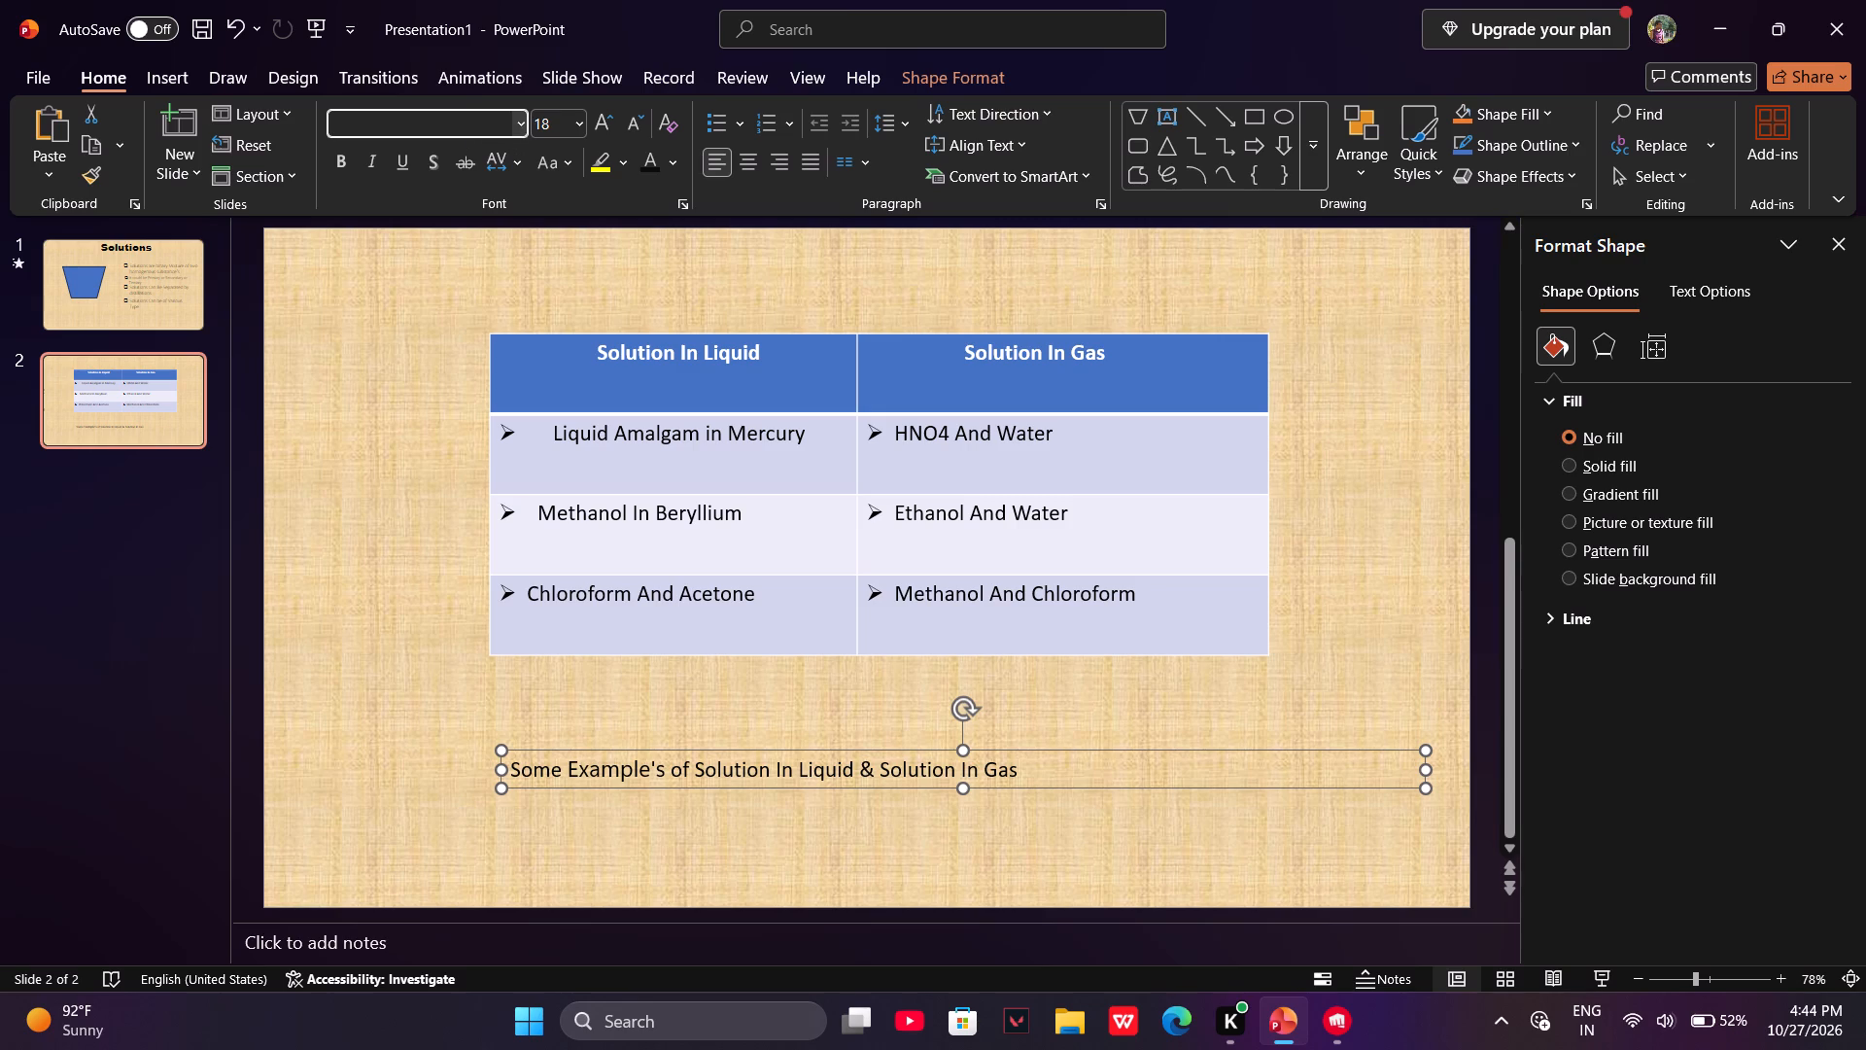
{"action": "left_click", "coordinate": [515, 122]}
{"action": "left_click", "coordinate": [456, 402]}
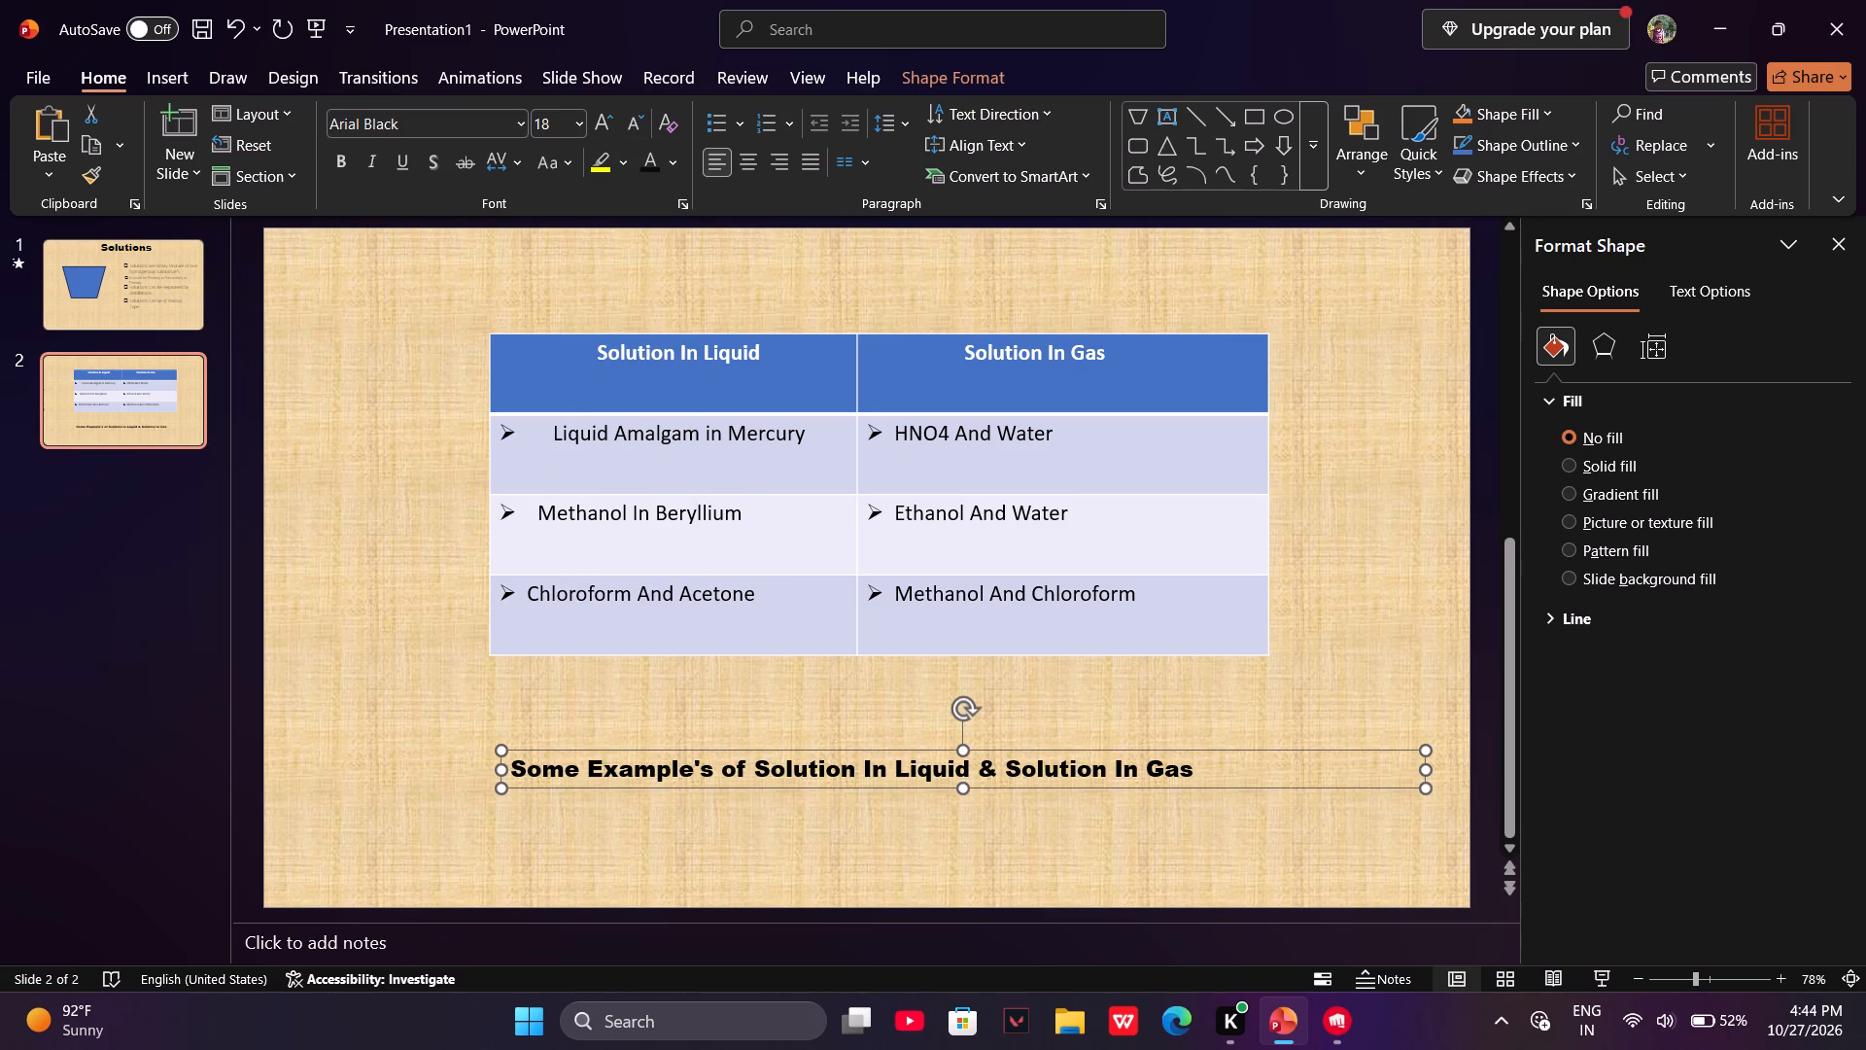
Add a four-diamond bullet in front of the caption text on slide 2.
{"action": "left_click_drag", "start_coordinate": [940, 772], "coordinate": [1018, 743]}
{"action": "left_click", "coordinate": [830, 691]}
{"action": "left_click", "coordinate": [869, 746]}
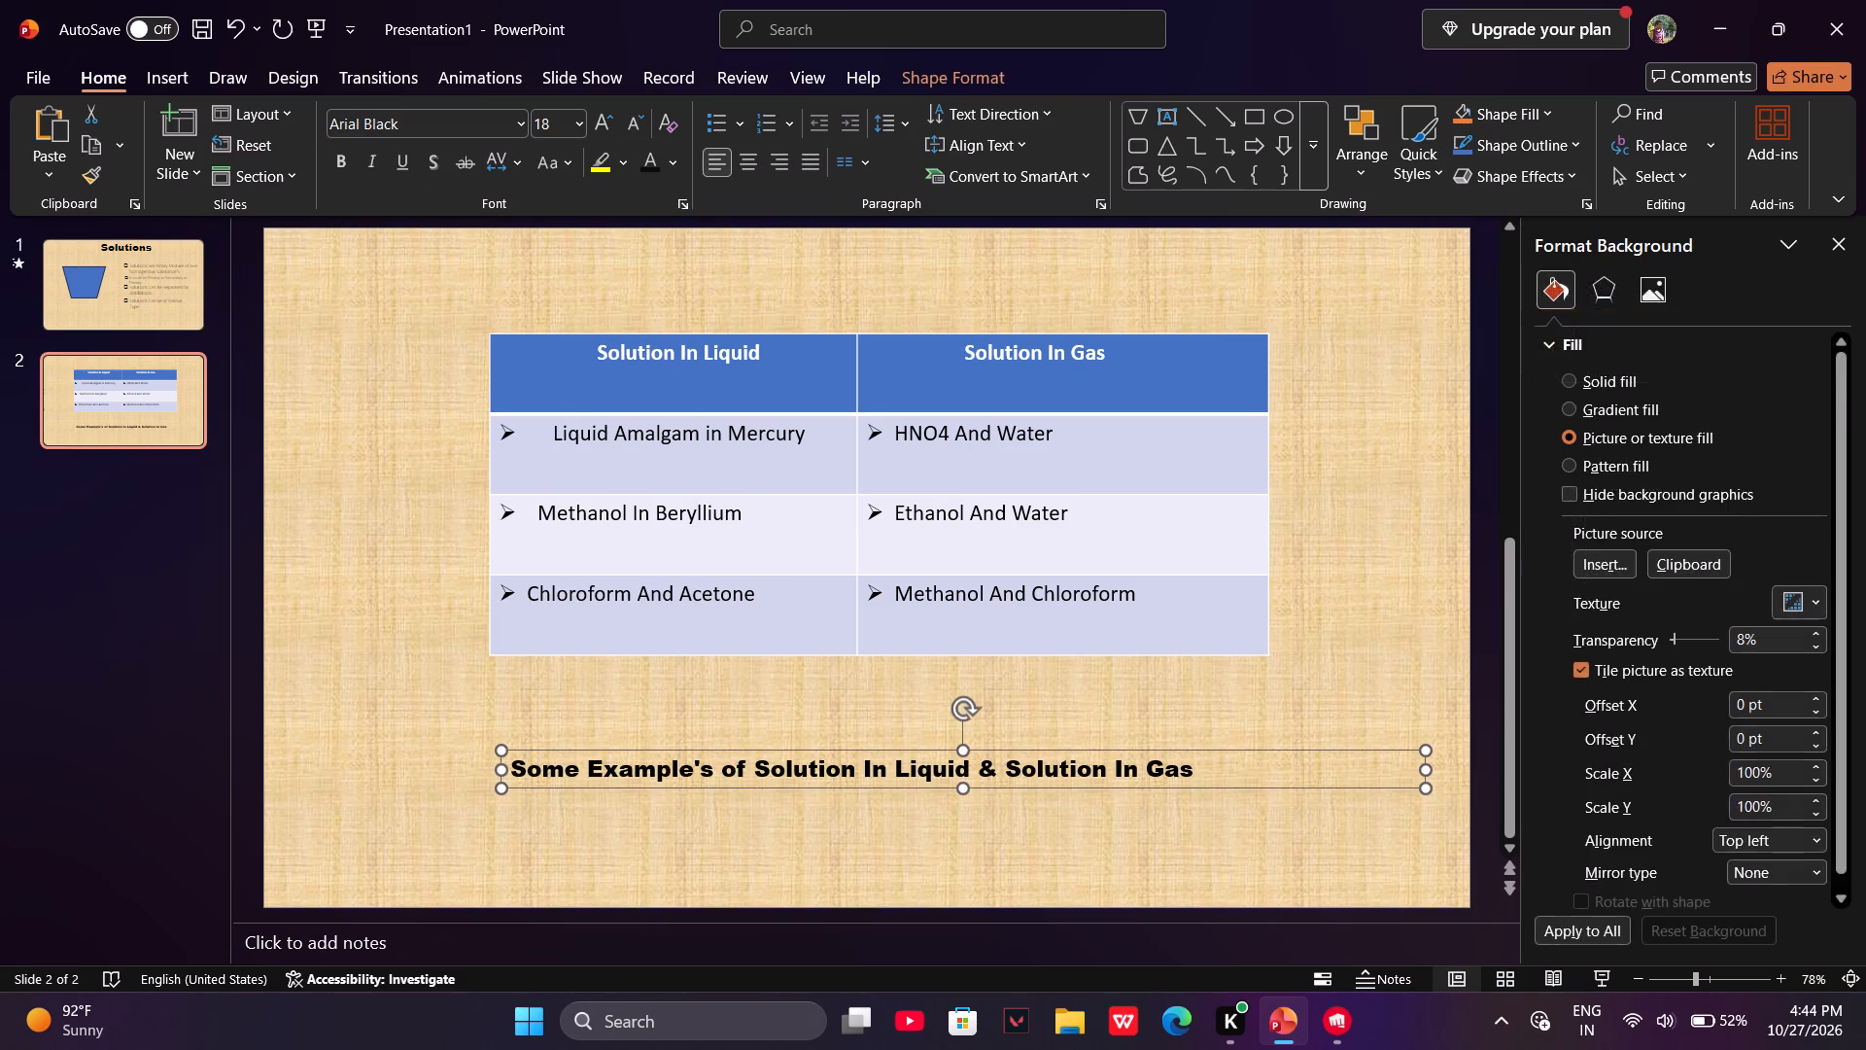
{"action": "left_click", "coordinate": [736, 122]}
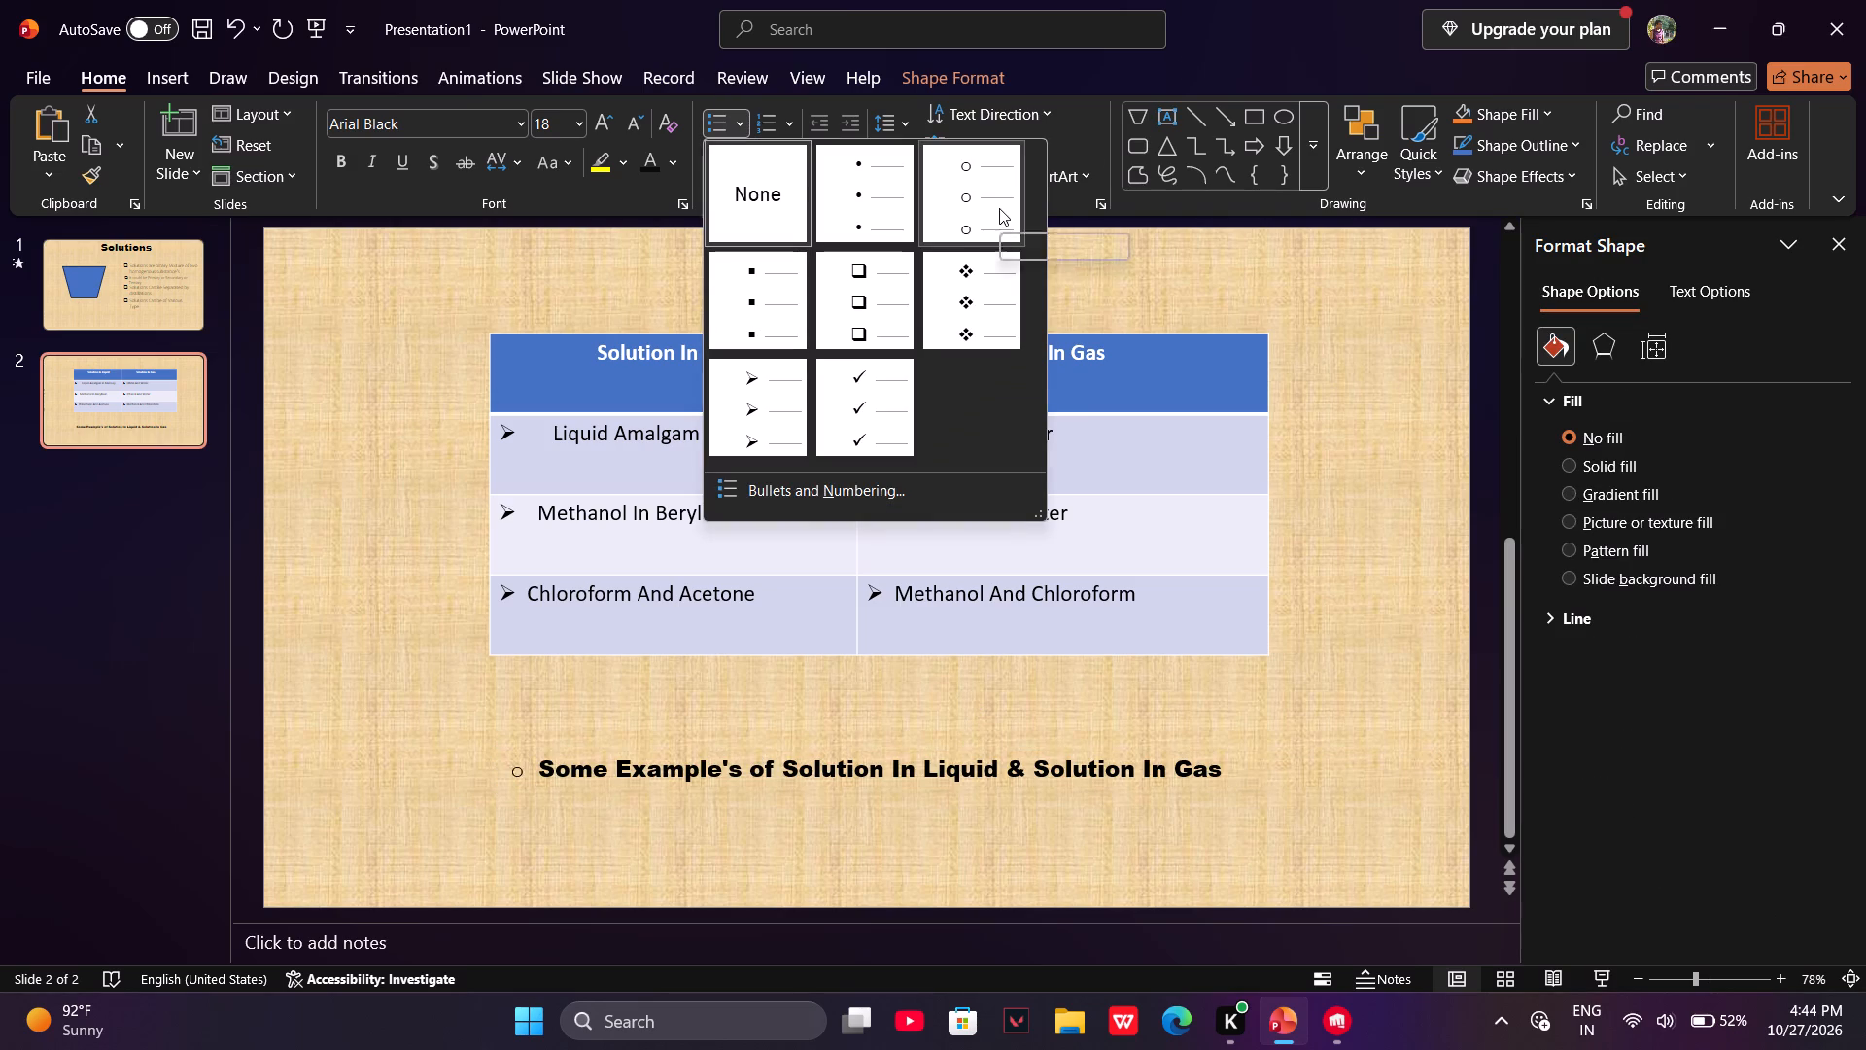
{"action": "left_click", "coordinate": [971, 314]}
{"action": "left_click", "coordinate": [328, 736]}
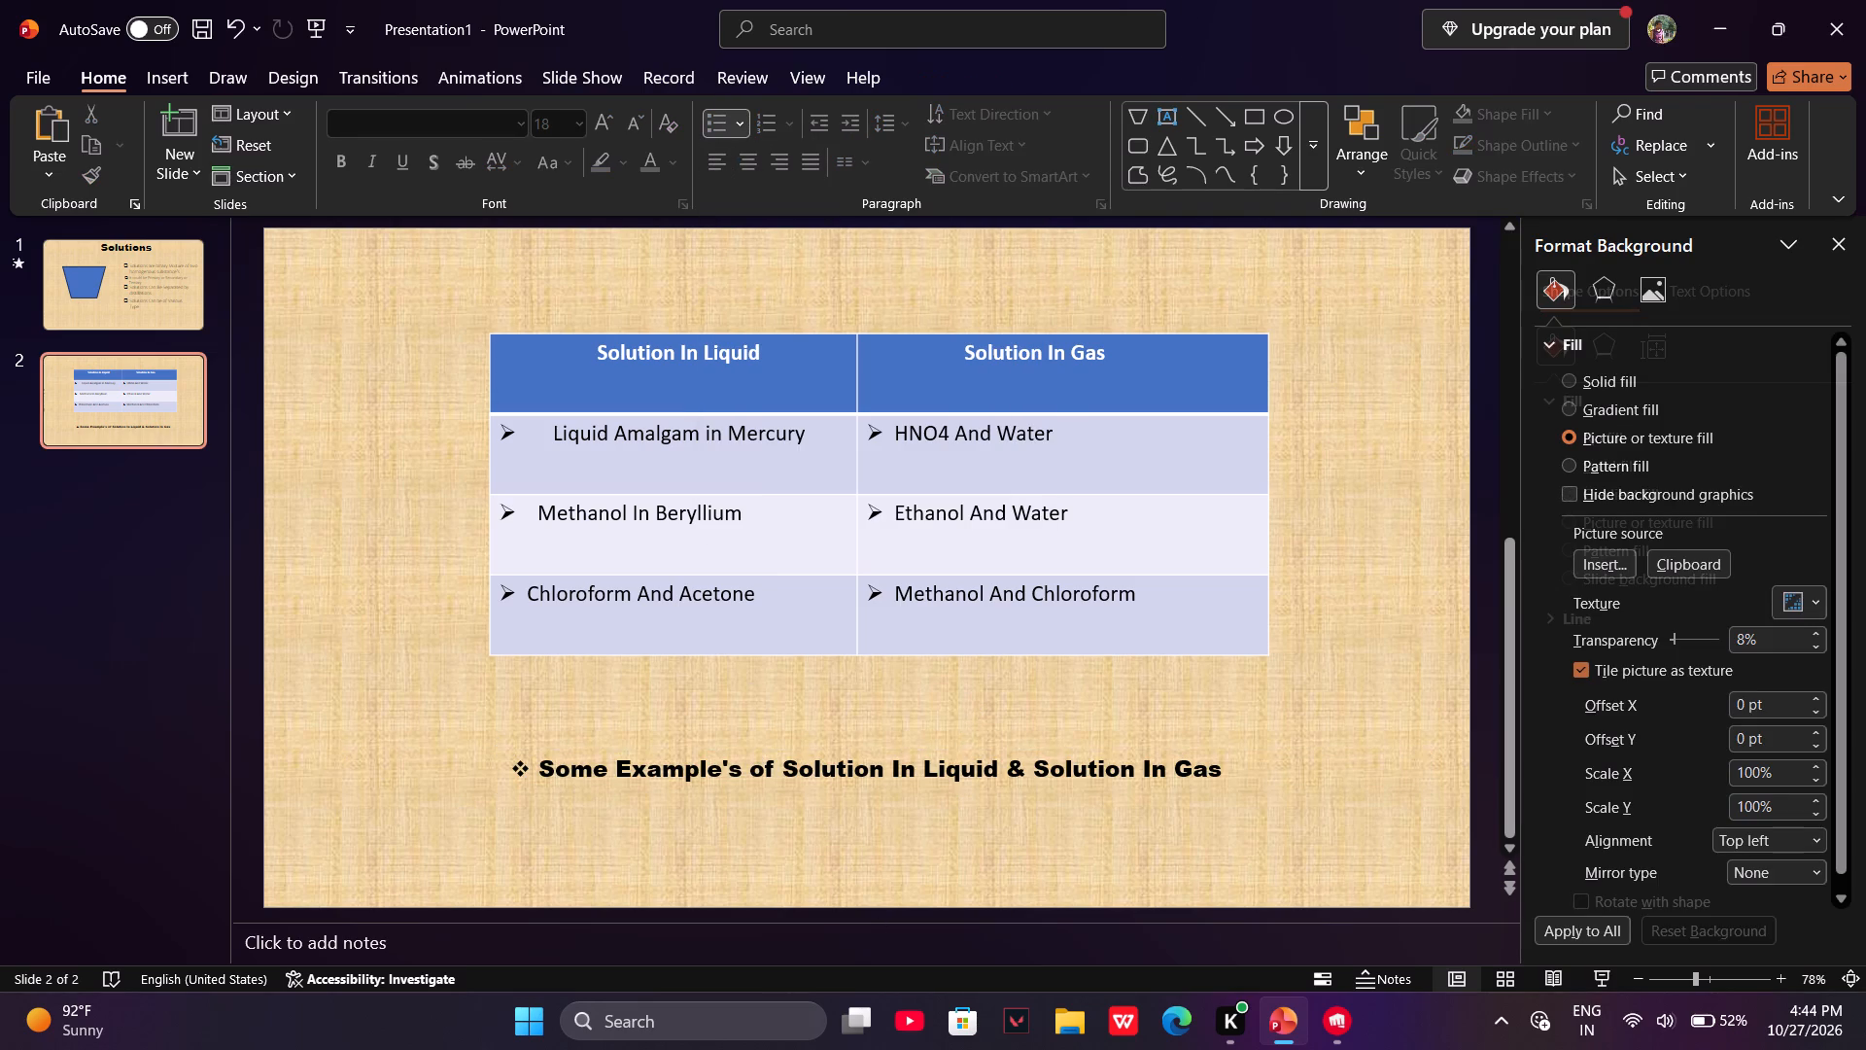
Move the bulleted caption from below the table to just above its header row on slide 2.
{"action": "left_click_drag", "start_coordinate": [817, 745], "coordinate": [847, 643]}
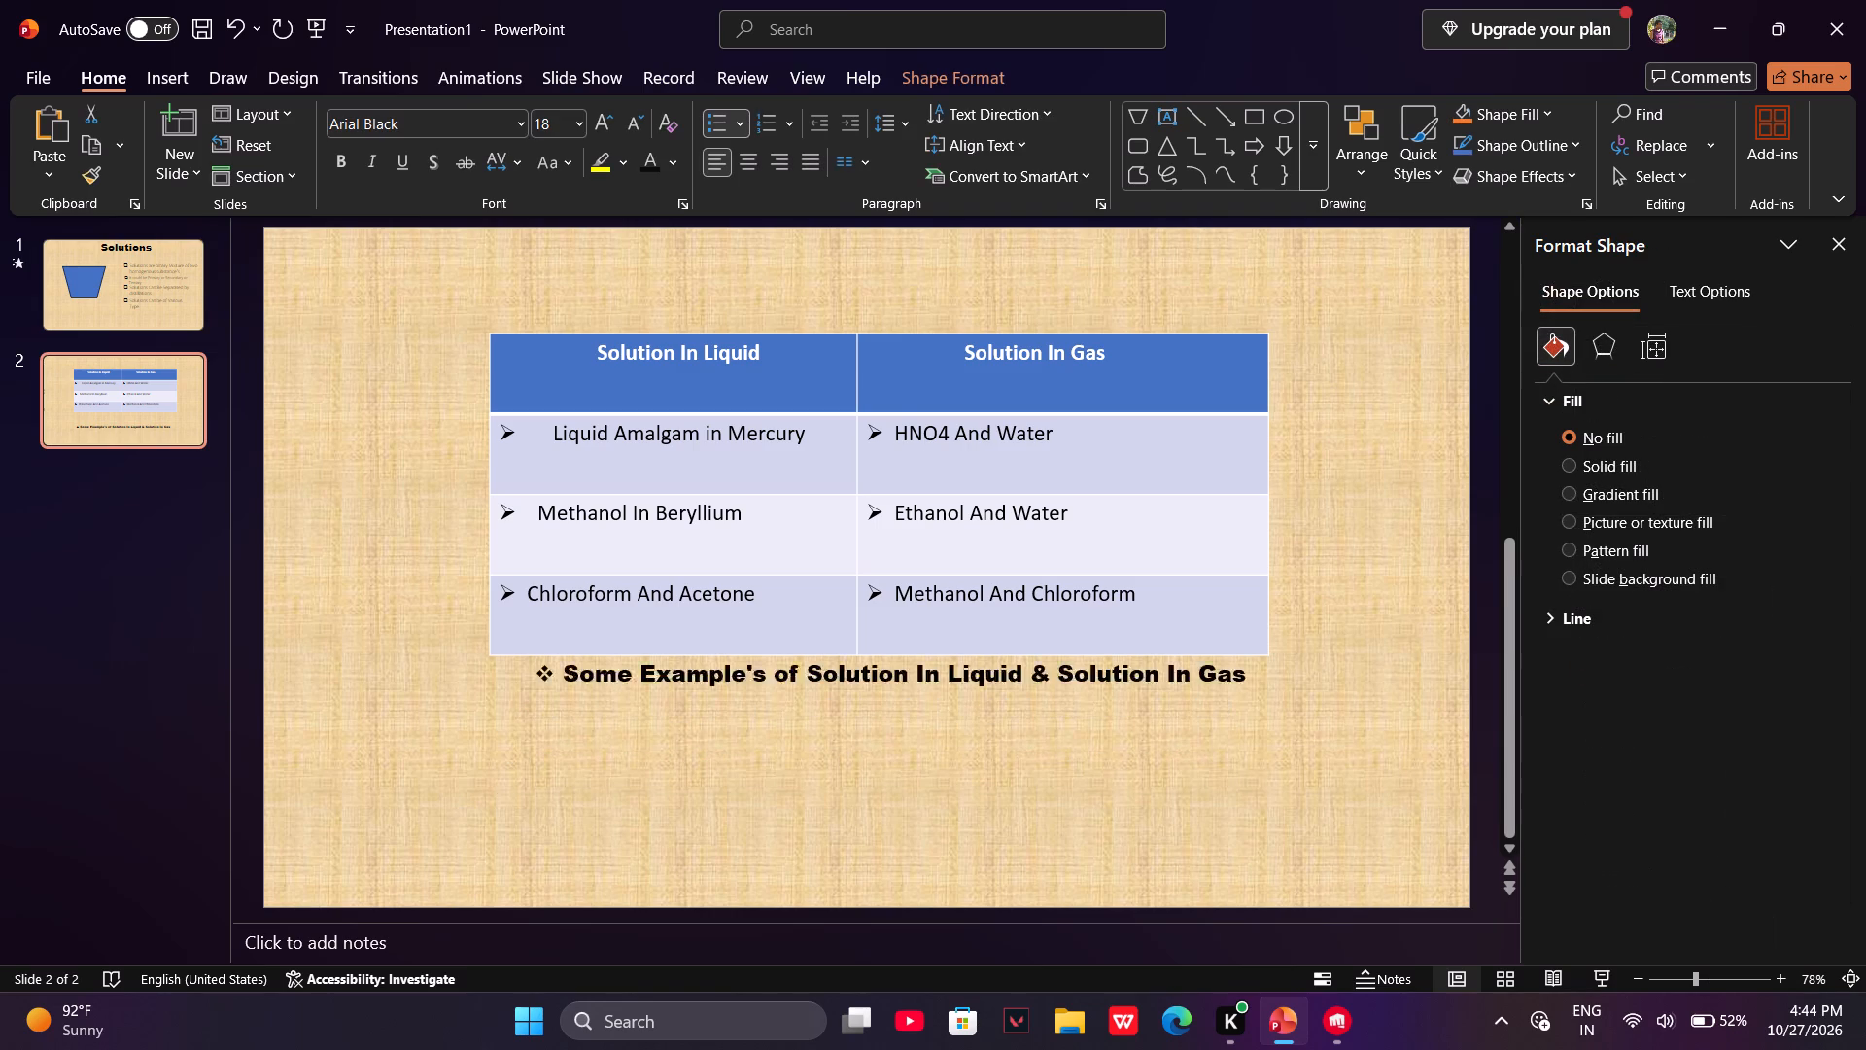
{"action": "left_click_drag", "start_coordinate": [847, 643], "coordinate": [843, 263]}
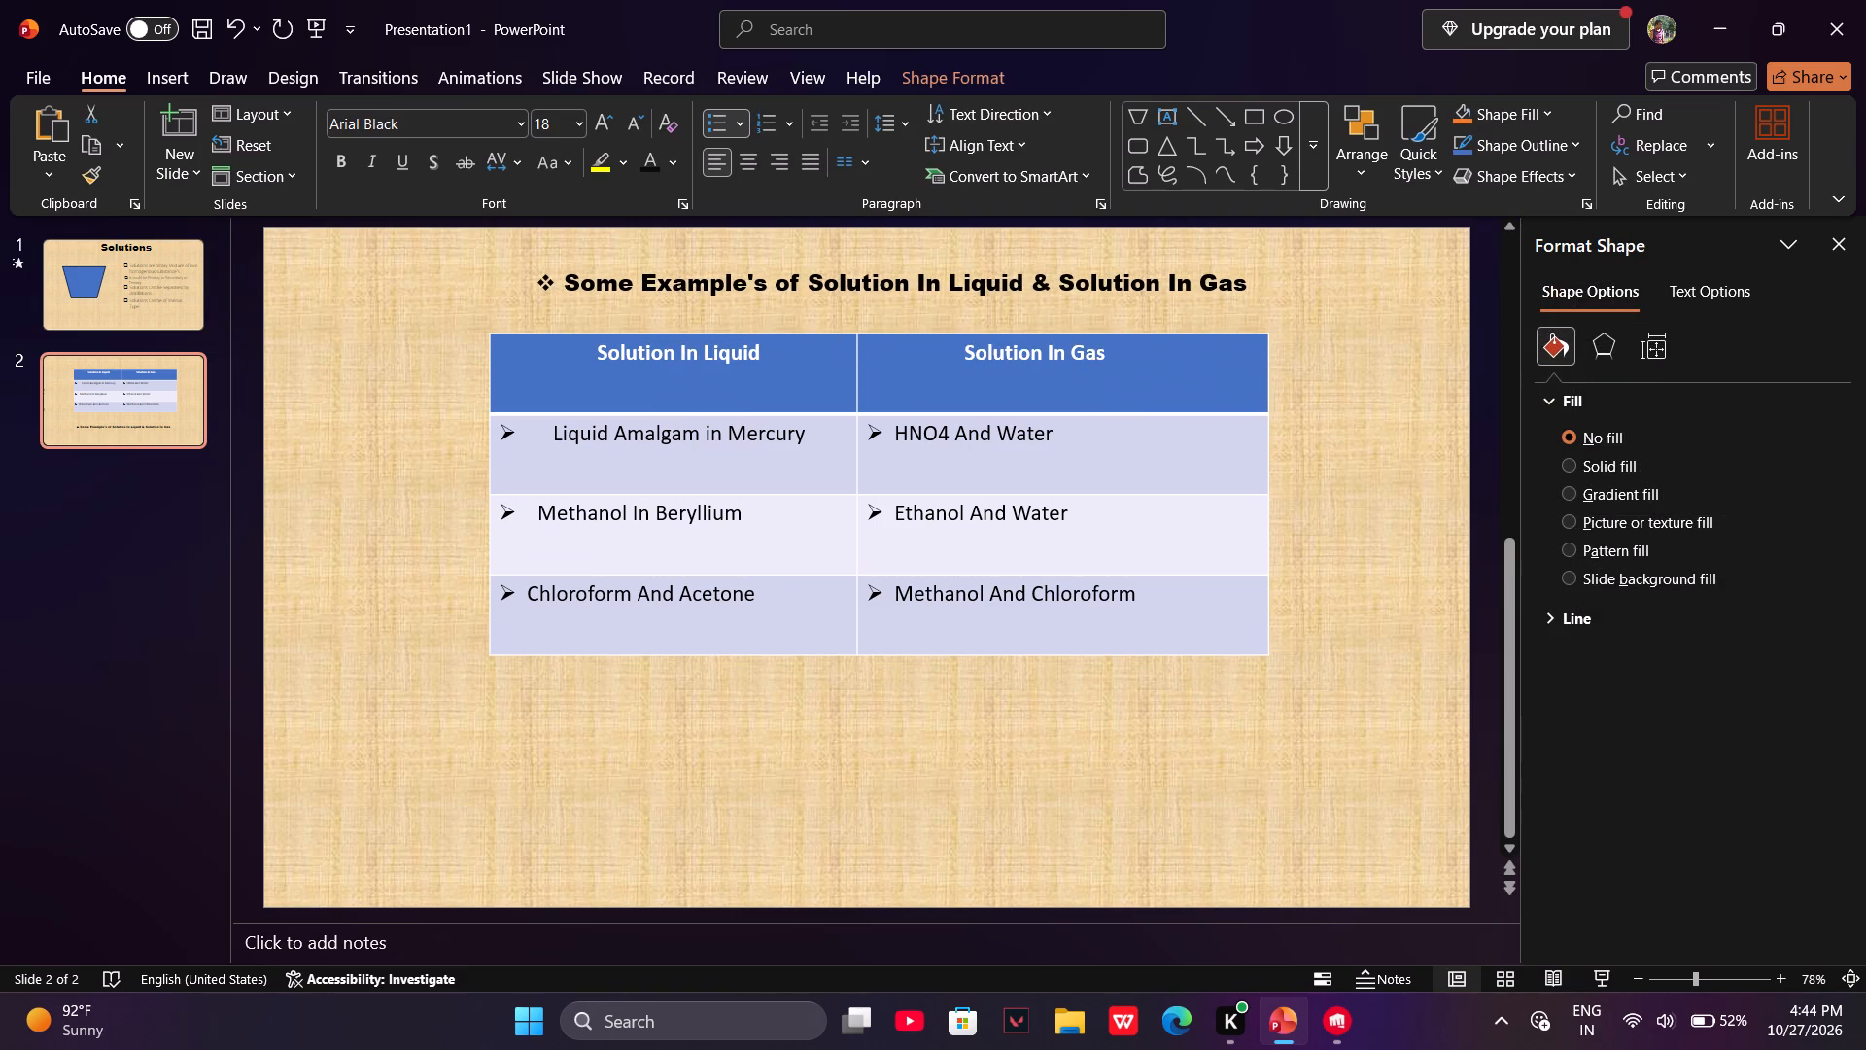
{"action": "left_click_drag", "start_coordinate": [843, 263], "coordinate": [839, 271]}
{"action": "left_click", "coordinate": [855, 812]}
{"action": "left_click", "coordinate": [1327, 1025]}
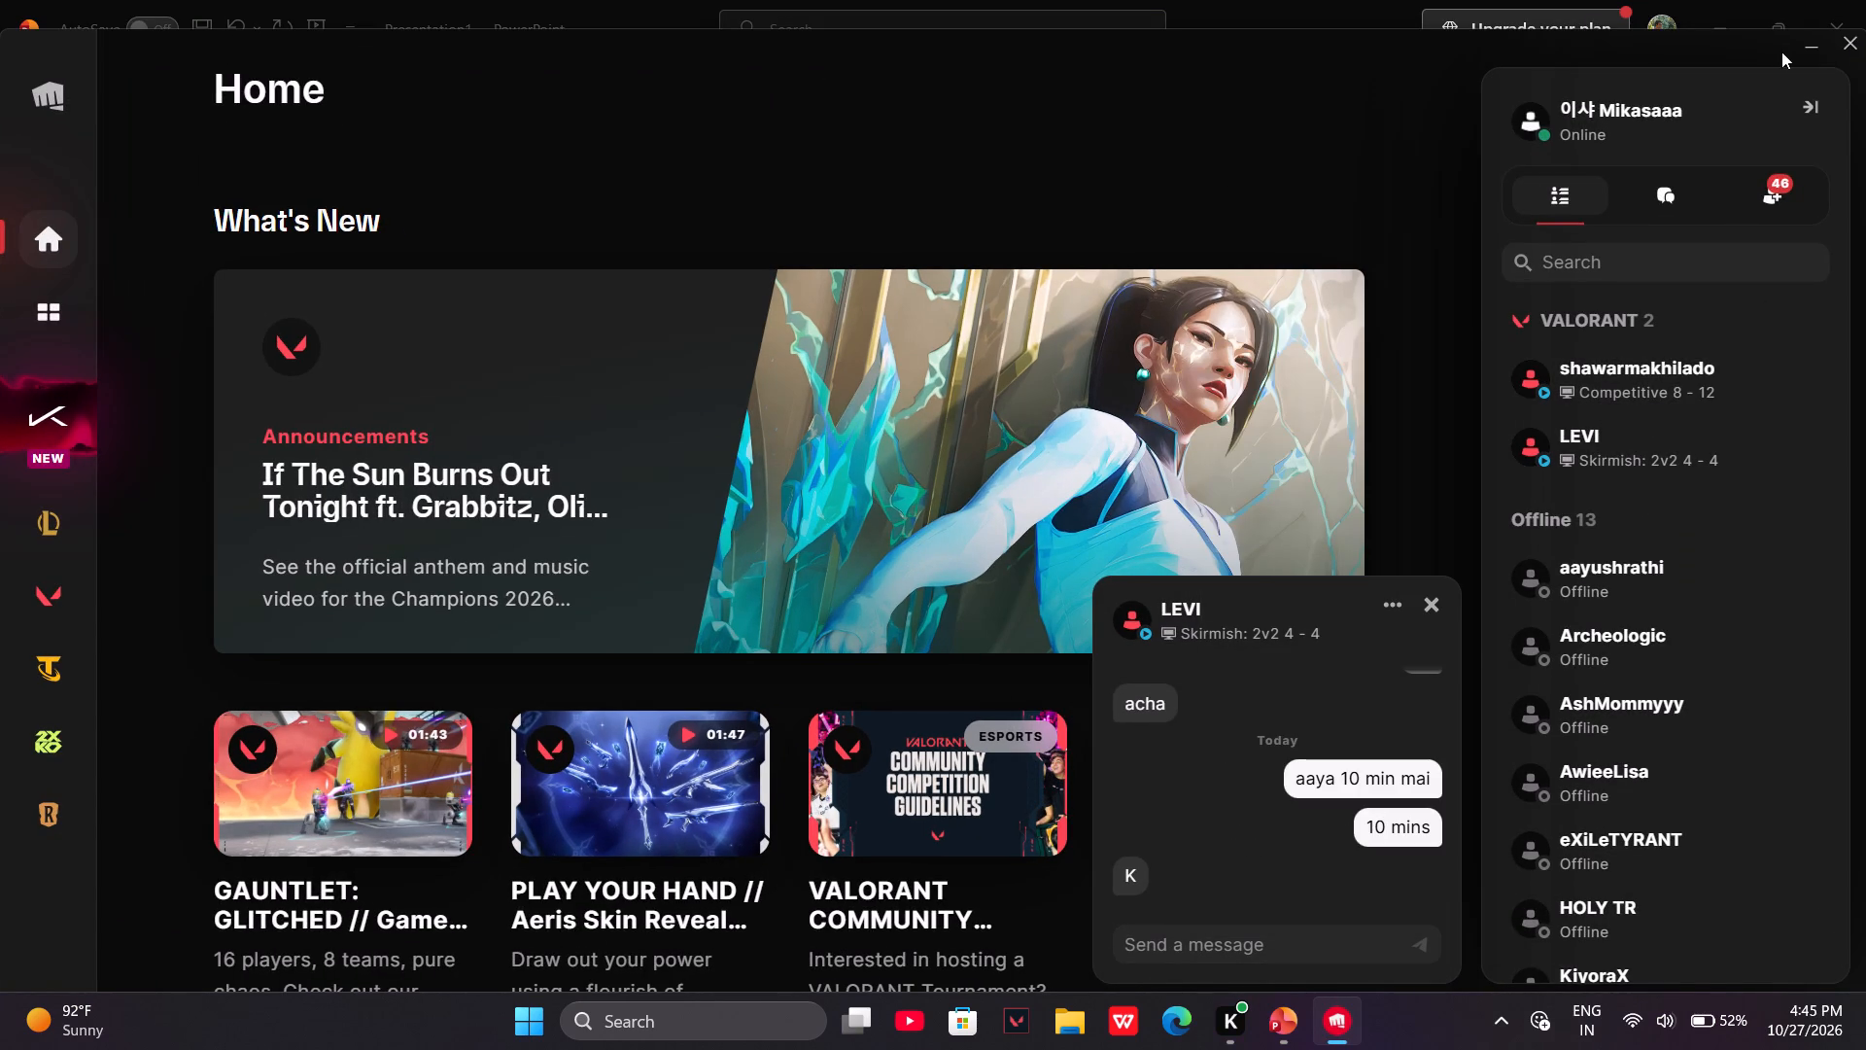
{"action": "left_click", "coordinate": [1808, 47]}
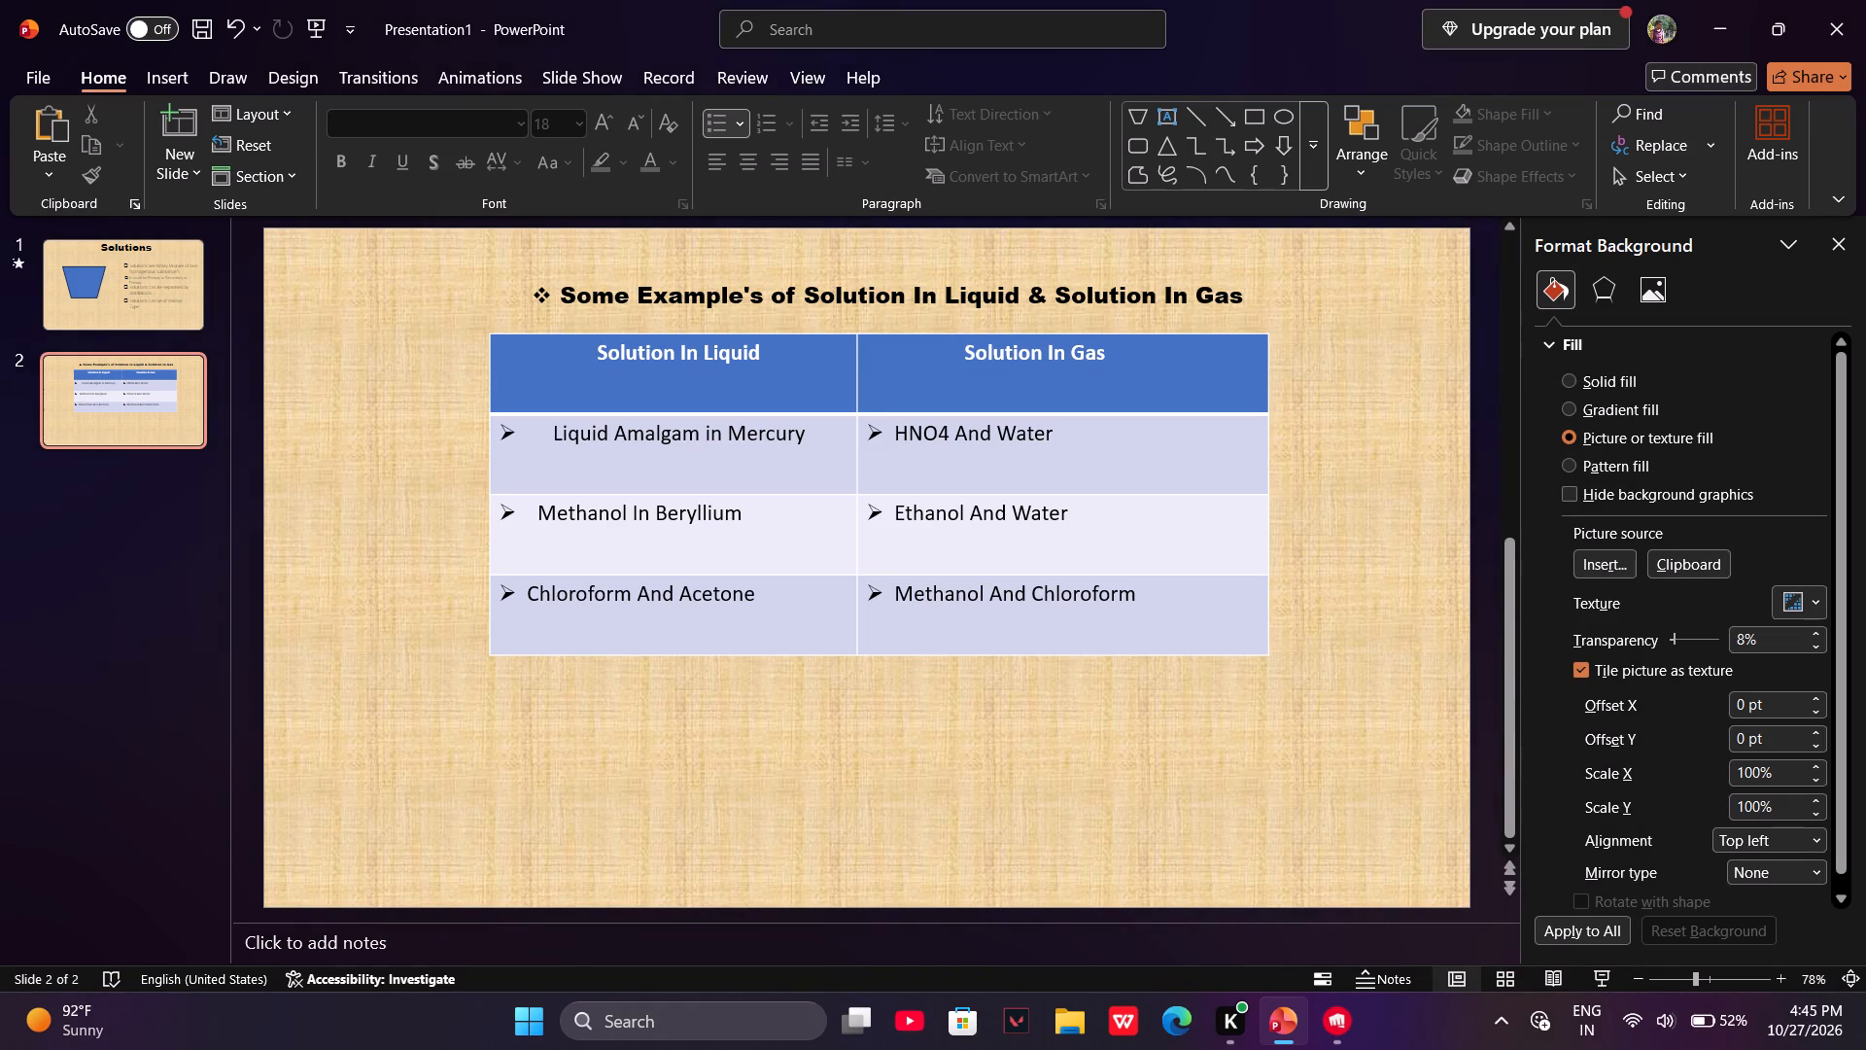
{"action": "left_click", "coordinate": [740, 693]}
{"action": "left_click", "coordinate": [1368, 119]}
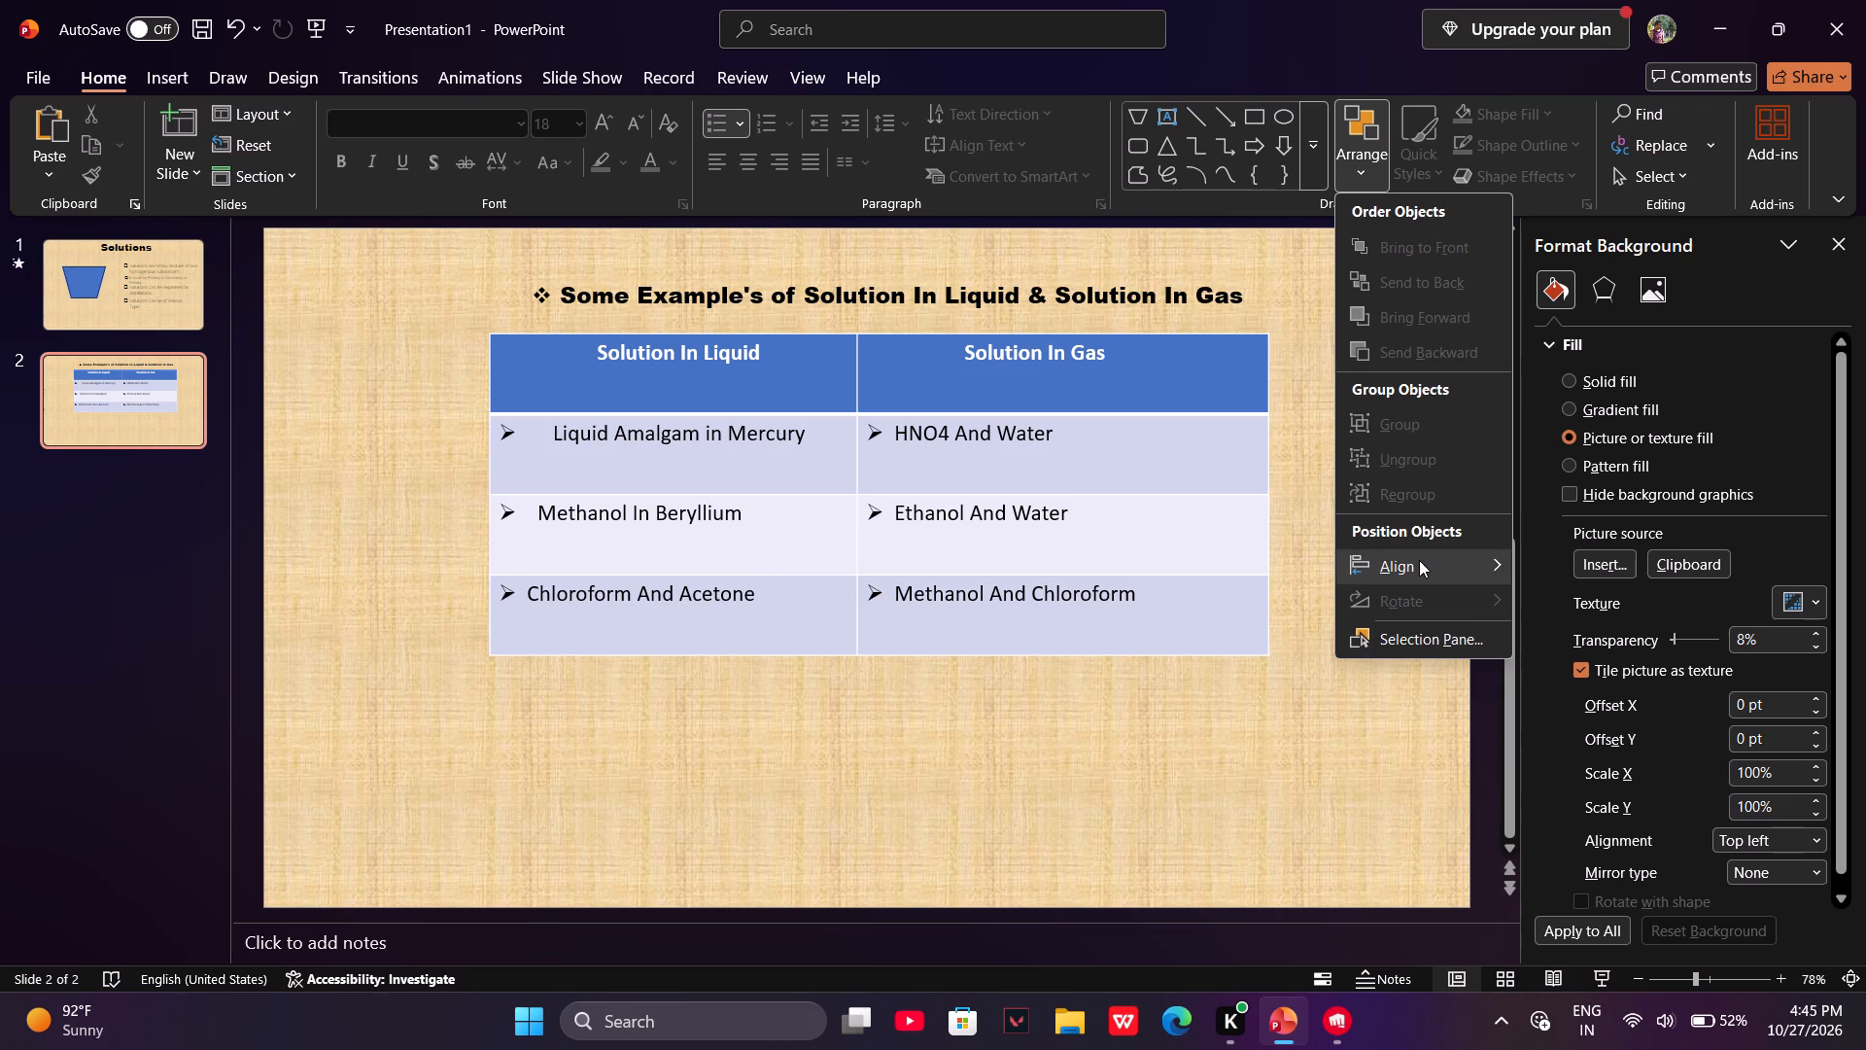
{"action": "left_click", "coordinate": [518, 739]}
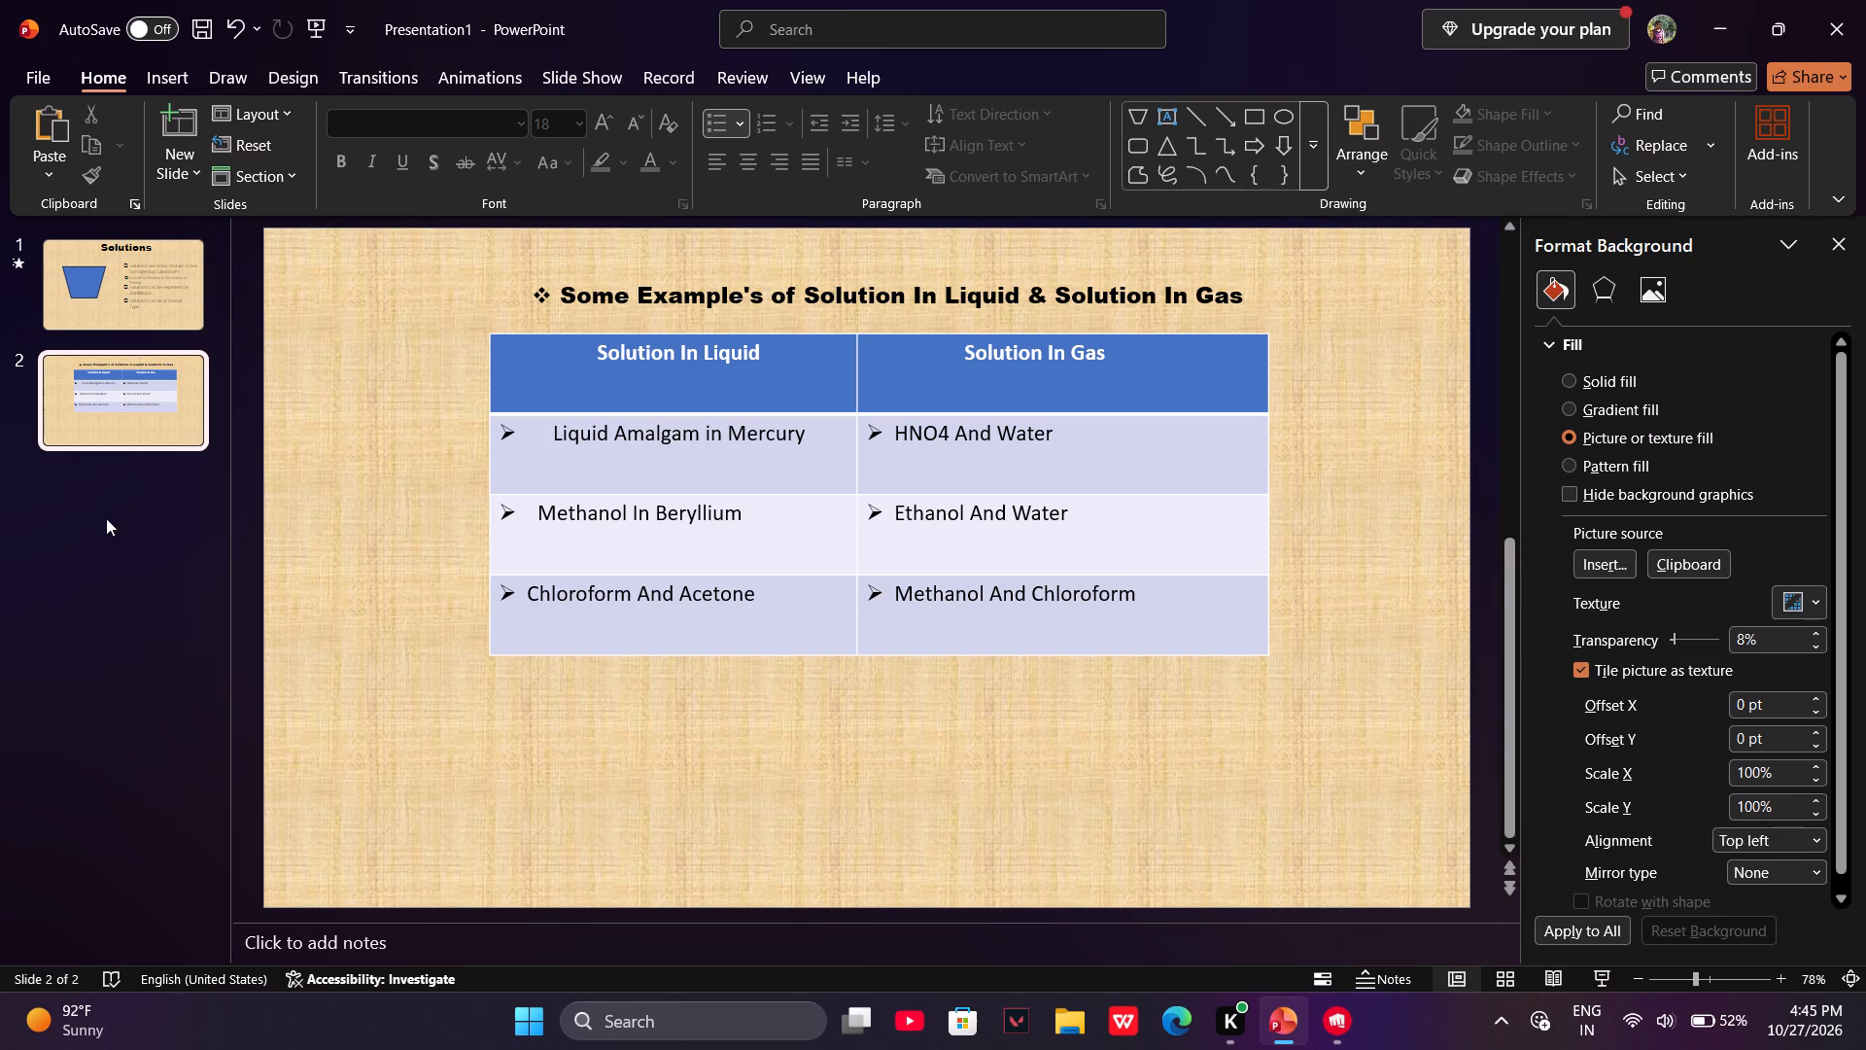
Duplicate slide 2 to make a third slide with the same background.
{"action": "right_click", "coordinate": [204, 434]}
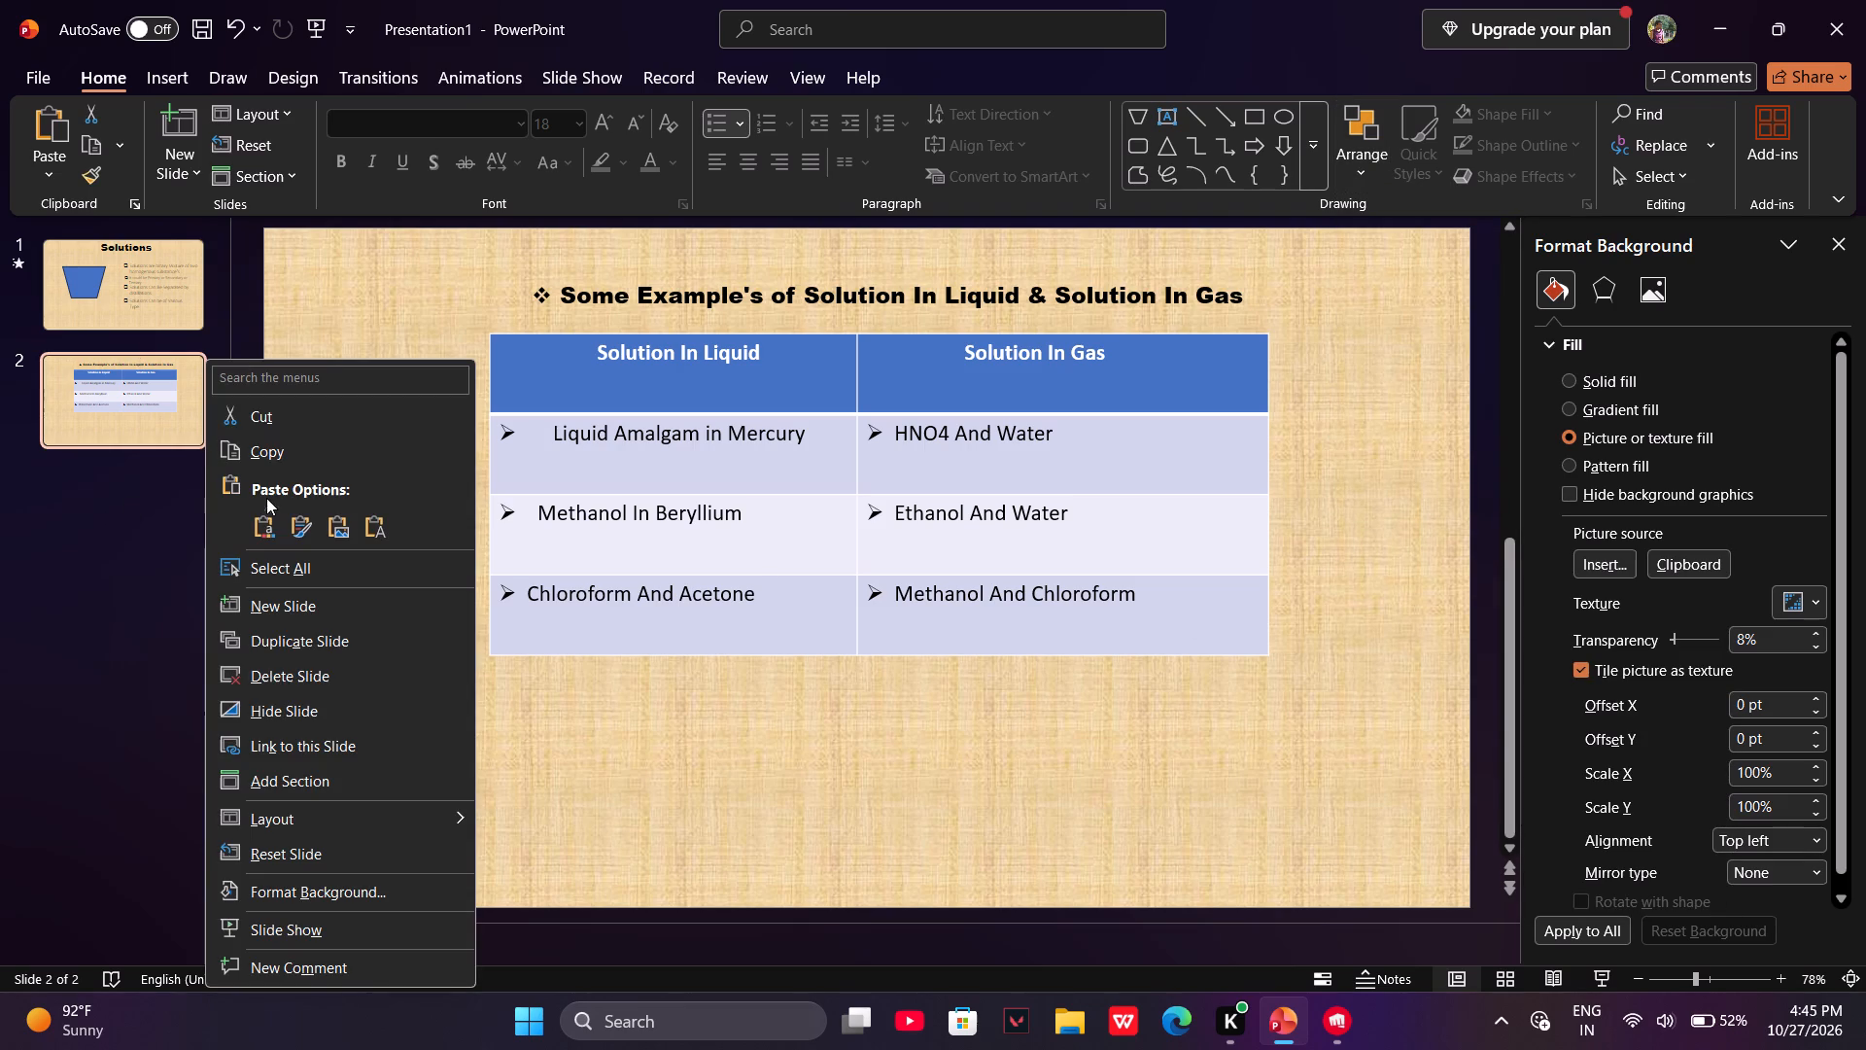
{"action": "left_click", "coordinate": [263, 647]}
{"action": "left_click", "coordinate": [136, 557]}
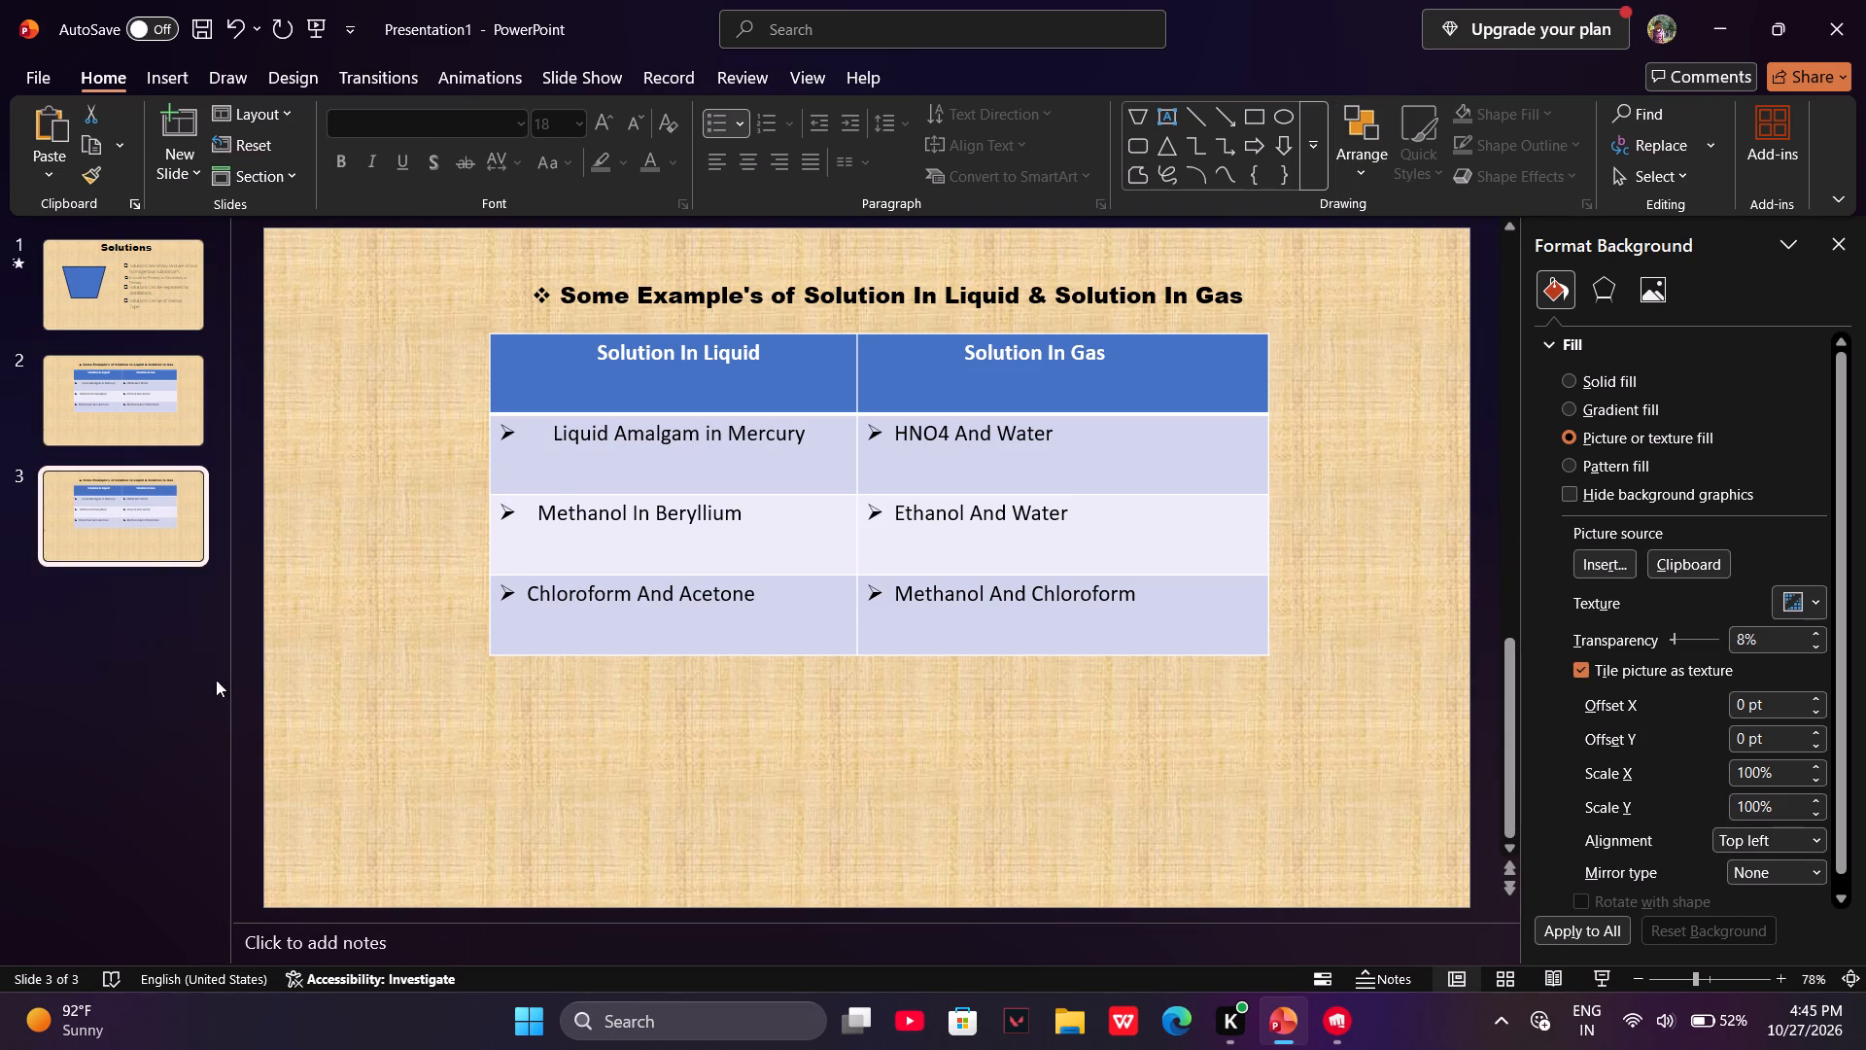
Review the three slides, comparing the duplicate with the original table slide and the Solutions slide.
{"action": "left_click", "coordinate": [149, 489]}
{"action": "left_click", "coordinate": [169, 353]}
{"action": "left_click", "coordinate": [161, 251]}
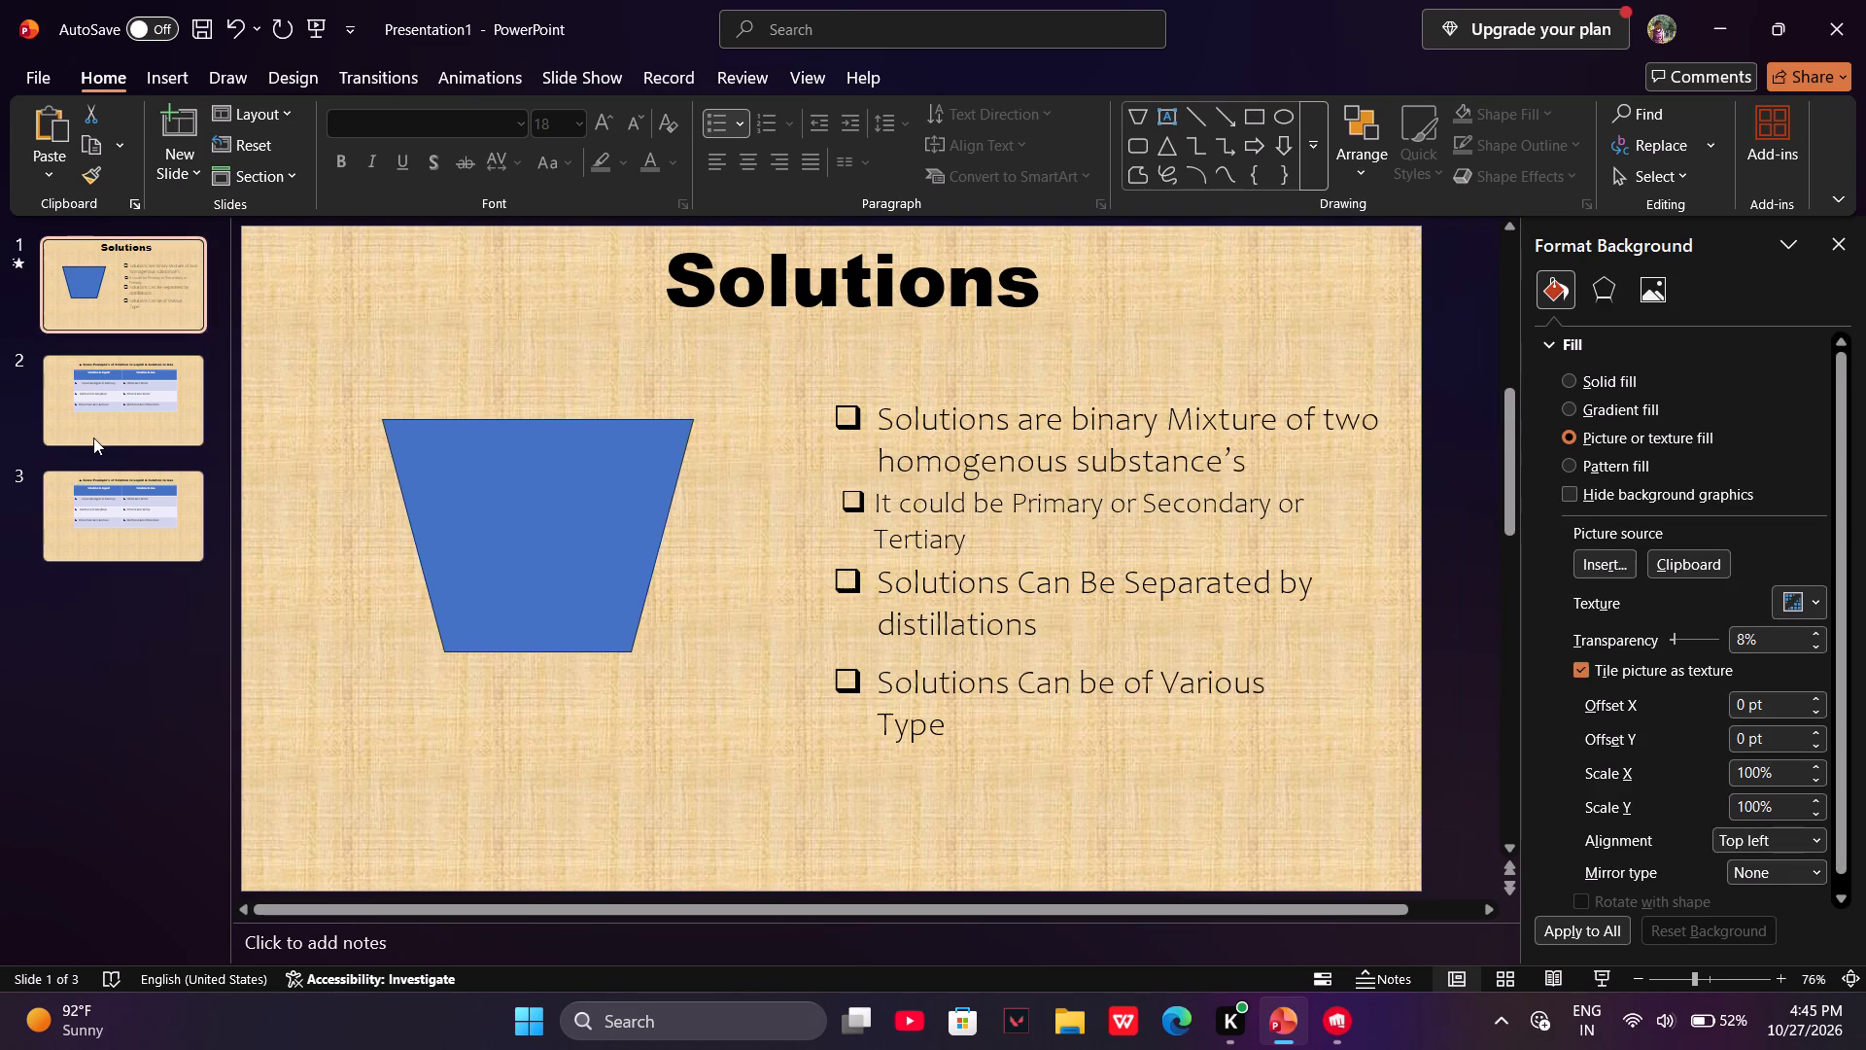
{"action": "left_click", "coordinate": [93, 437]}
{"action": "left_click", "coordinate": [114, 522]}
{"action": "left_click", "coordinate": [114, 526]}
{"action": "left_click", "coordinate": [148, 412]}
{"action": "left_click", "coordinate": [160, 310]}
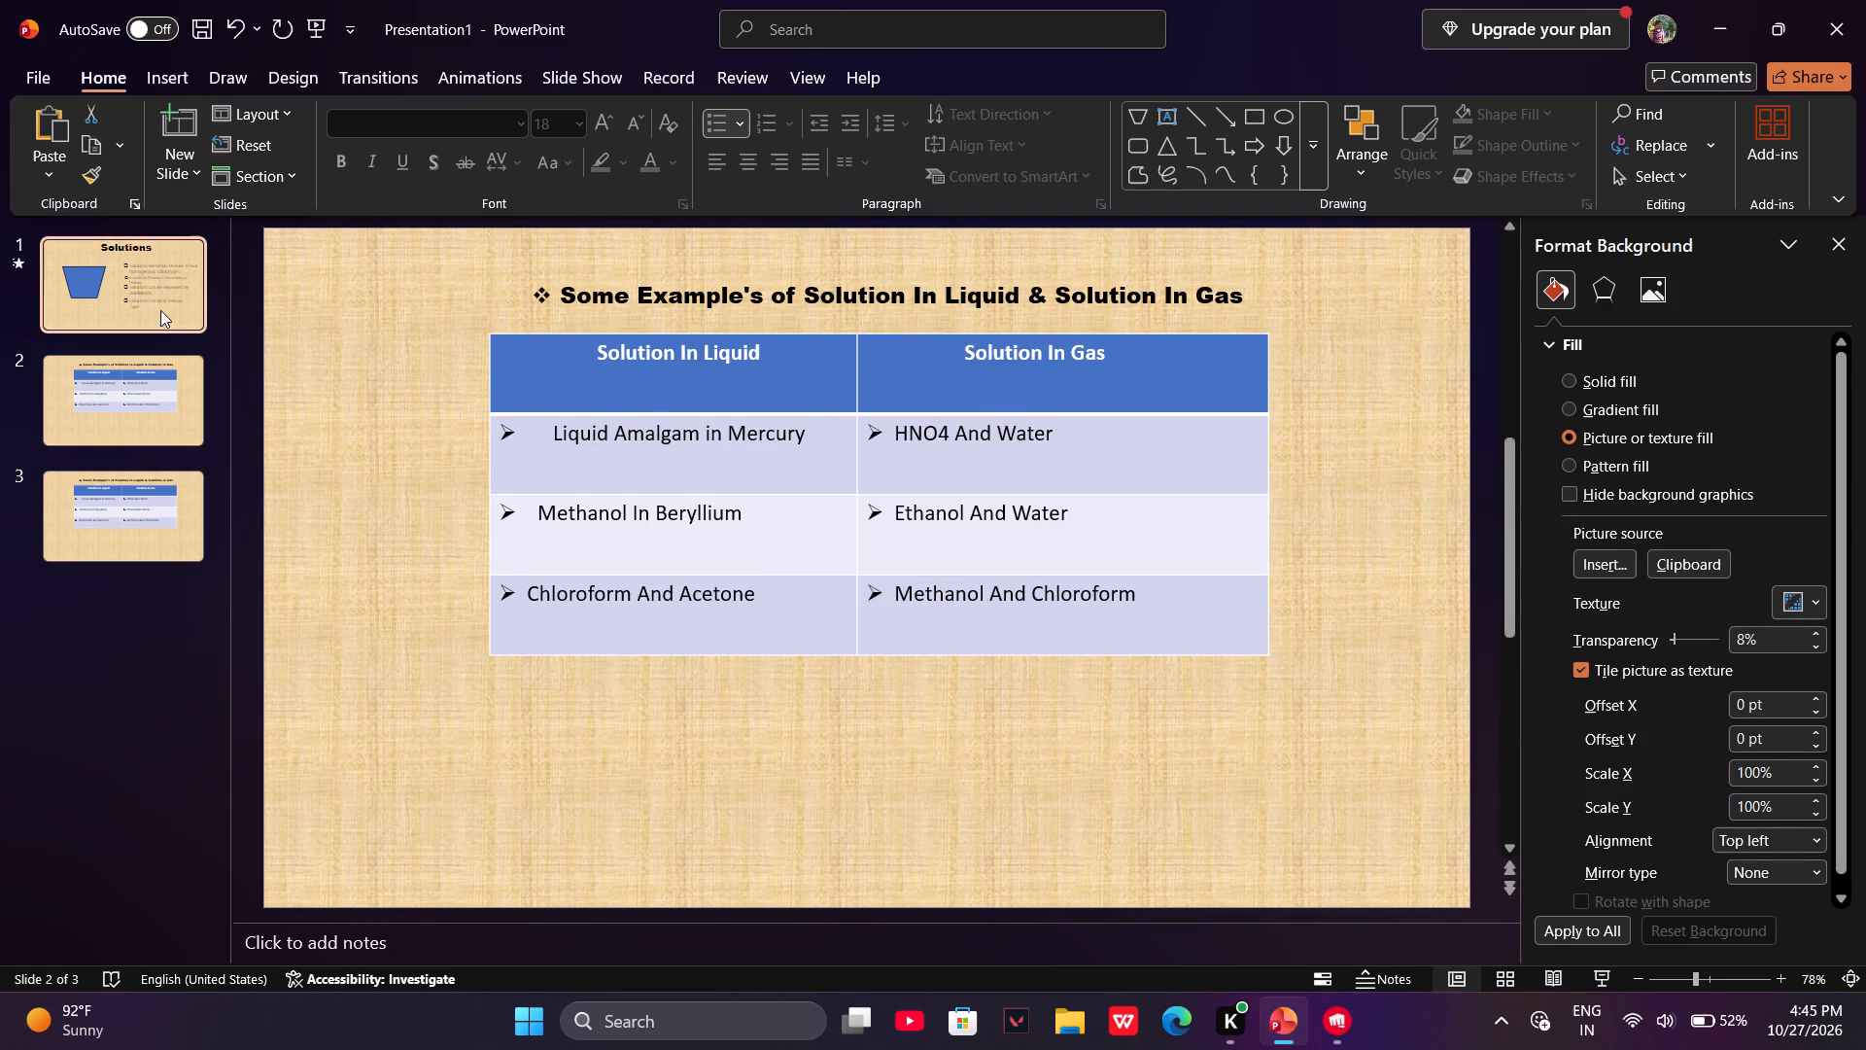
Delete the table and the caption from slide 3, leaving only the textured background.
{"action": "left_click", "coordinate": [85, 540]}
{"action": "left_click_drag", "start_coordinate": [1287, 718], "coordinate": [604, 301]}
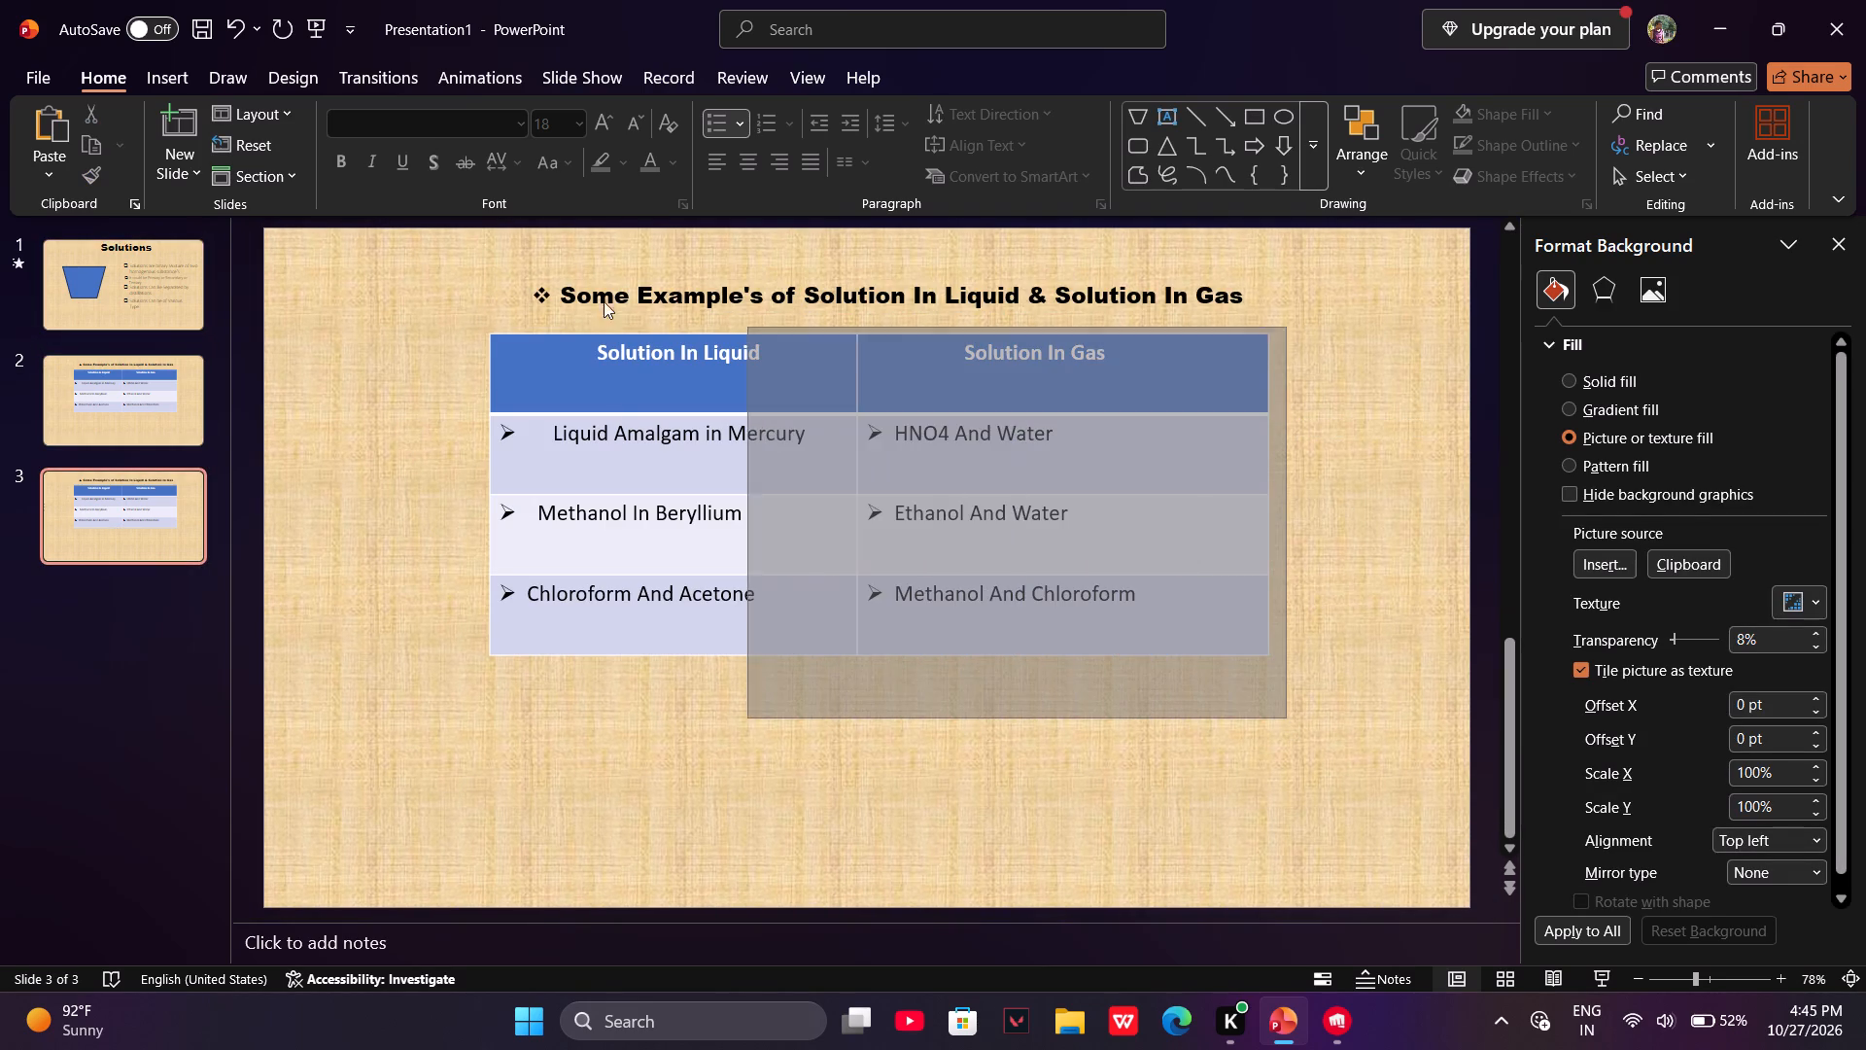
{"action": "left_click_drag", "start_coordinate": [604, 301], "coordinate": [335, 247]}
{"action": "key", "text": "Delete"}
{"action": "key", "text": "Delete"}
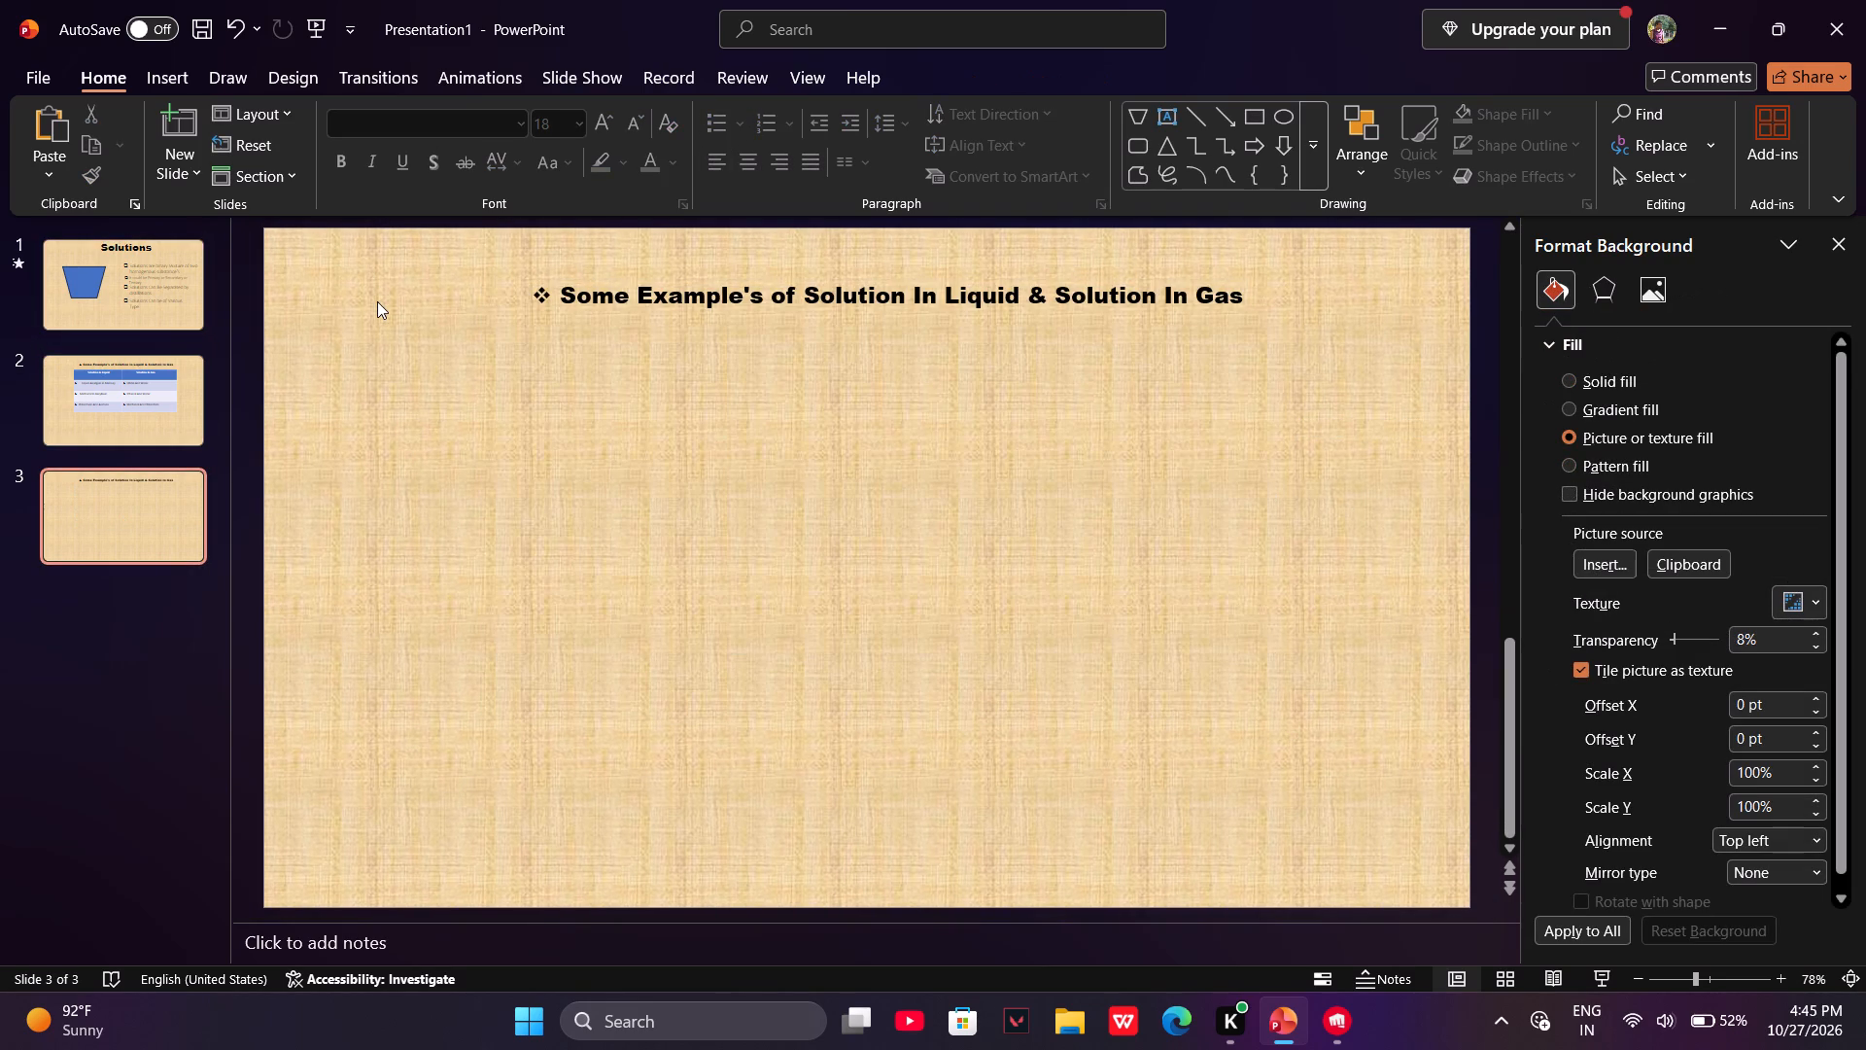
{"action": "left_click_drag", "start_coordinate": [463, 267], "coordinate": [1543, 696]}
{"action": "key", "text": "Delete"}
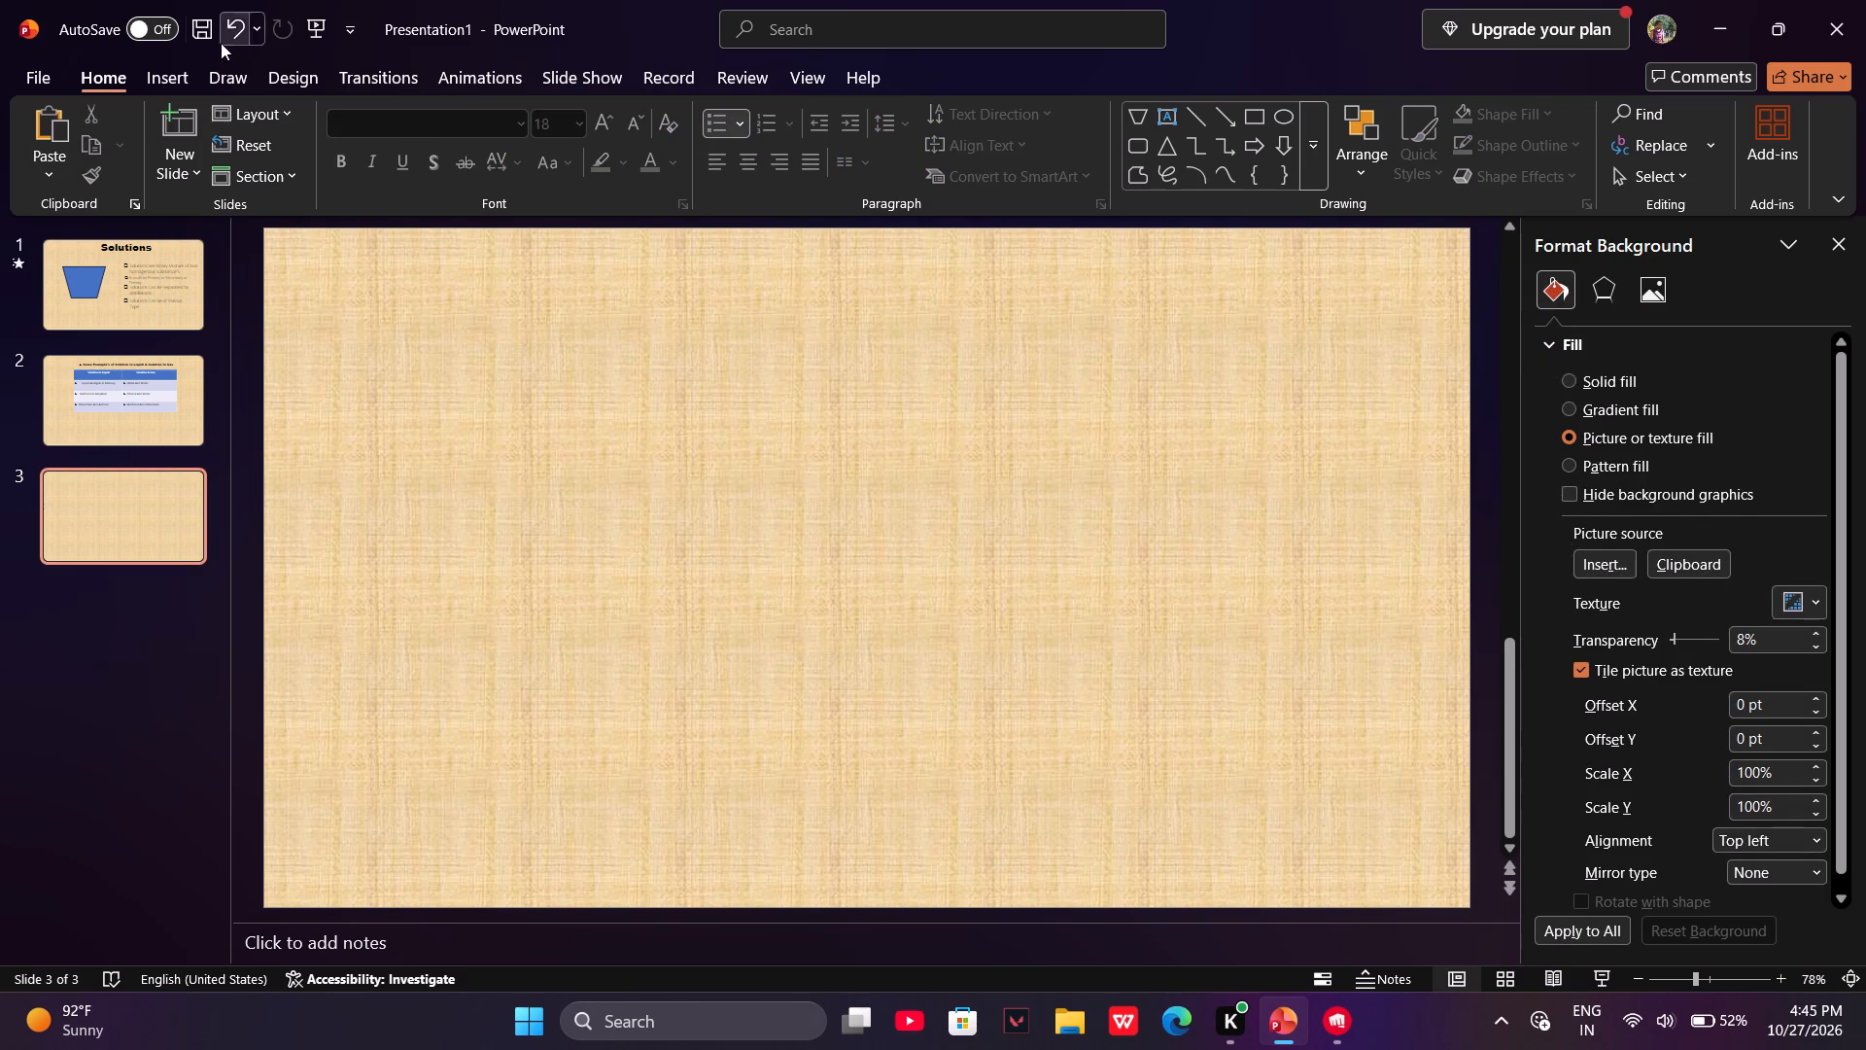
Search the online 3D models for "Beaker" and insert the blue flask-and-beaker model on slide 3.
{"action": "left_click", "coordinate": [157, 72]}
{"action": "left_click", "coordinate": [531, 140]}
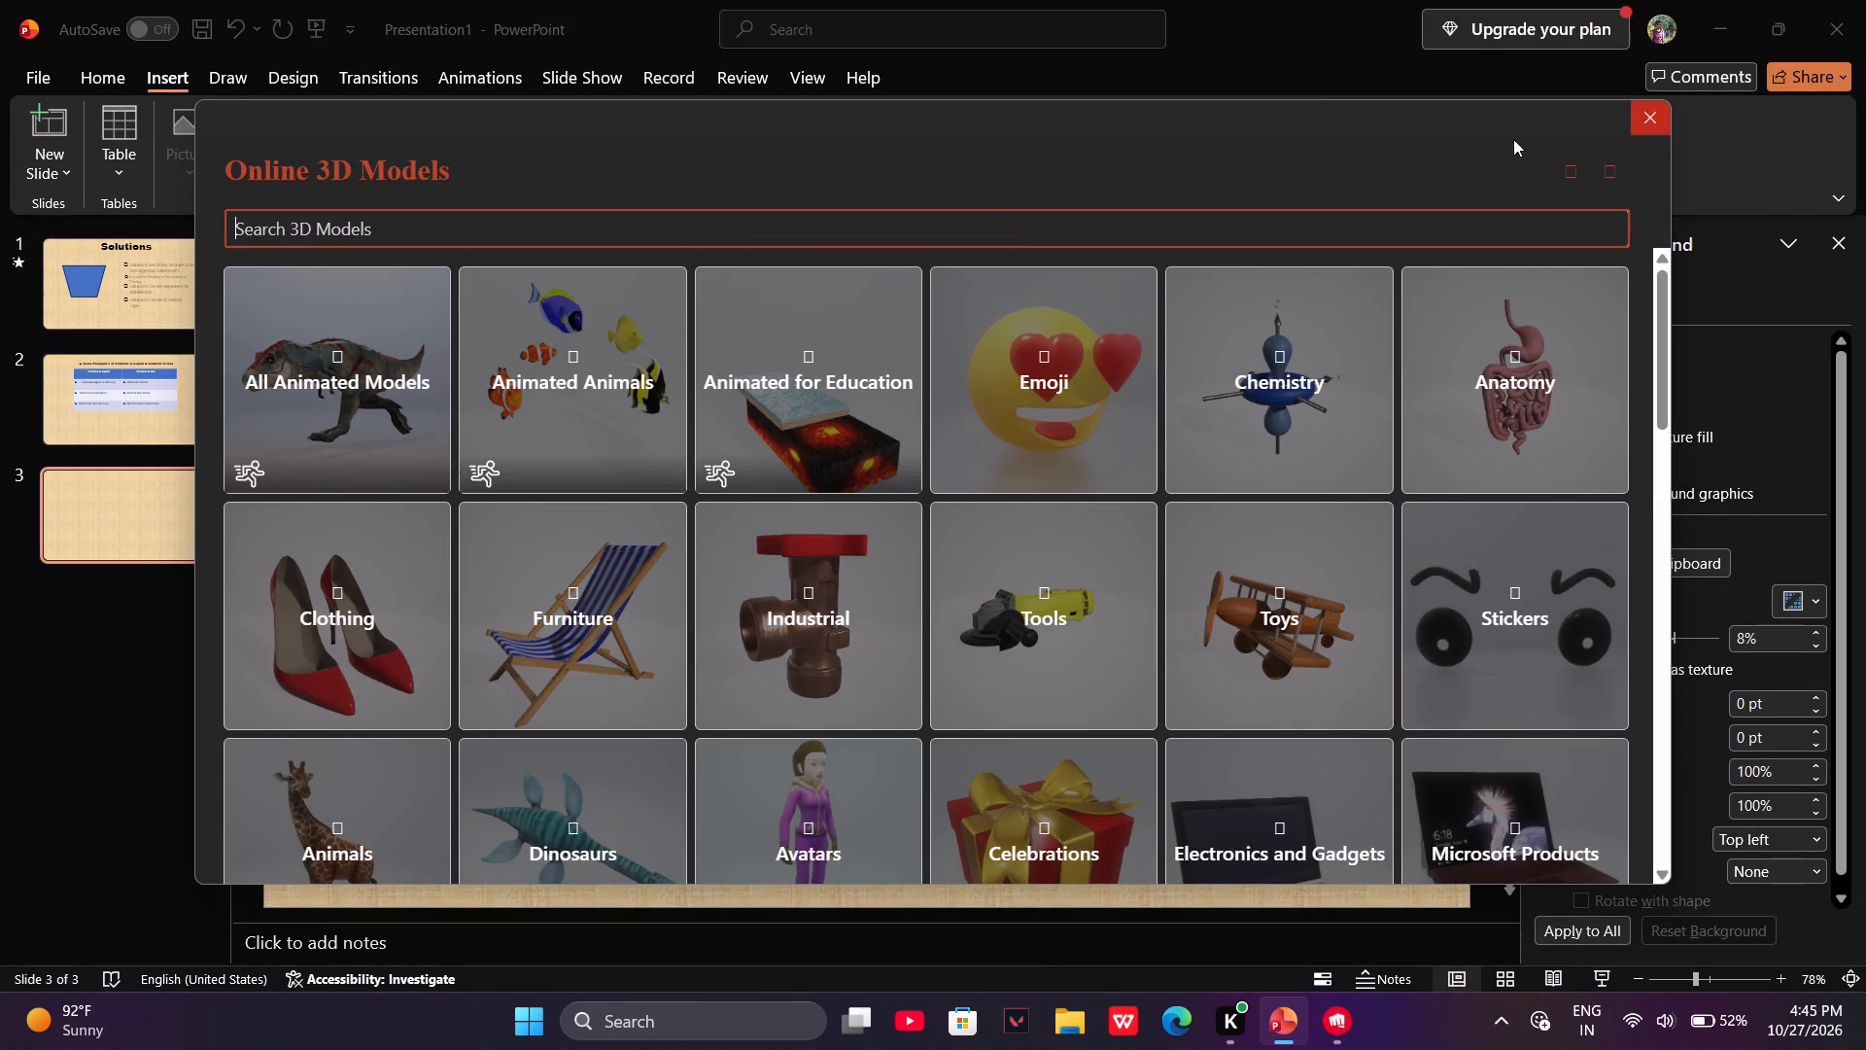
{"action": "type", "text": "eaker"}
{"action": "key", "text": "Return"}
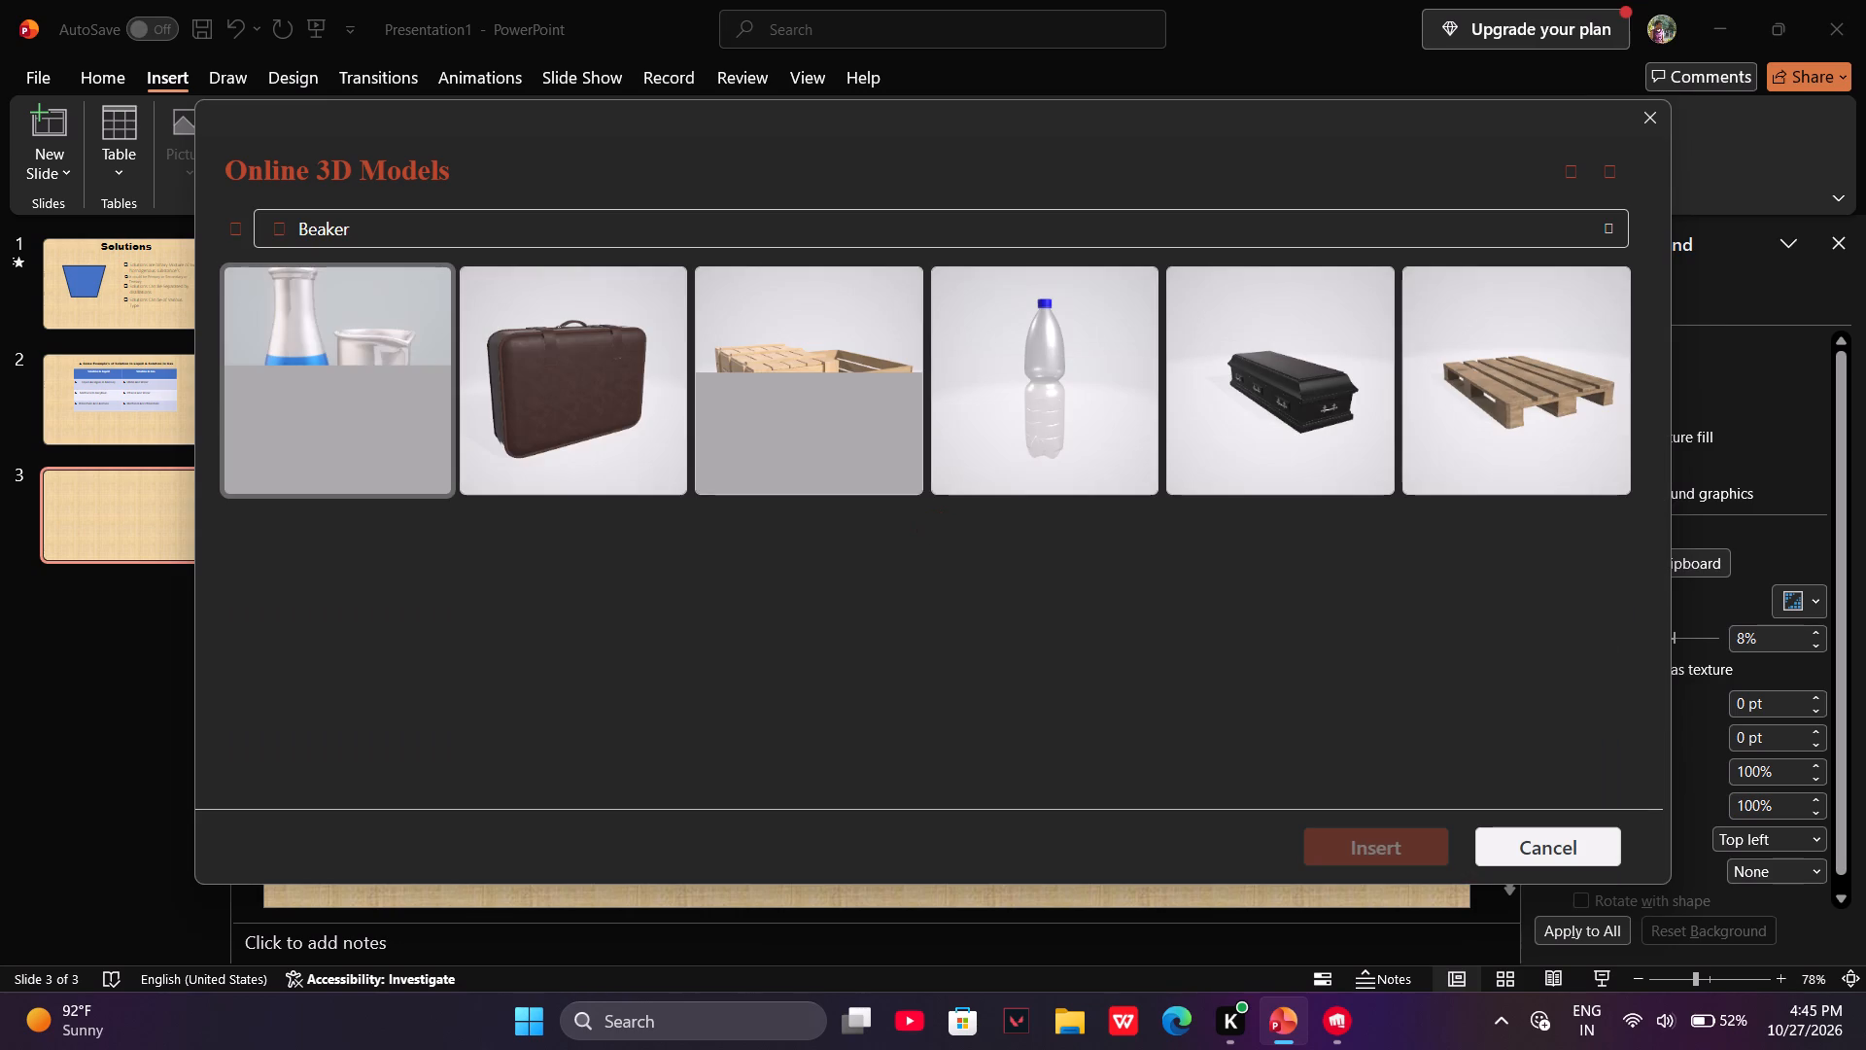
{"action": "left_click", "coordinate": [330, 396]}
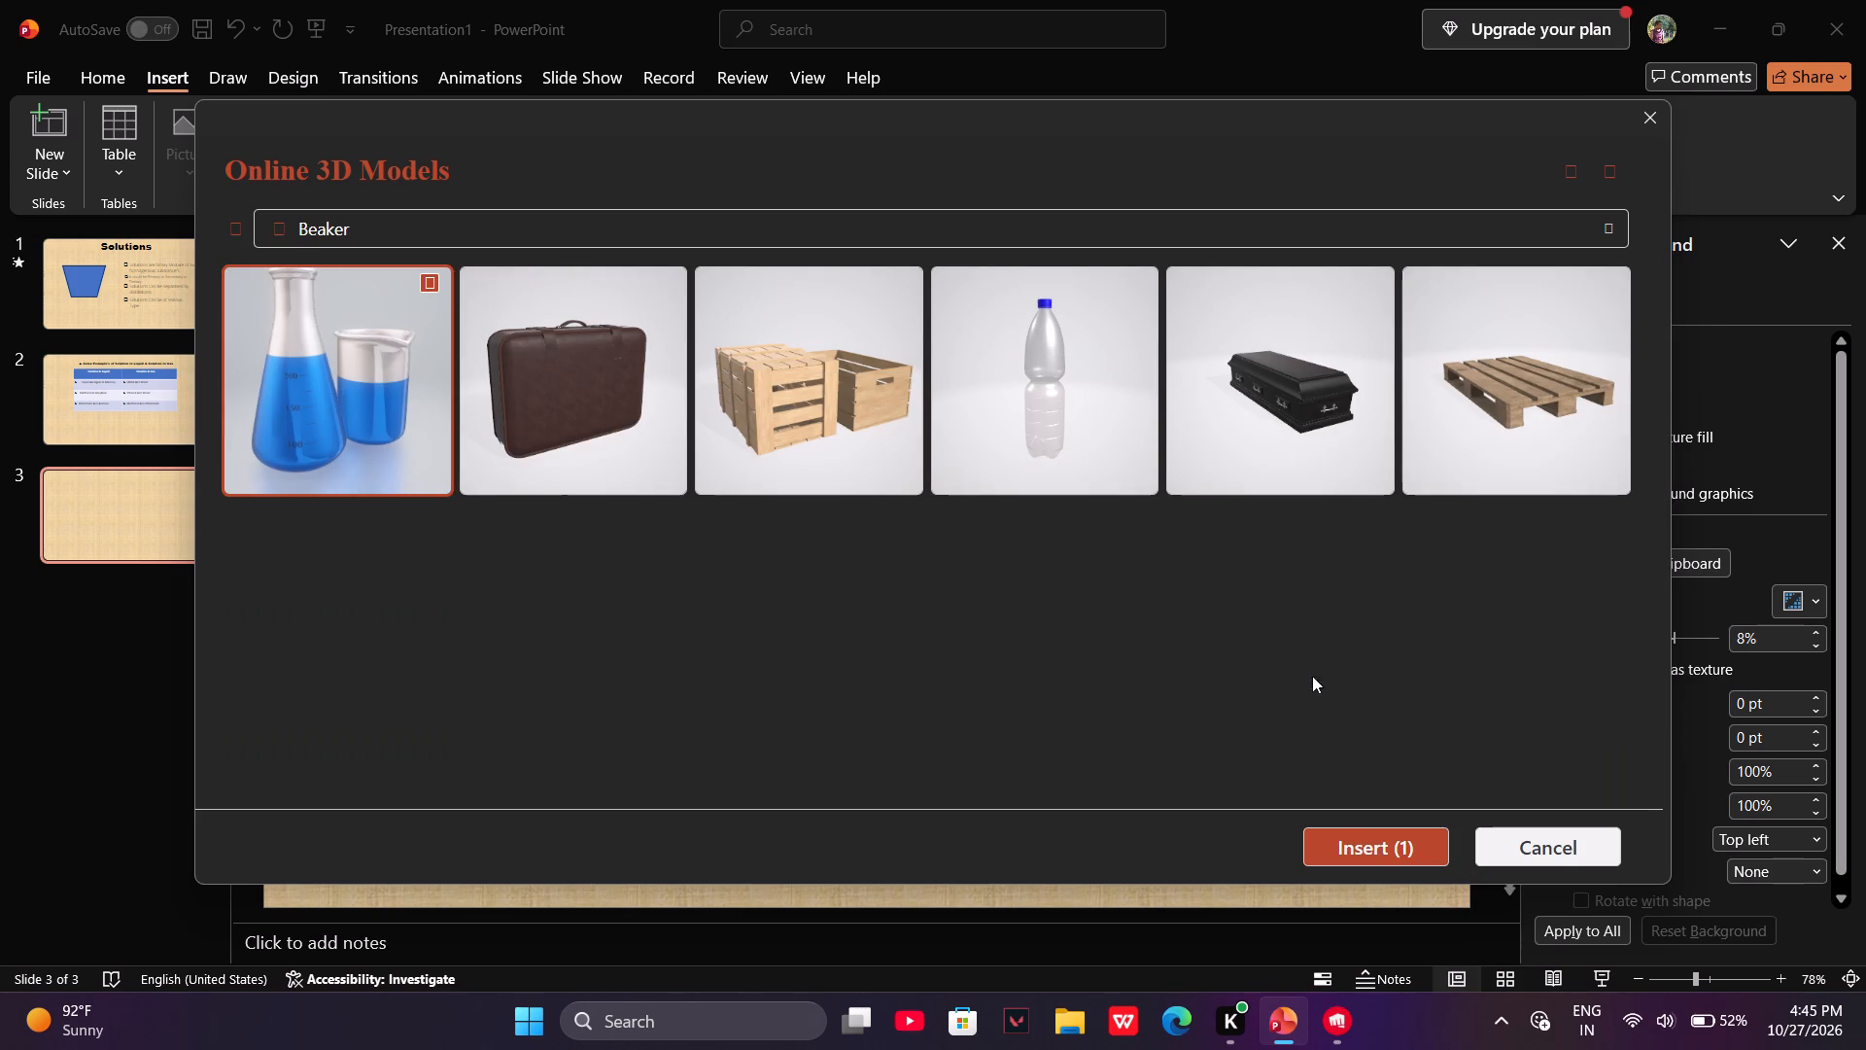
{"action": "left_click_drag", "start_coordinate": [1330, 820], "coordinate": [1342, 824]}
{"action": "left_click", "coordinate": [1342, 824]}
{"action": "left_click", "coordinate": [1346, 838]}
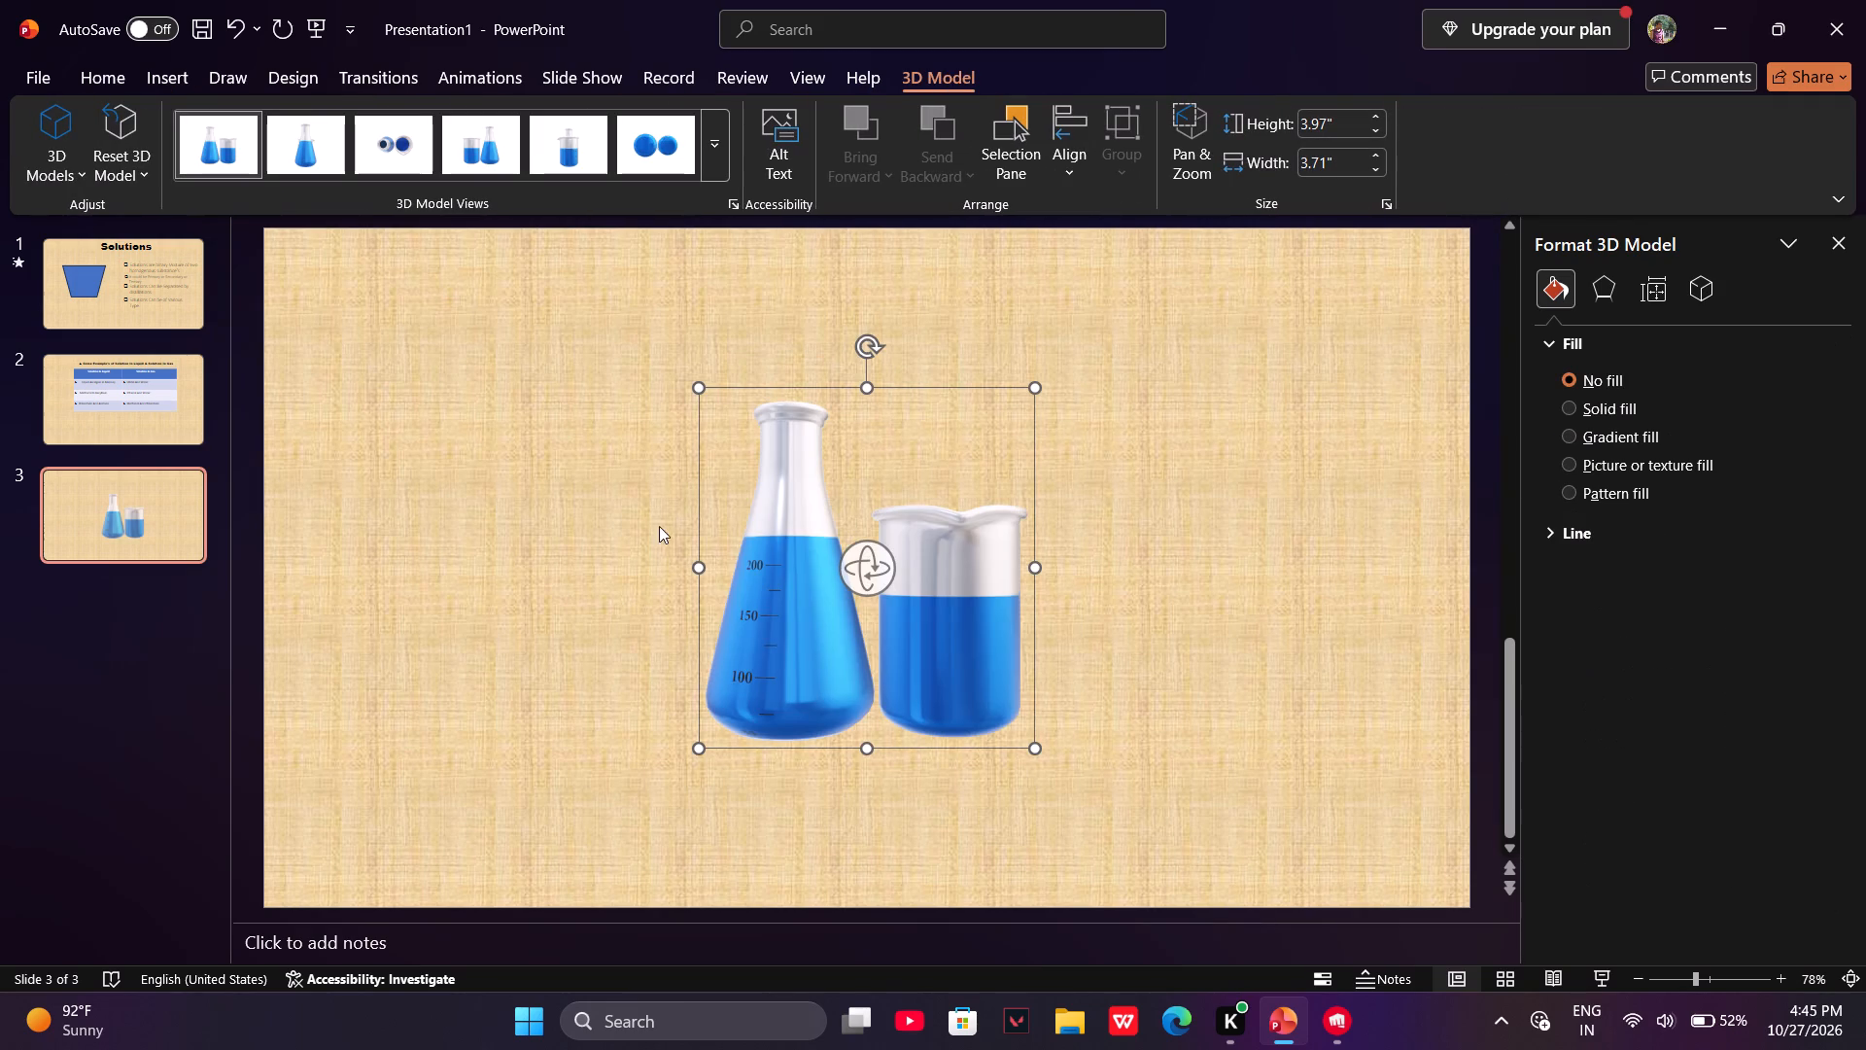
Rotate the flask-and-beaker model around to face the front and move it to the lower-left area of slide 3.
{"action": "left_click_drag", "start_coordinate": [879, 590], "coordinate": [582, 604]}
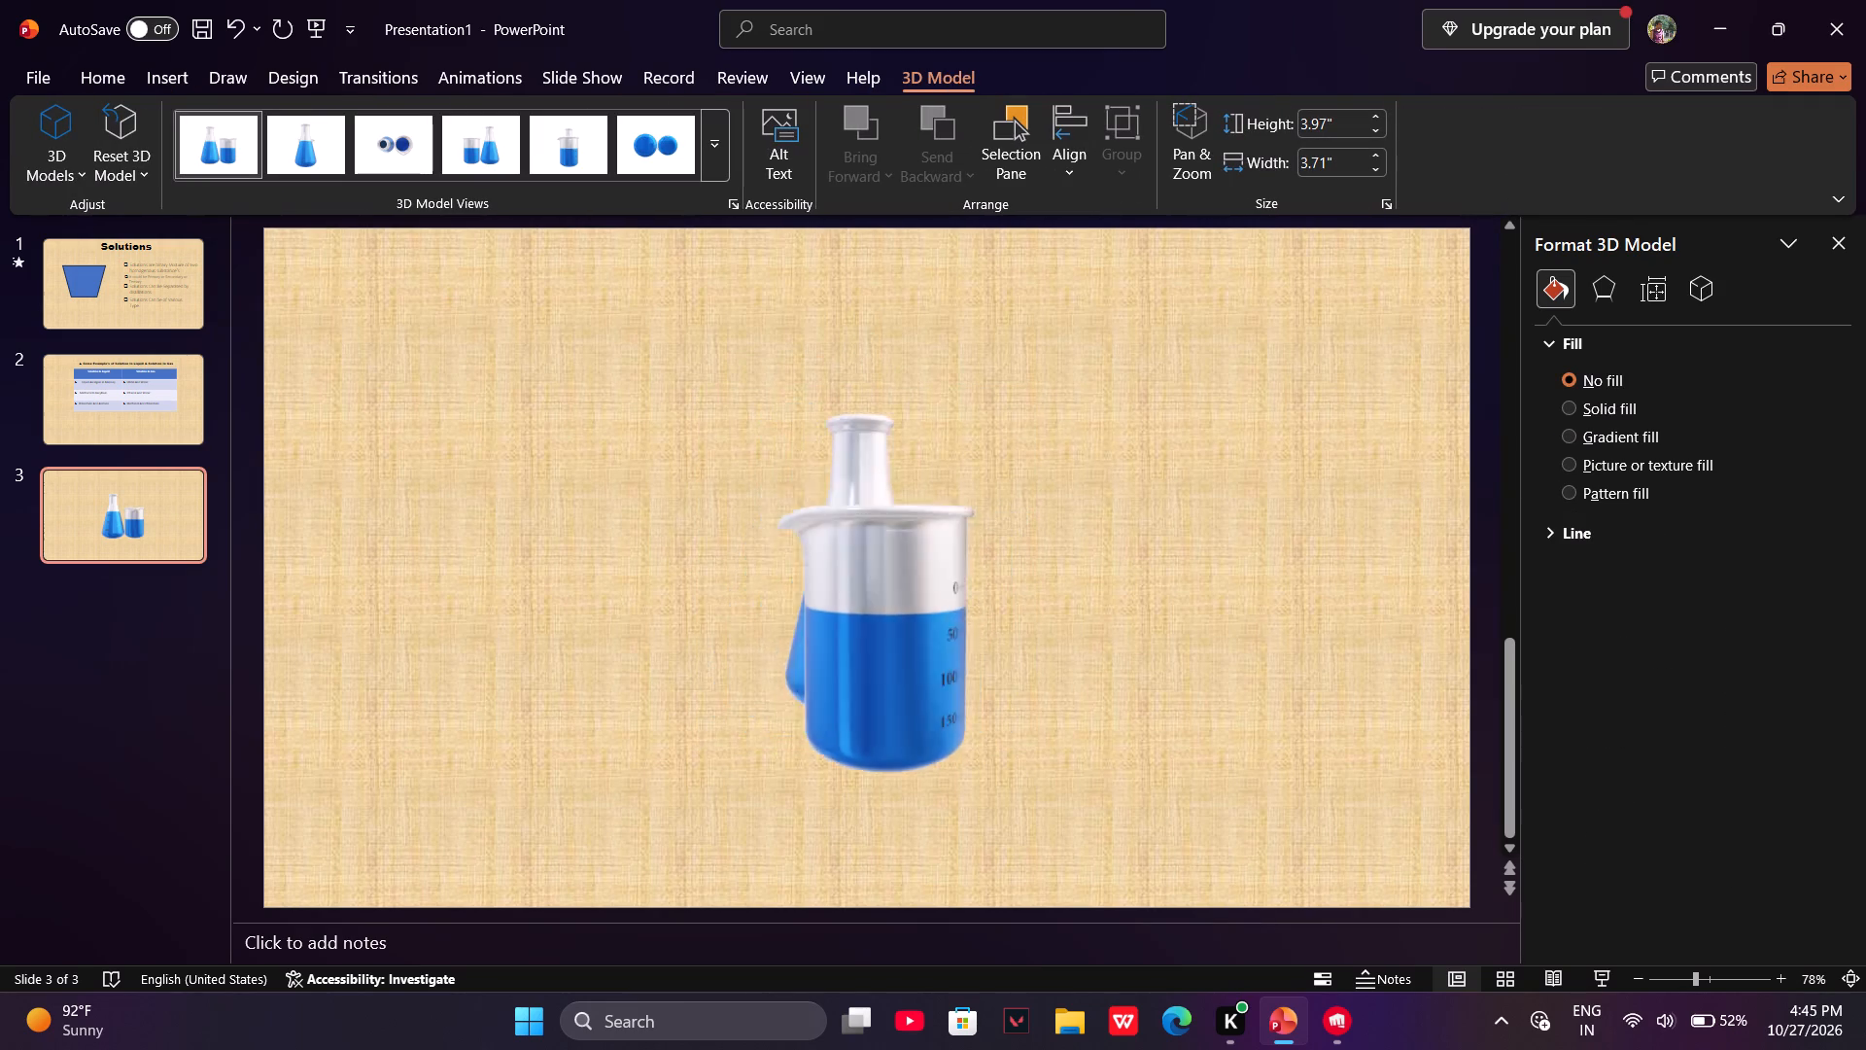
{"action": "left_click_drag", "start_coordinate": [582, 604], "coordinate": [0, 561]}
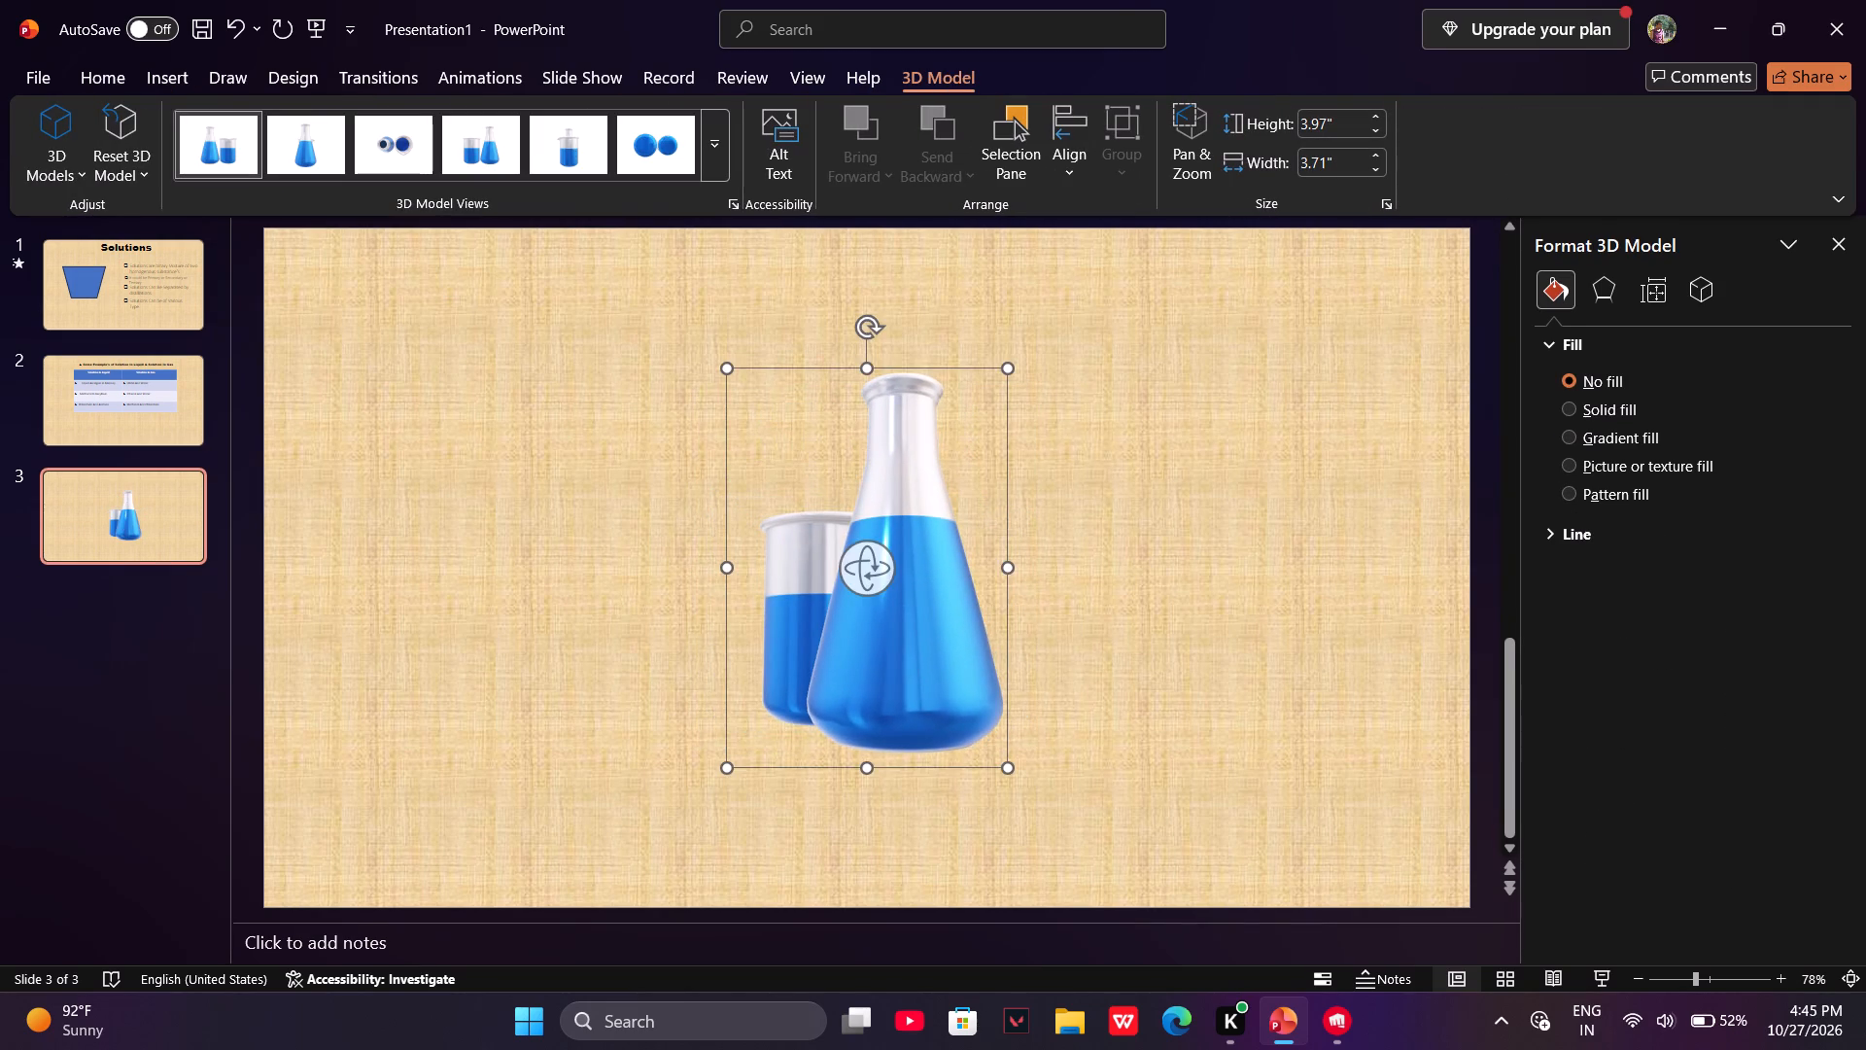
{"action": "left_click_drag", "start_coordinate": [918, 535], "coordinate": [765, 578]}
{"action": "left_click_drag", "start_coordinate": [590, 658], "coordinate": [374, 714]}
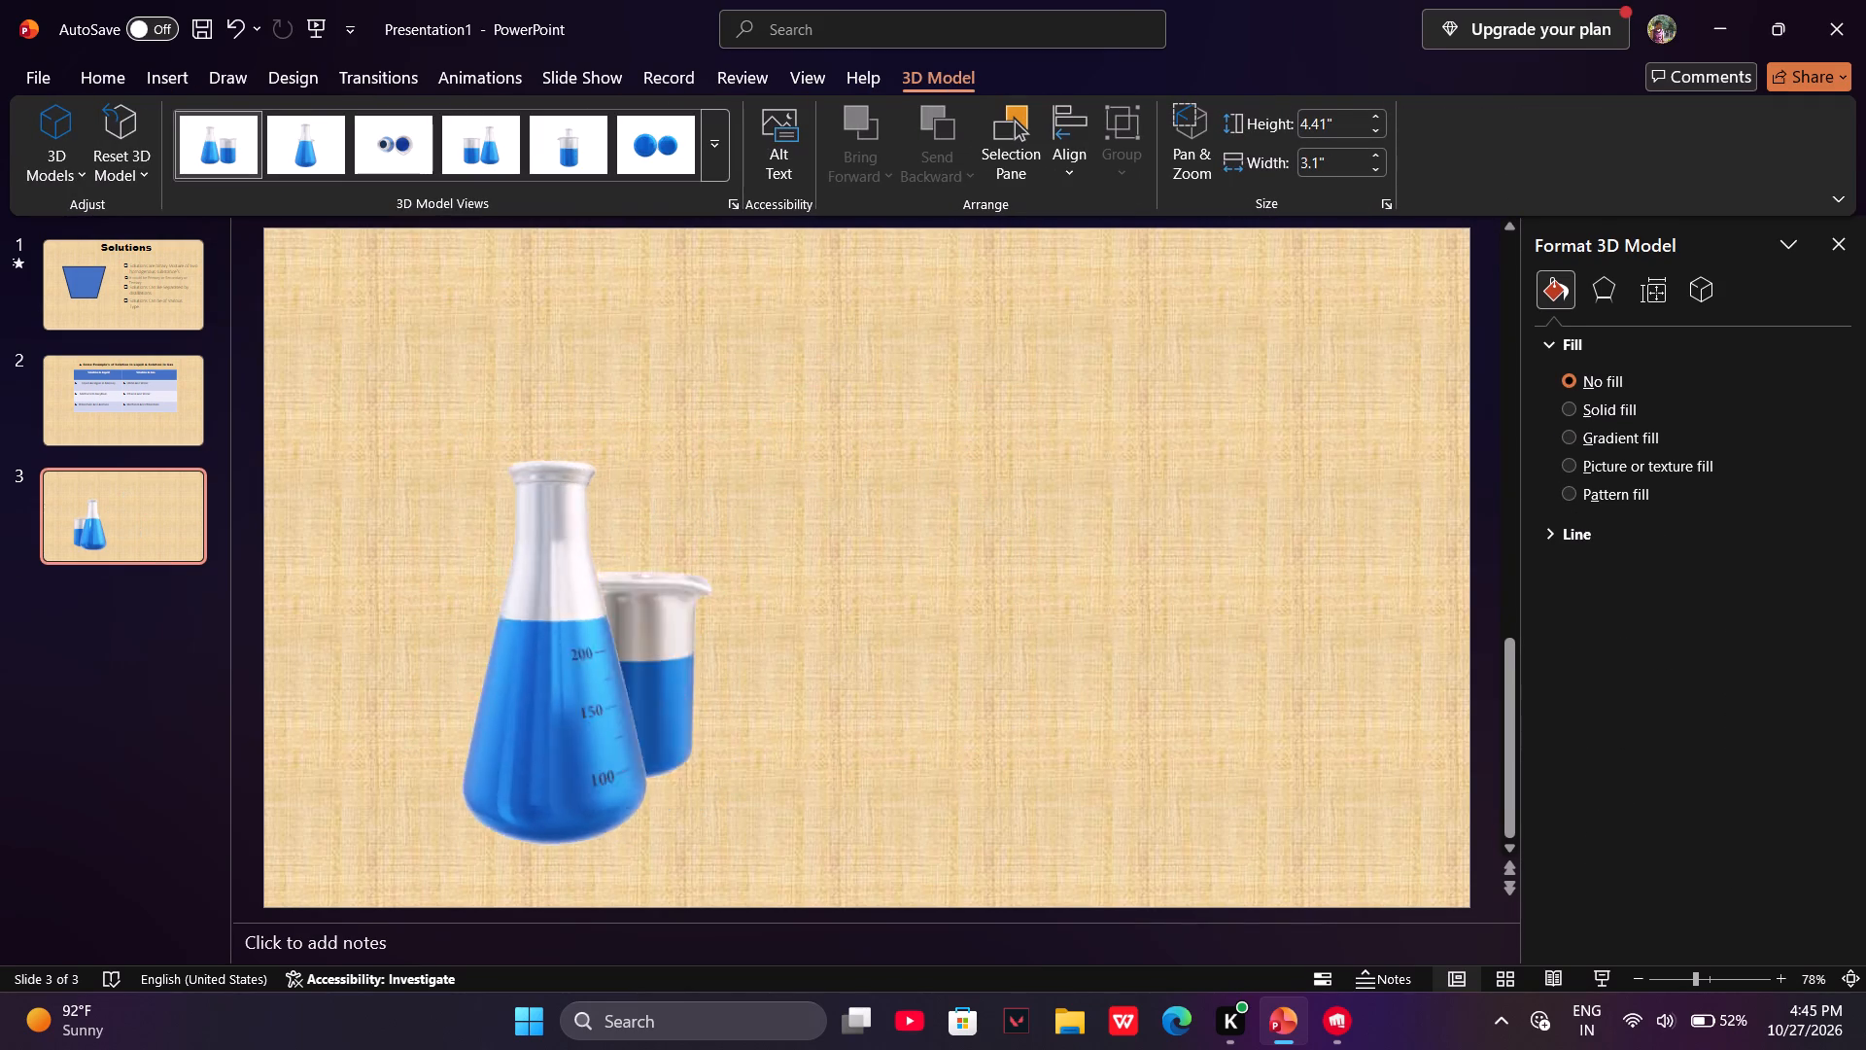
{"action": "left_click_drag", "start_coordinate": [374, 714], "coordinate": [145, 668]}
Reduce the flask-and-beaker model's height to about 3.05", narrow its frame, and place it near slide 3's left edge.
{"action": "left_click_drag", "start_coordinate": [532, 463], "coordinate": [506, 463]}
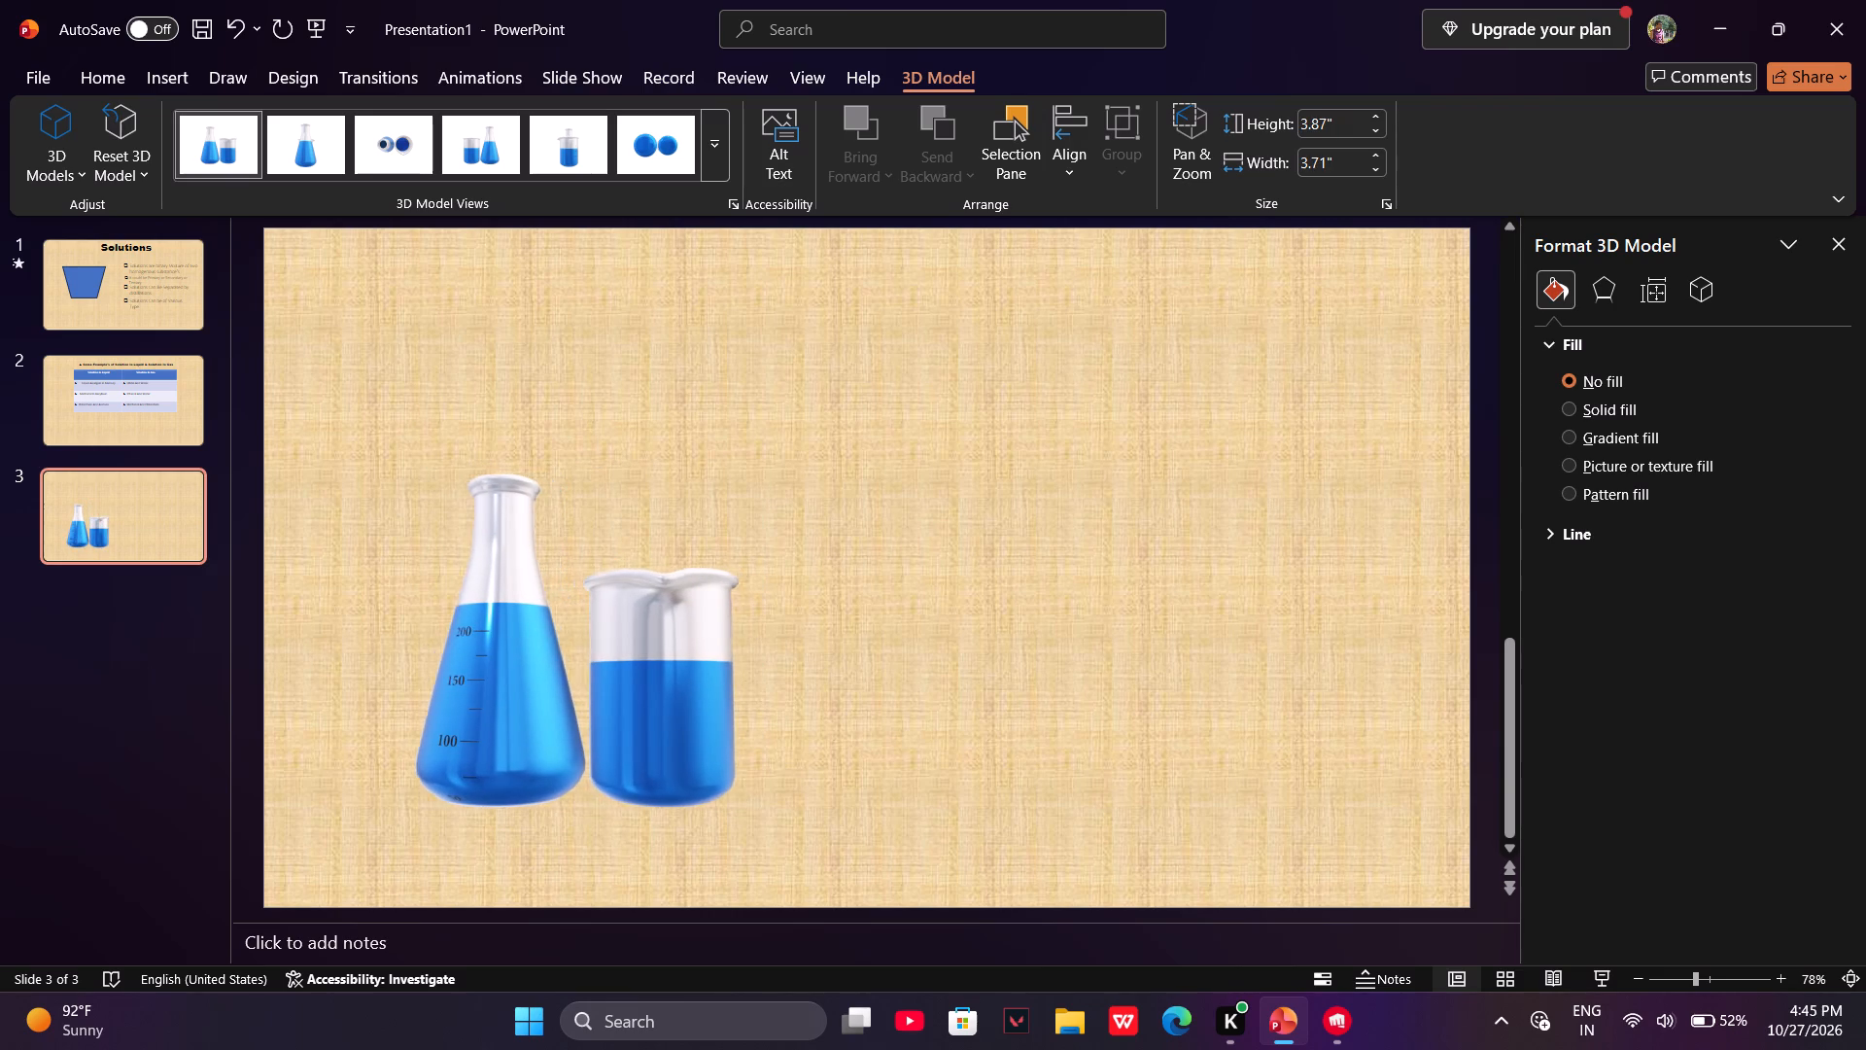
{"action": "left_click_drag", "start_coordinate": [506, 463], "coordinate": [407, 255]}
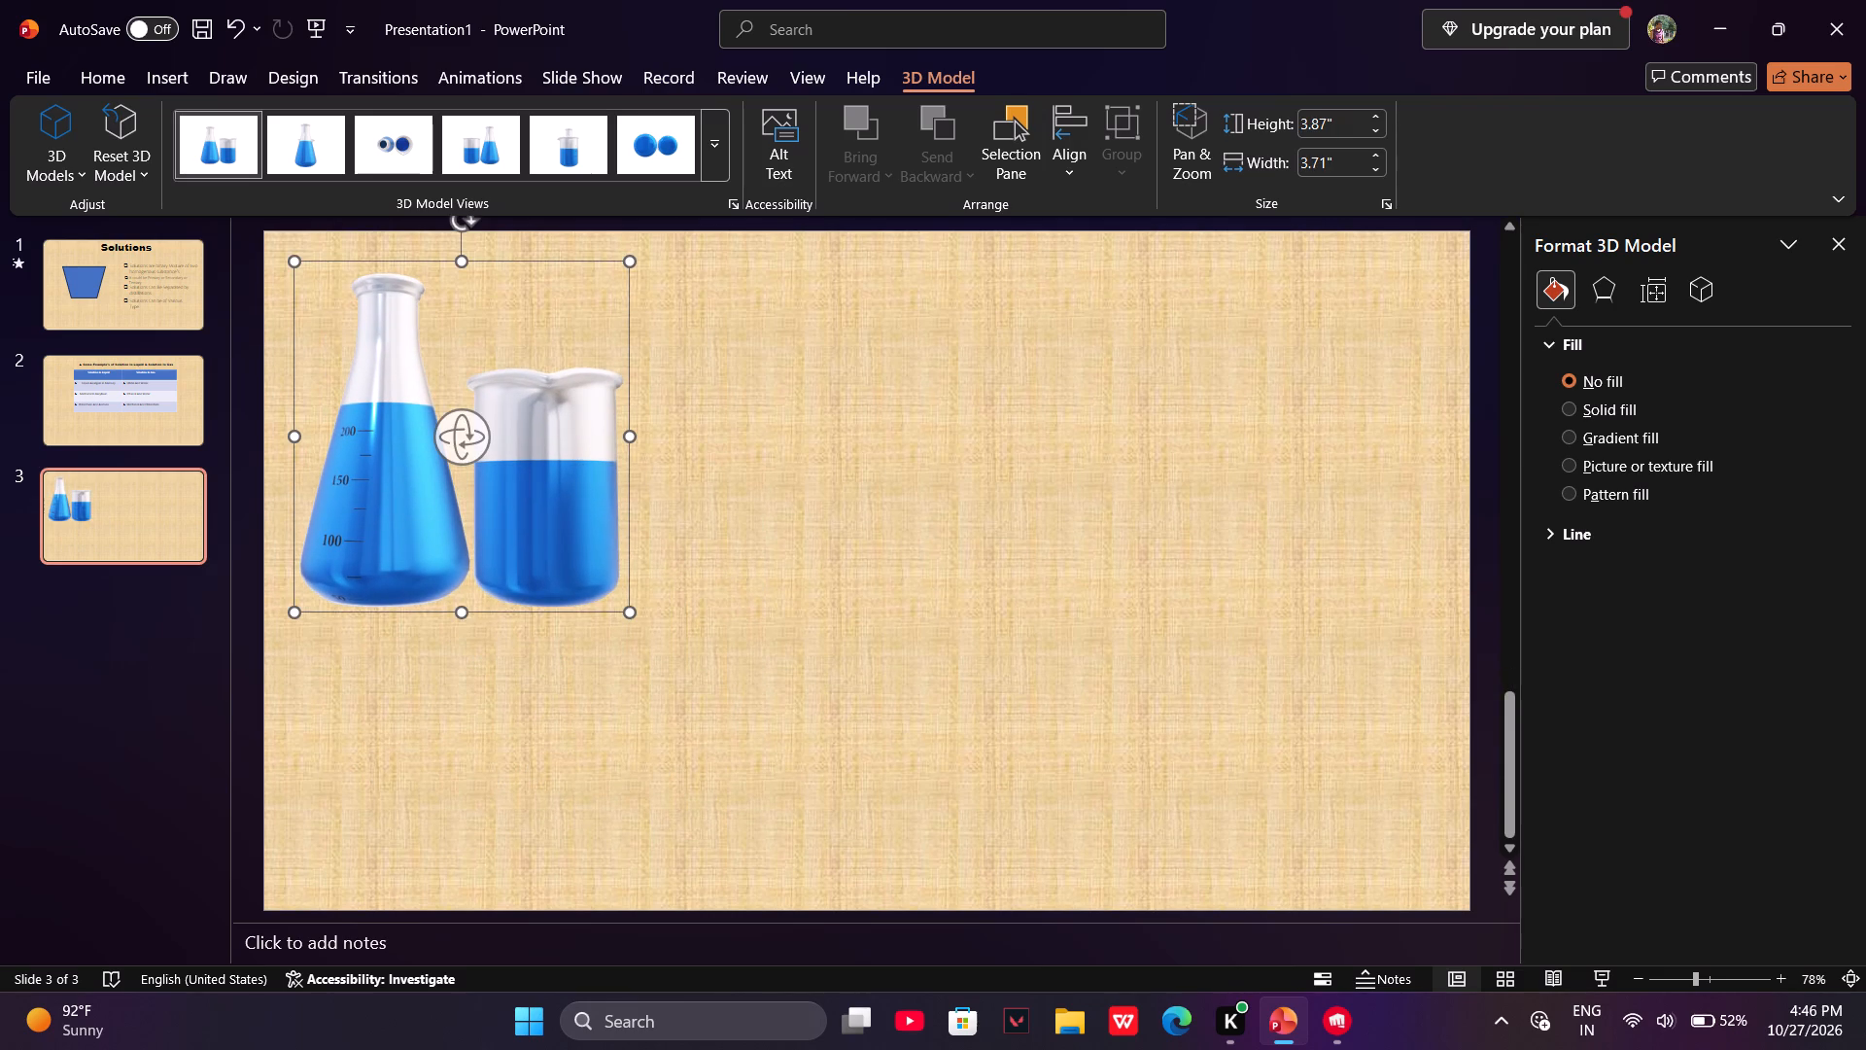
{"action": "left_click_drag", "start_coordinate": [464, 262], "coordinate": [460, 335]}
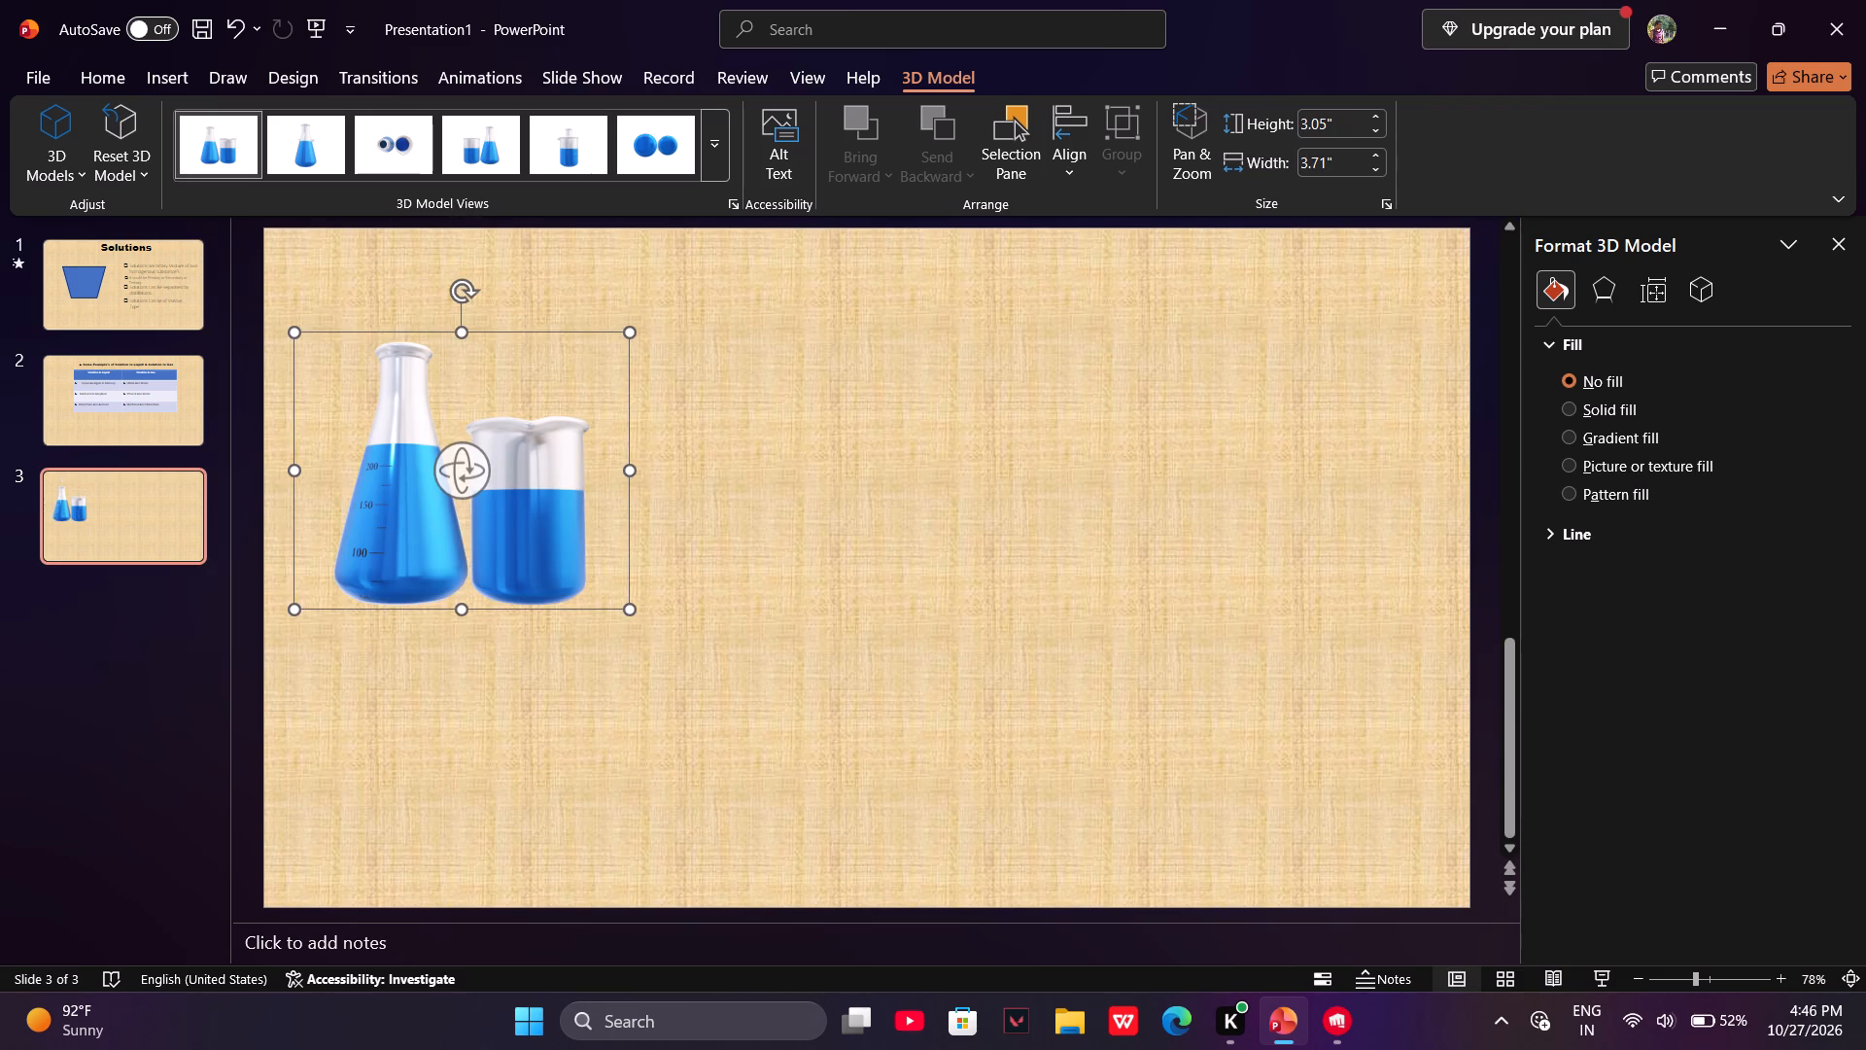
{"action": "left_click_drag", "start_coordinate": [625, 458], "coordinate": [591, 479]}
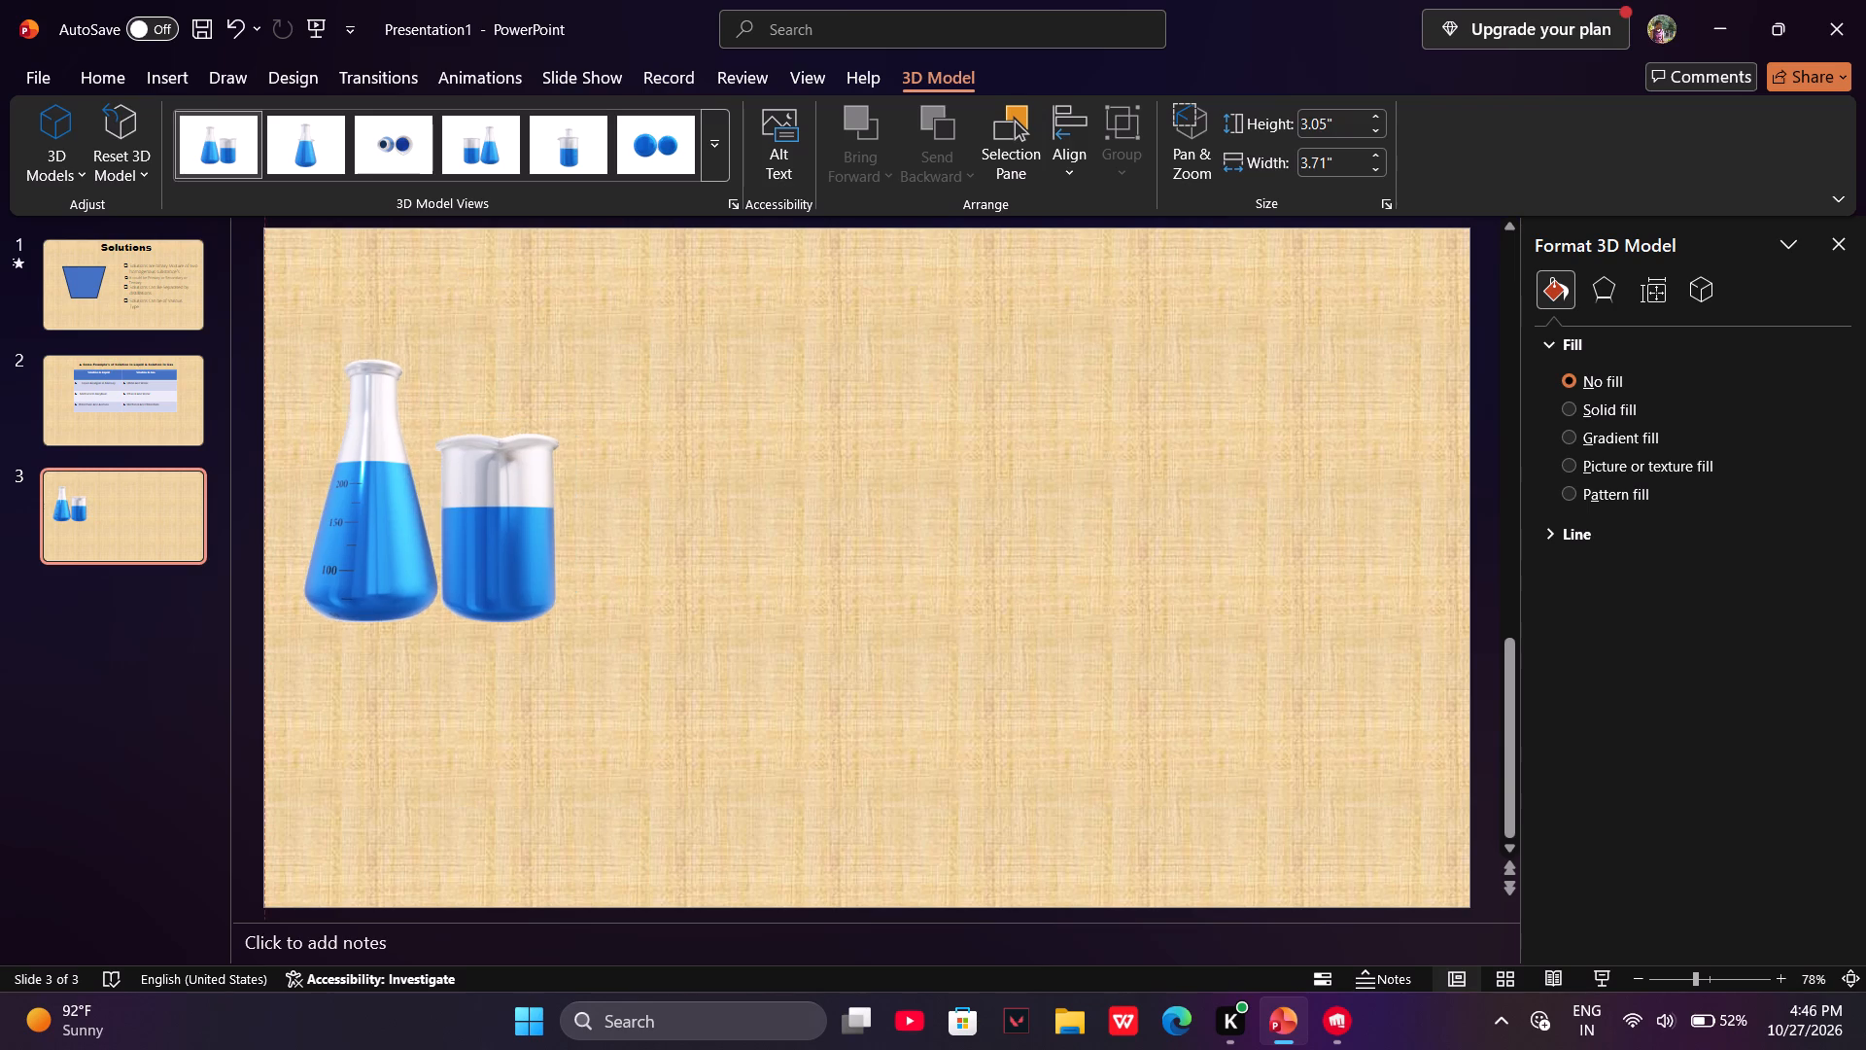
{"action": "left_click_drag", "start_coordinate": [591, 479], "coordinate": [620, 526]}
{"action": "left_click_drag", "start_coordinate": [624, 531], "coordinate": [570, 540]}
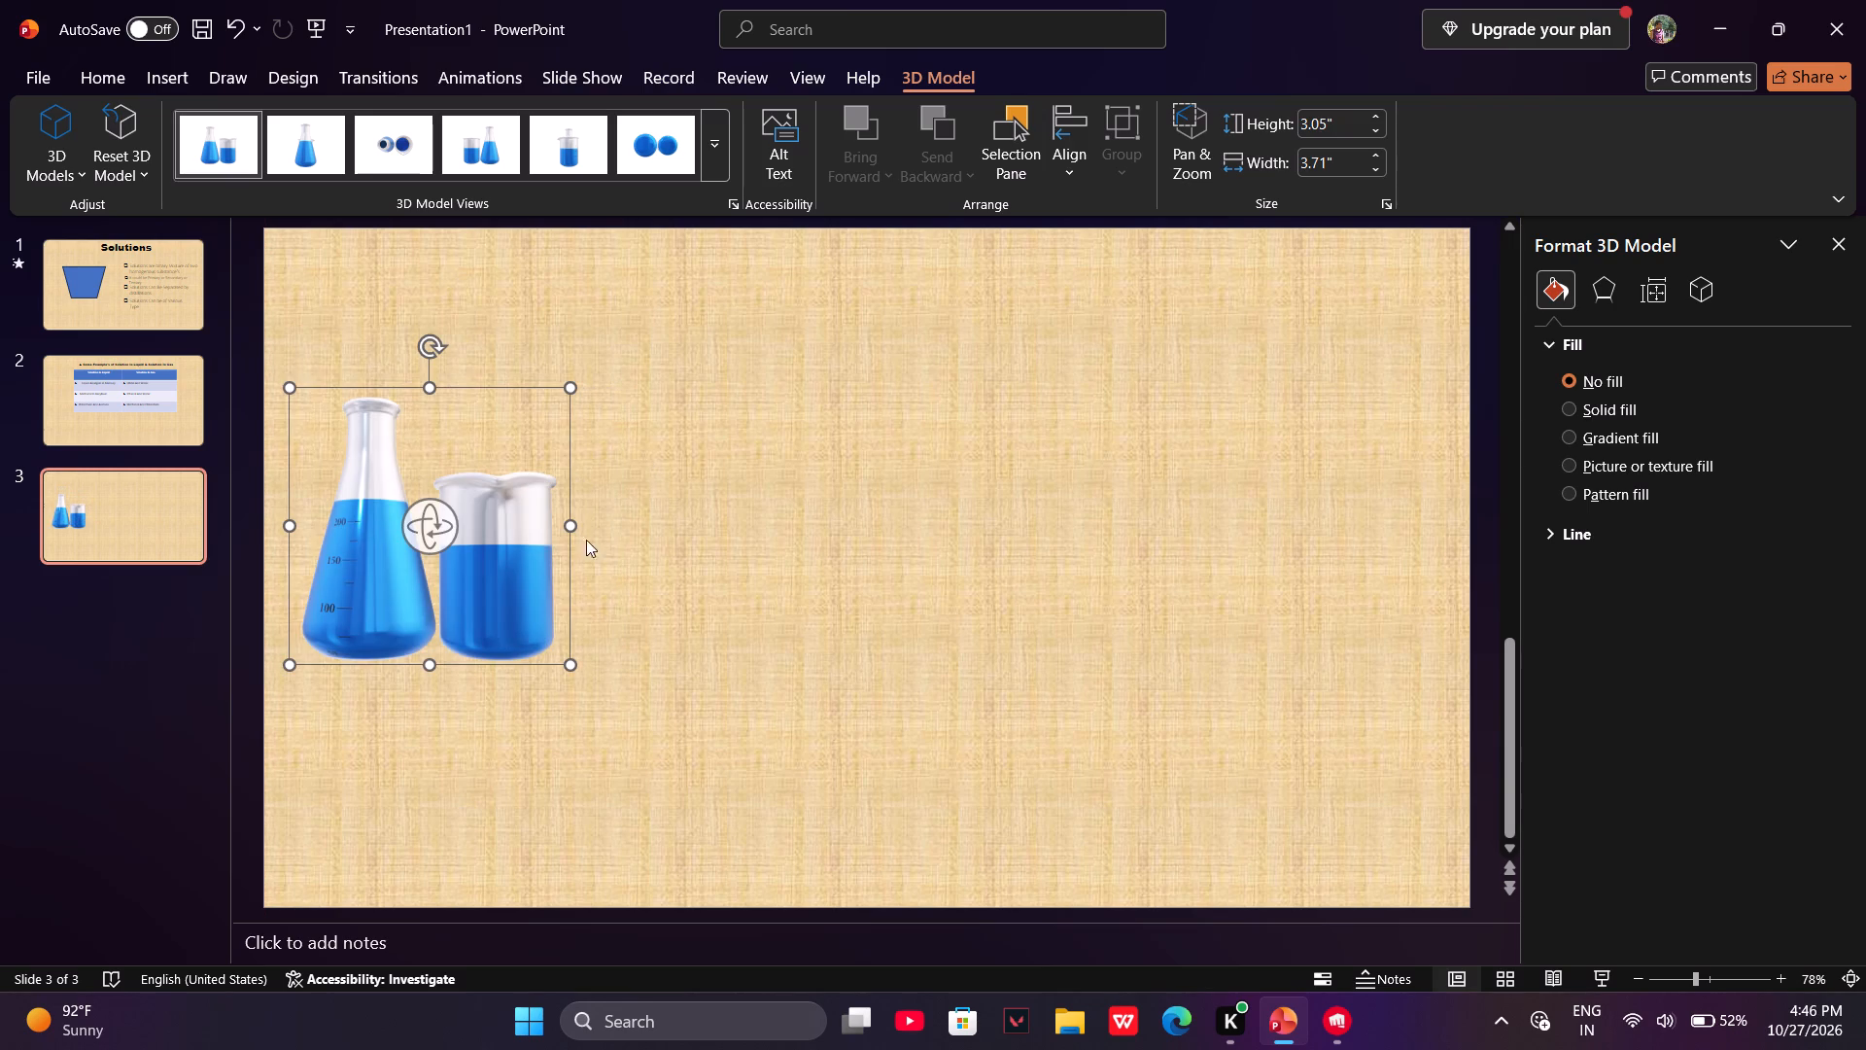
Apply the Turntable animation to the flask-and-beaker model on slide 3.
{"action": "left_click", "coordinate": [170, 58]}
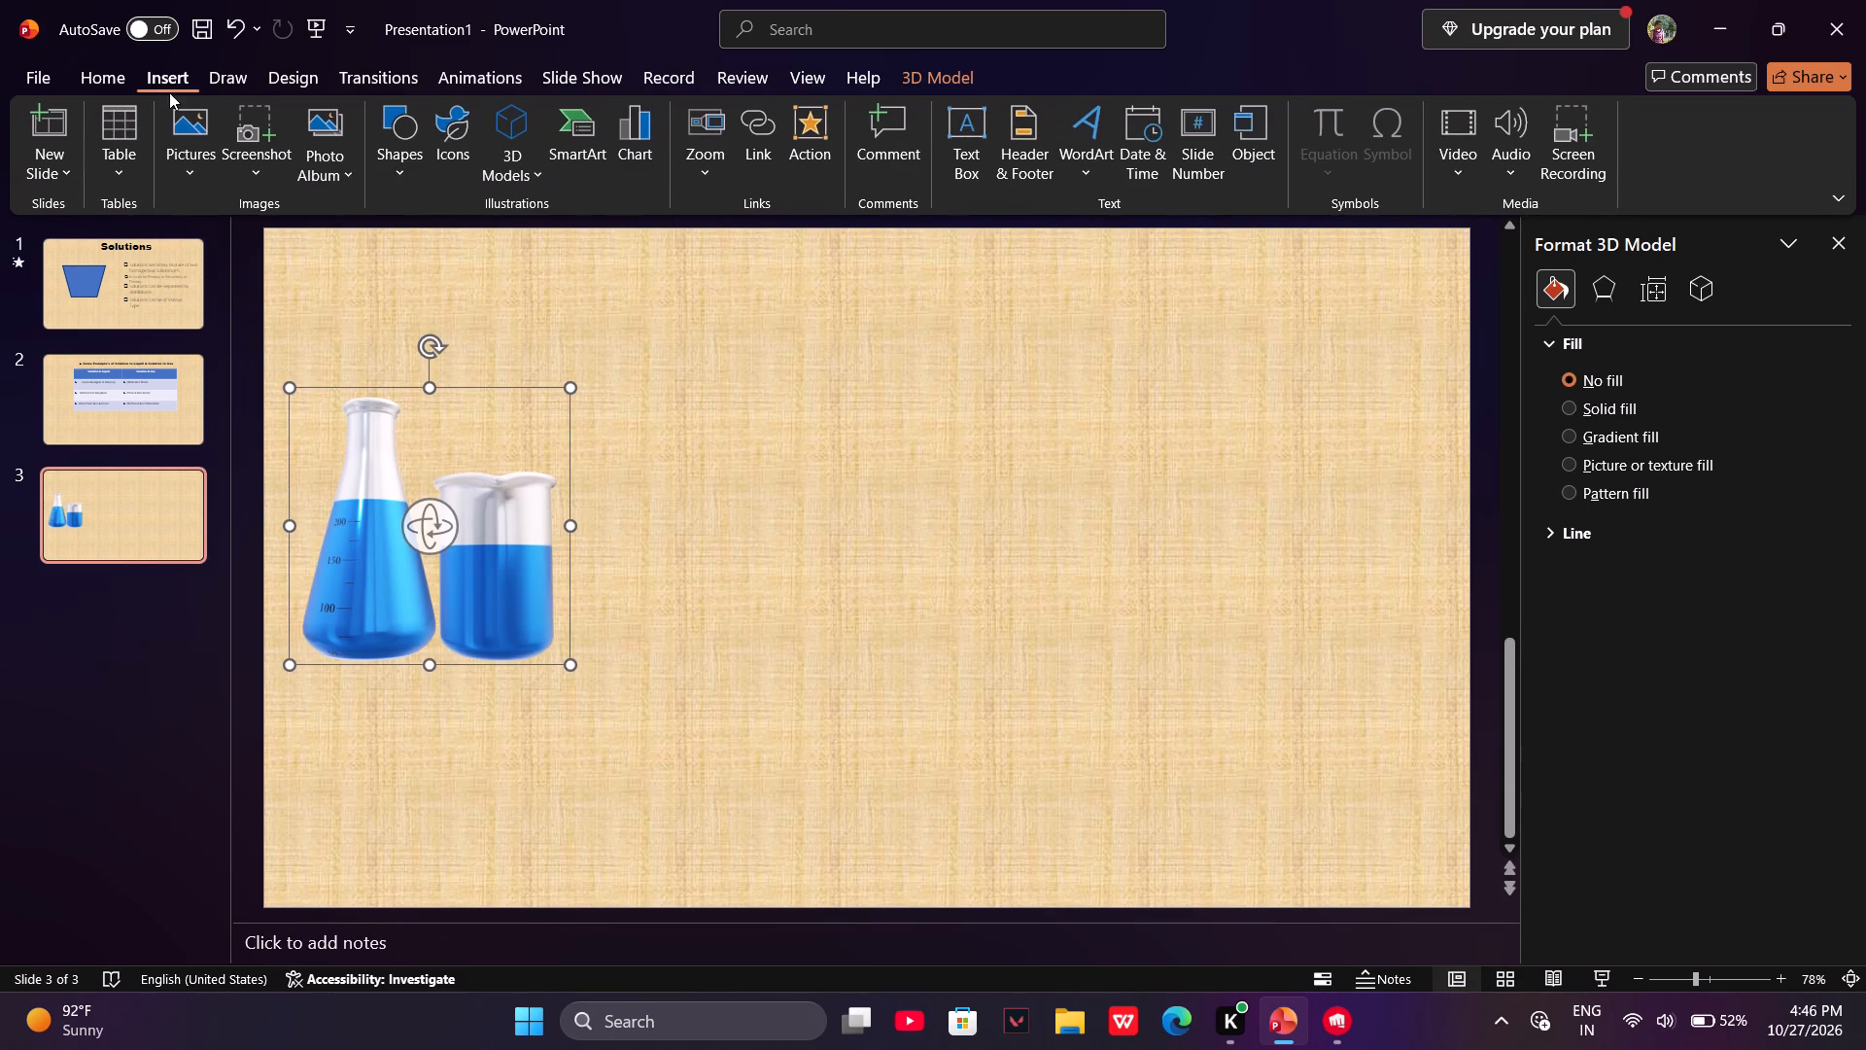
{"action": "left_click_drag", "start_coordinate": [727, 770], "coordinate": [472, 344]}
{"action": "left_click_drag", "start_coordinate": [766, 770], "coordinate": [379, 417]}
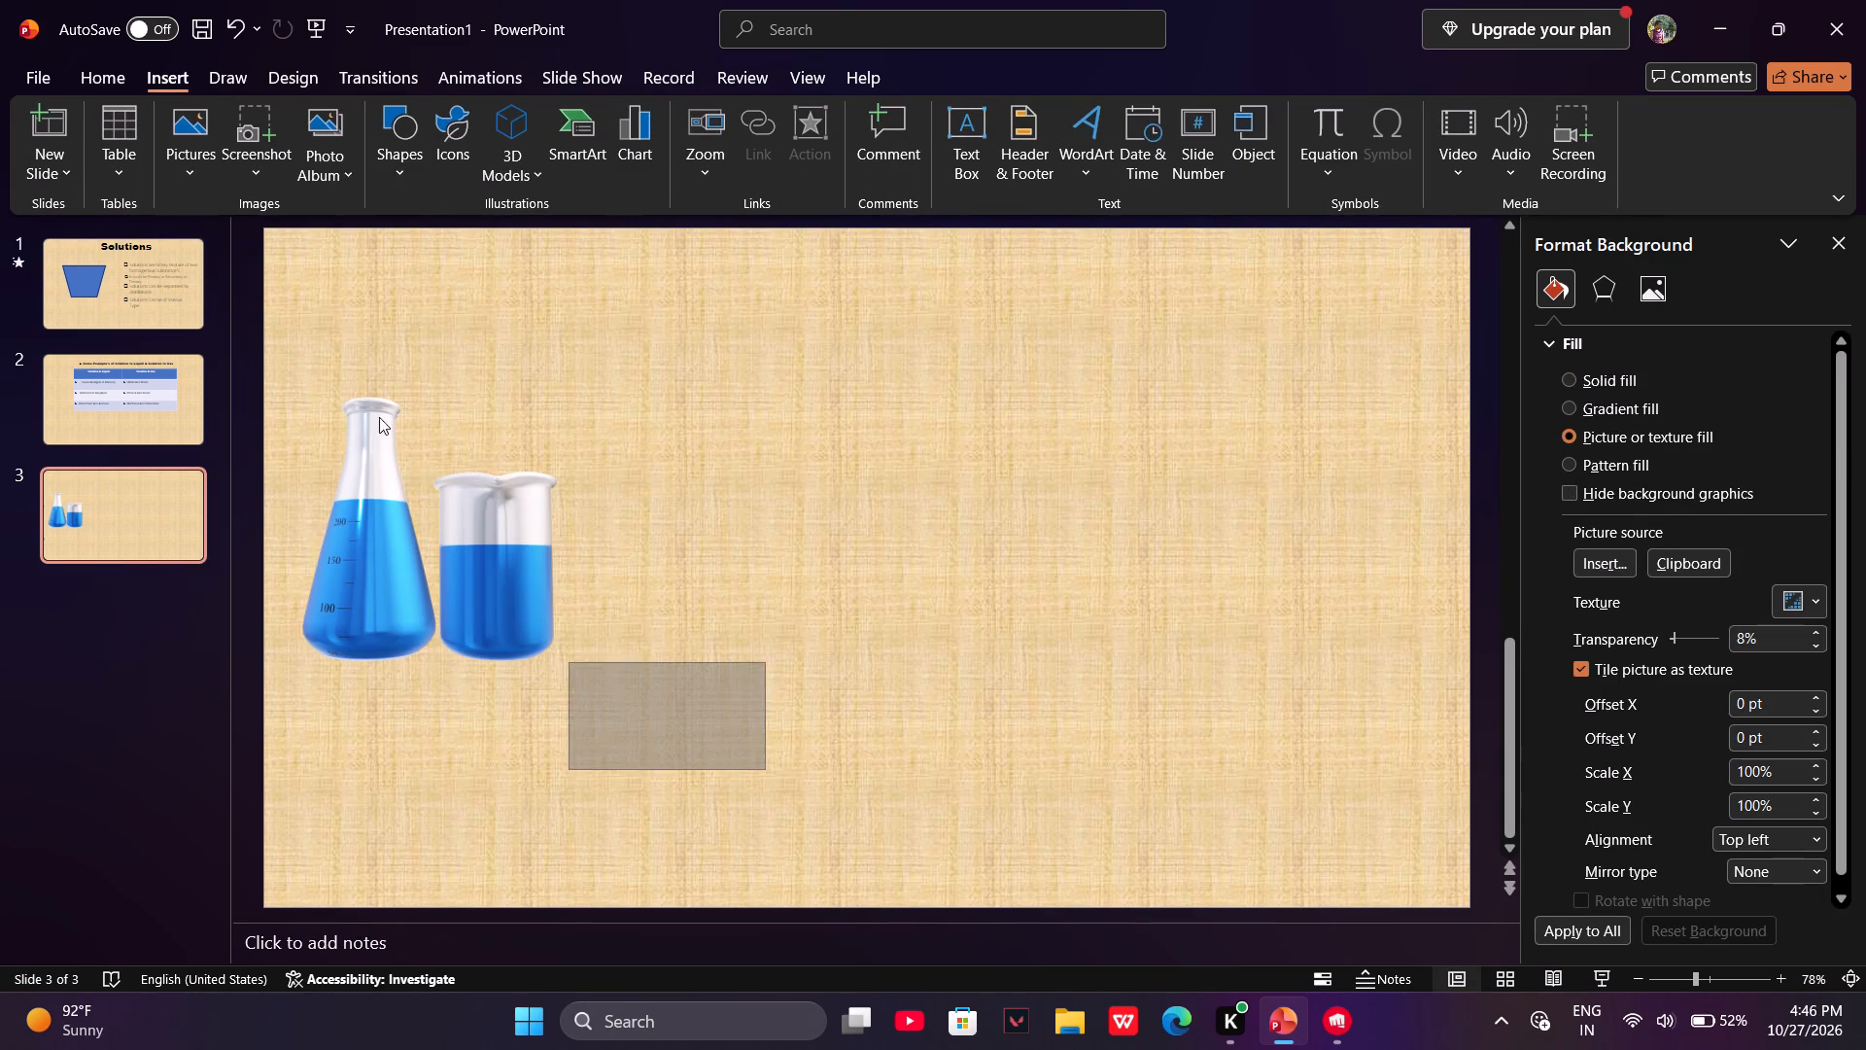
{"action": "left_click_drag", "start_coordinate": [379, 417], "coordinate": [238, 255]}
{"action": "left_click", "coordinate": [396, 77]}
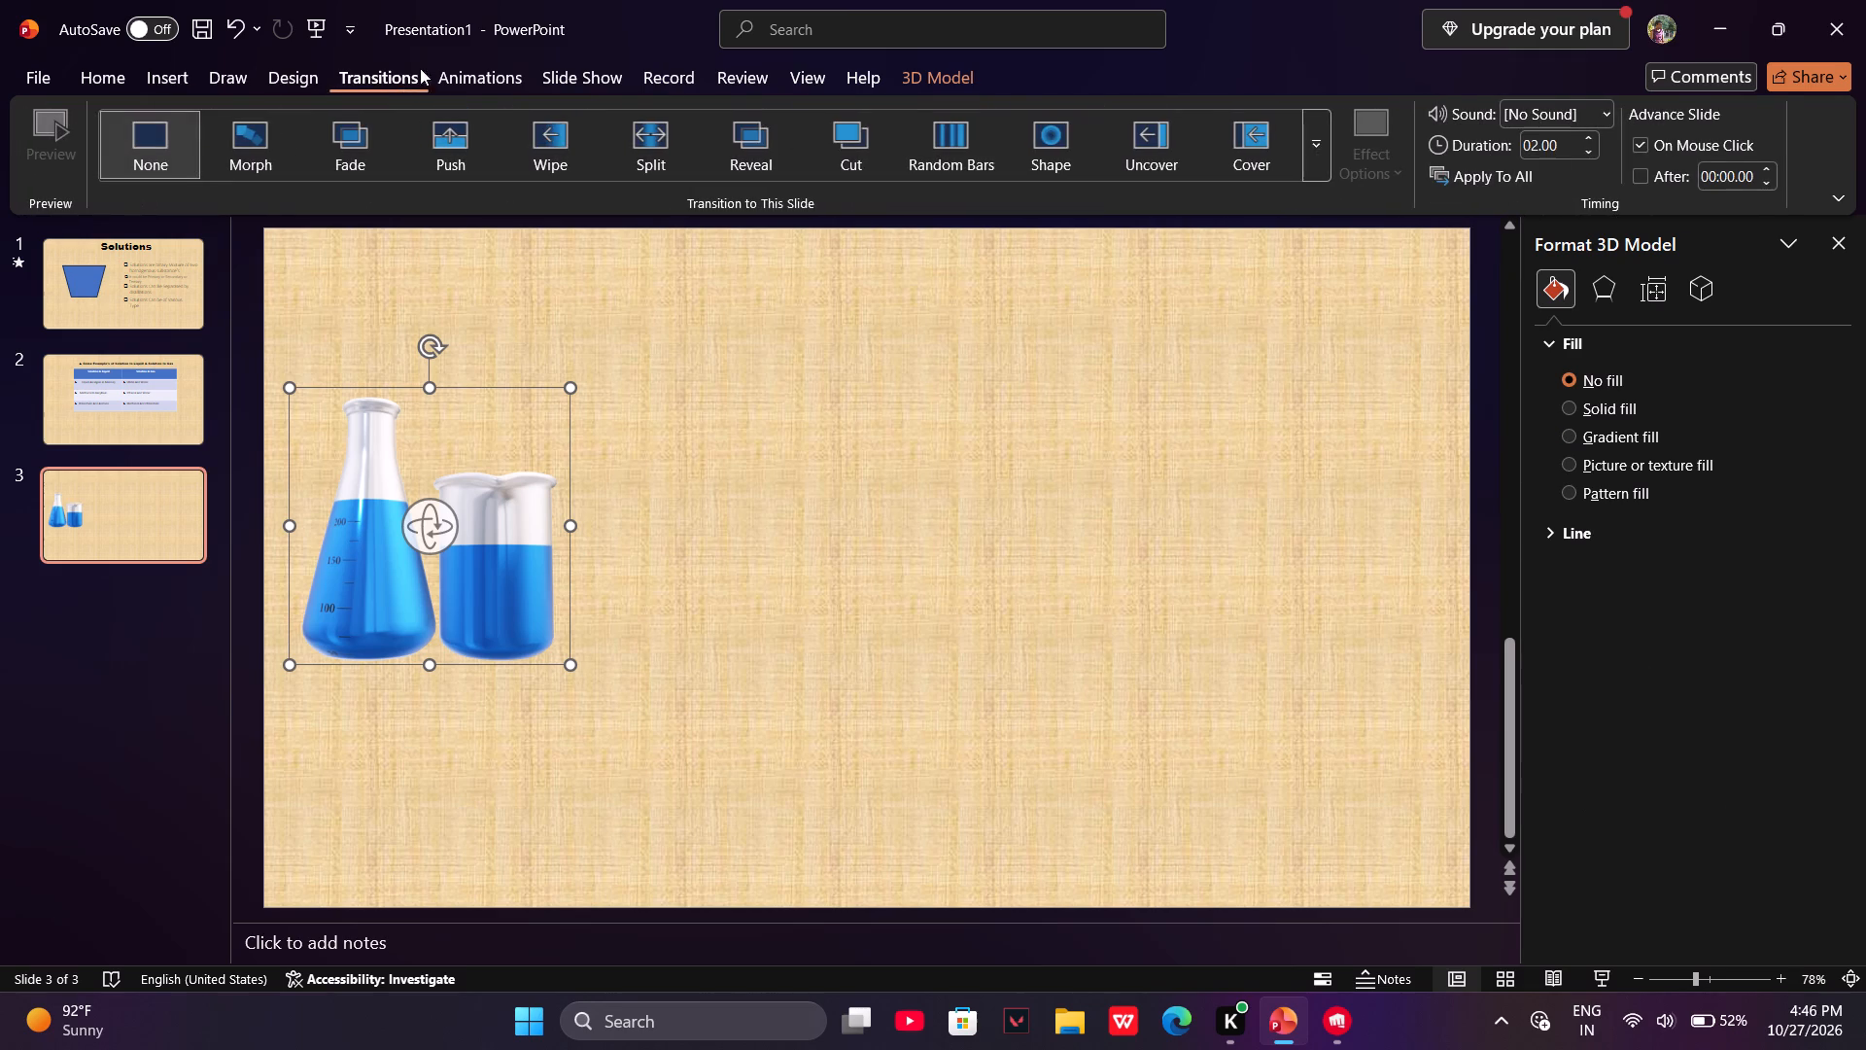
{"action": "left_click", "coordinate": [480, 63]}
{"action": "left_click", "coordinate": [328, 148]}
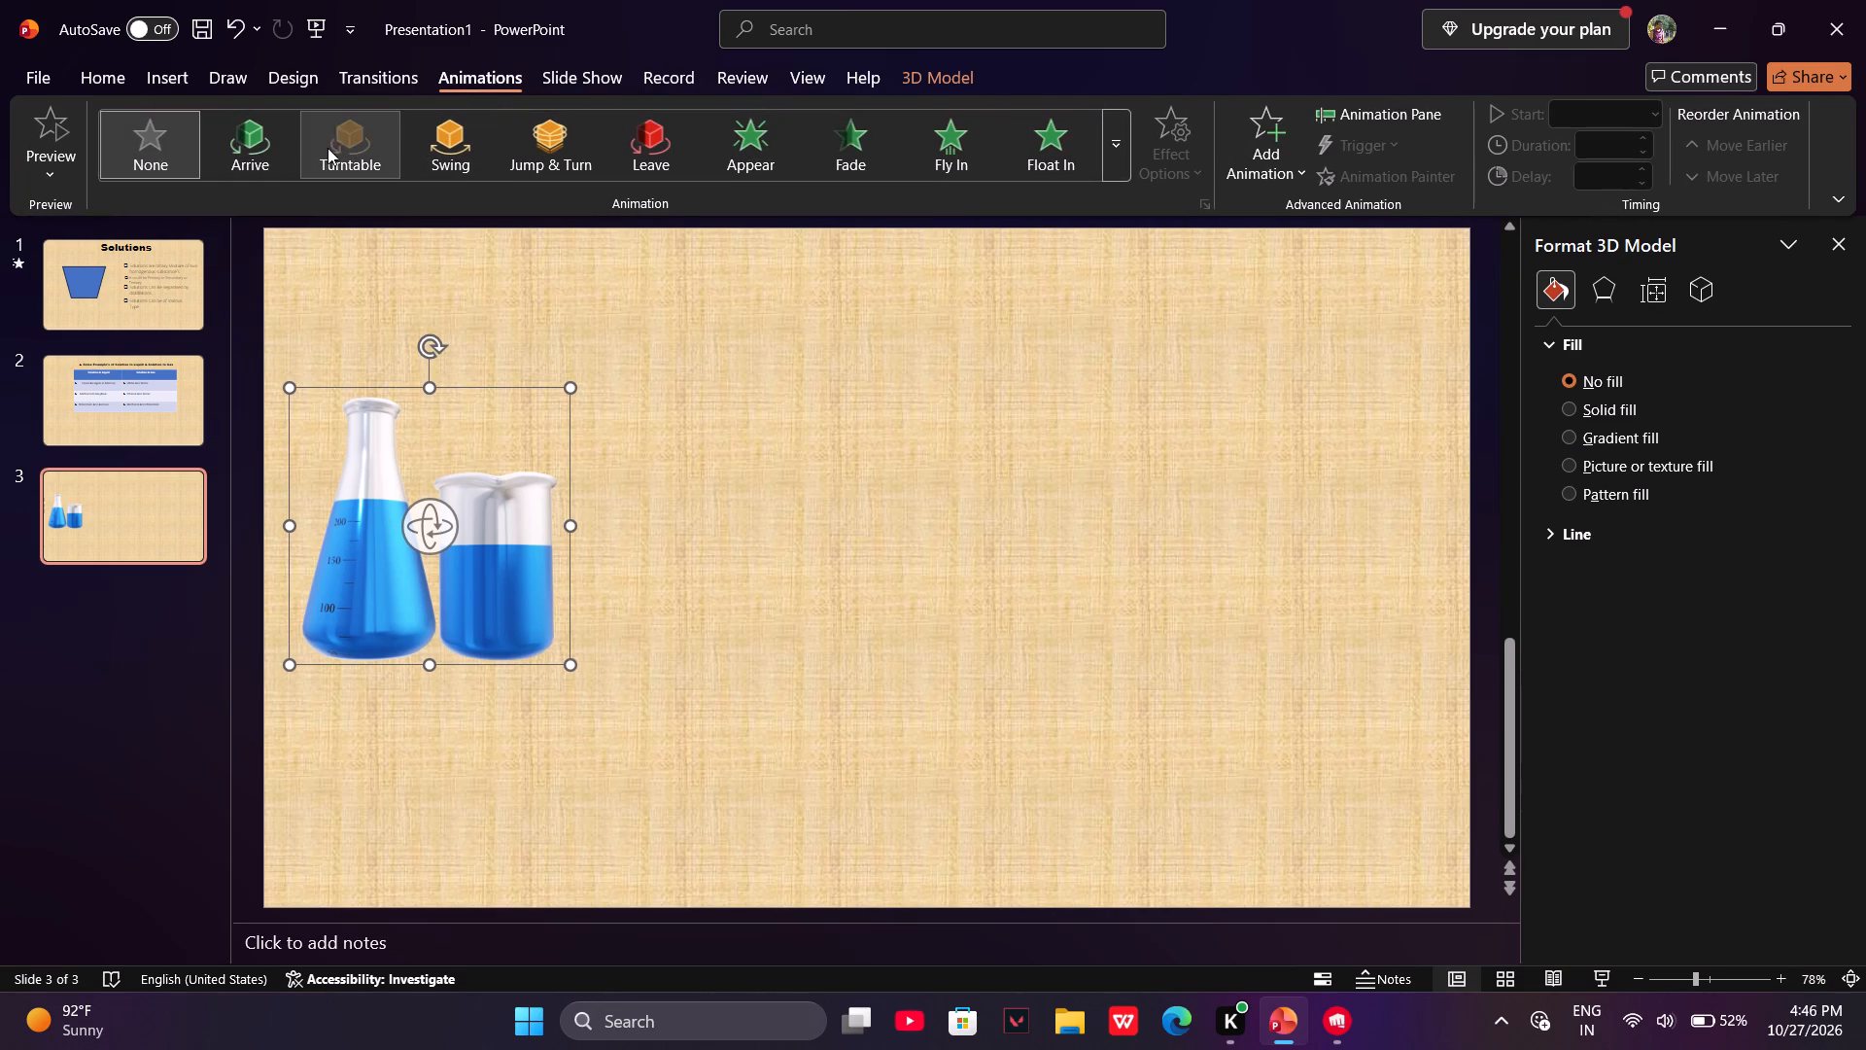
{"action": "left_click_drag", "start_coordinate": [664, 706], "coordinate": [417, 532]}
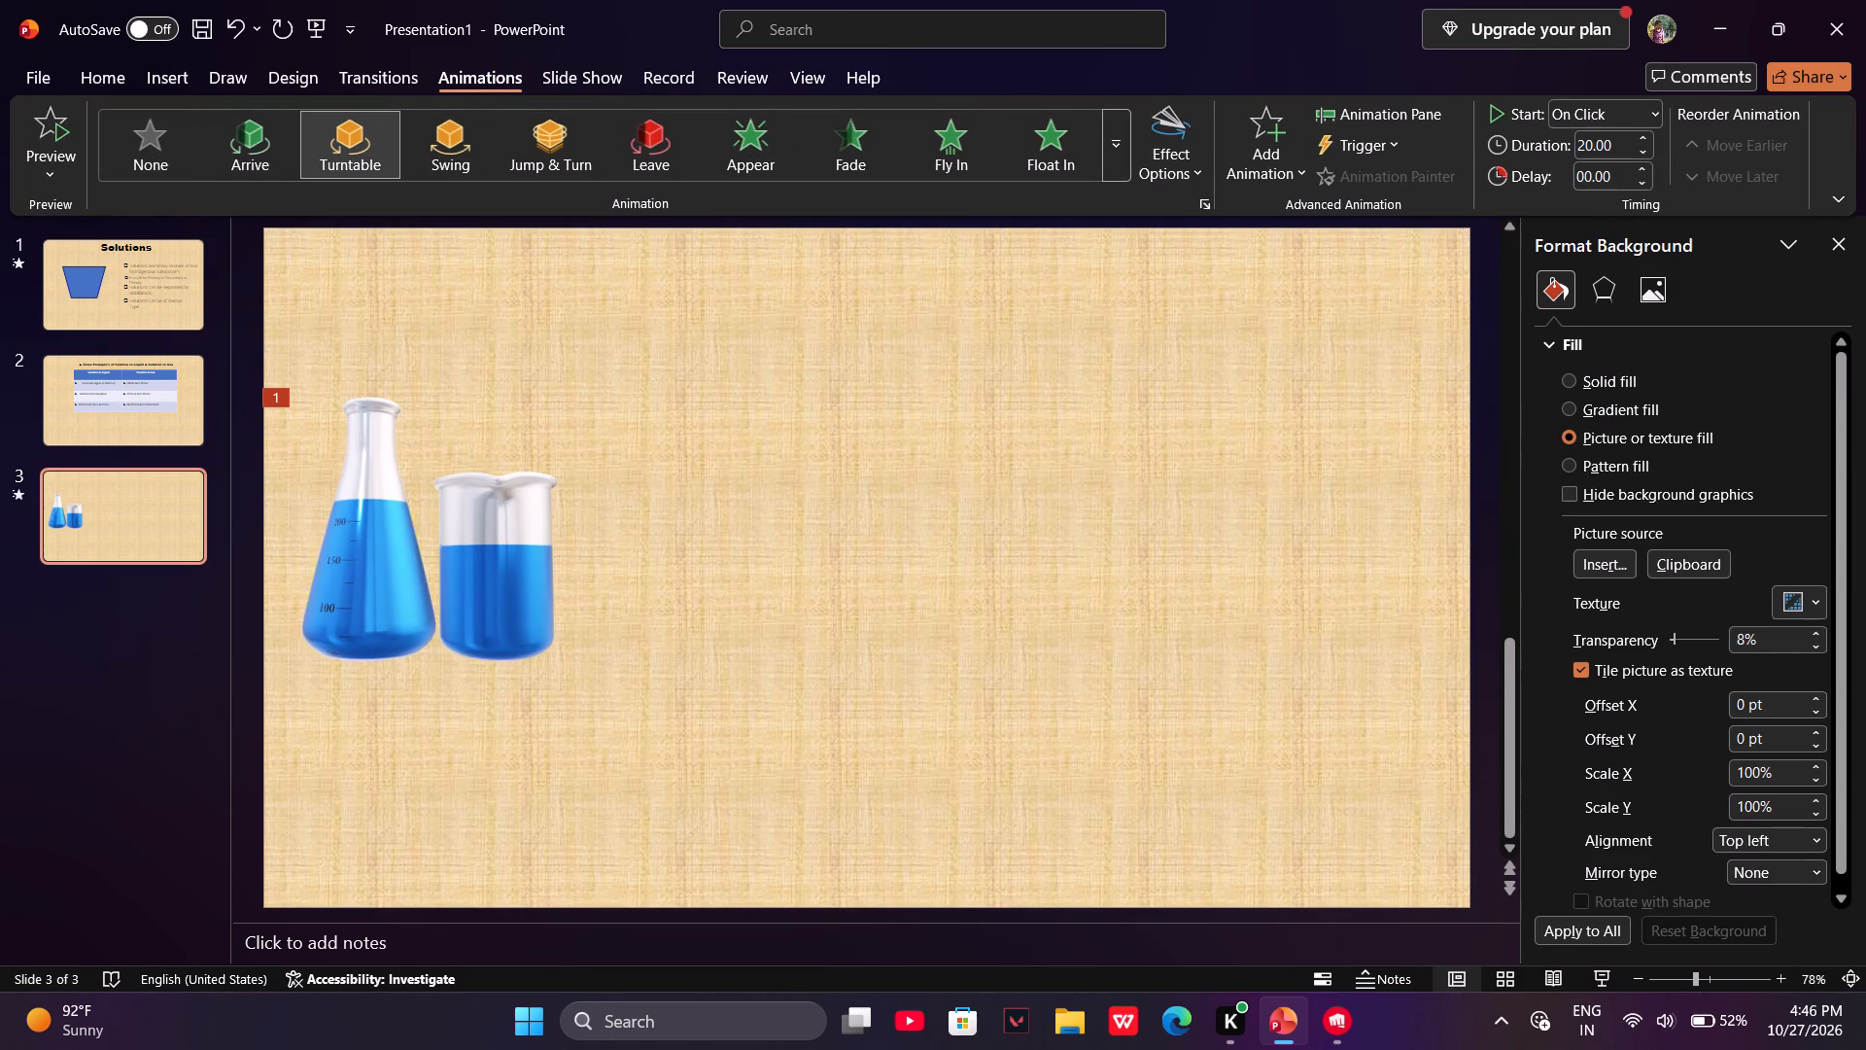
{"action": "left_click_drag", "start_coordinate": [417, 532], "coordinate": [311, 417]}
{"action": "left_click_drag", "start_coordinate": [645, 717], "coordinate": [331, 247]}
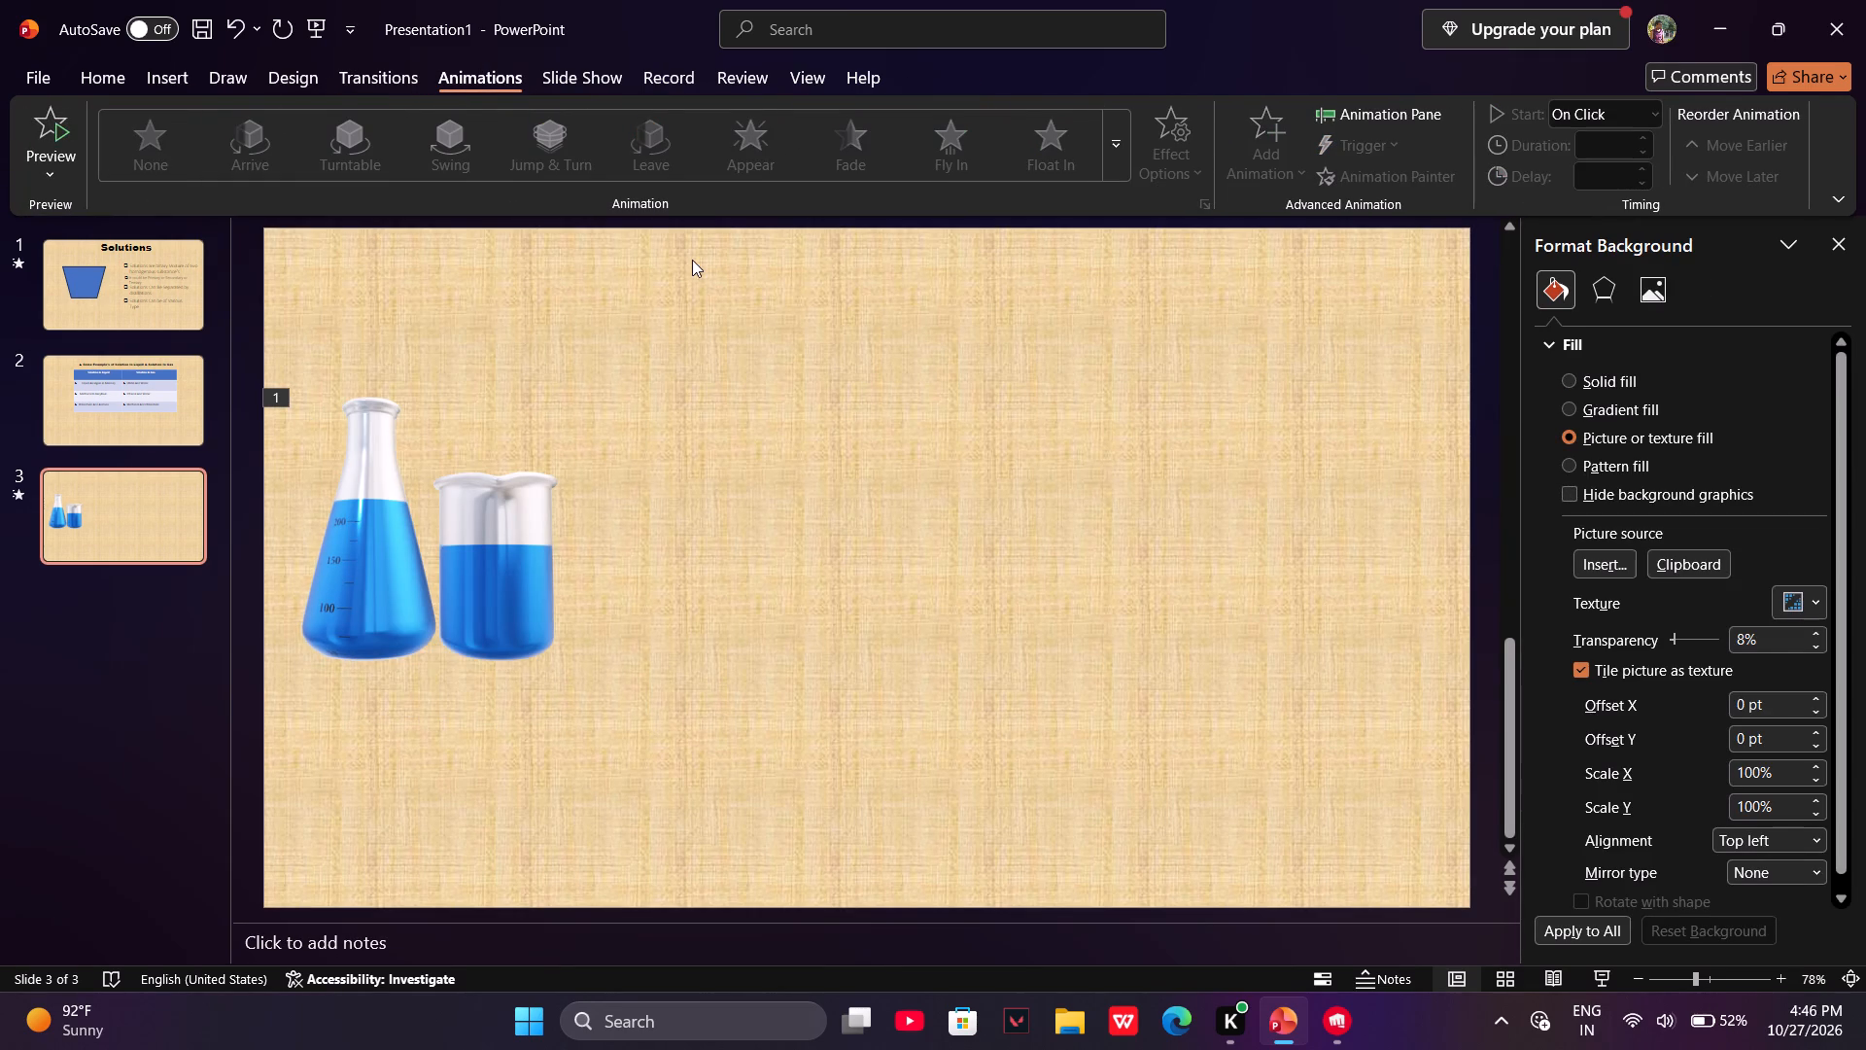
Draw a small text box to the right of the flask-and-beaker model and set its font to Candara Light.
{"action": "left_click", "coordinate": [175, 77]}
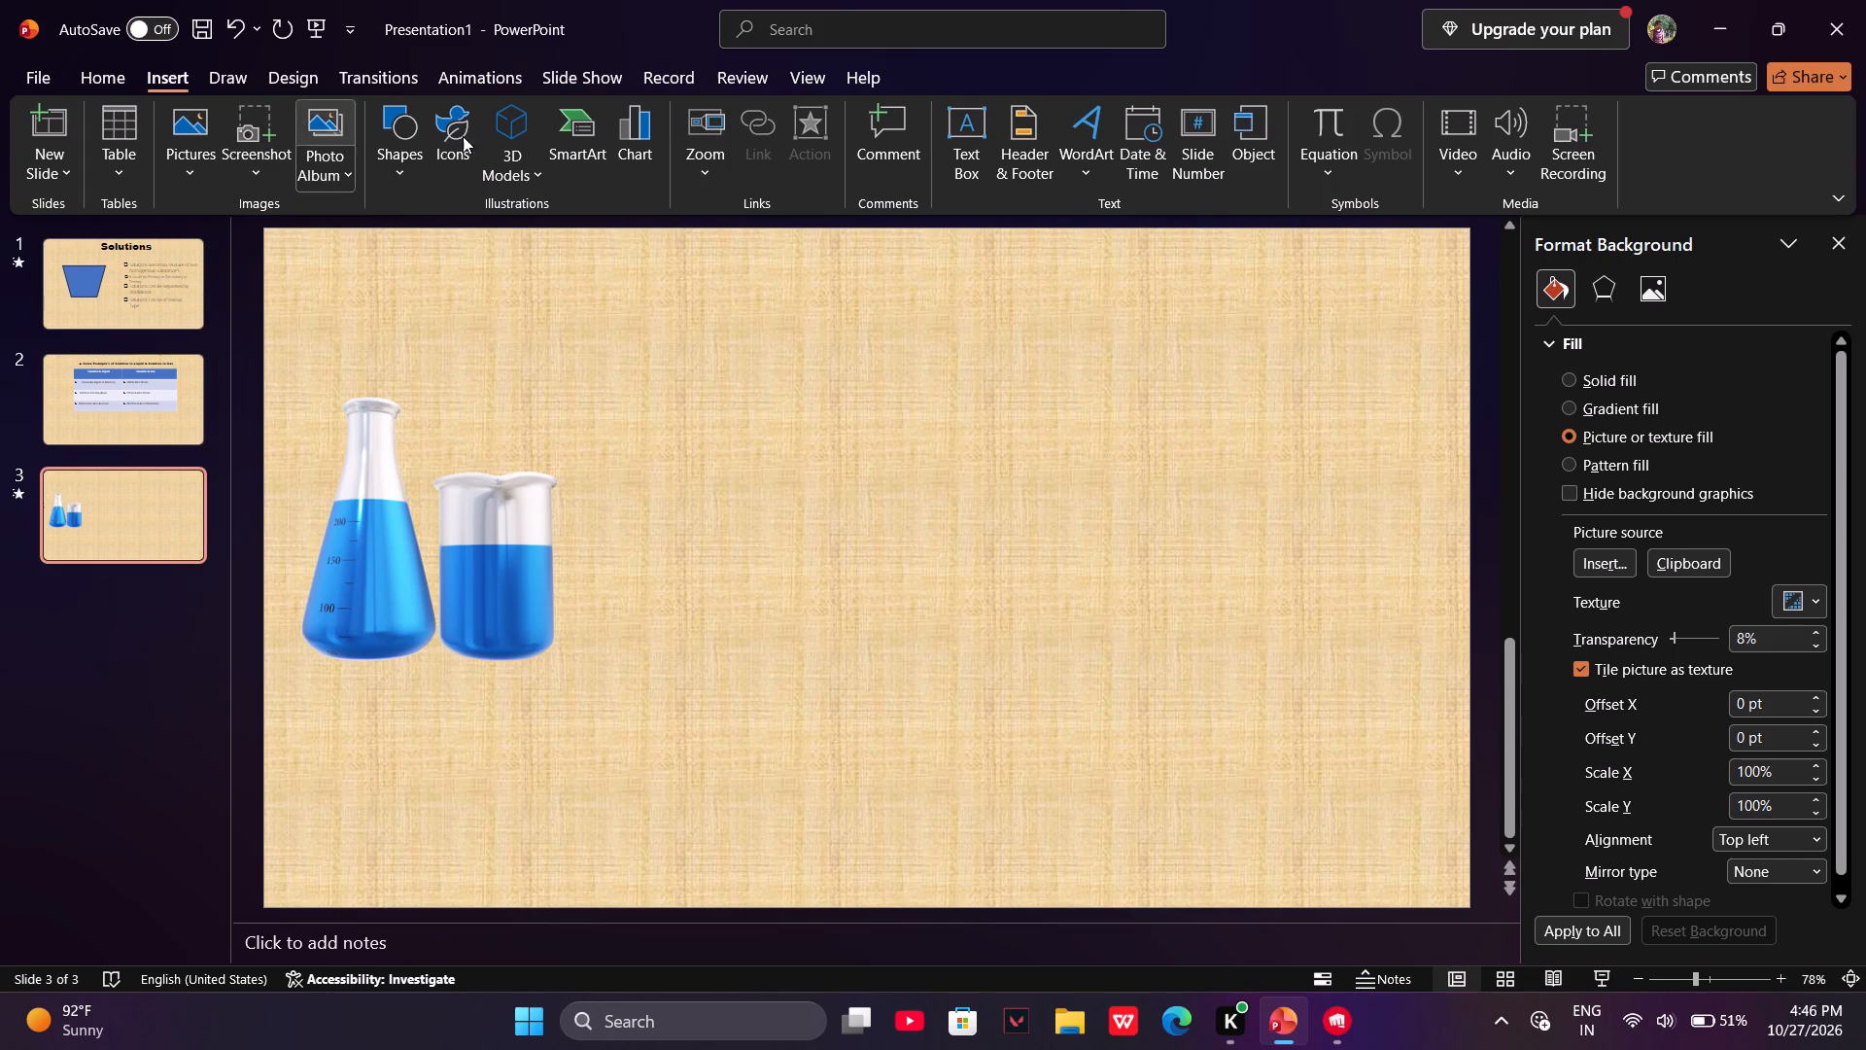
{"action": "left_click", "coordinate": [918, 139]}
{"action": "left_click", "coordinate": [960, 144]}
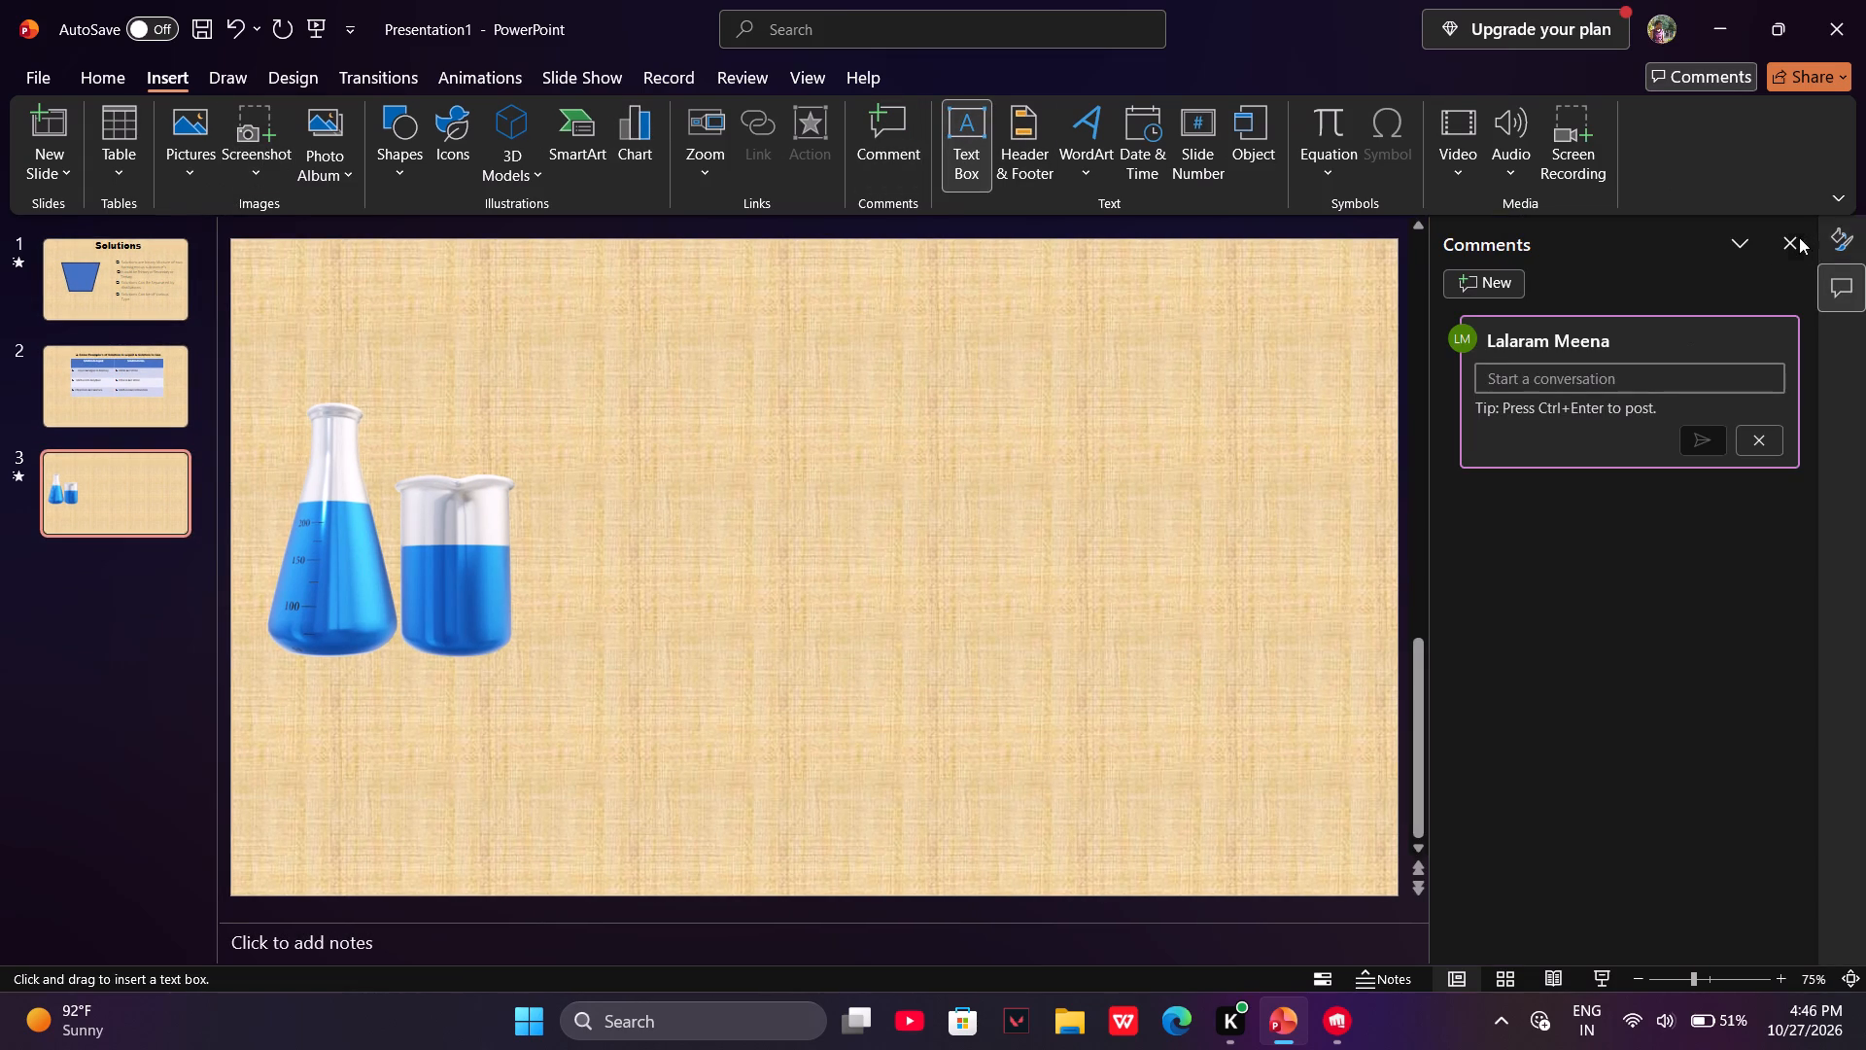
{"action": "left_click", "coordinate": [1799, 237]}
{"action": "left_click", "coordinate": [974, 97]}
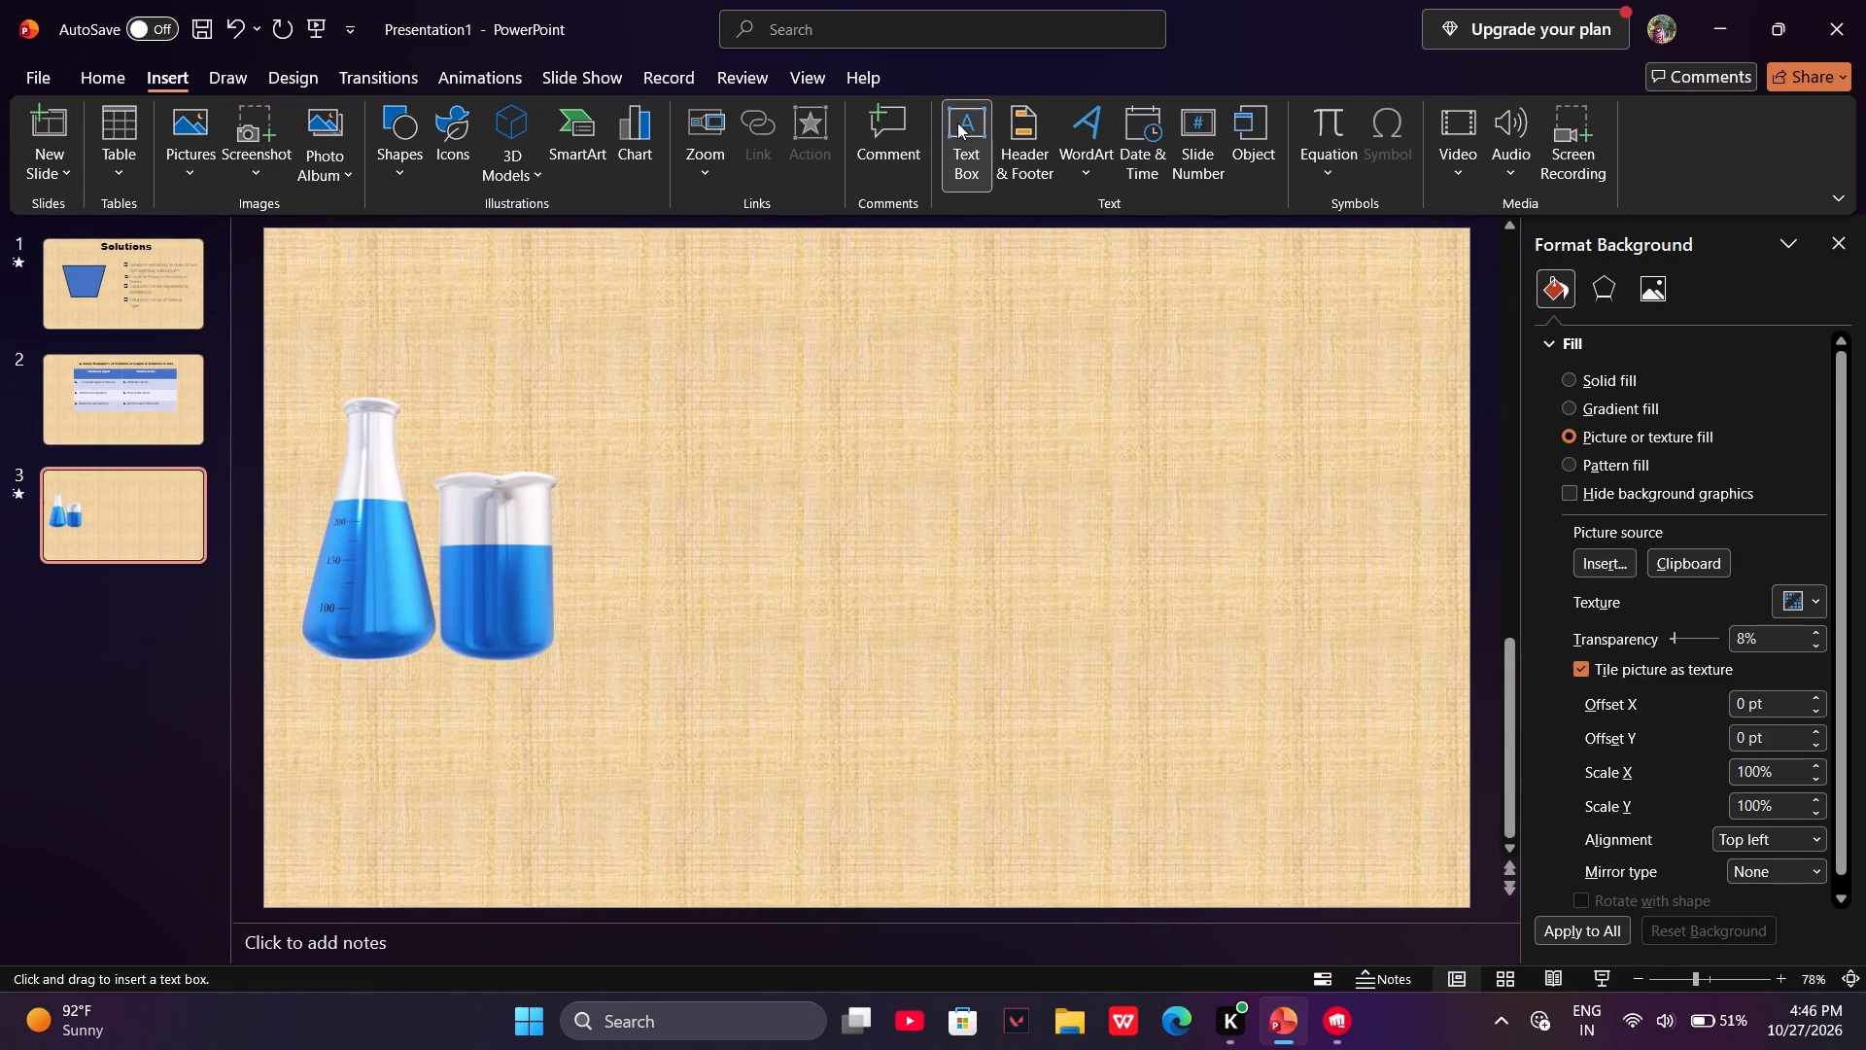
{"action": "left_click", "coordinate": [957, 122]}
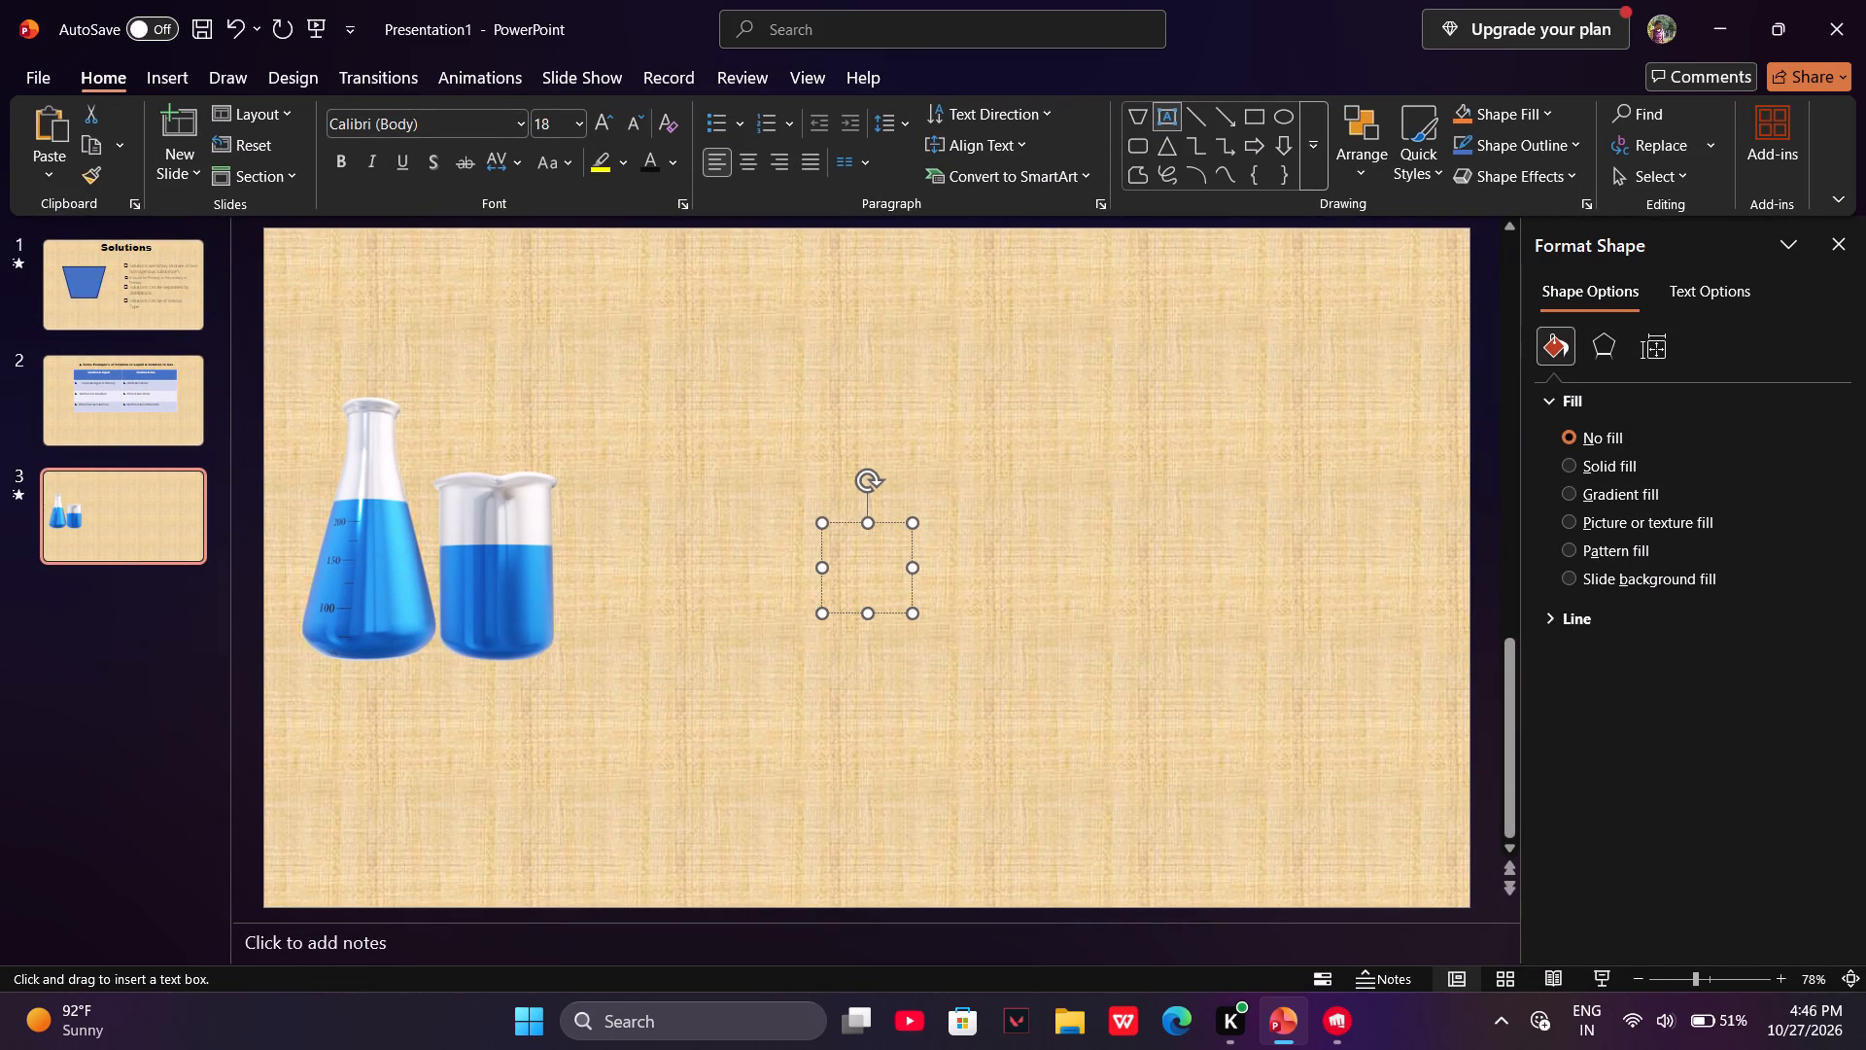
{"action": "right_click", "coordinate": [506, 135]}
{"action": "left_click", "coordinate": [506, 135]}
{"action": "left_click", "coordinate": [509, 139]}
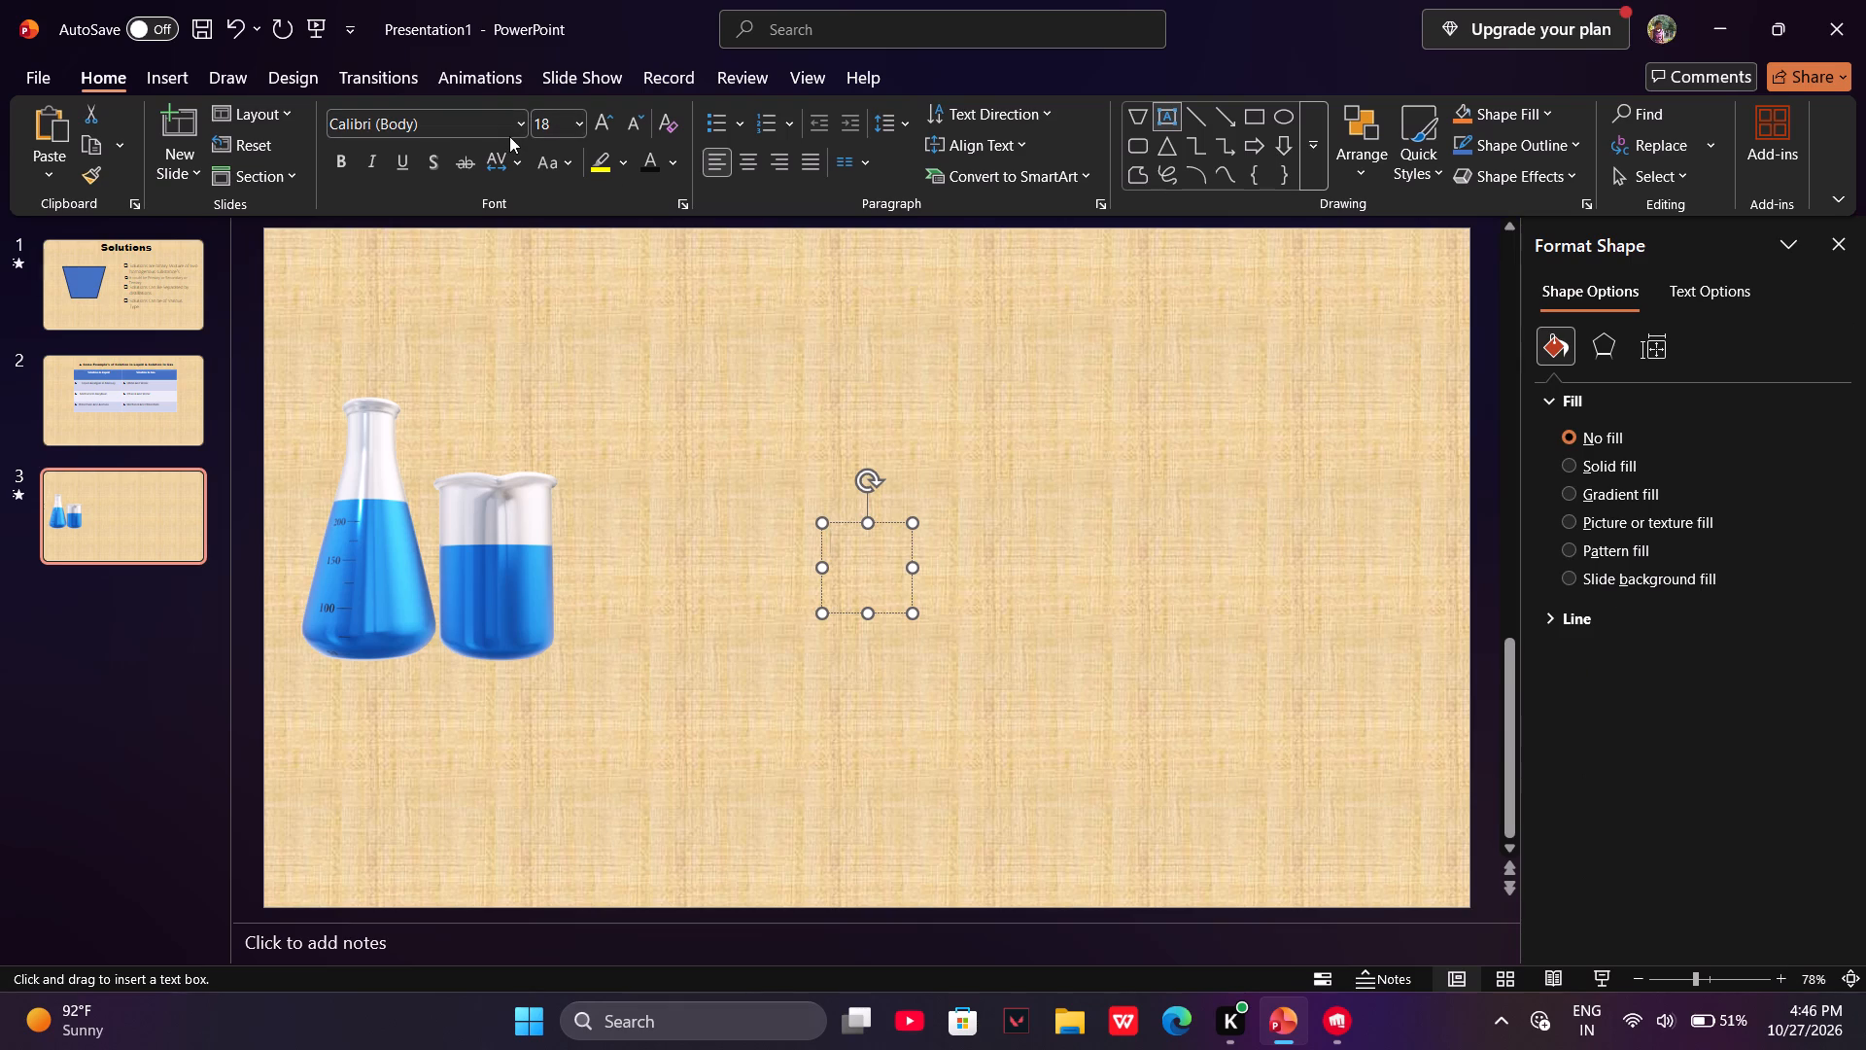
{"action": "left_click", "coordinate": [509, 127]}
{"action": "left_click", "coordinate": [509, 131]}
{"action": "left_click", "coordinate": [518, 127]}
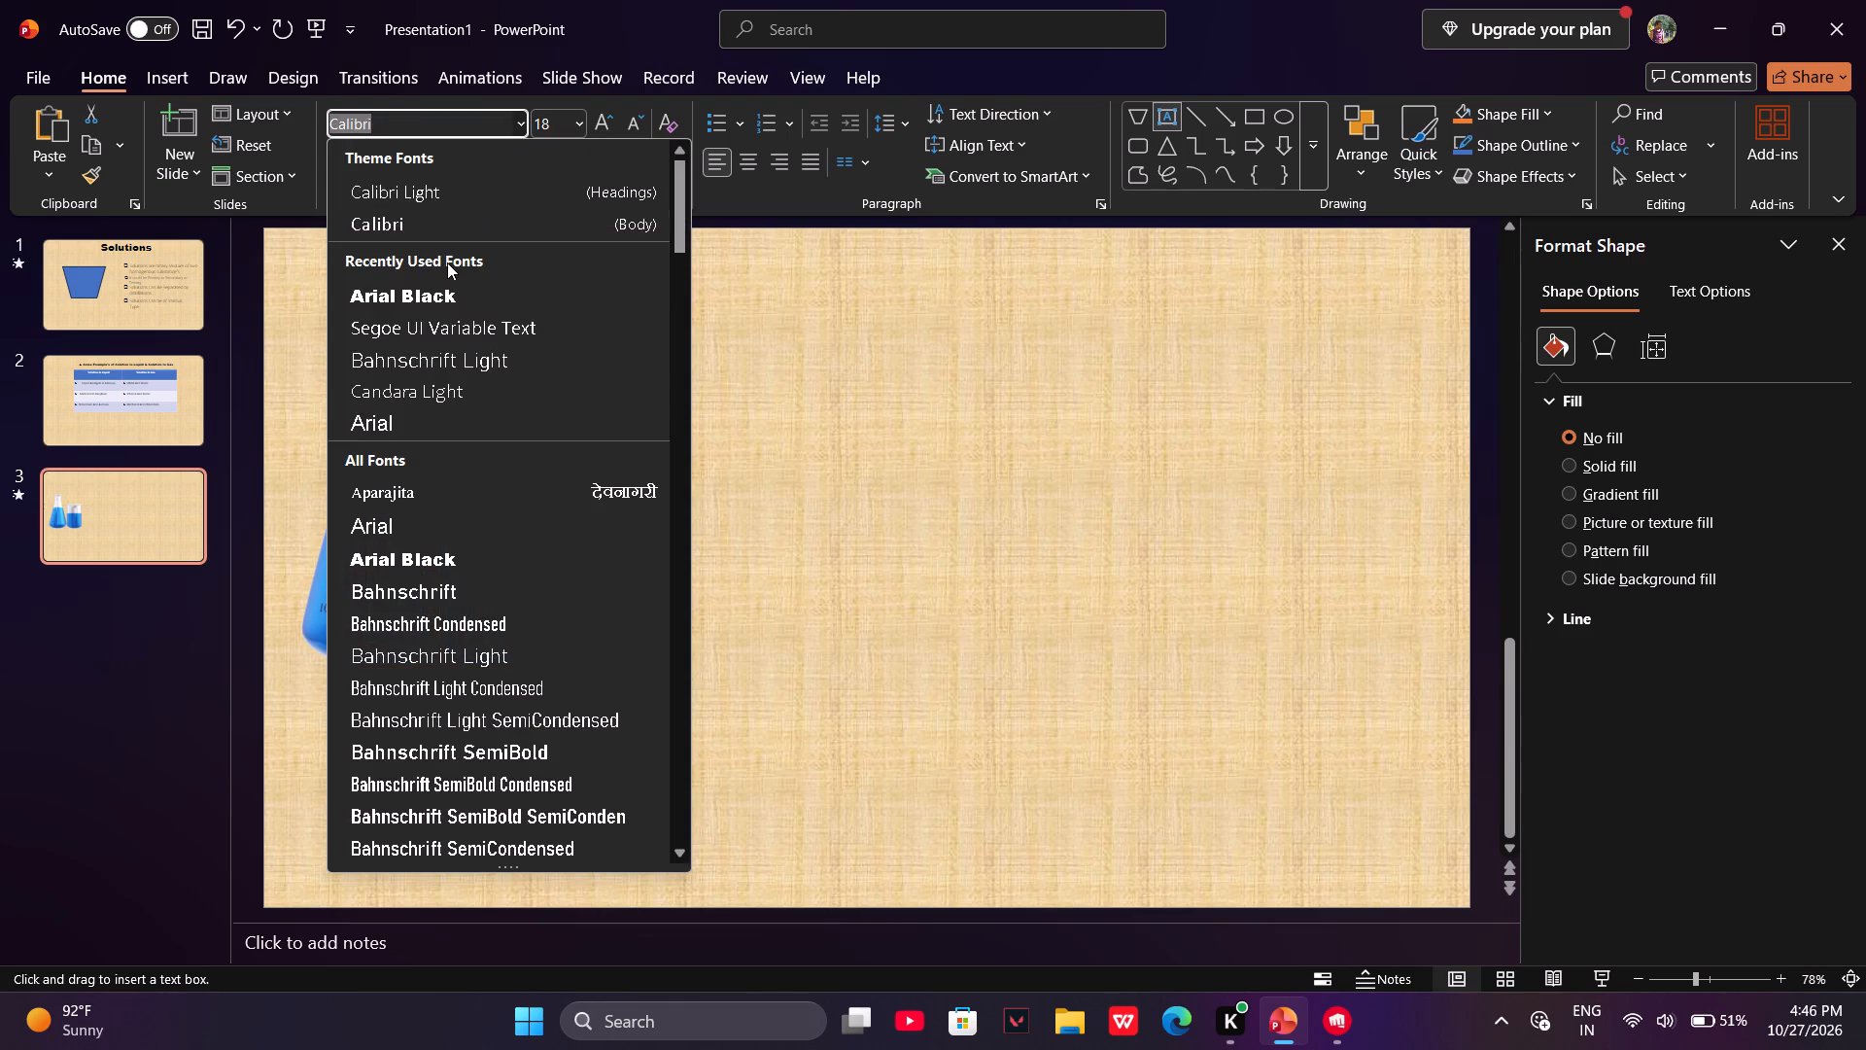
{"action": "left_click", "coordinate": [433, 390]}
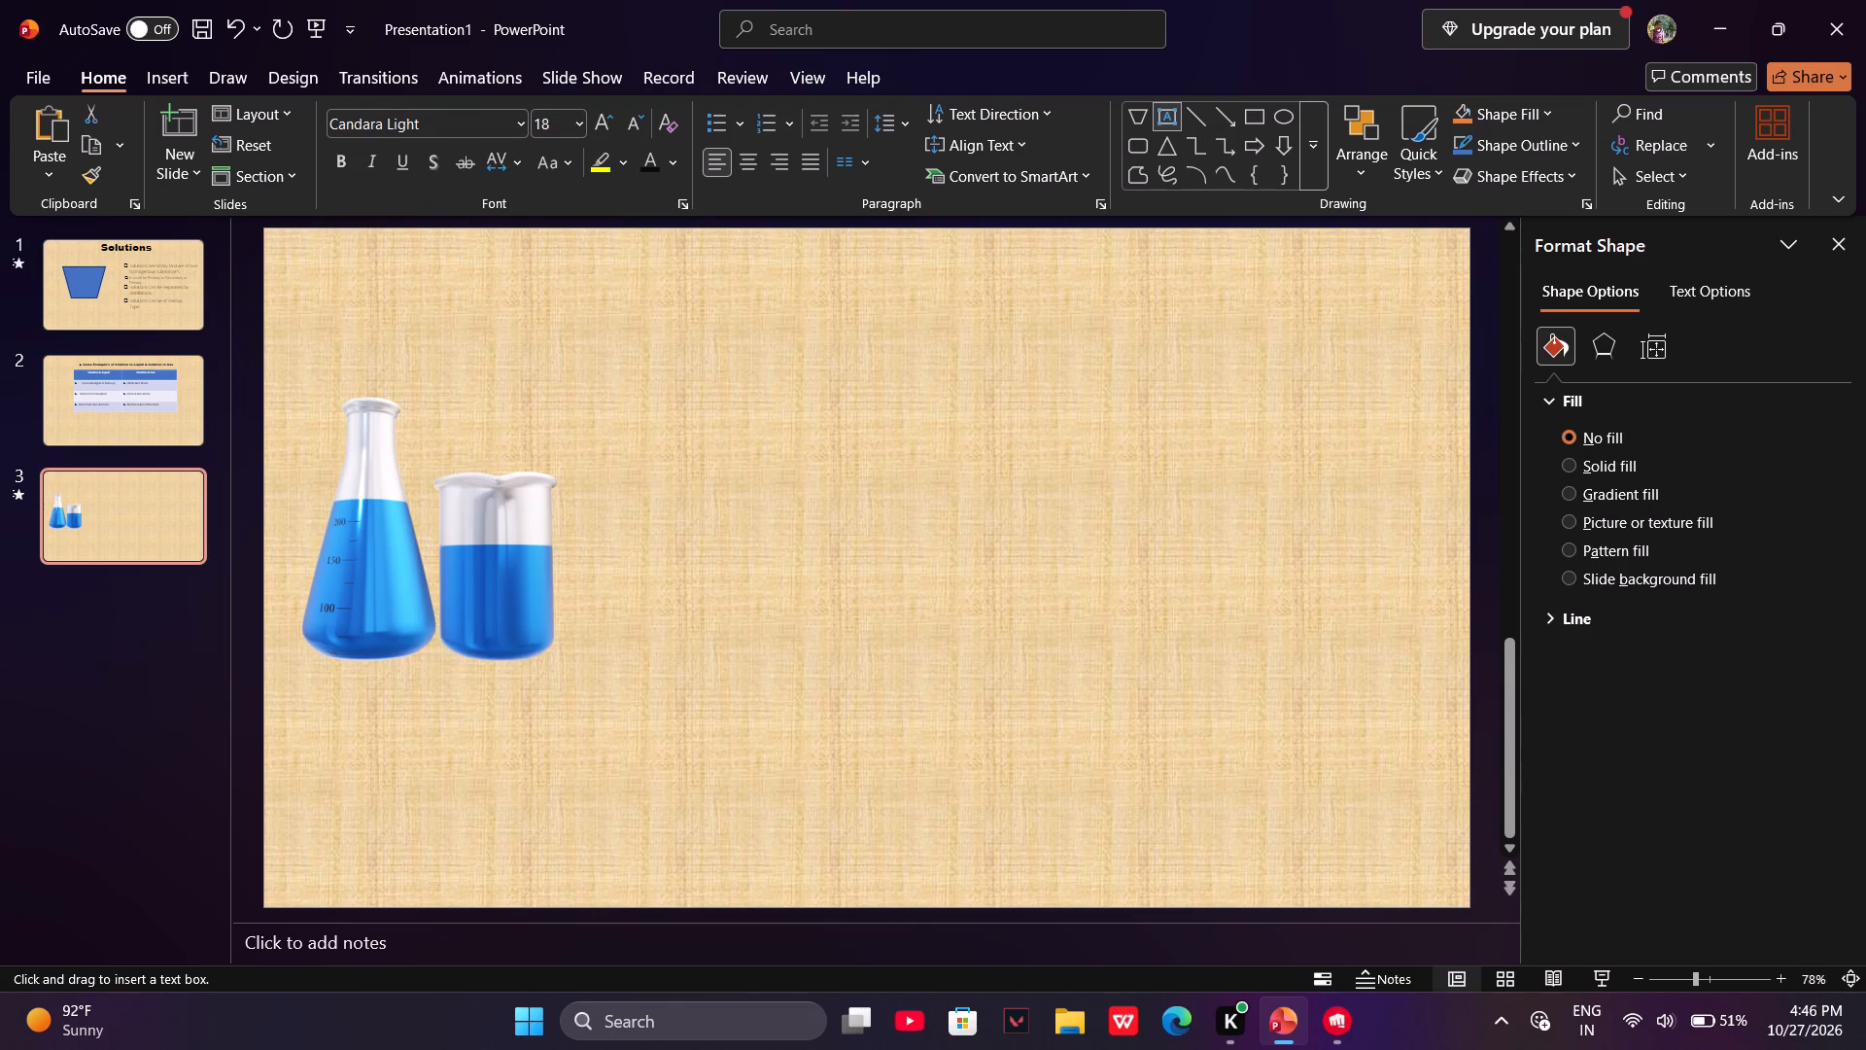
Enter "Beaker And Another Beaker" in the text box and widen the box so the text fits on one line.
{"action": "key", "text": "ctrl+BackSpace"}
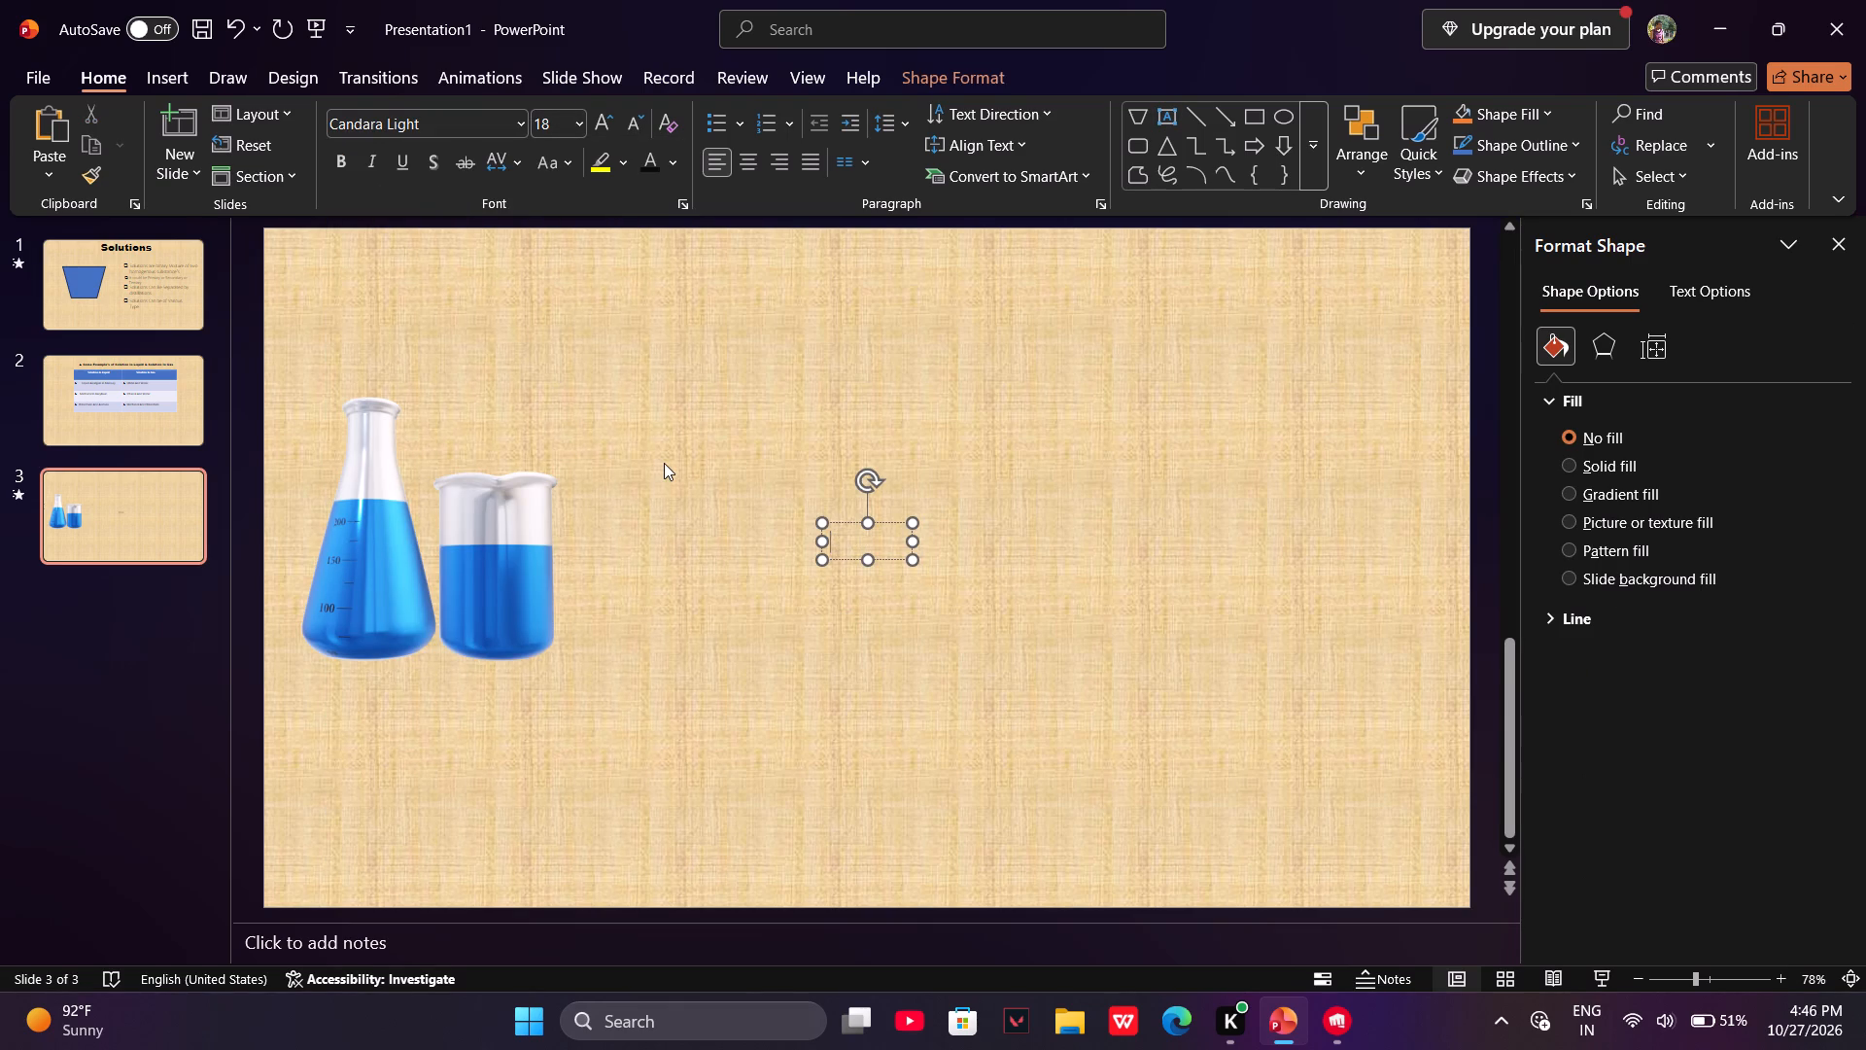
{"action": "key", "text": "BackSpace"}
{"action": "key", "text": "BackSpace"}
{"action": "type", "text": "ker a"}
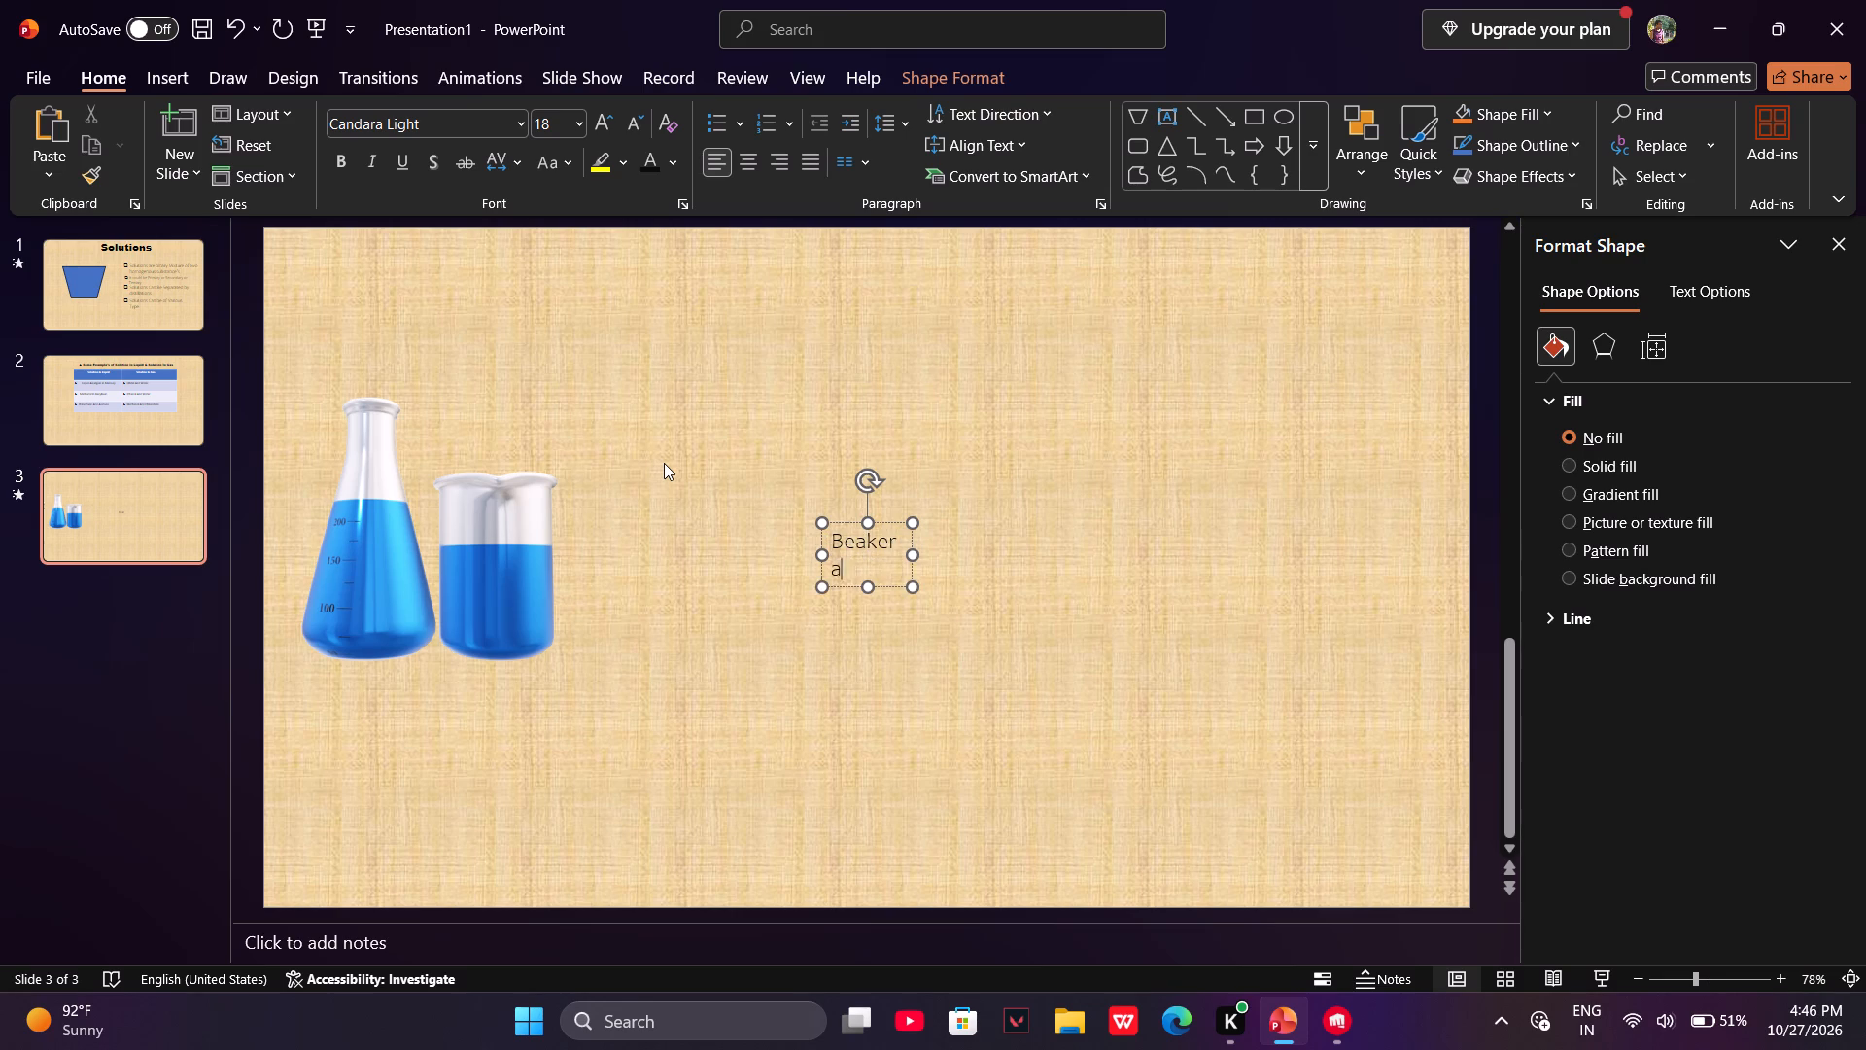
{"action": "key", "text": "BackSpace"}
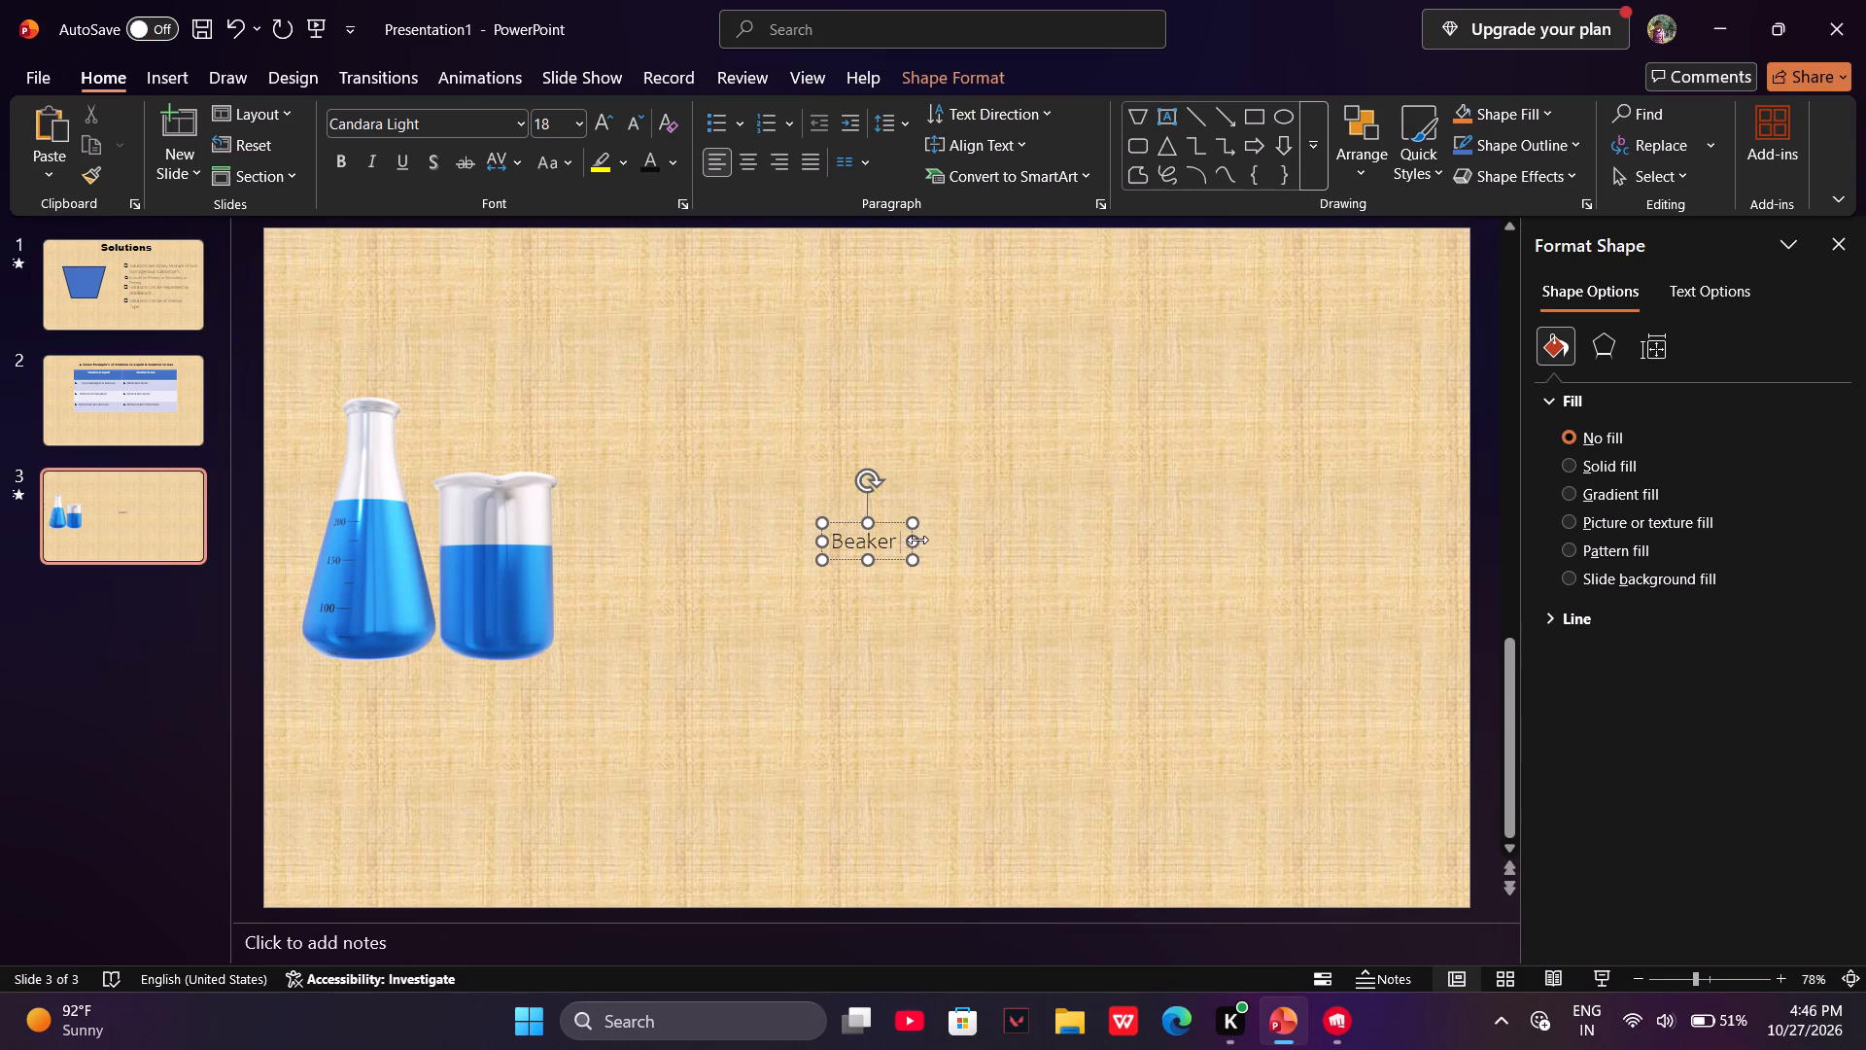
{"action": "left_click_drag", "start_coordinate": [917, 540], "coordinate": [1386, 603]}
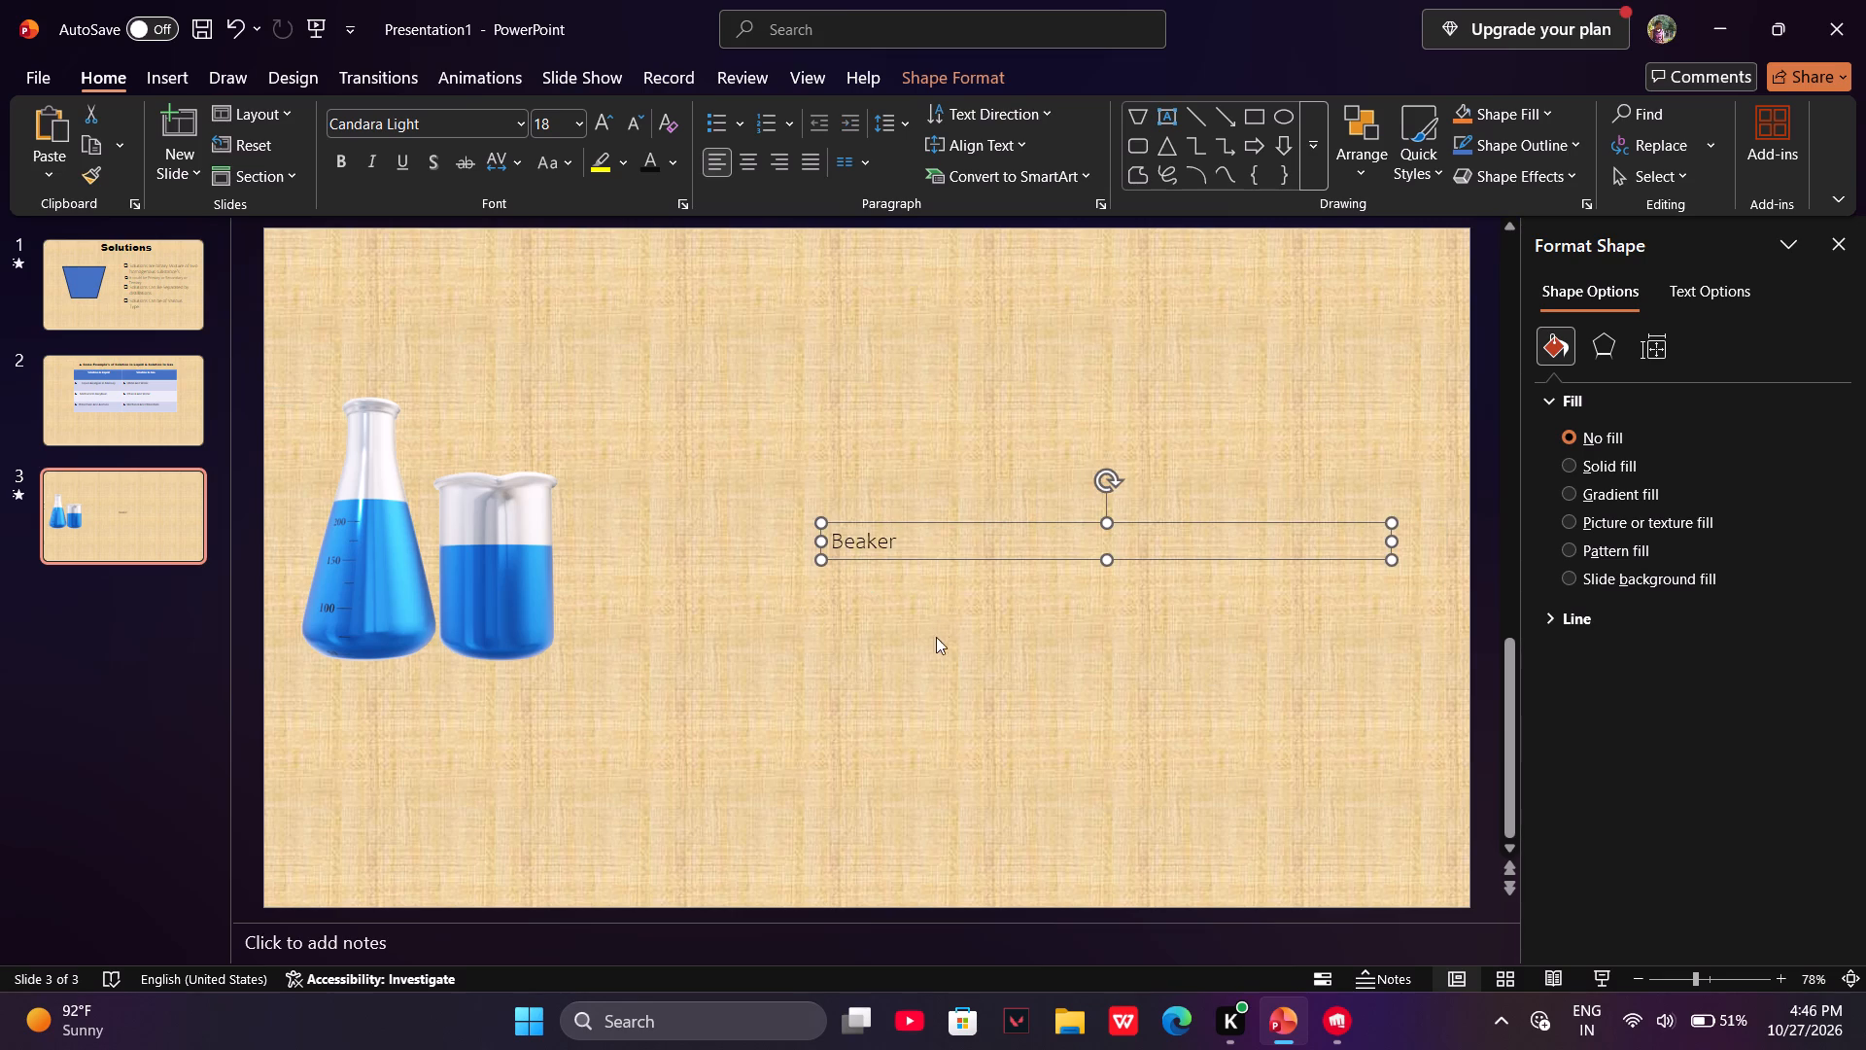
{"action": "left_click", "coordinate": [985, 544]}
{"action": "left_click", "coordinate": [923, 540]}
{"action": "key", "text": "Right"}
{"action": "key", "text": "Down"}
{"action": "key", "text": "Down"}
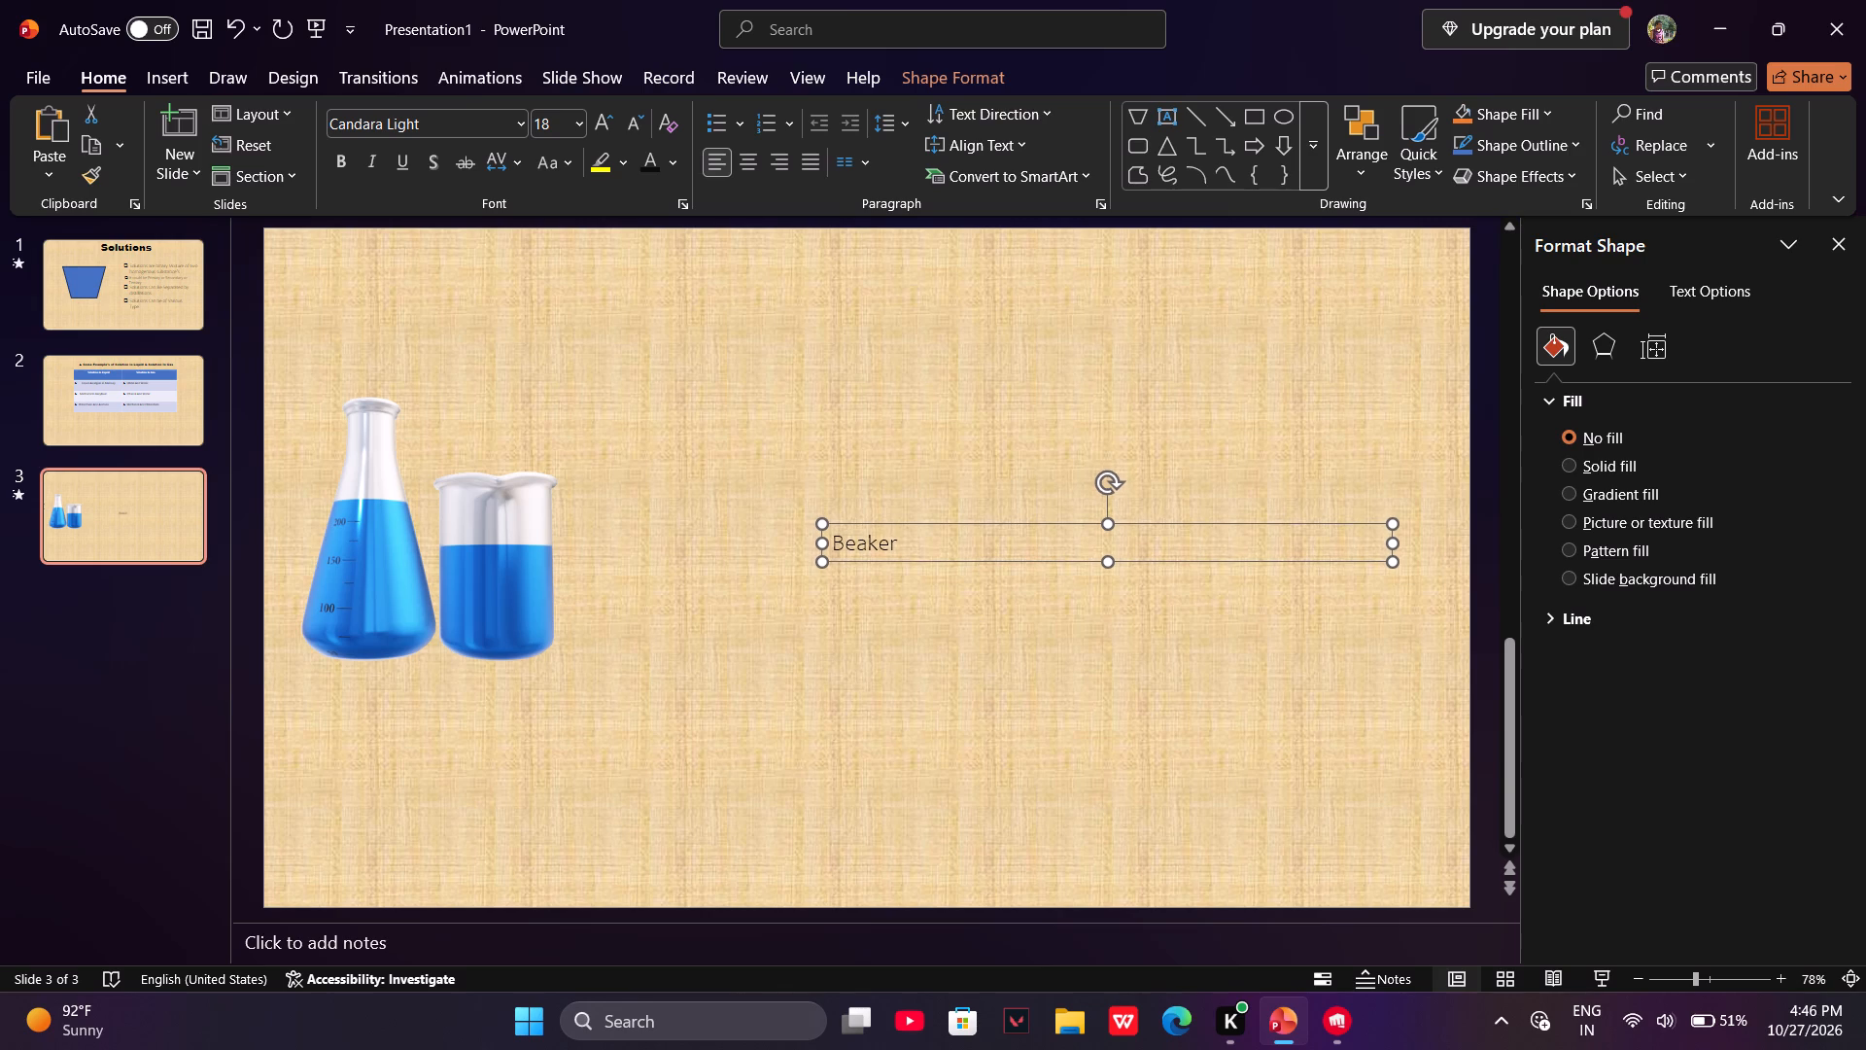
{"action": "key", "text": "Up"}
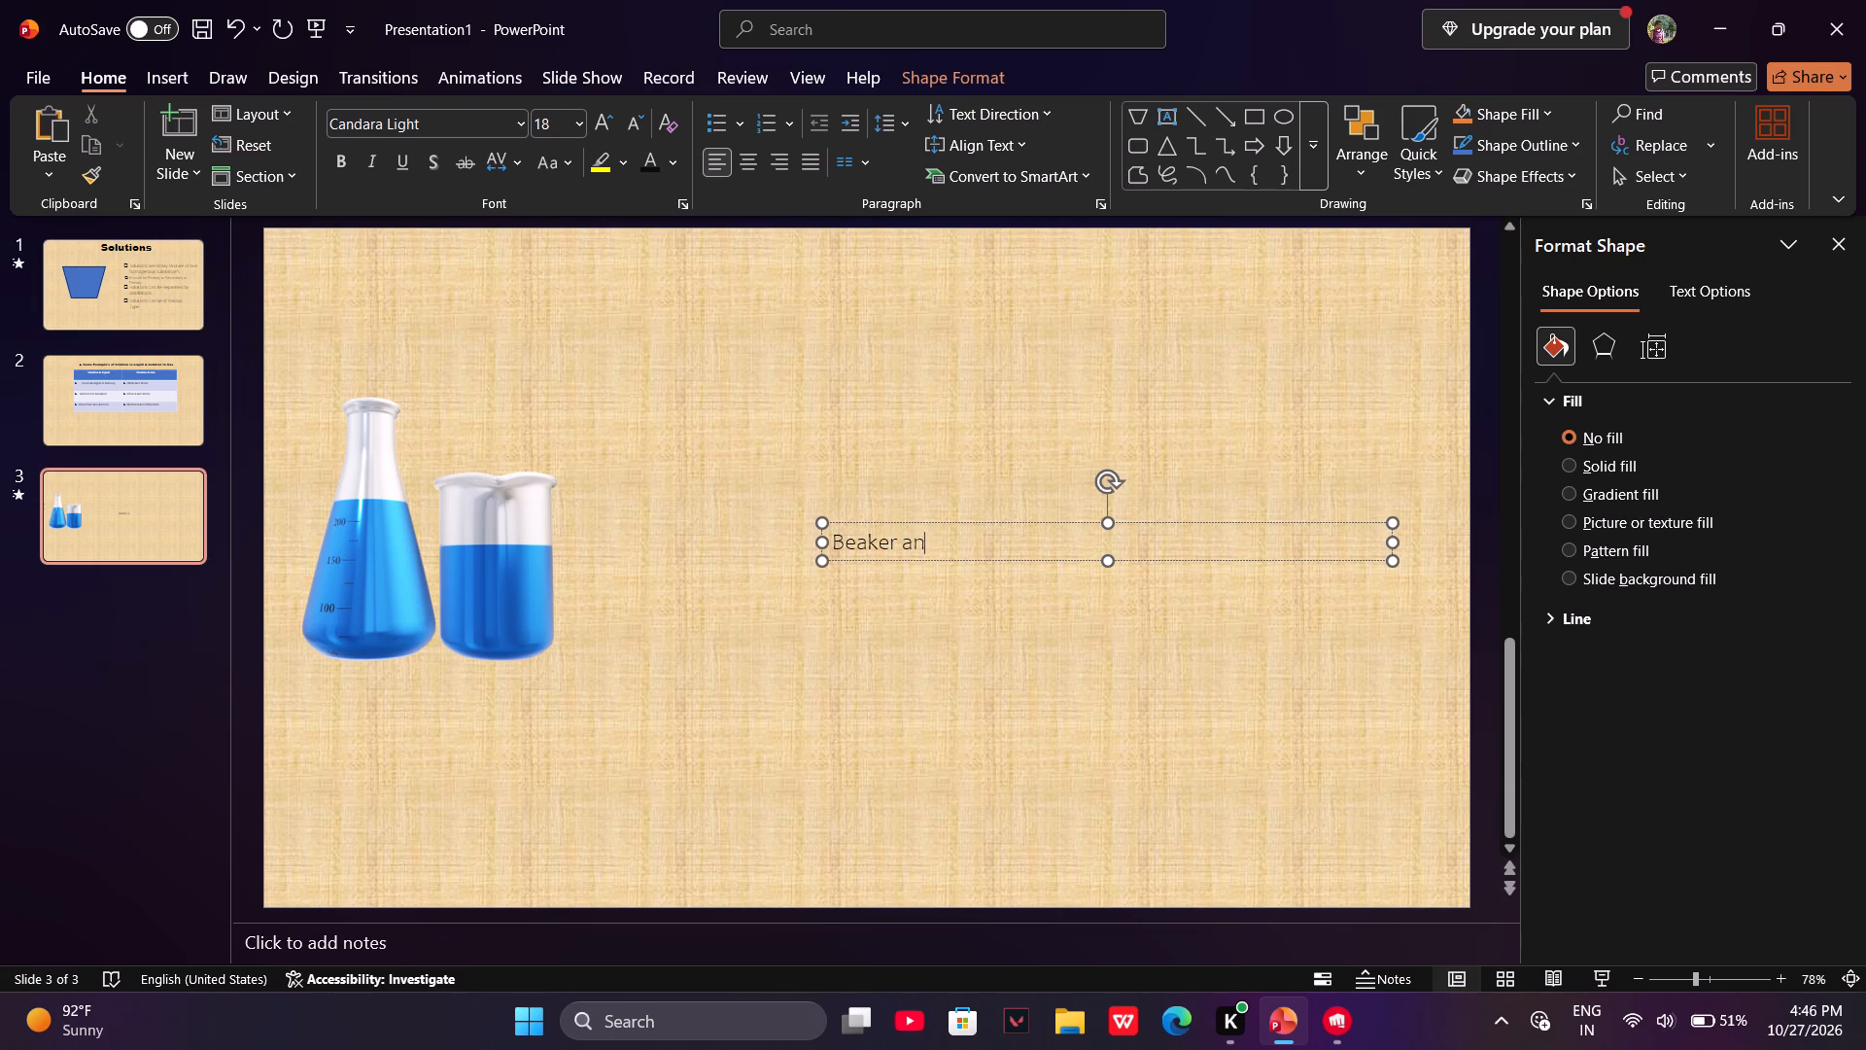
{"action": "key", "text": "BackSpace"}
Set the font size of the "Beaker And Another Beaker" text to 44.
{"action": "left_click", "coordinate": [573, 131]}
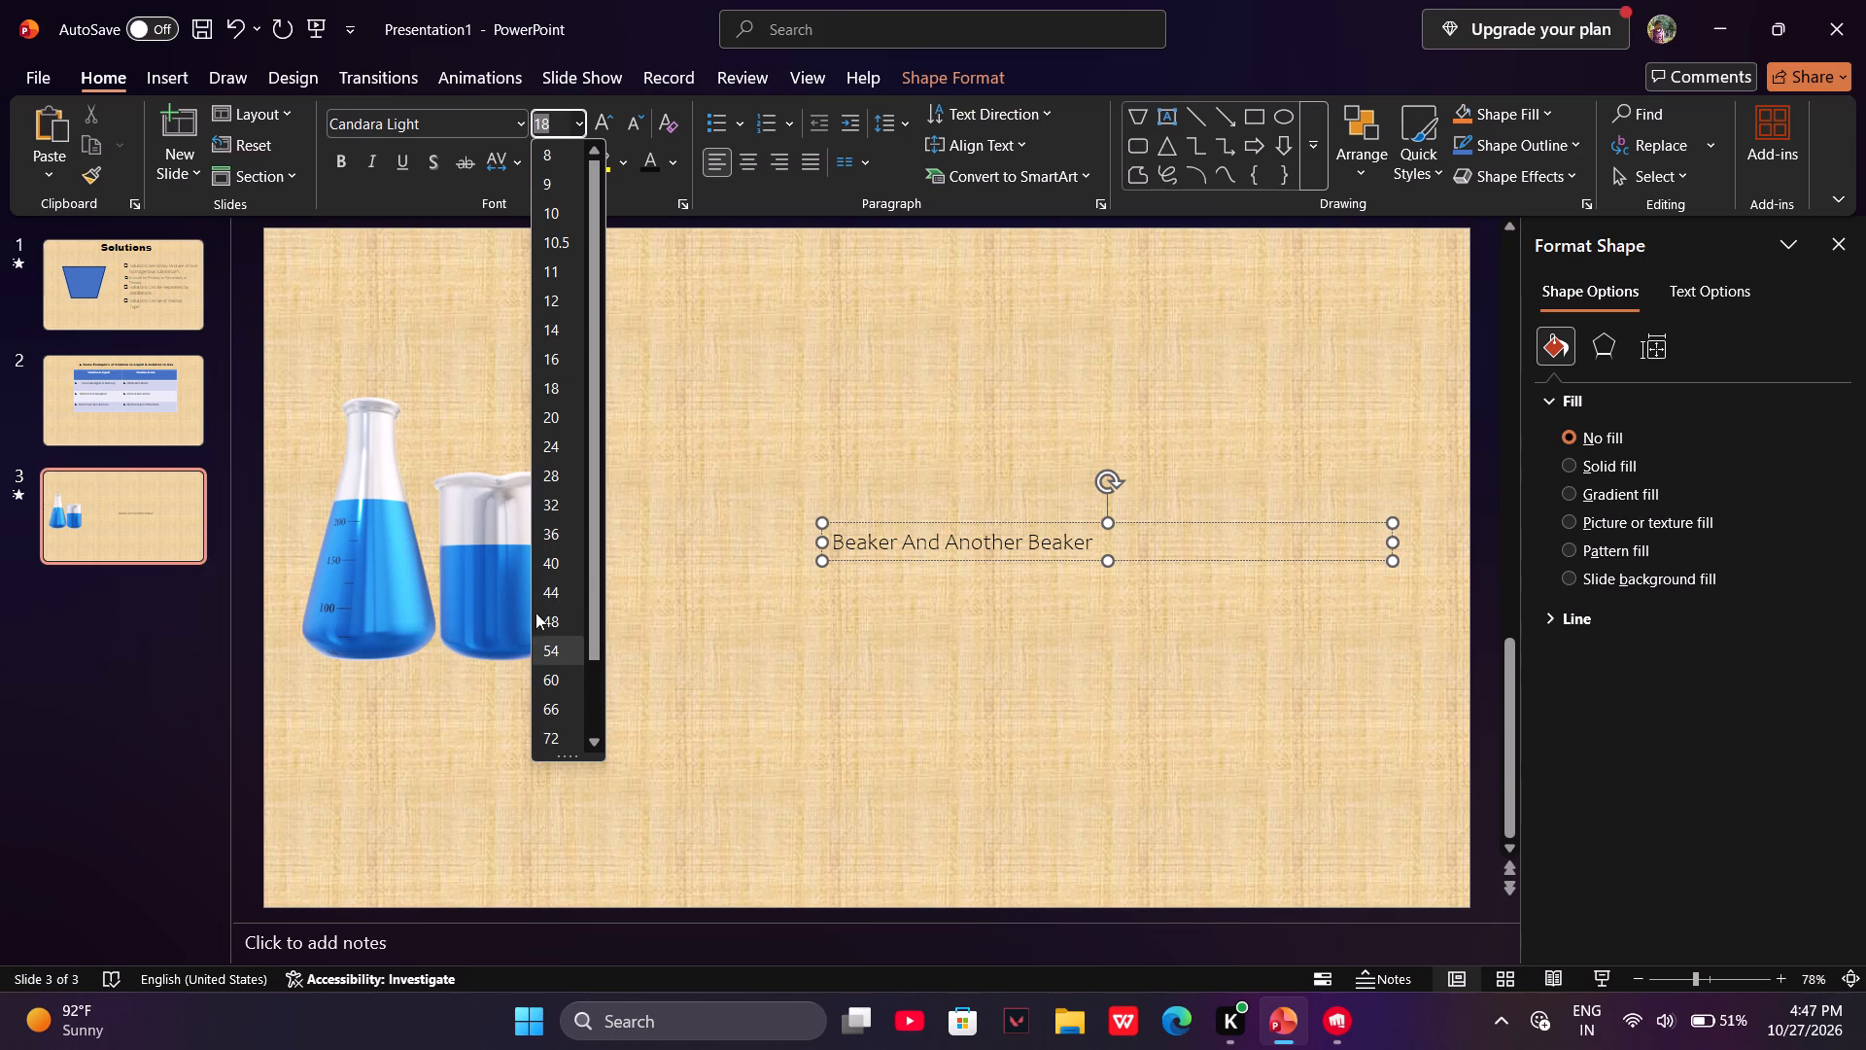
{"action": "left_click", "coordinate": [693, 455]}
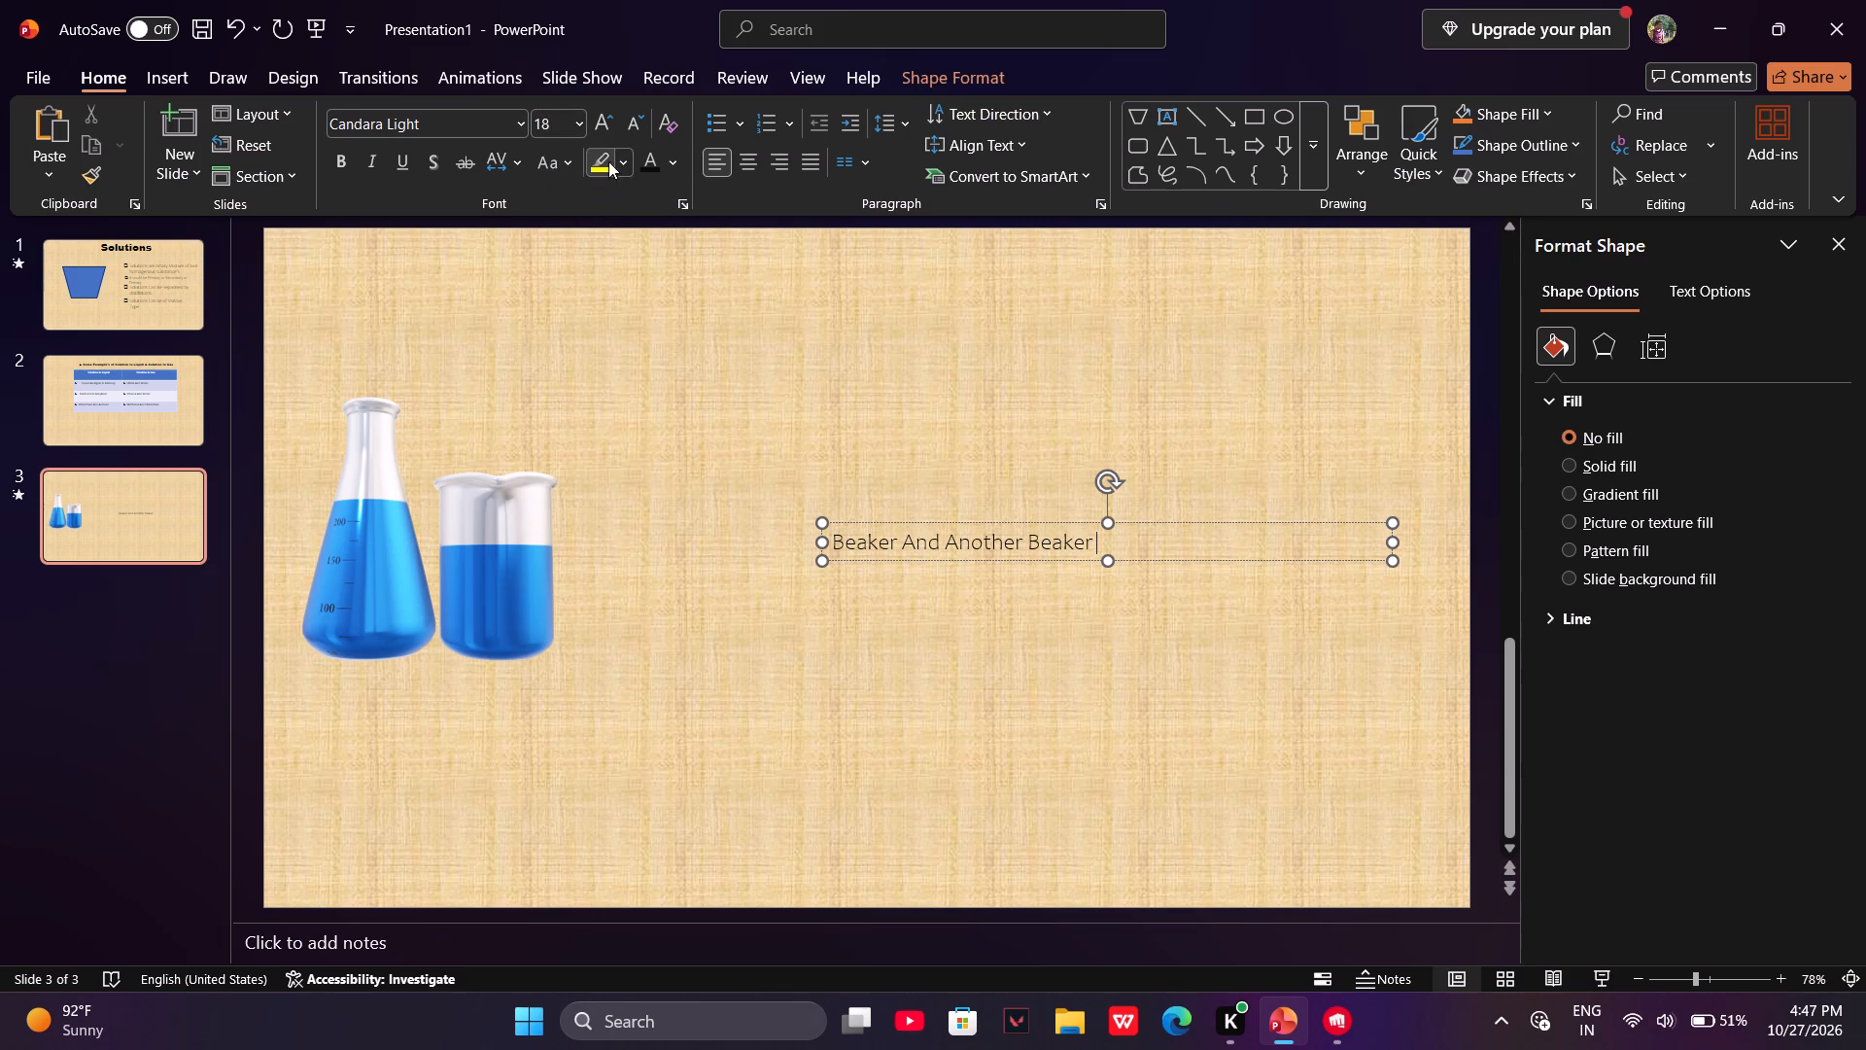
{"action": "left_click", "coordinate": [577, 126]}
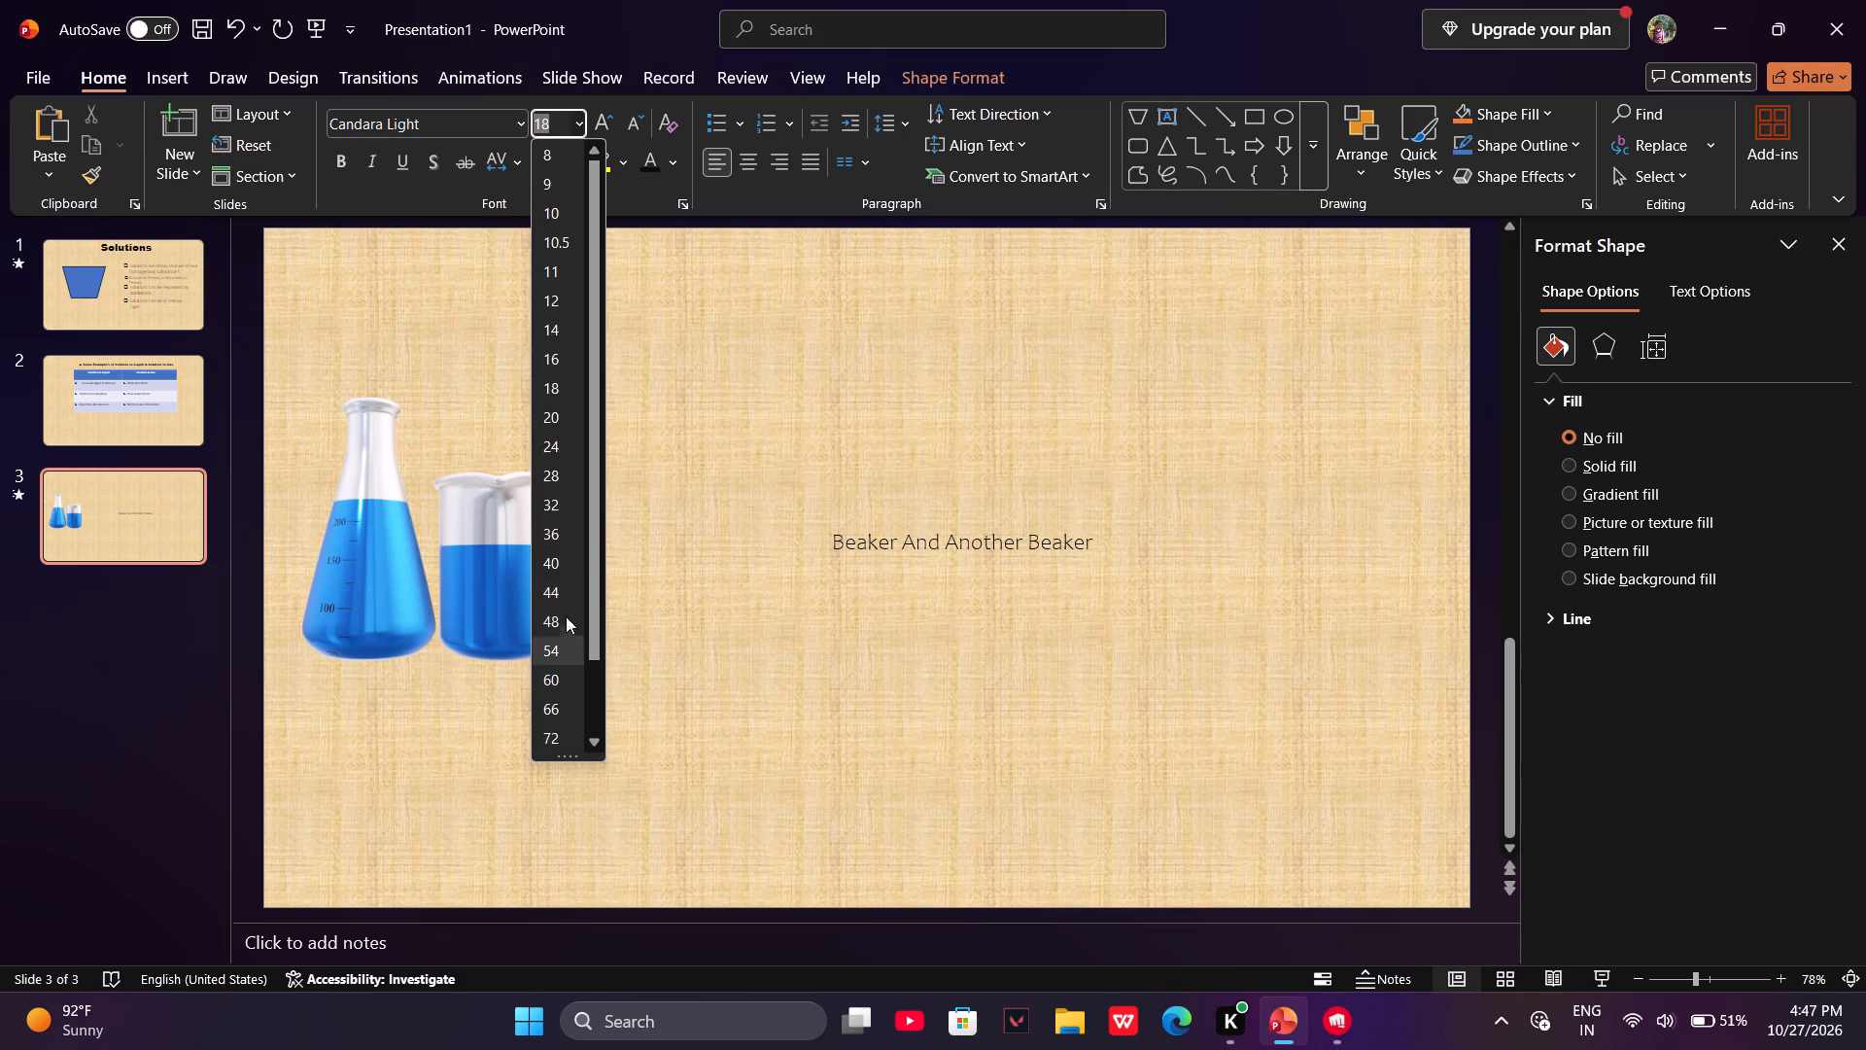
{"action": "left_click", "coordinate": [566, 557]}
{"action": "left_click_drag", "start_coordinate": [1109, 752], "coordinate": [834, 403]}
{"action": "left_click", "coordinate": [782, 488]}
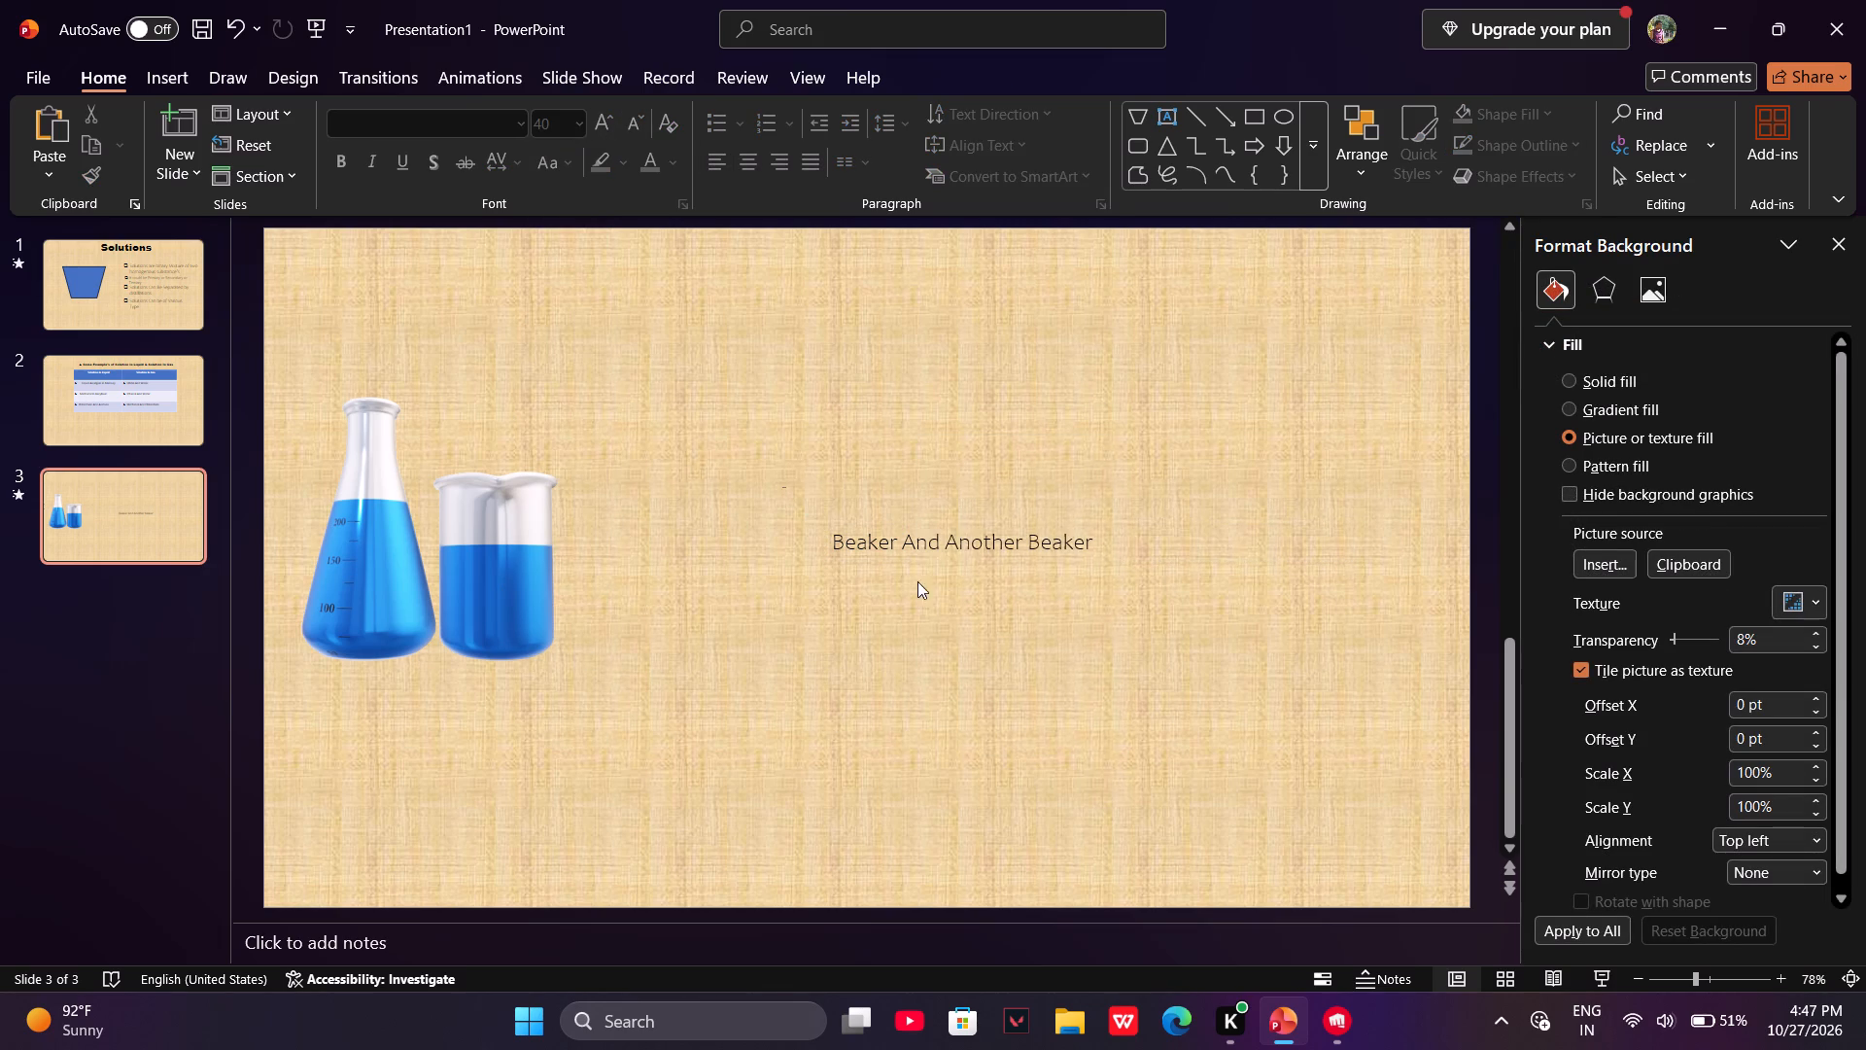
{"action": "left_click", "coordinate": [910, 540]}
{"action": "left_click", "coordinate": [1271, 536]}
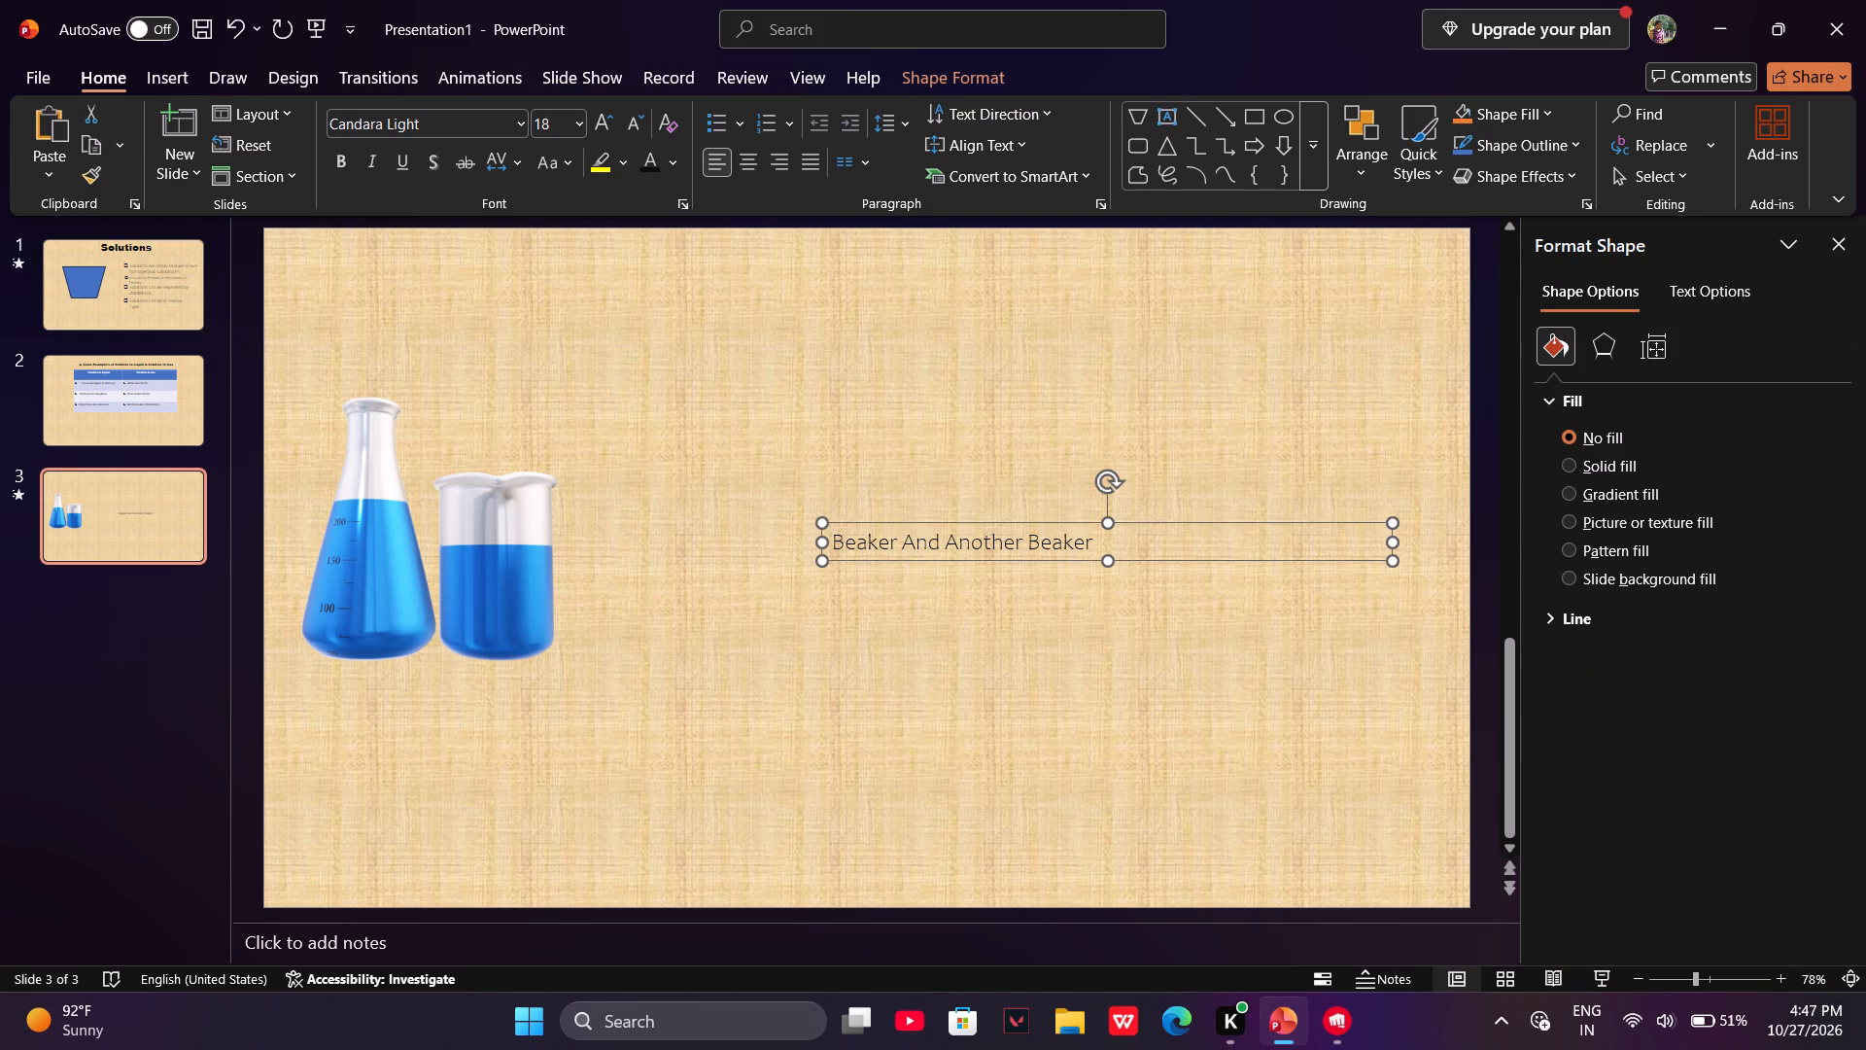
{"action": "left_click", "coordinate": [1284, 532]}
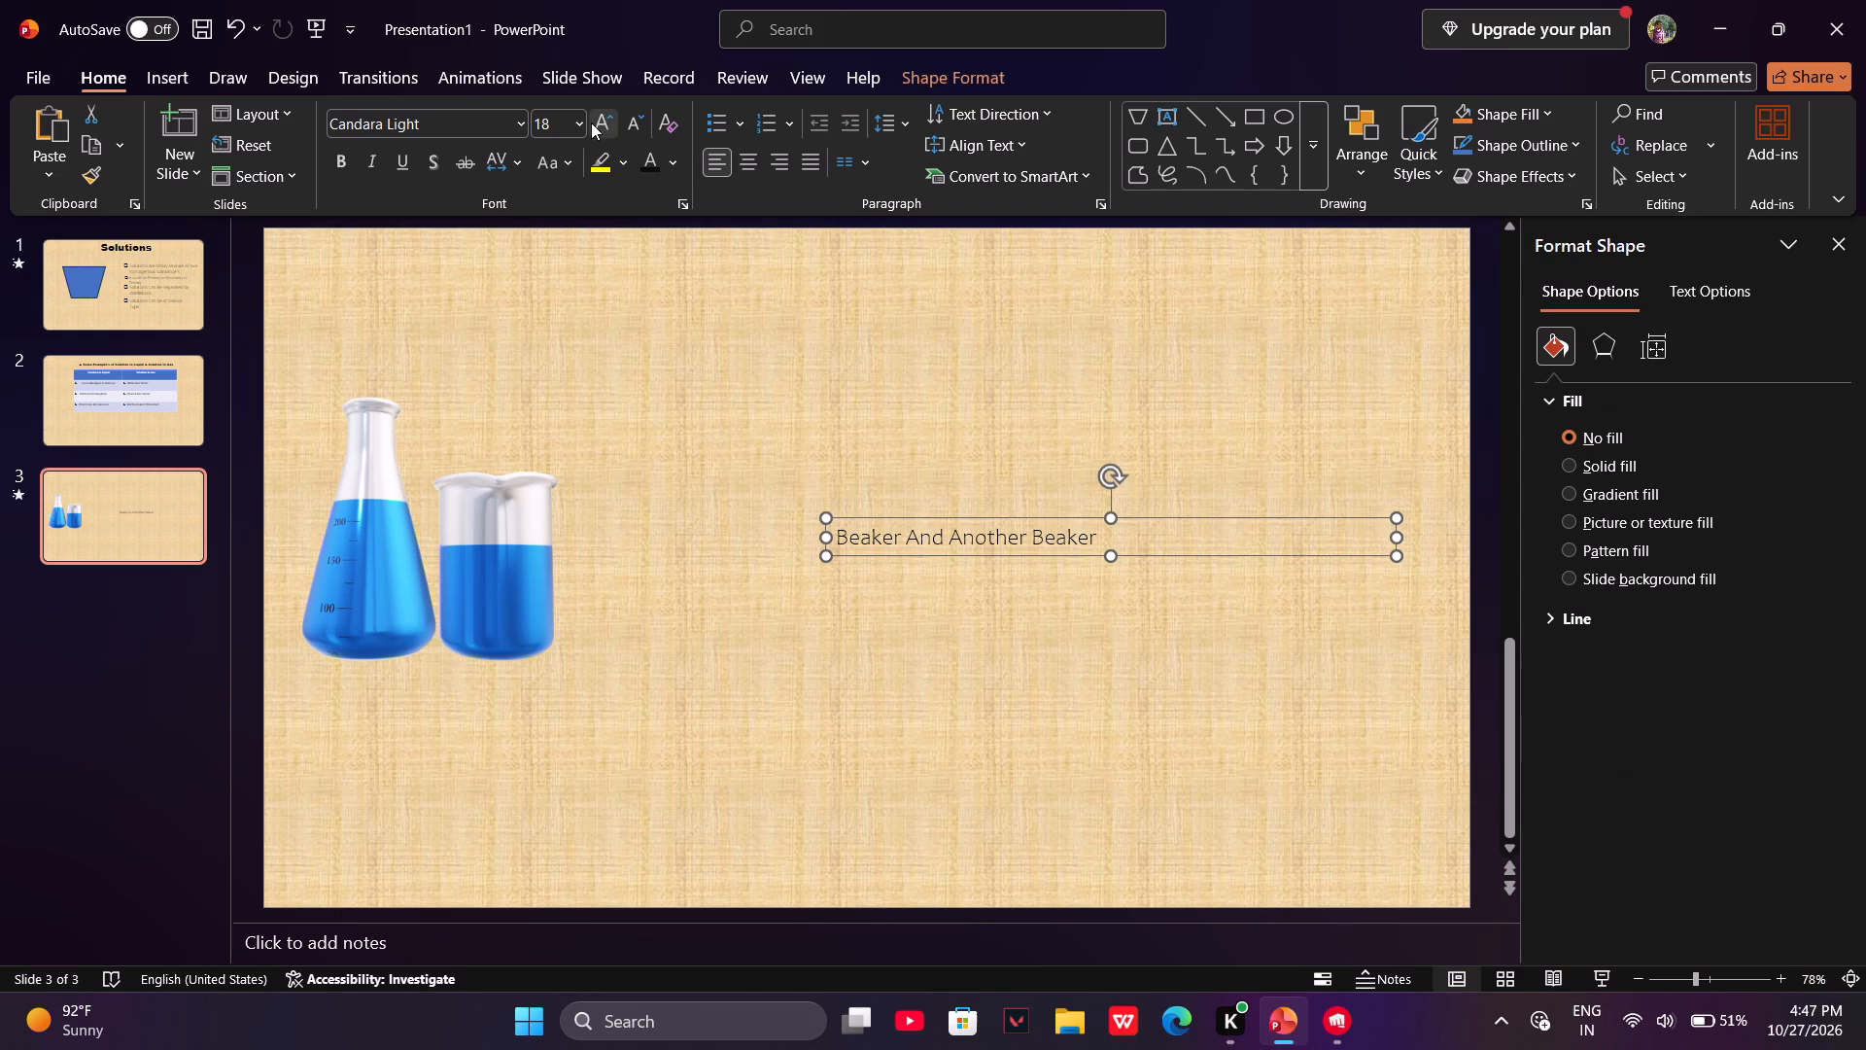
{"action": "left_click", "coordinate": [583, 122]}
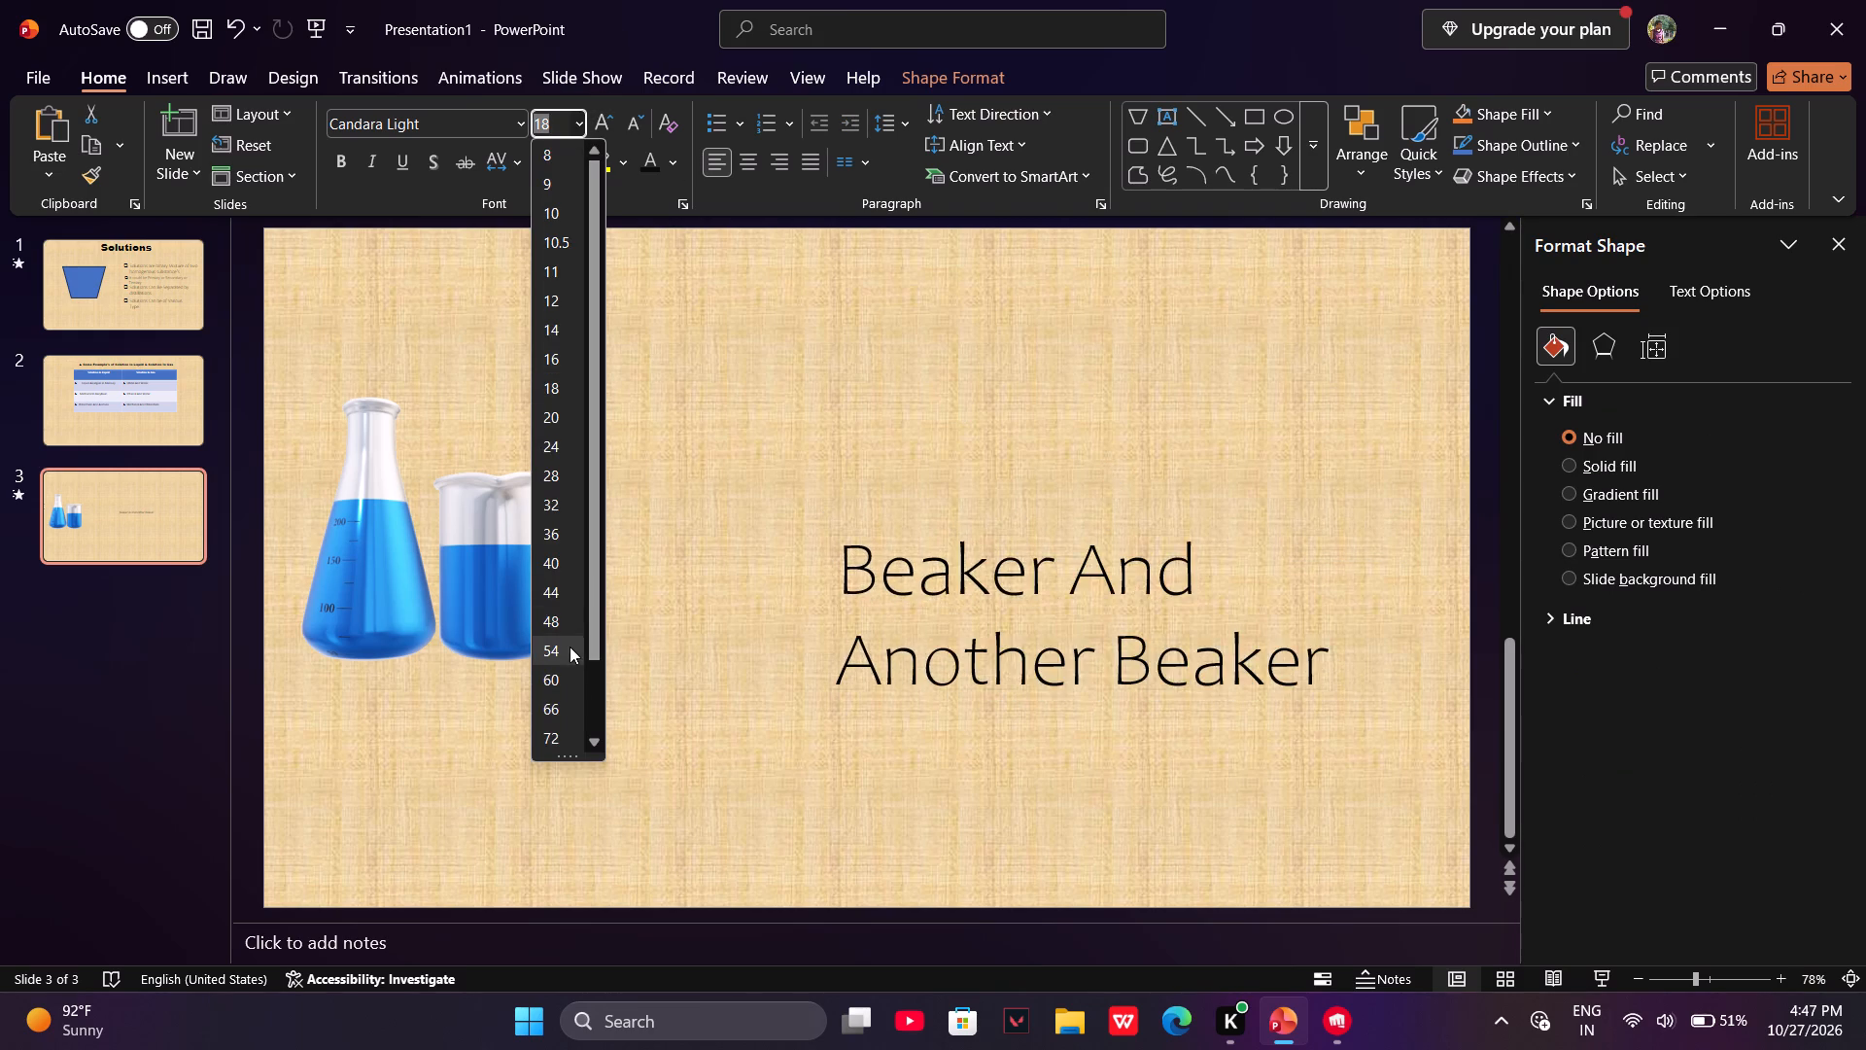
{"action": "left_click", "coordinate": [570, 578]}
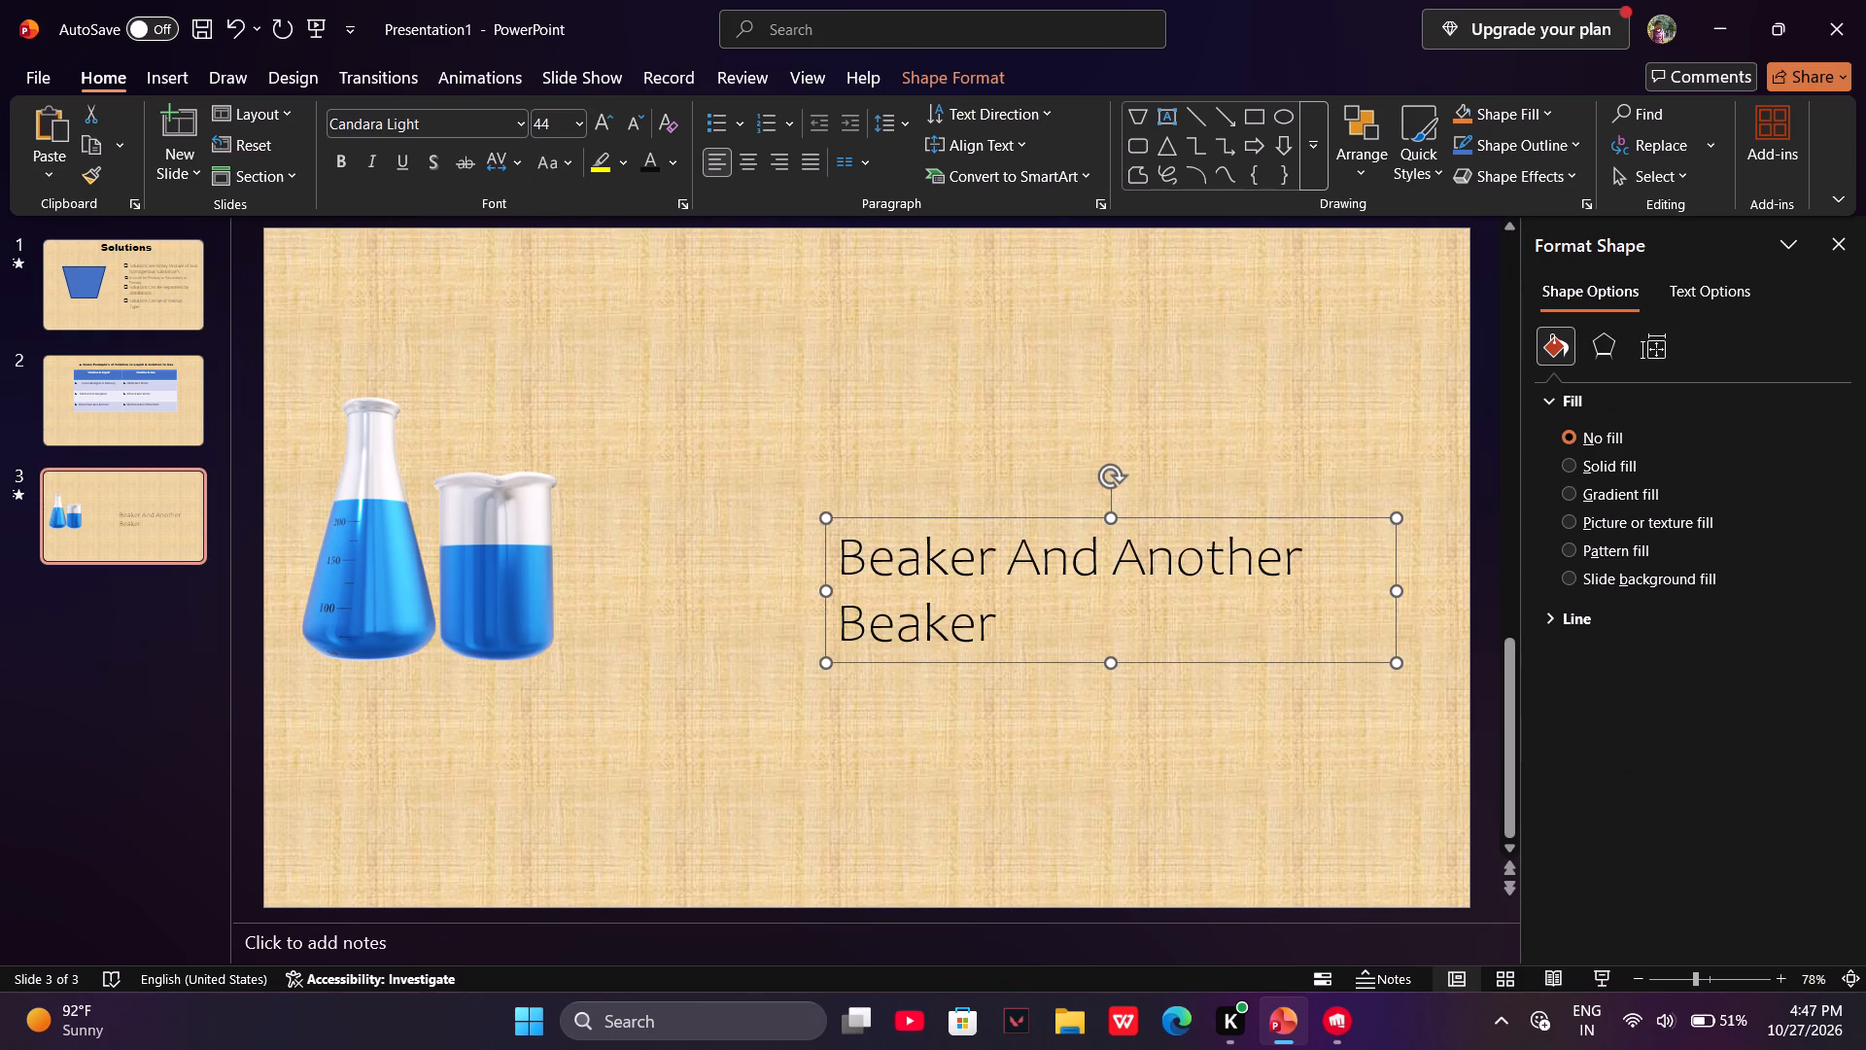
Move the text box closer to the model, level with its upper half, and widen it to fit the enlarged text on one line.
{"action": "left_click_drag", "start_coordinate": [838, 510], "coordinate": [675, 260]}
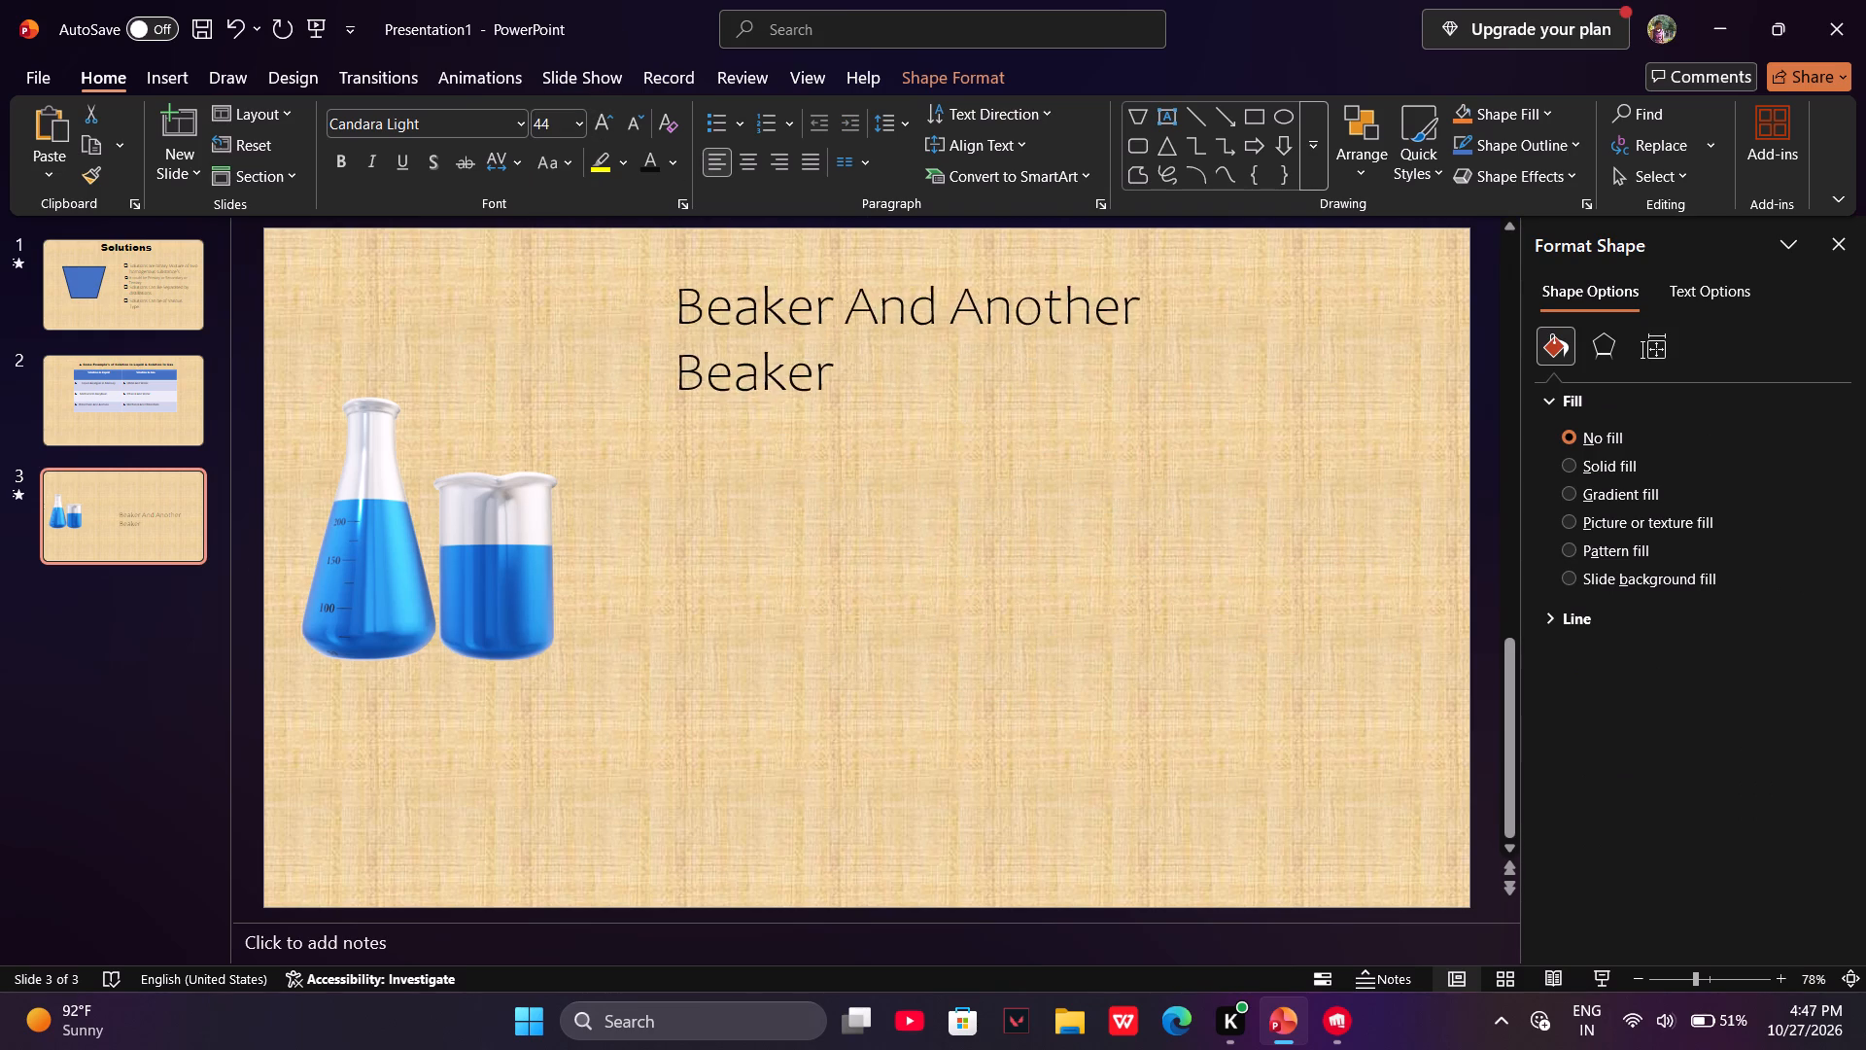
{"action": "left_click_drag", "start_coordinate": [675, 260], "coordinate": [698, 433]}
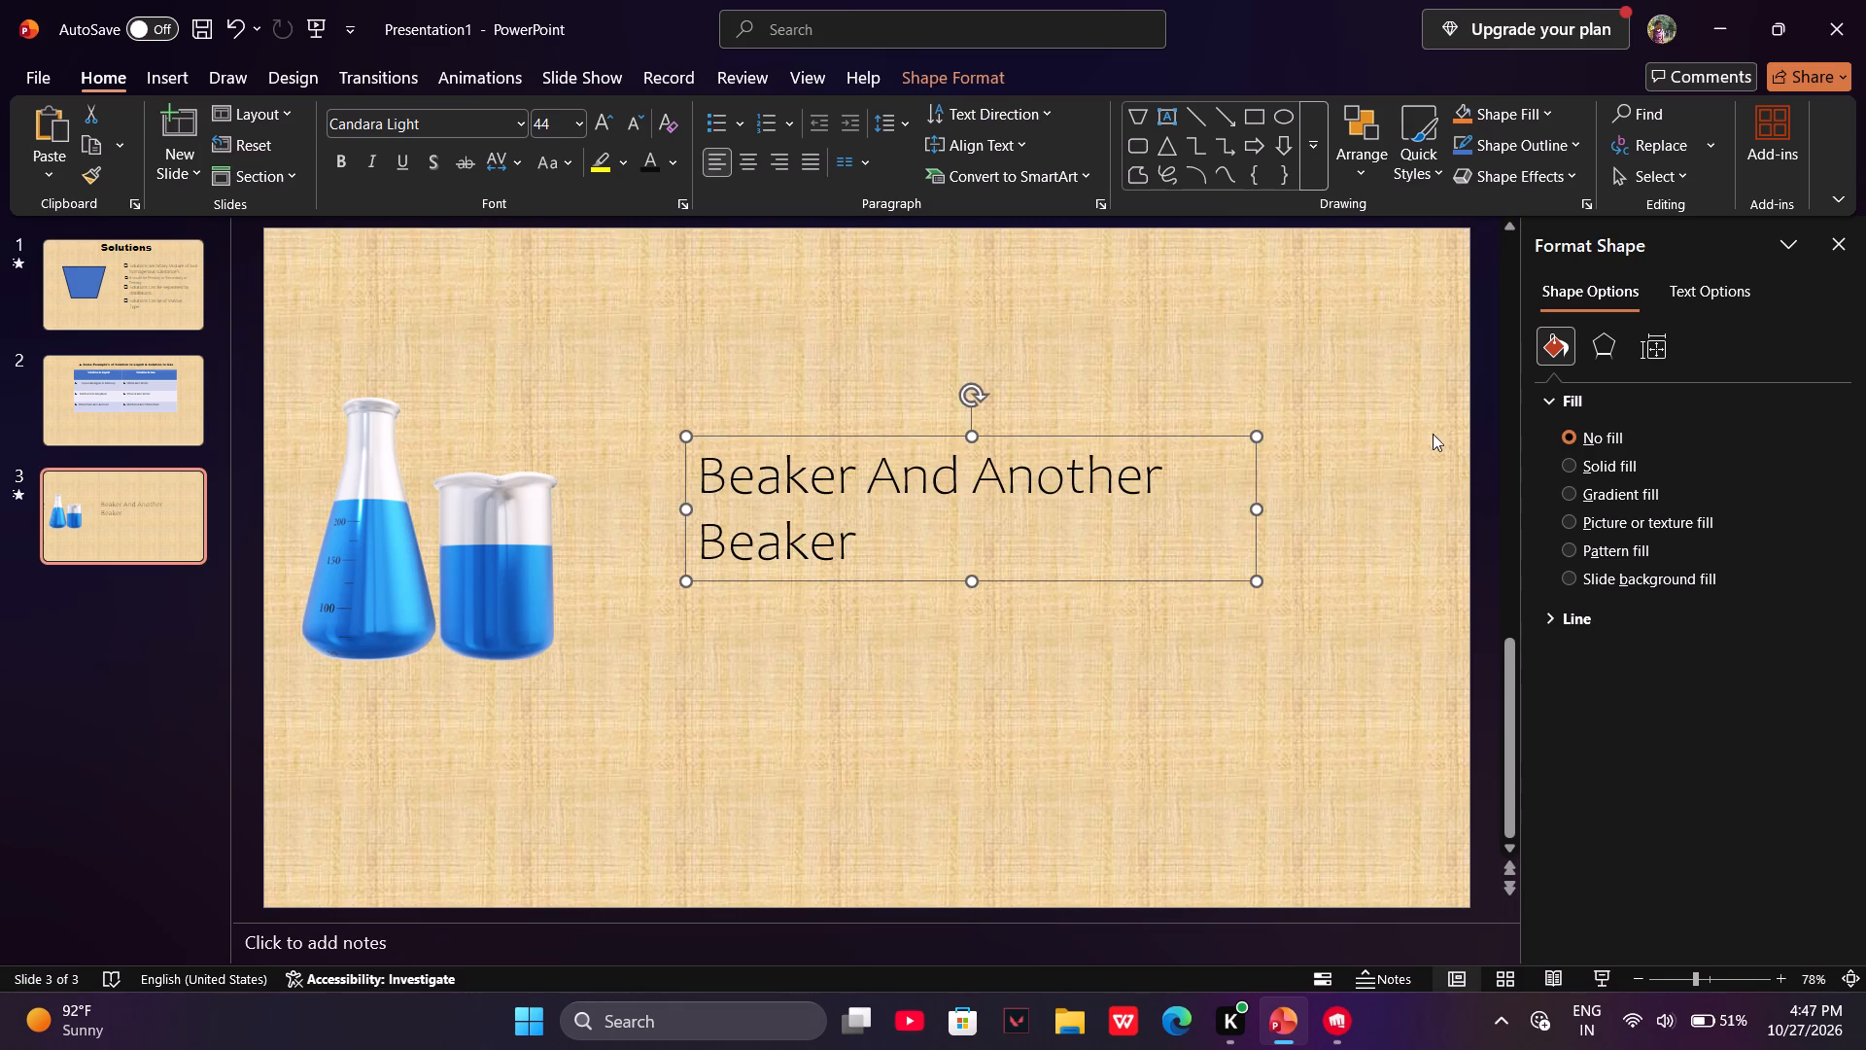
{"action": "left_click_drag", "start_coordinate": [1258, 502], "coordinate": [1322, 489]}
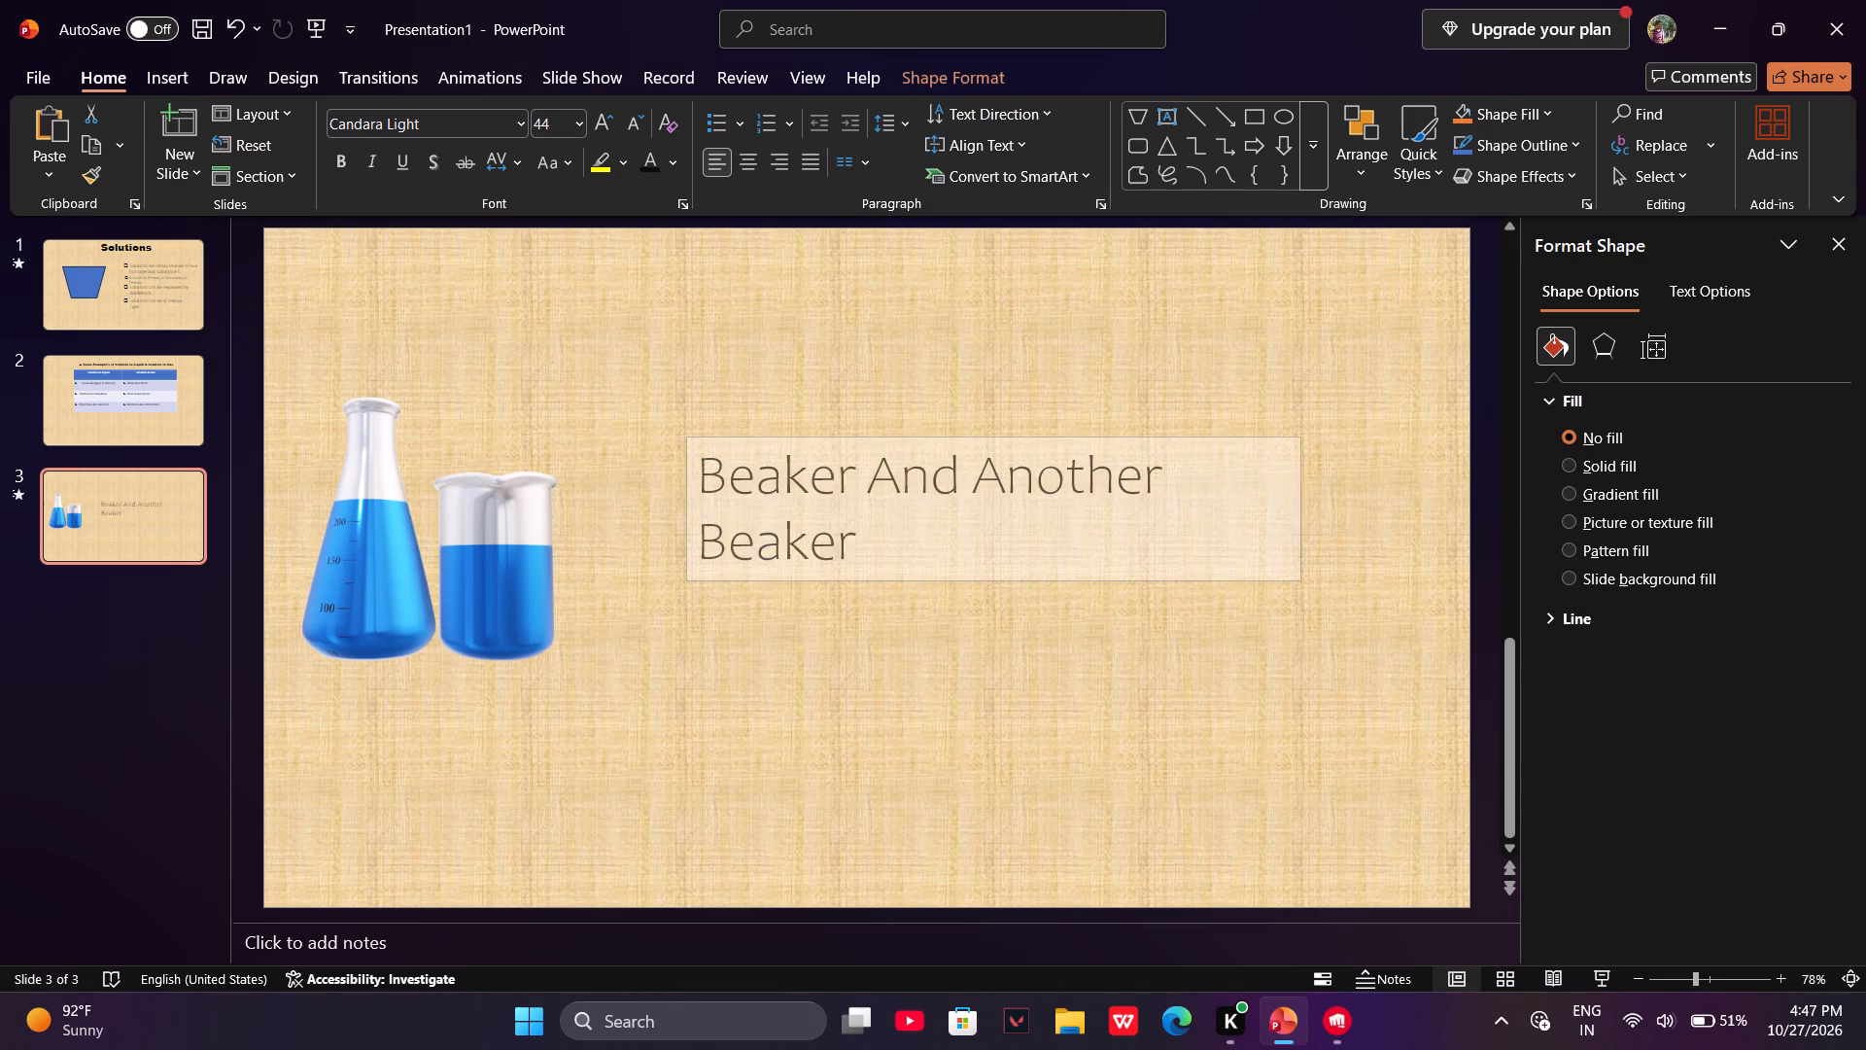
{"action": "left_click_drag", "start_coordinate": [1322, 489], "coordinate": [1391, 489]}
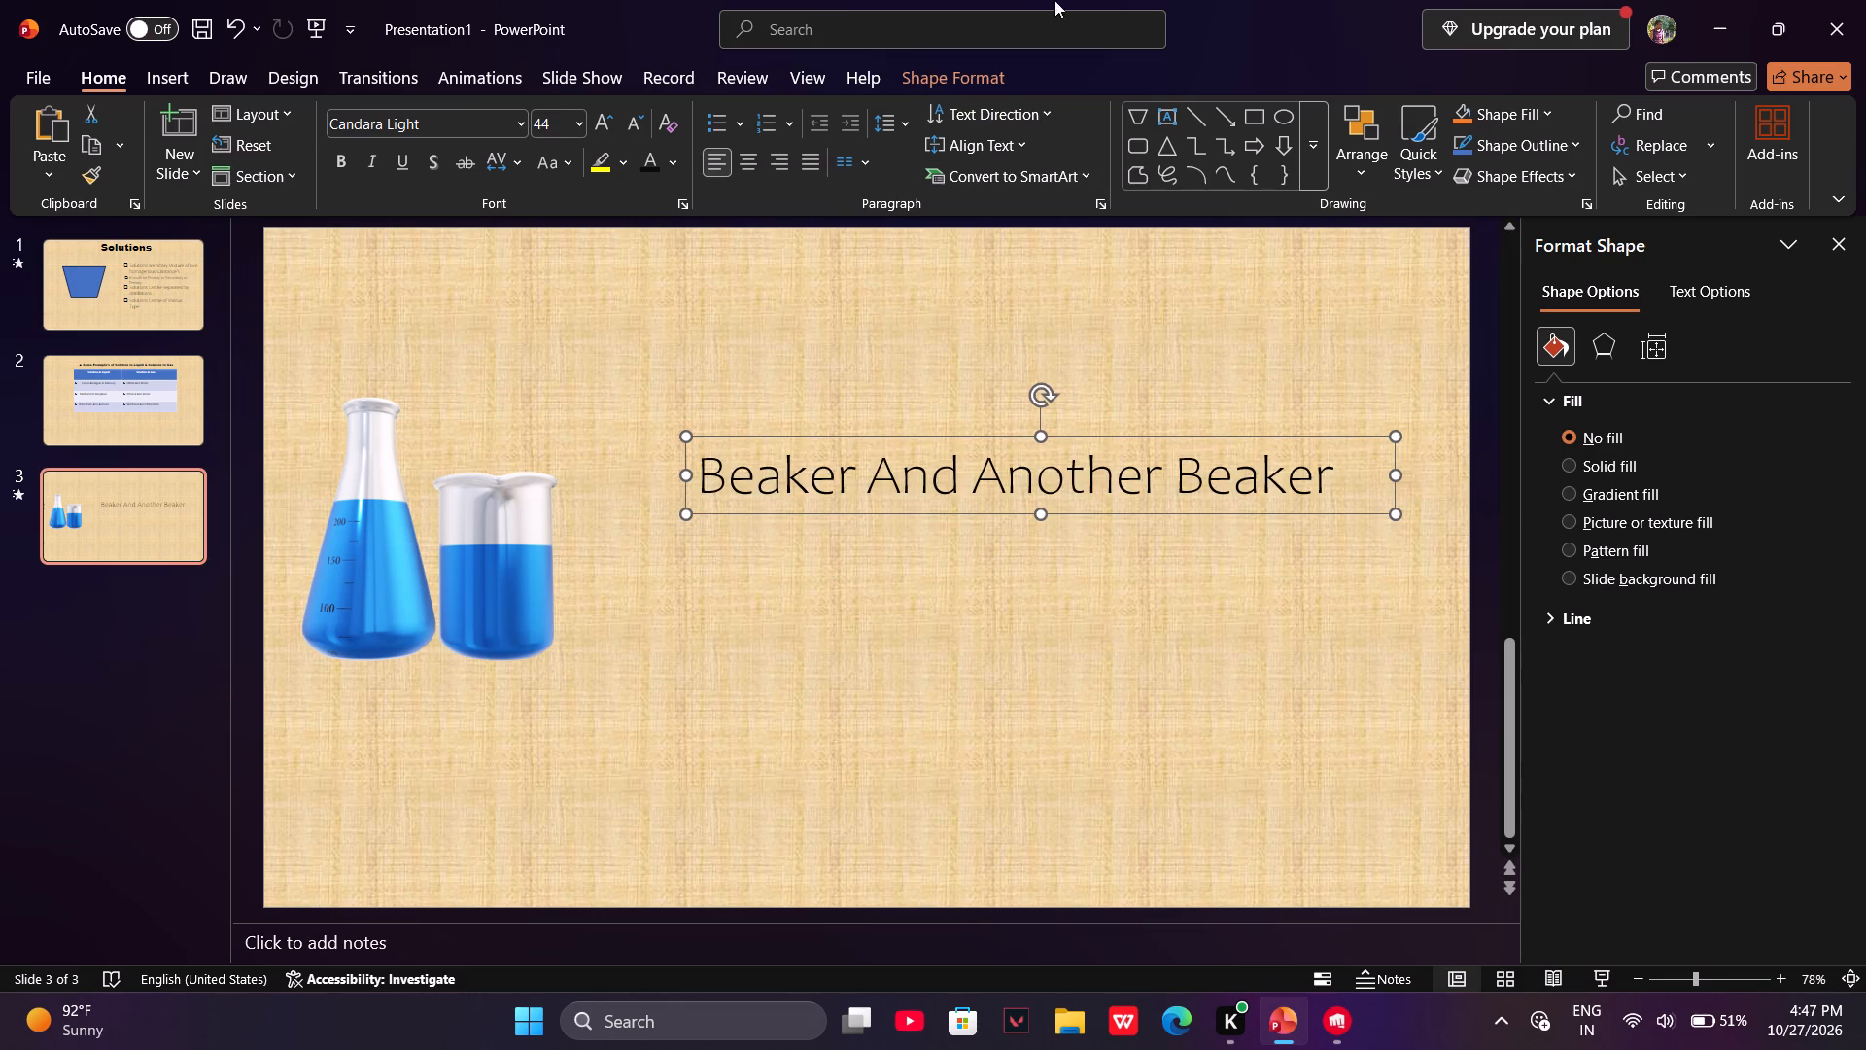
Format the "Beaker And Another Beaker" text as a round-bulleted list item, replacing a trial numbered list.
{"action": "left_click", "coordinate": [765, 127]}
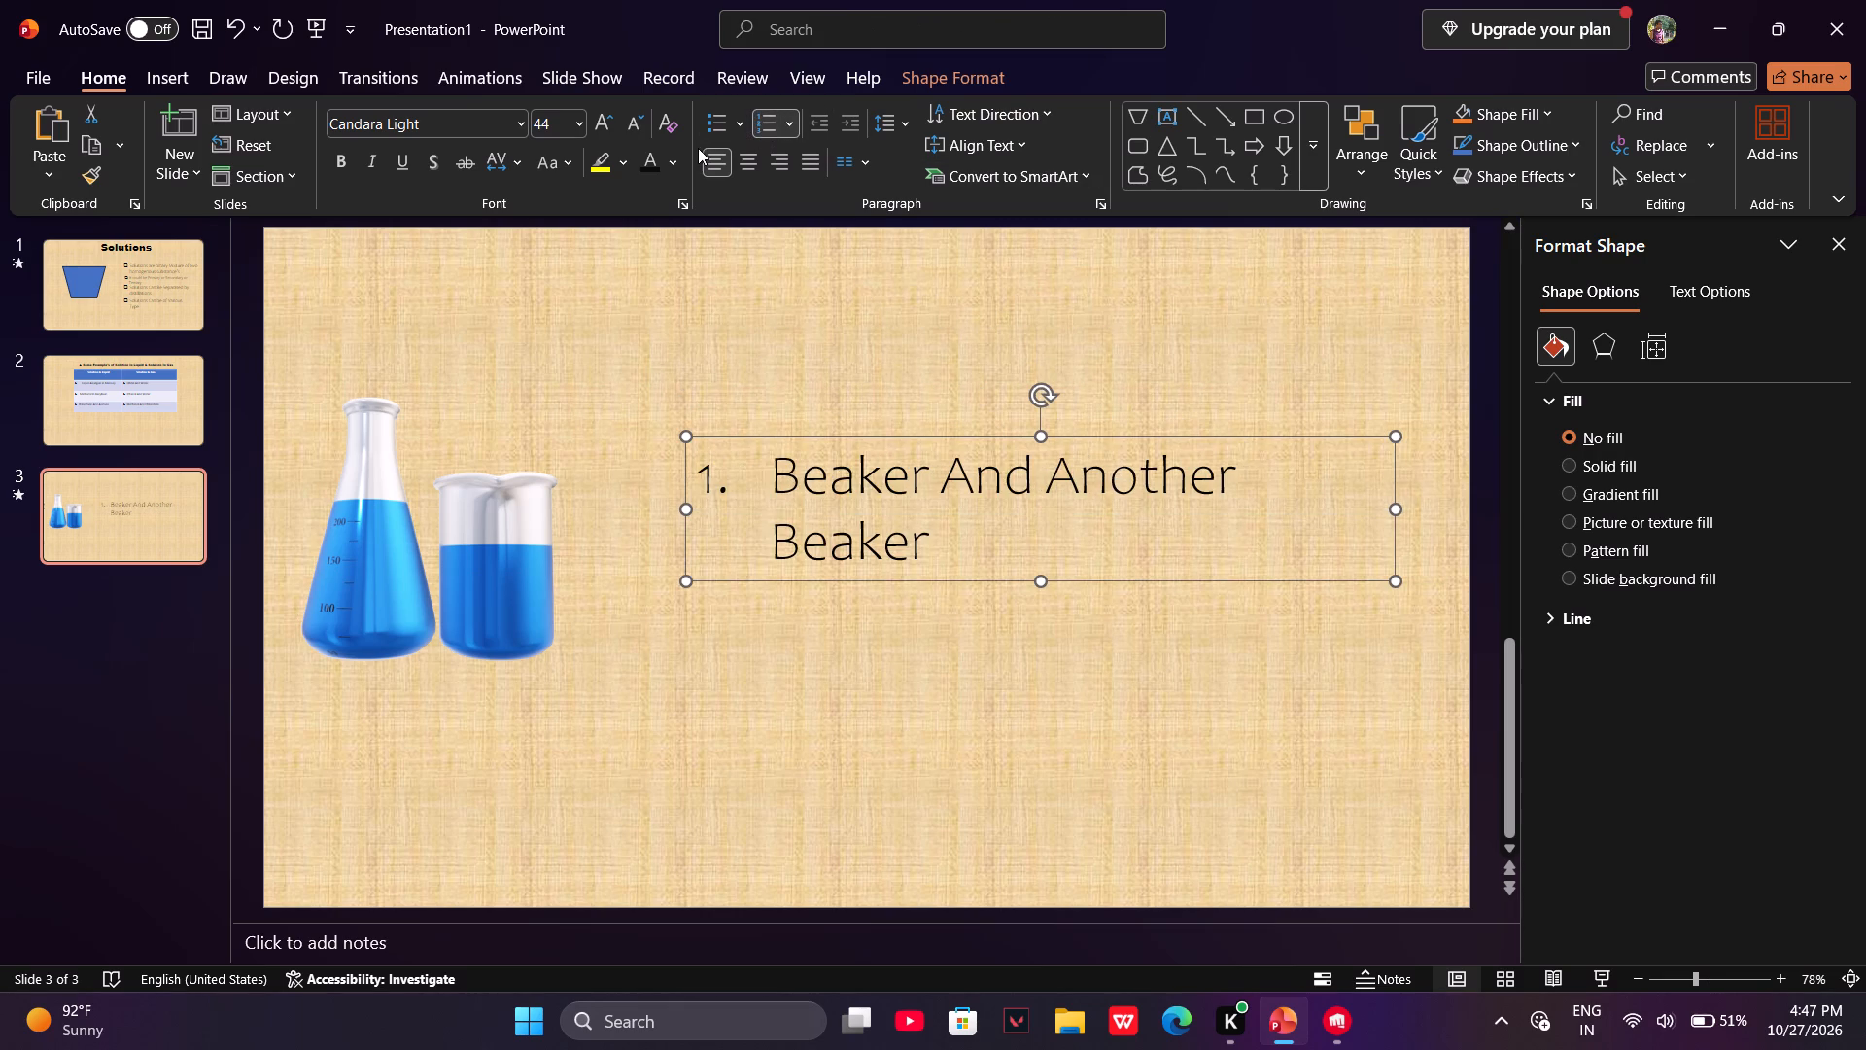
{"action": "right_click_drag", "start_coordinate": [722, 140], "coordinate": [722, 127]}
{"action": "left_click", "coordinate": [722, 127]}
Move the bulleted "Beaker And Another Beaker" text box higher on slide 3, with its first line level with the flask's rim.
{"action": "left_click", "coordinate": [859, 680]}
{"action": "left_click_drag", "start_coordinate": [664, 421], "coordinate": [1462, 624]}
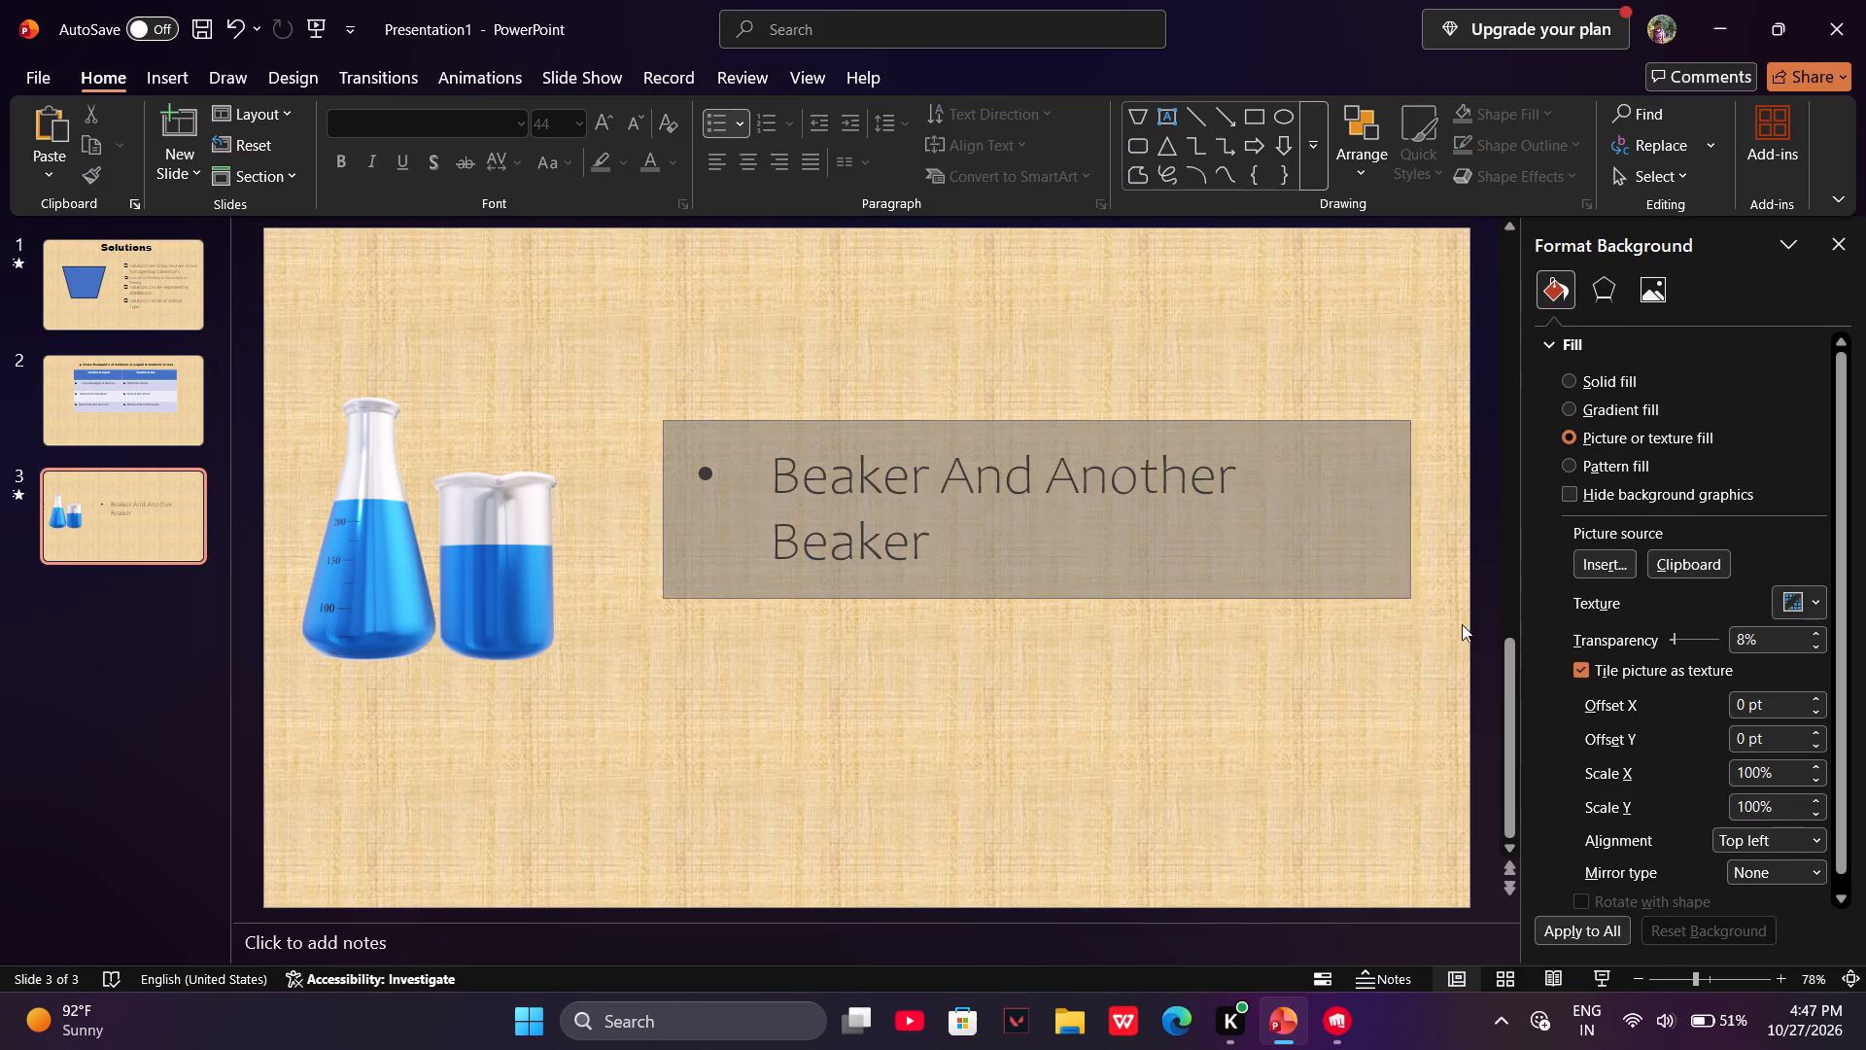
{"action": "left_click_drag", "start_coordinate": [1462, 624], "coordinate": [1467, 624]}
{"action": "left_click_drag", "start_coordinate": [782, 438], "coordinate": [777, 349]}
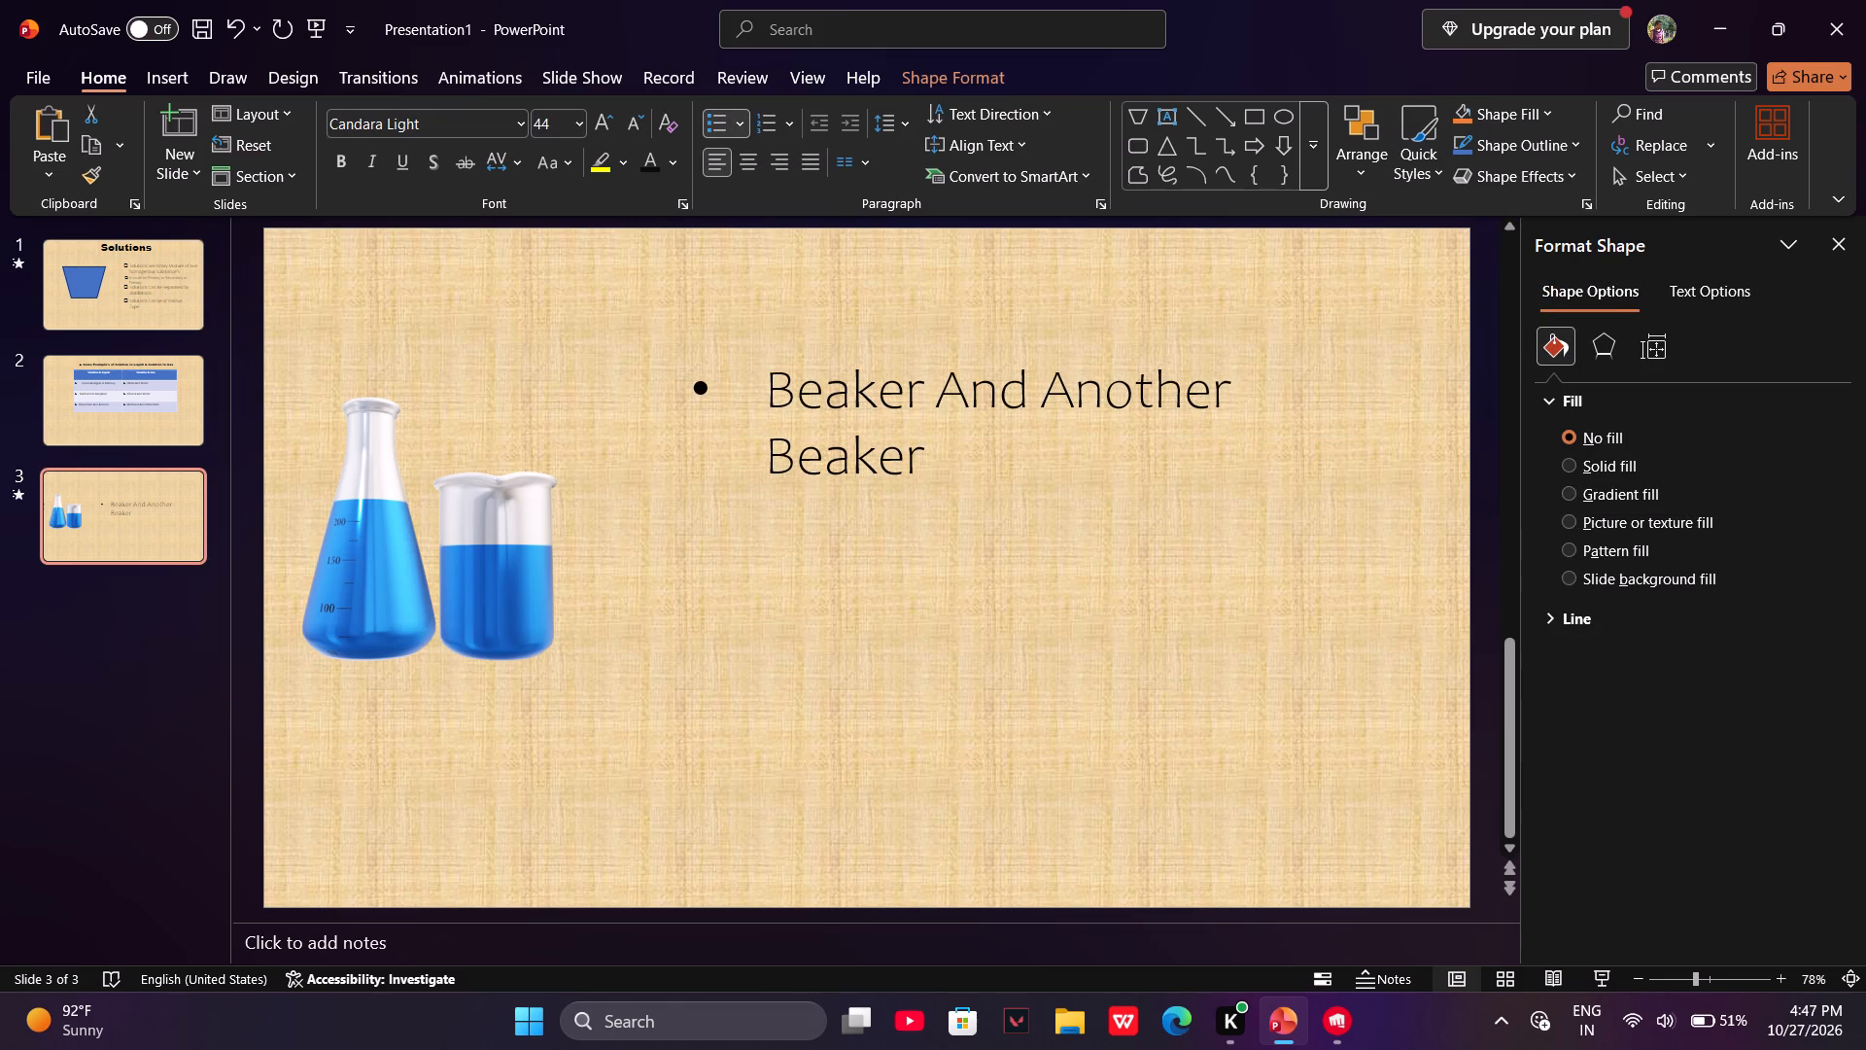
{"action": "left_click_drag", "start_coordinate": [777, 349], "coordinate": [781, 340]}
Move the 3D beaker model up into the slide's upper-left area, beside the bulleted text.
{"action": "left_click_drag", "start_coordinate": [251, 332], "coordinate": [621, 684]}
{"action": "left_click_drag", "start_coordinate": [399, 417], "coordinate": [426, 365]}
{"action": "left_click_drag", "start_coordinate": [268, 336], "coordinate": [782, 736]}
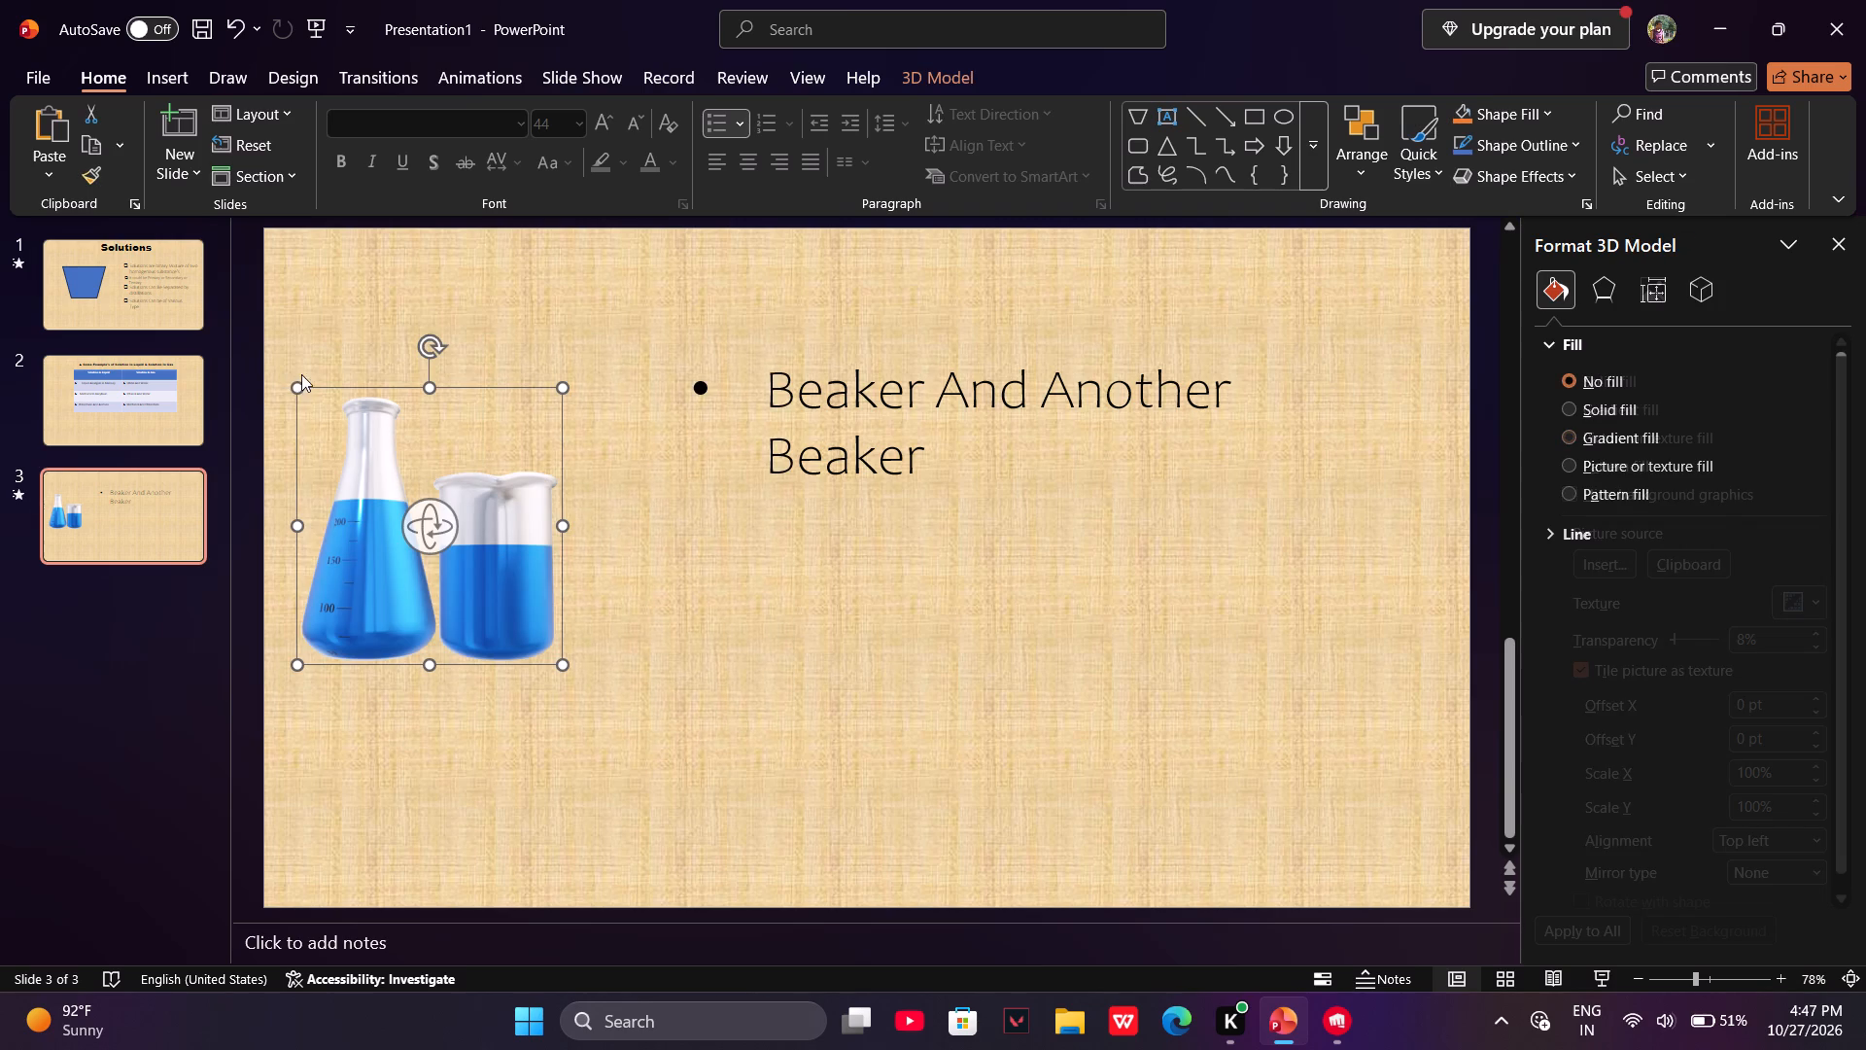
{"action": "left_click_drag", "start_coordinate": [323, 362], "coordinate": [378, 382]}
{"action": "left_click_drag", "start_coordinate": [294, 336], "coordinate": [684, 748]}
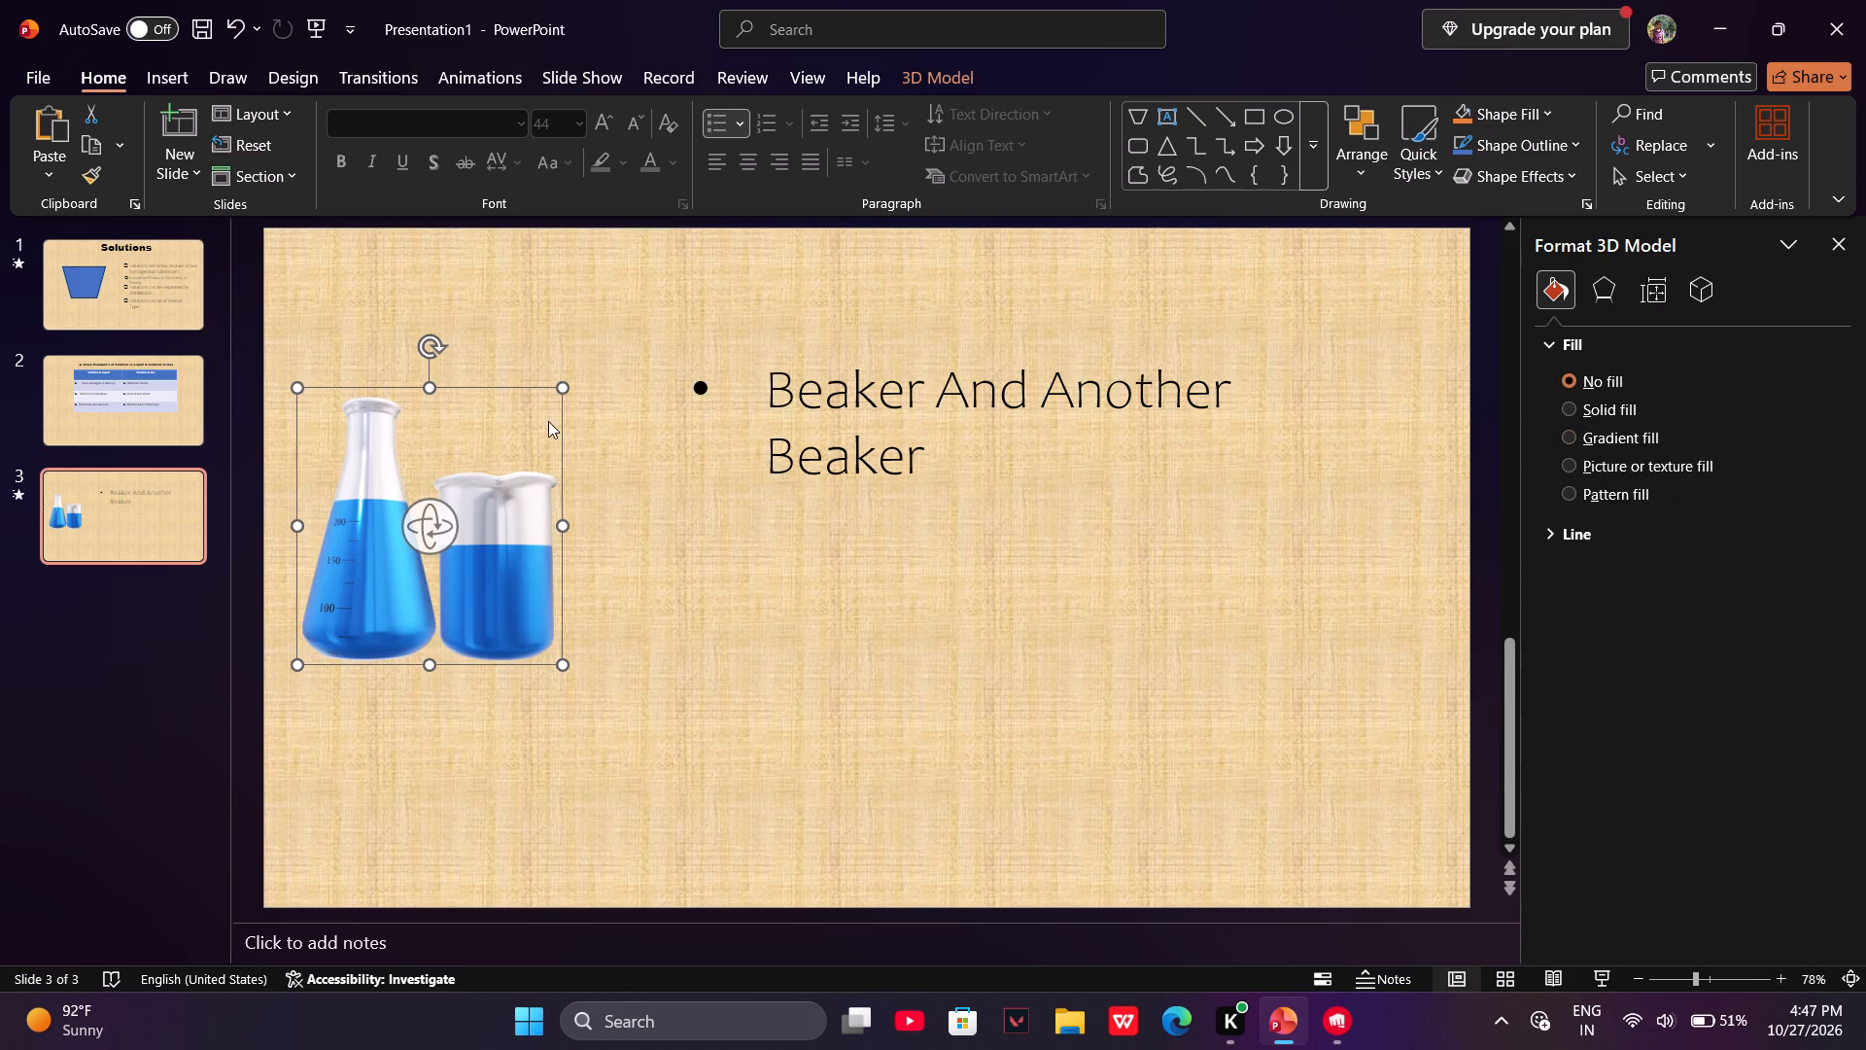
{"action": "left_click_drag", "start_coordinate": [556, 400], "coordinate": [561, 315]}
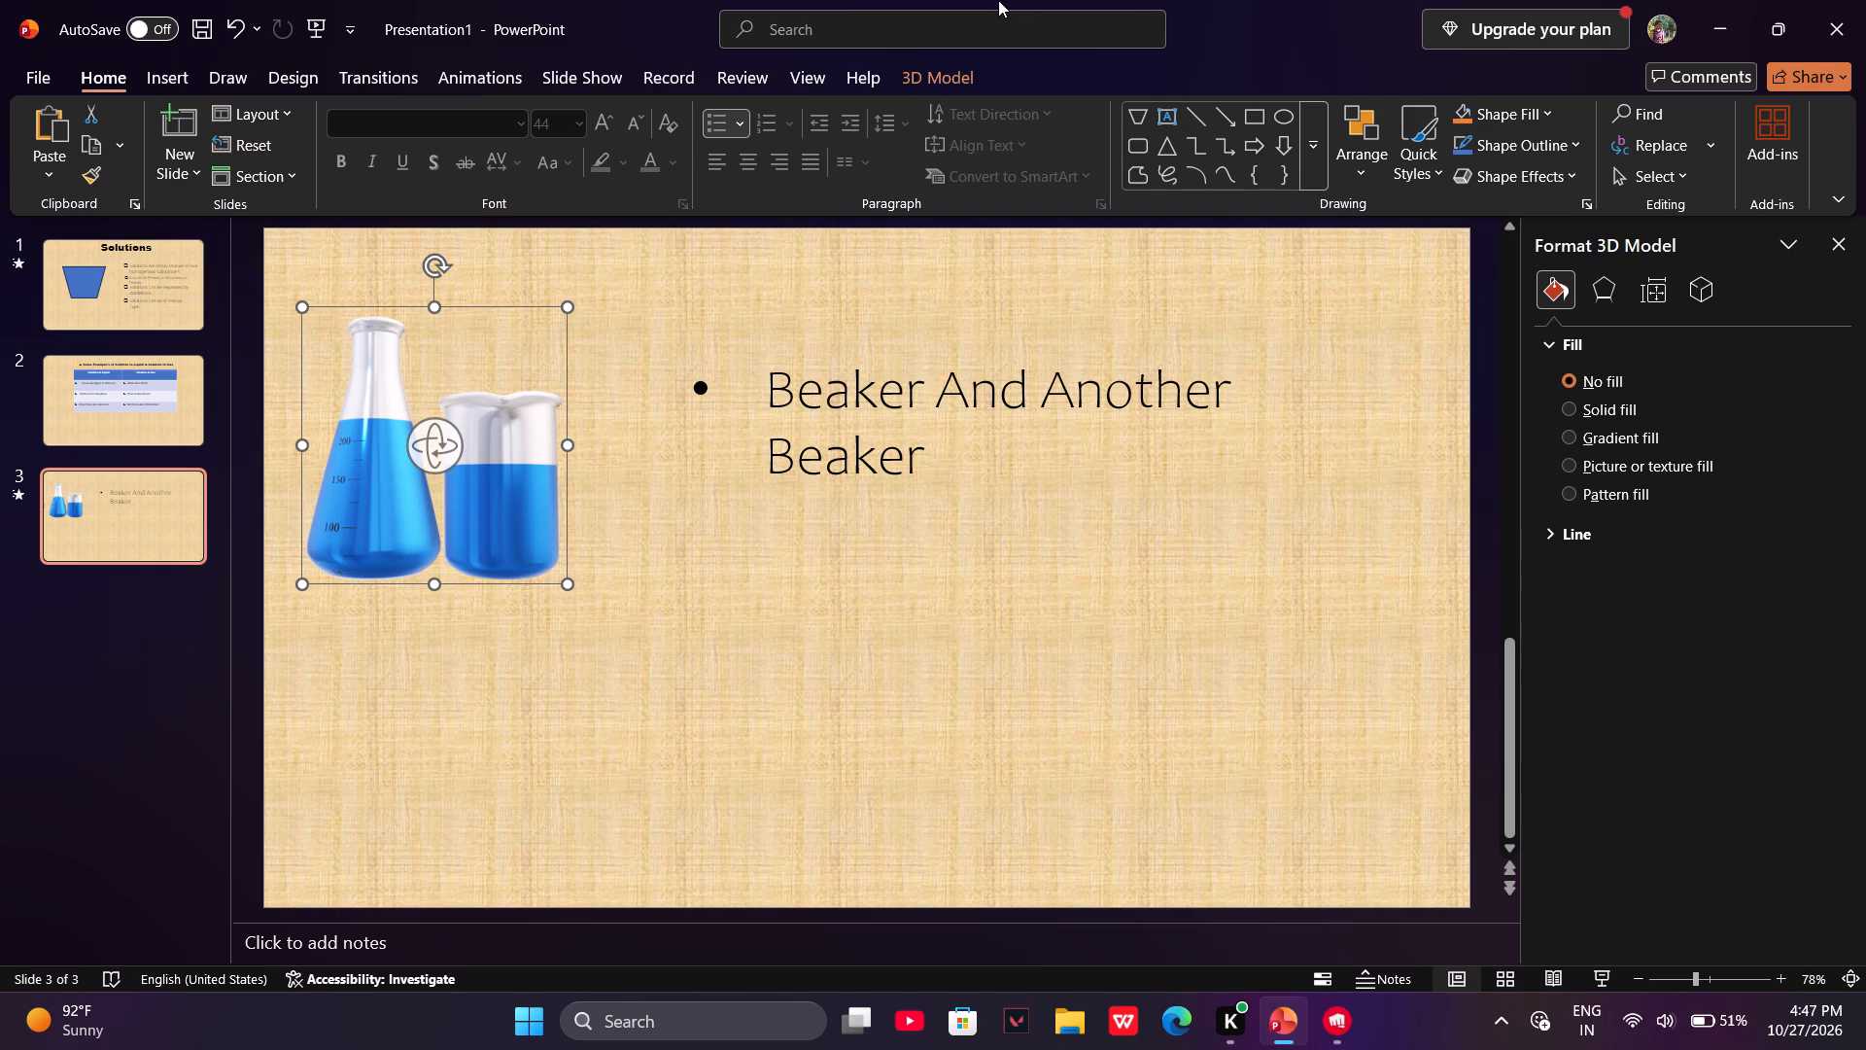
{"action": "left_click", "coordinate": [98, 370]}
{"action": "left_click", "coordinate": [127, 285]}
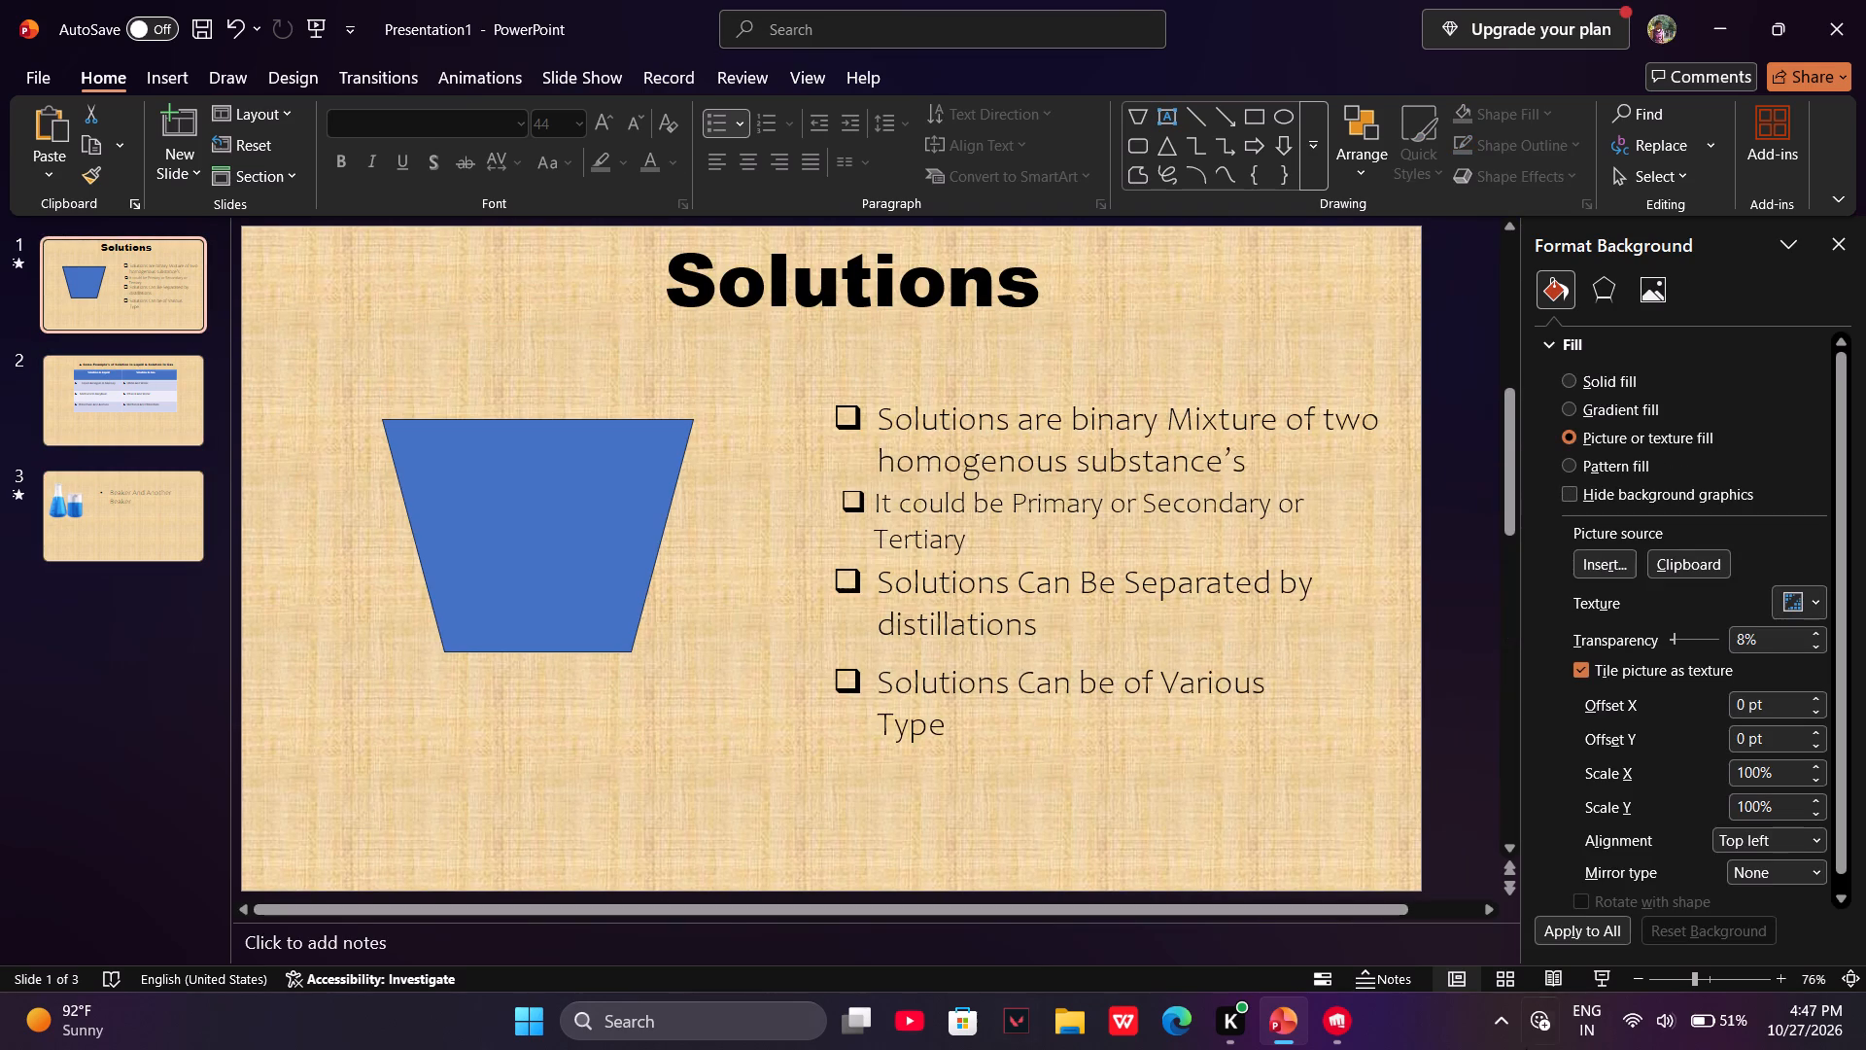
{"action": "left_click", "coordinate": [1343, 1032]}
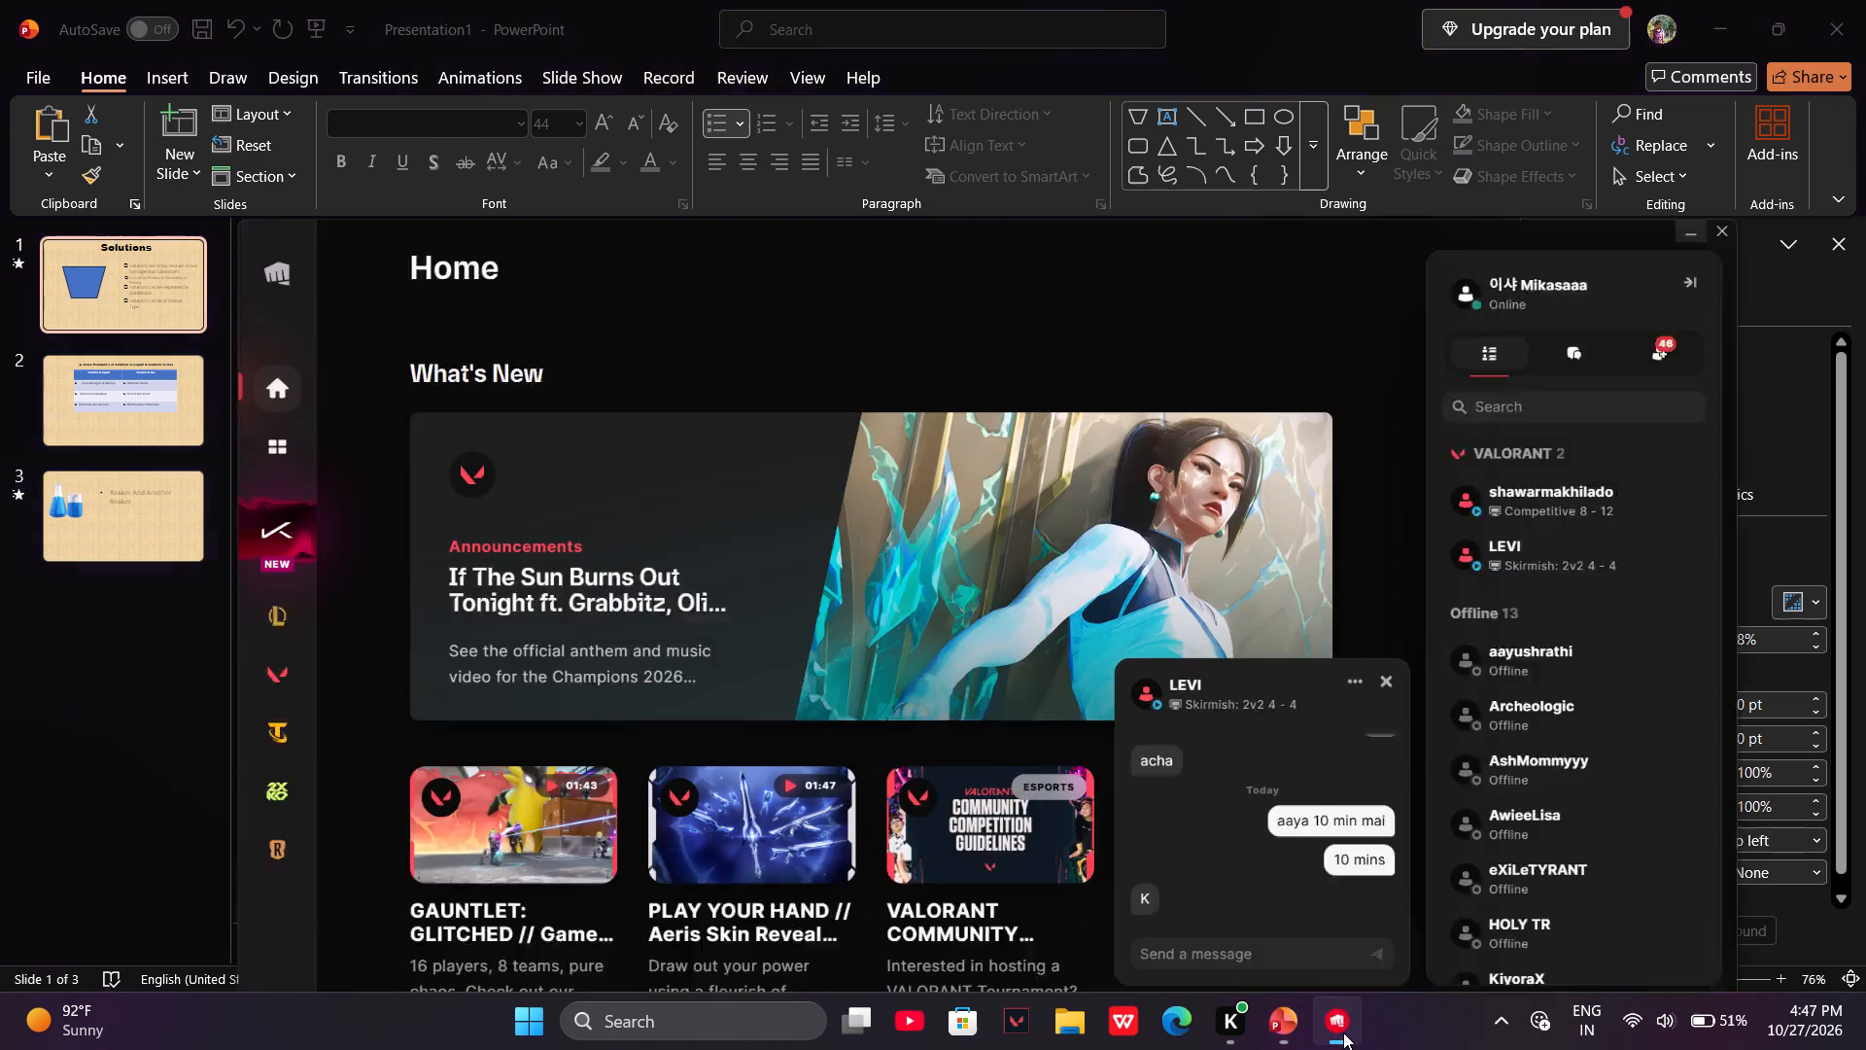